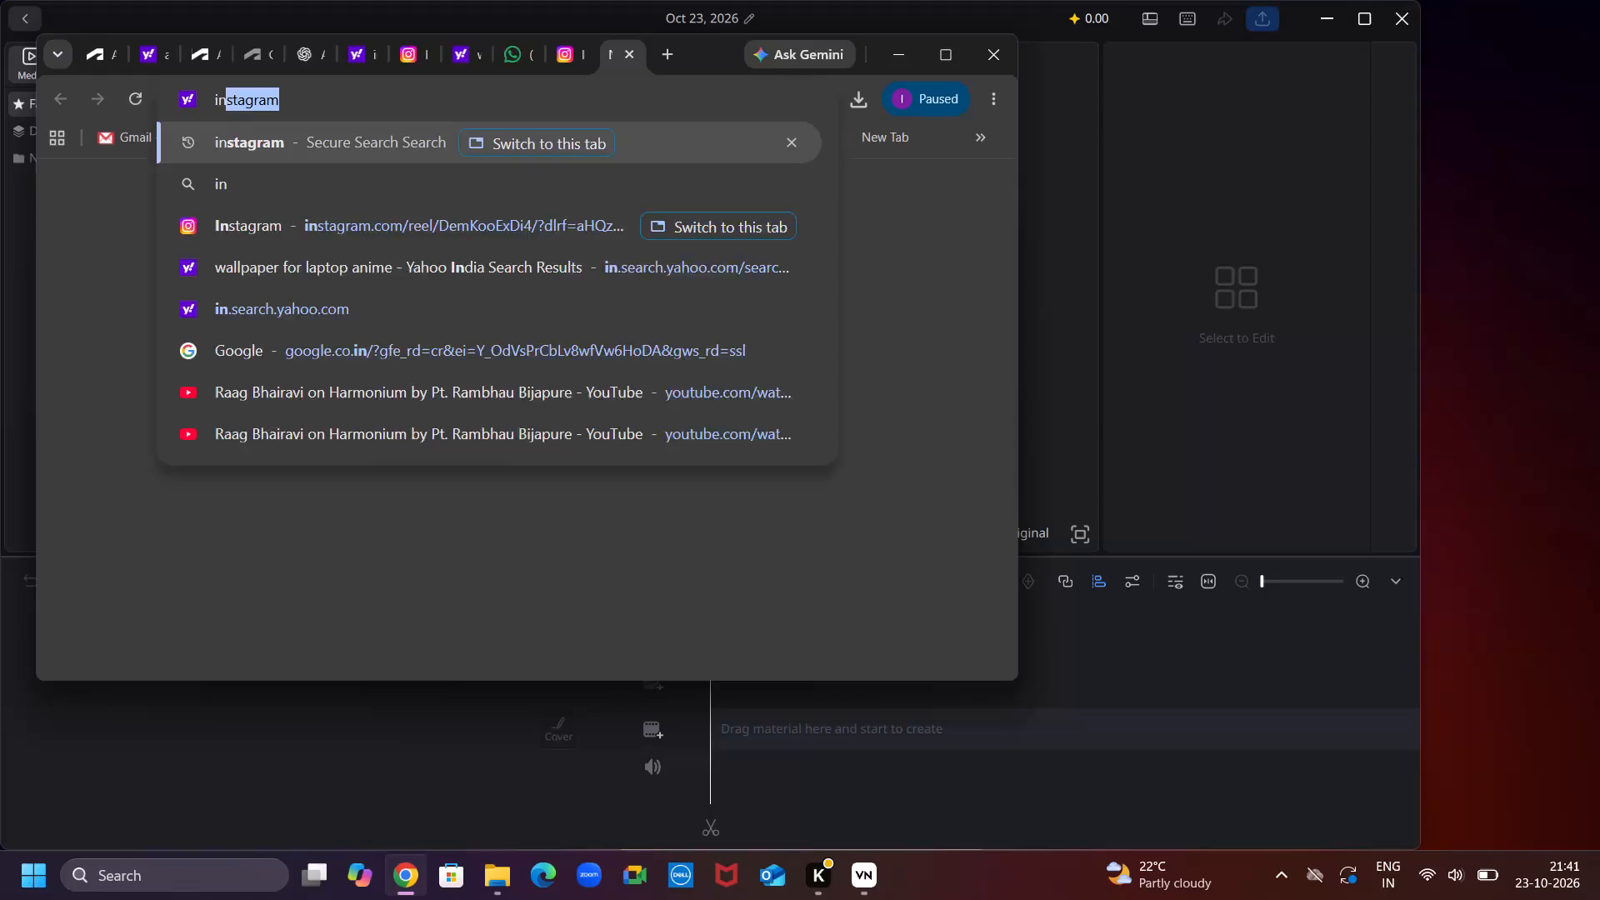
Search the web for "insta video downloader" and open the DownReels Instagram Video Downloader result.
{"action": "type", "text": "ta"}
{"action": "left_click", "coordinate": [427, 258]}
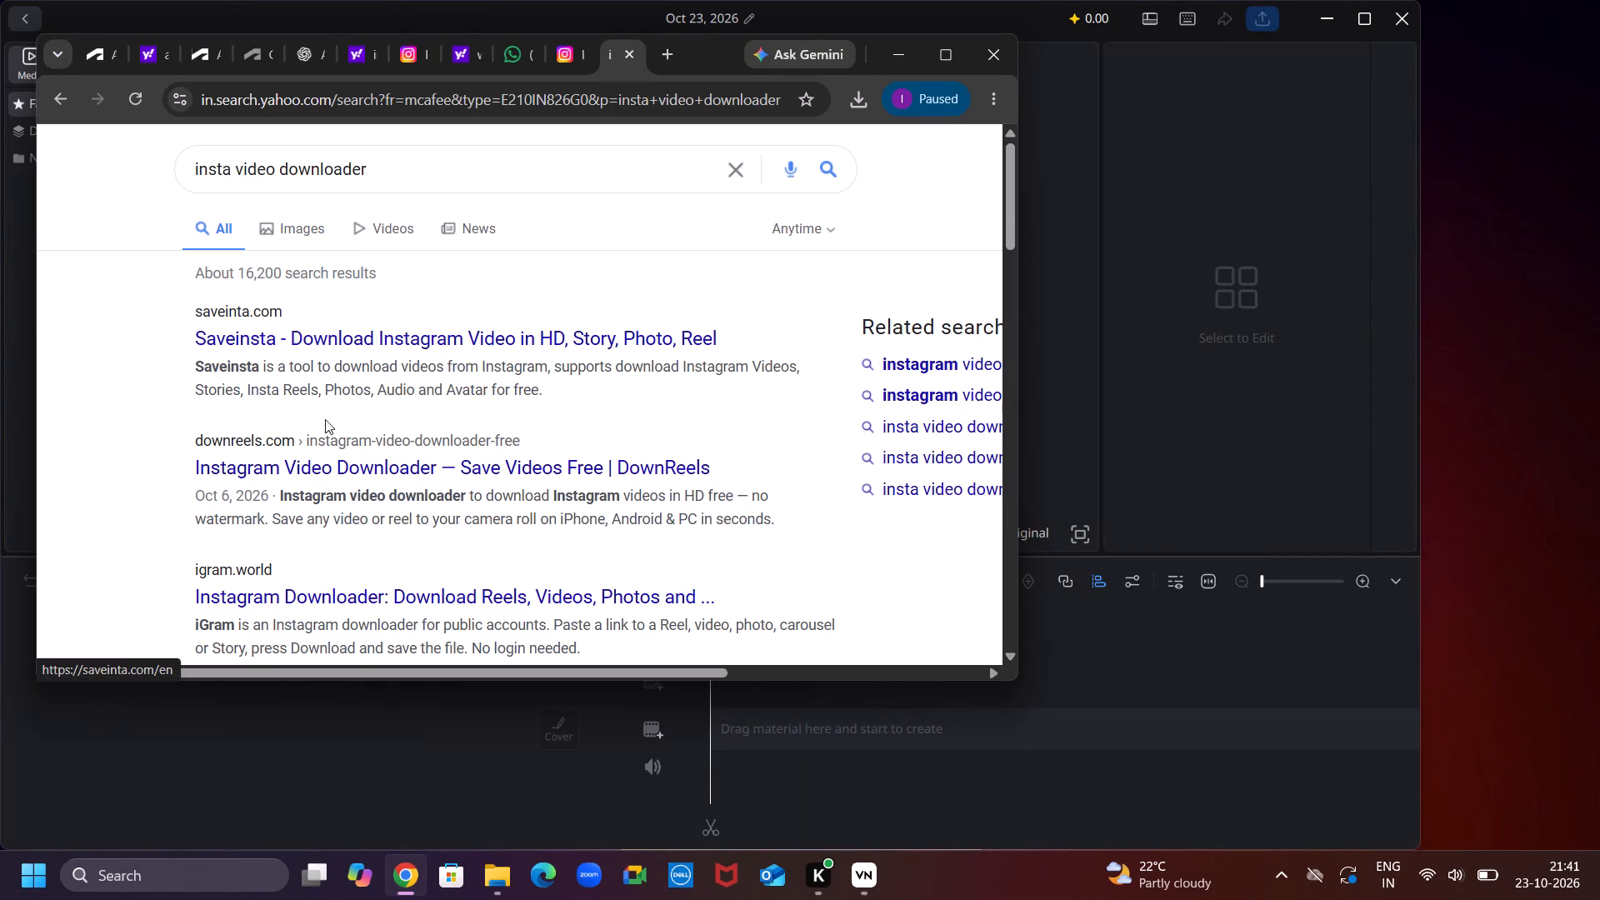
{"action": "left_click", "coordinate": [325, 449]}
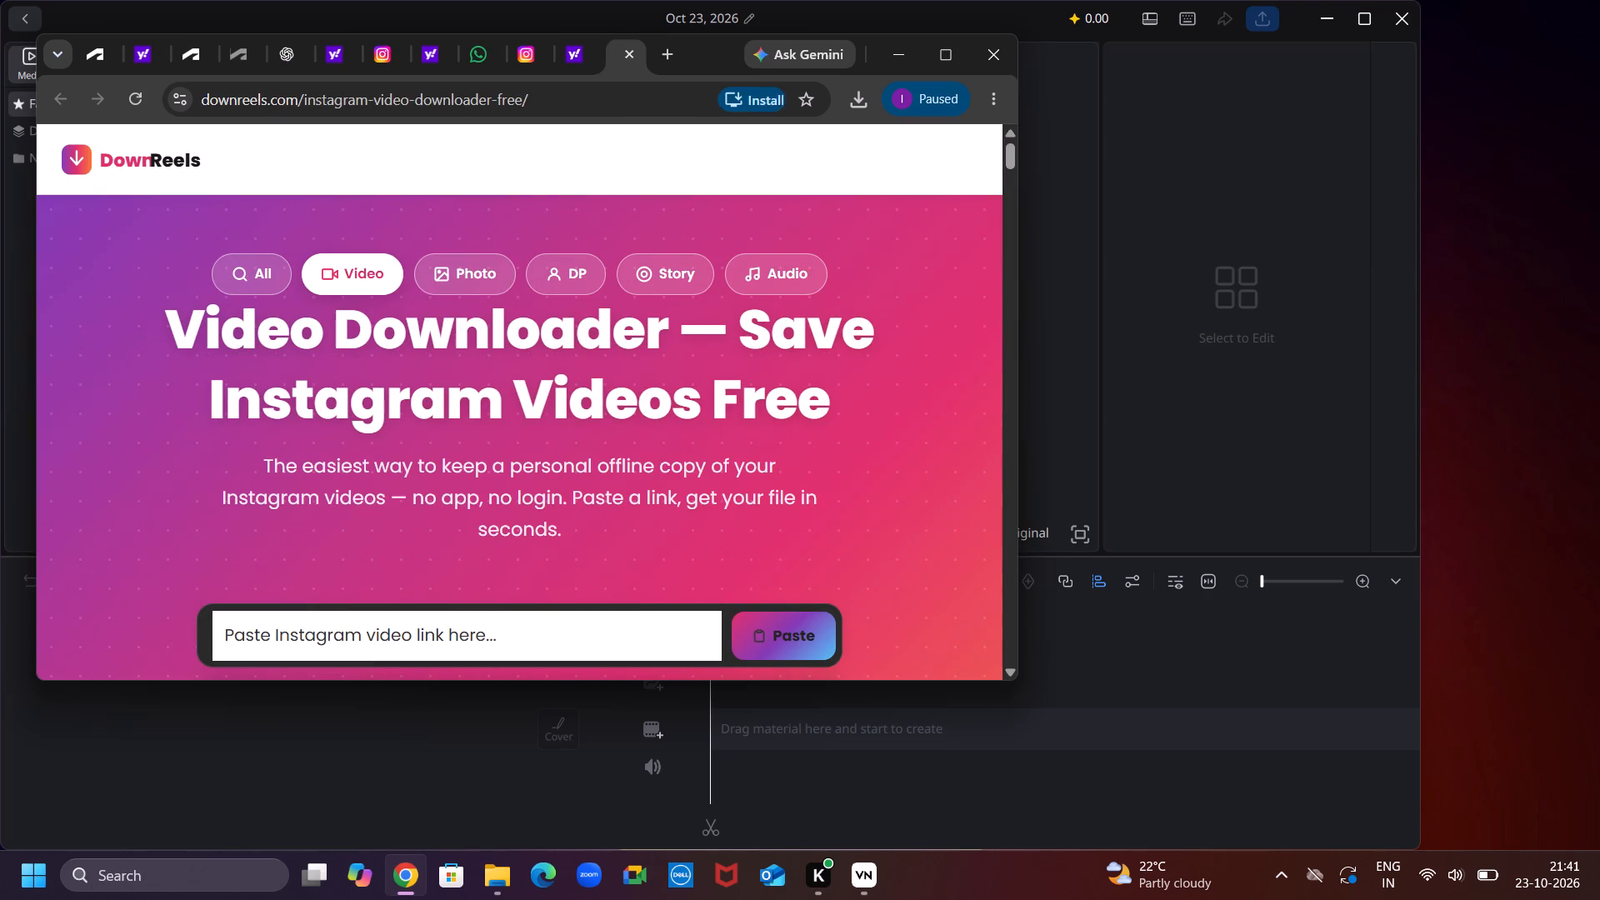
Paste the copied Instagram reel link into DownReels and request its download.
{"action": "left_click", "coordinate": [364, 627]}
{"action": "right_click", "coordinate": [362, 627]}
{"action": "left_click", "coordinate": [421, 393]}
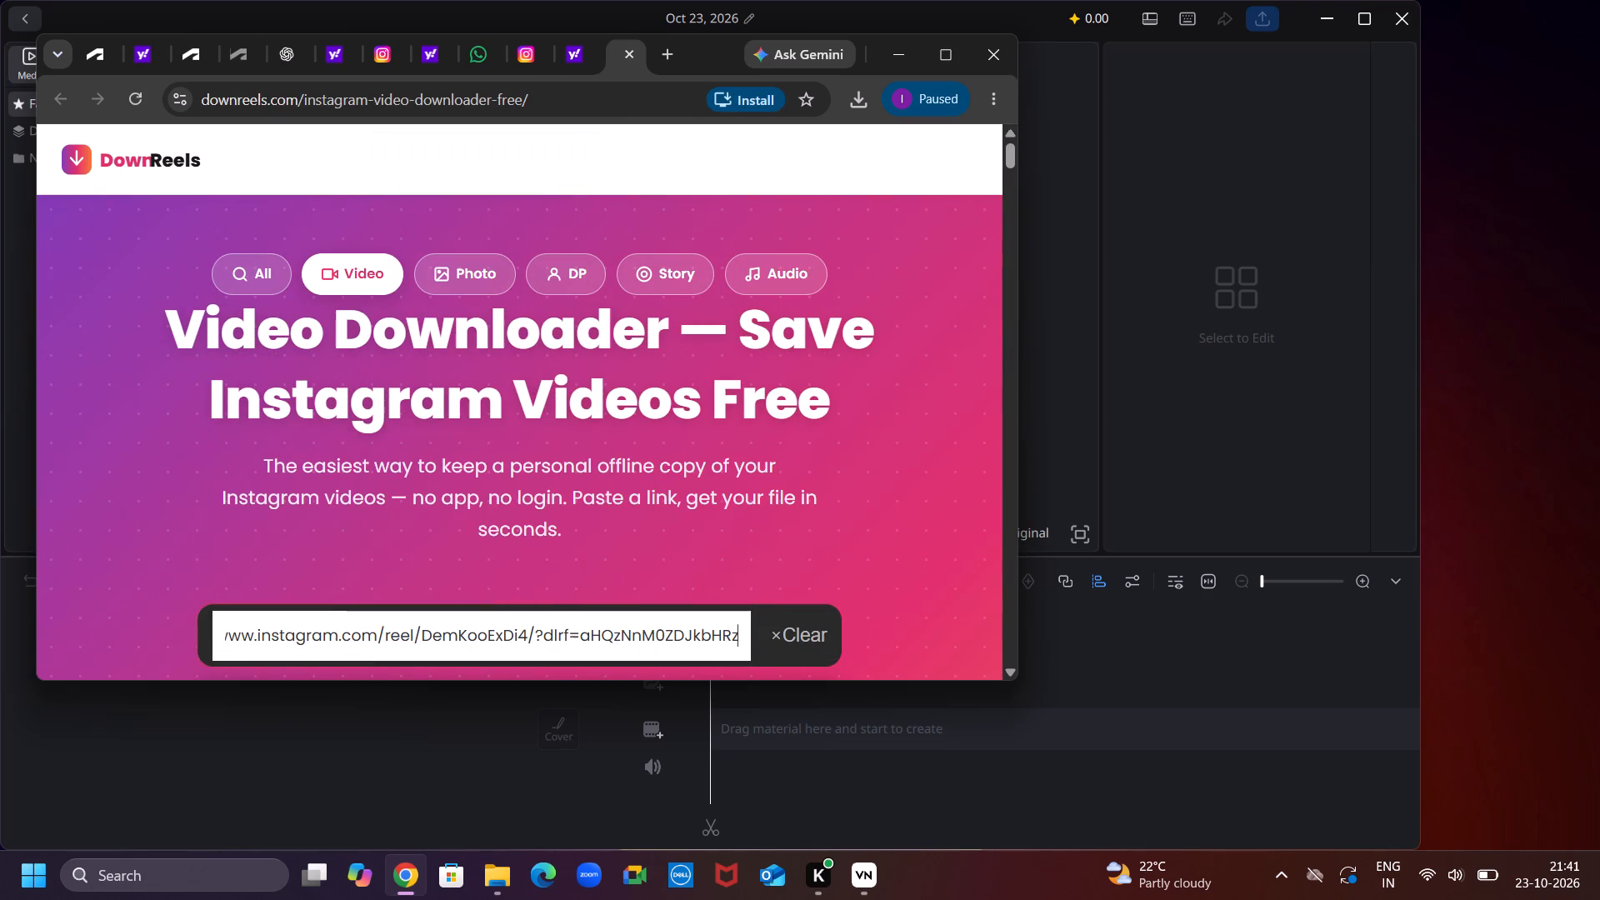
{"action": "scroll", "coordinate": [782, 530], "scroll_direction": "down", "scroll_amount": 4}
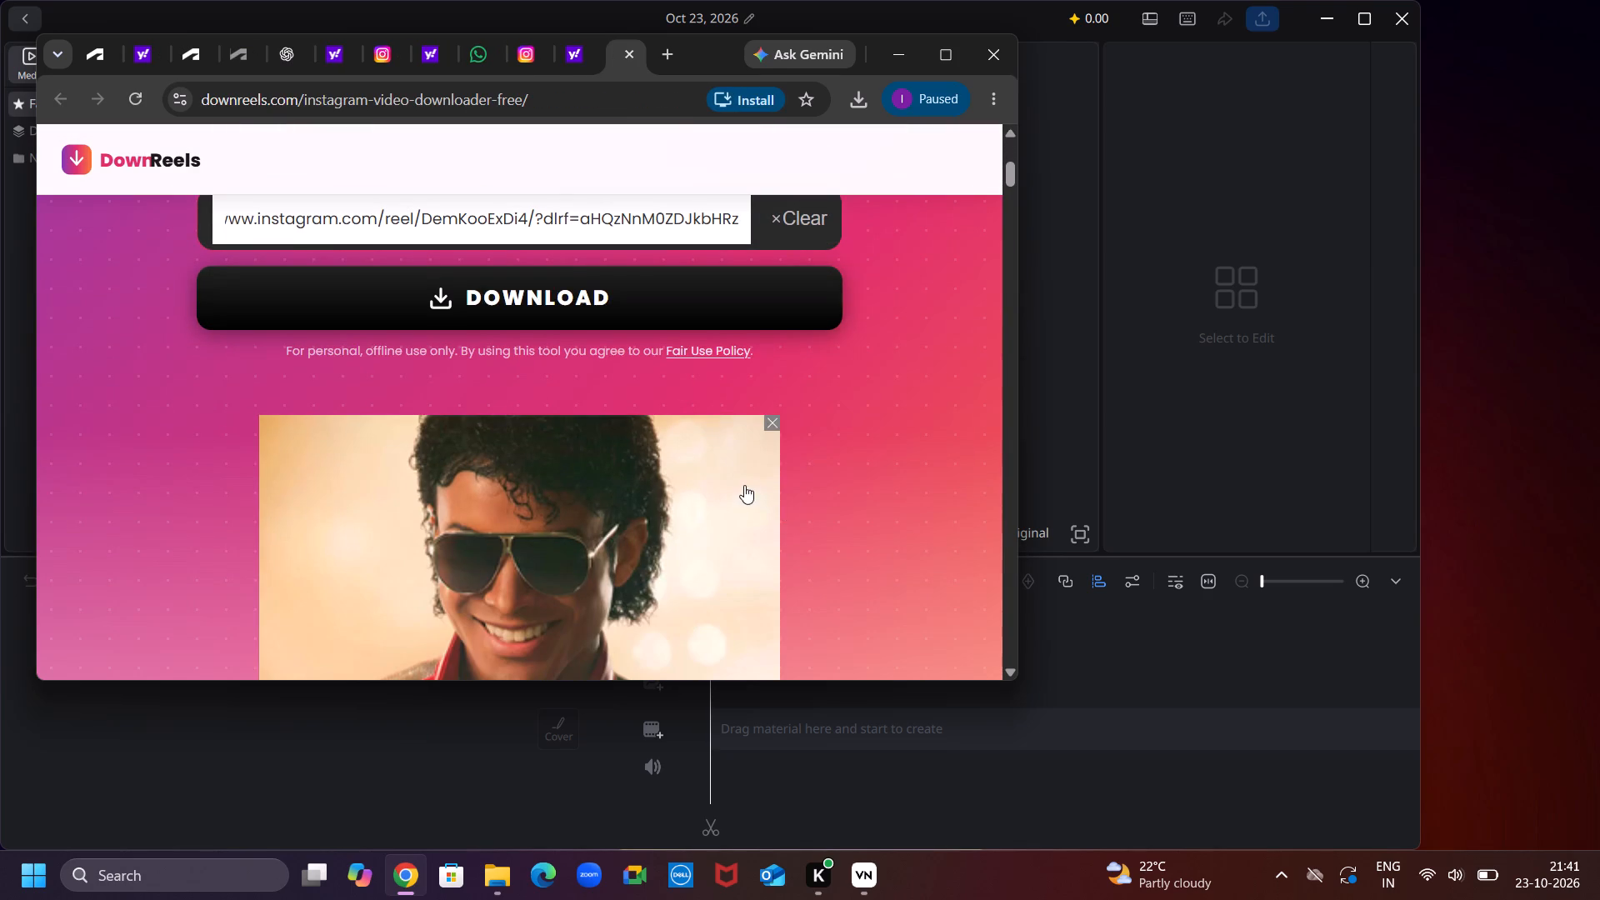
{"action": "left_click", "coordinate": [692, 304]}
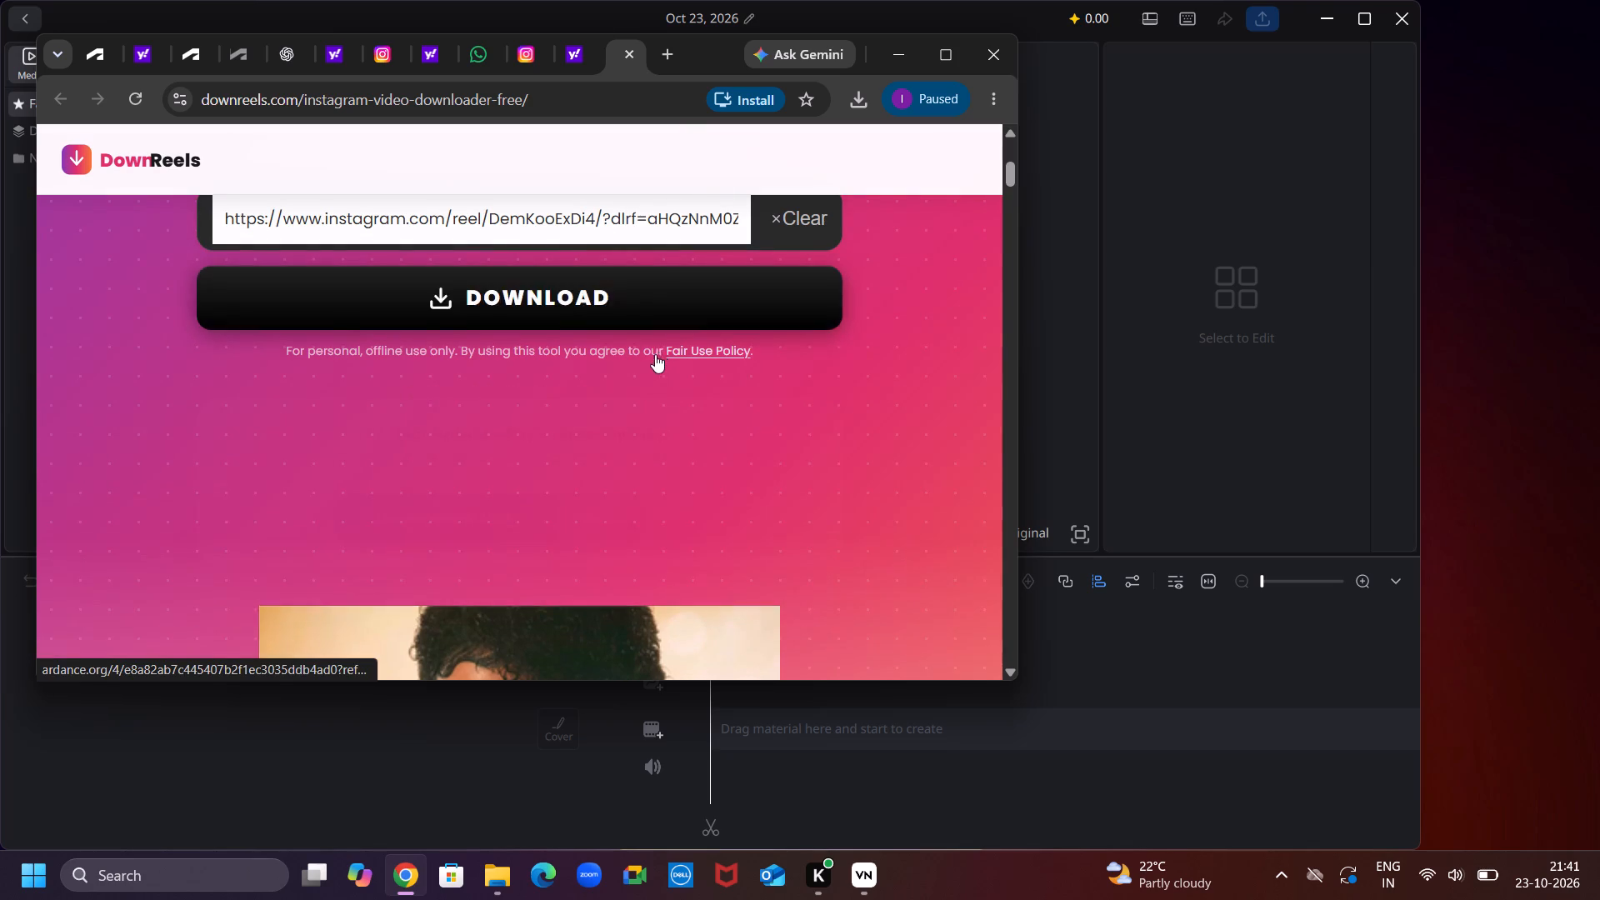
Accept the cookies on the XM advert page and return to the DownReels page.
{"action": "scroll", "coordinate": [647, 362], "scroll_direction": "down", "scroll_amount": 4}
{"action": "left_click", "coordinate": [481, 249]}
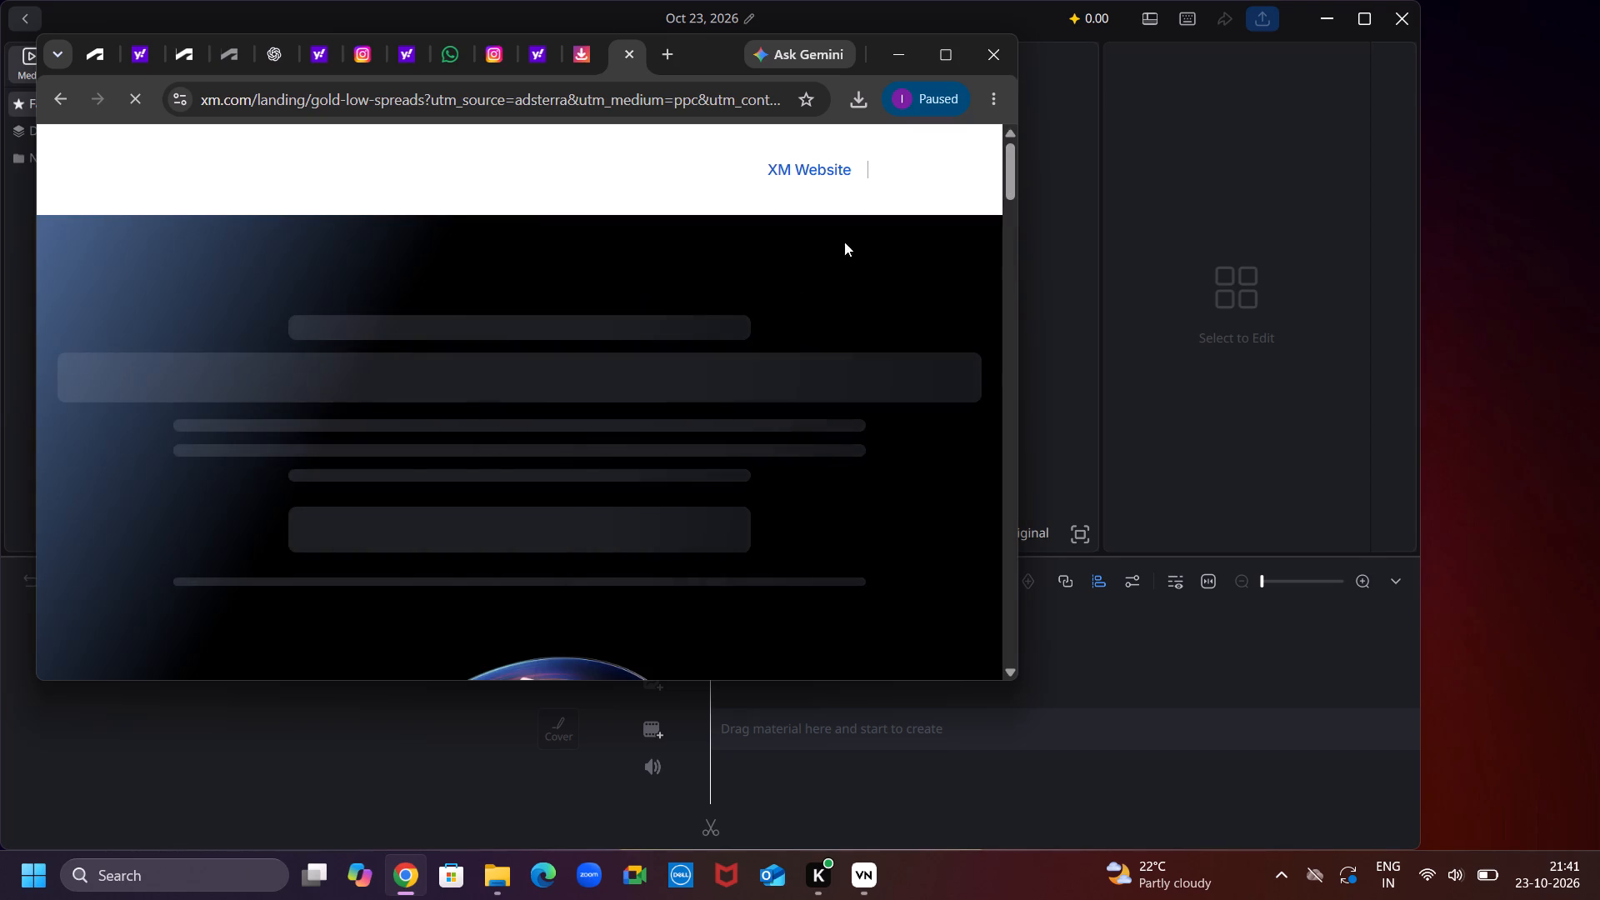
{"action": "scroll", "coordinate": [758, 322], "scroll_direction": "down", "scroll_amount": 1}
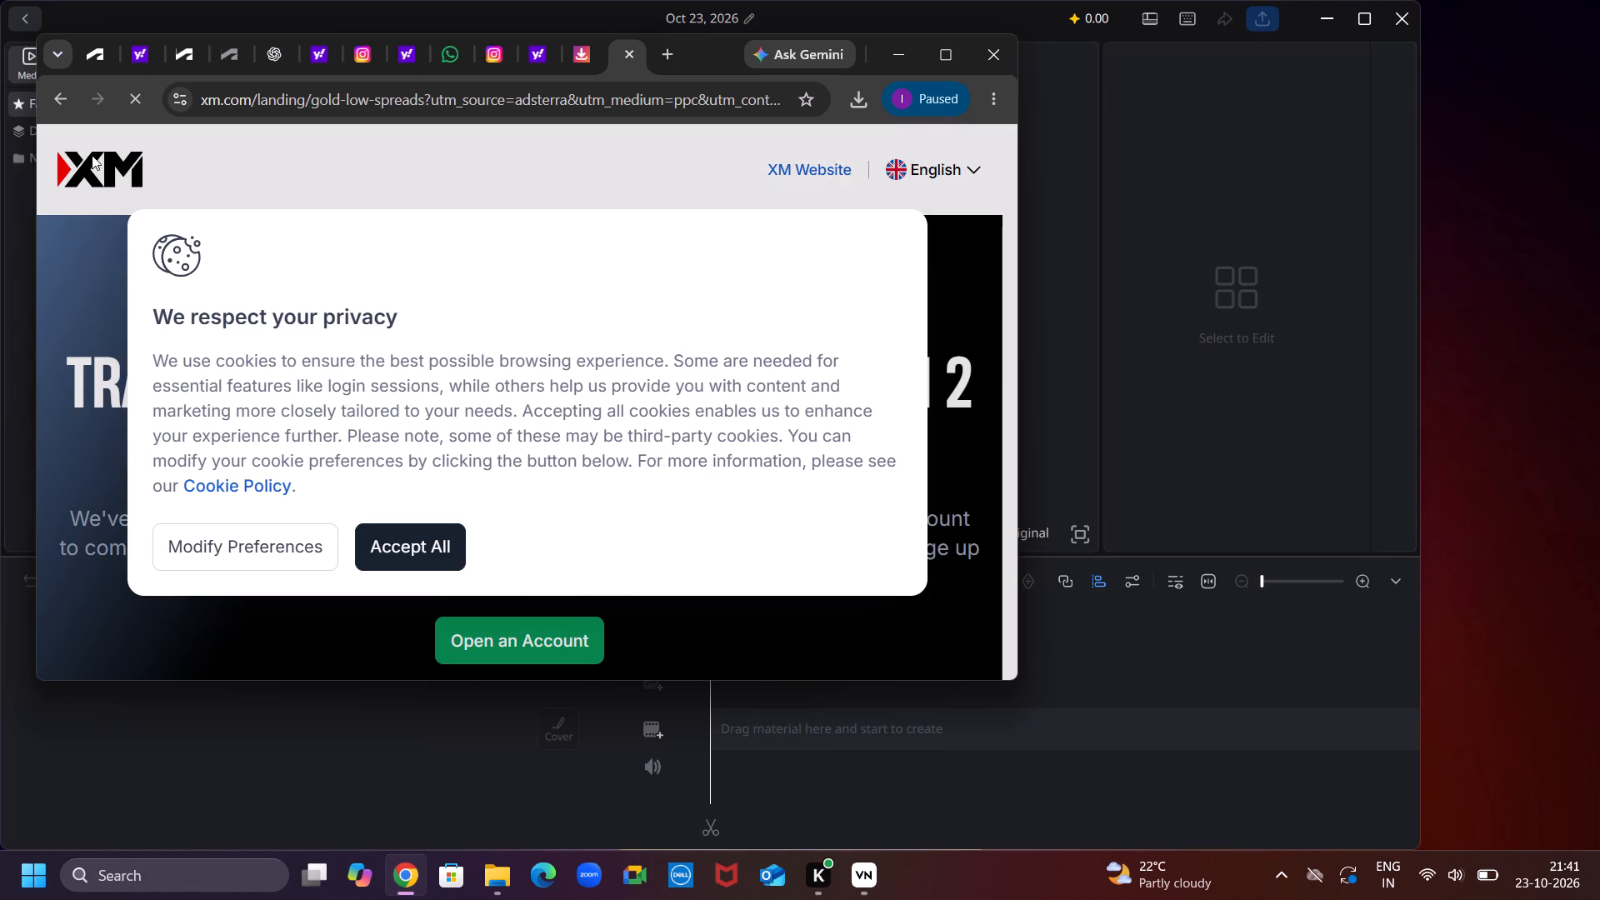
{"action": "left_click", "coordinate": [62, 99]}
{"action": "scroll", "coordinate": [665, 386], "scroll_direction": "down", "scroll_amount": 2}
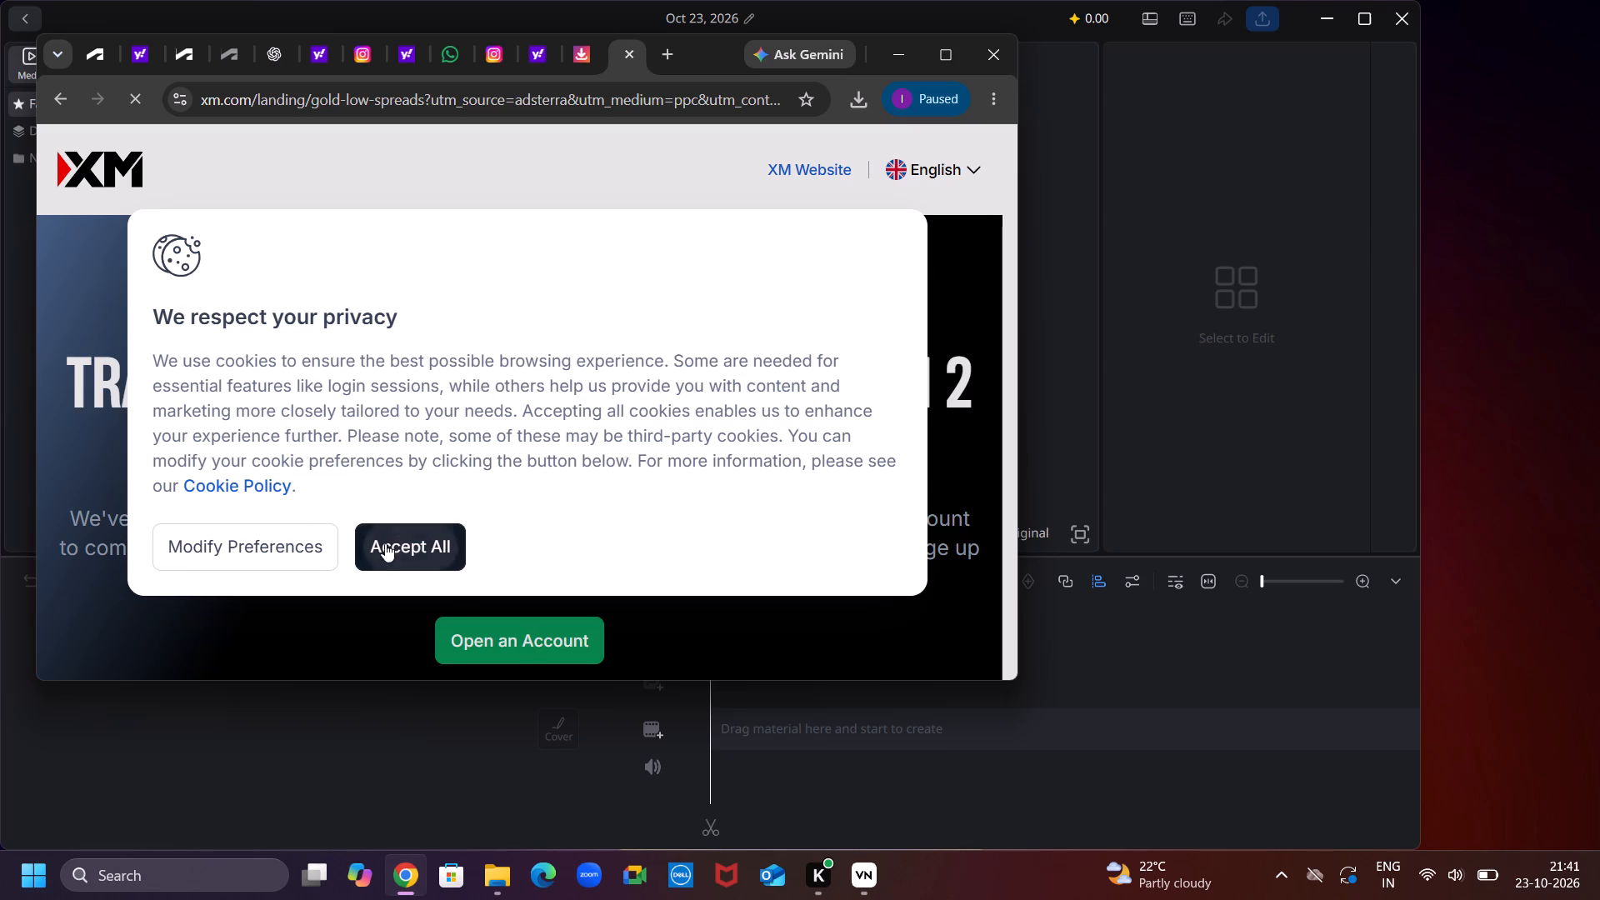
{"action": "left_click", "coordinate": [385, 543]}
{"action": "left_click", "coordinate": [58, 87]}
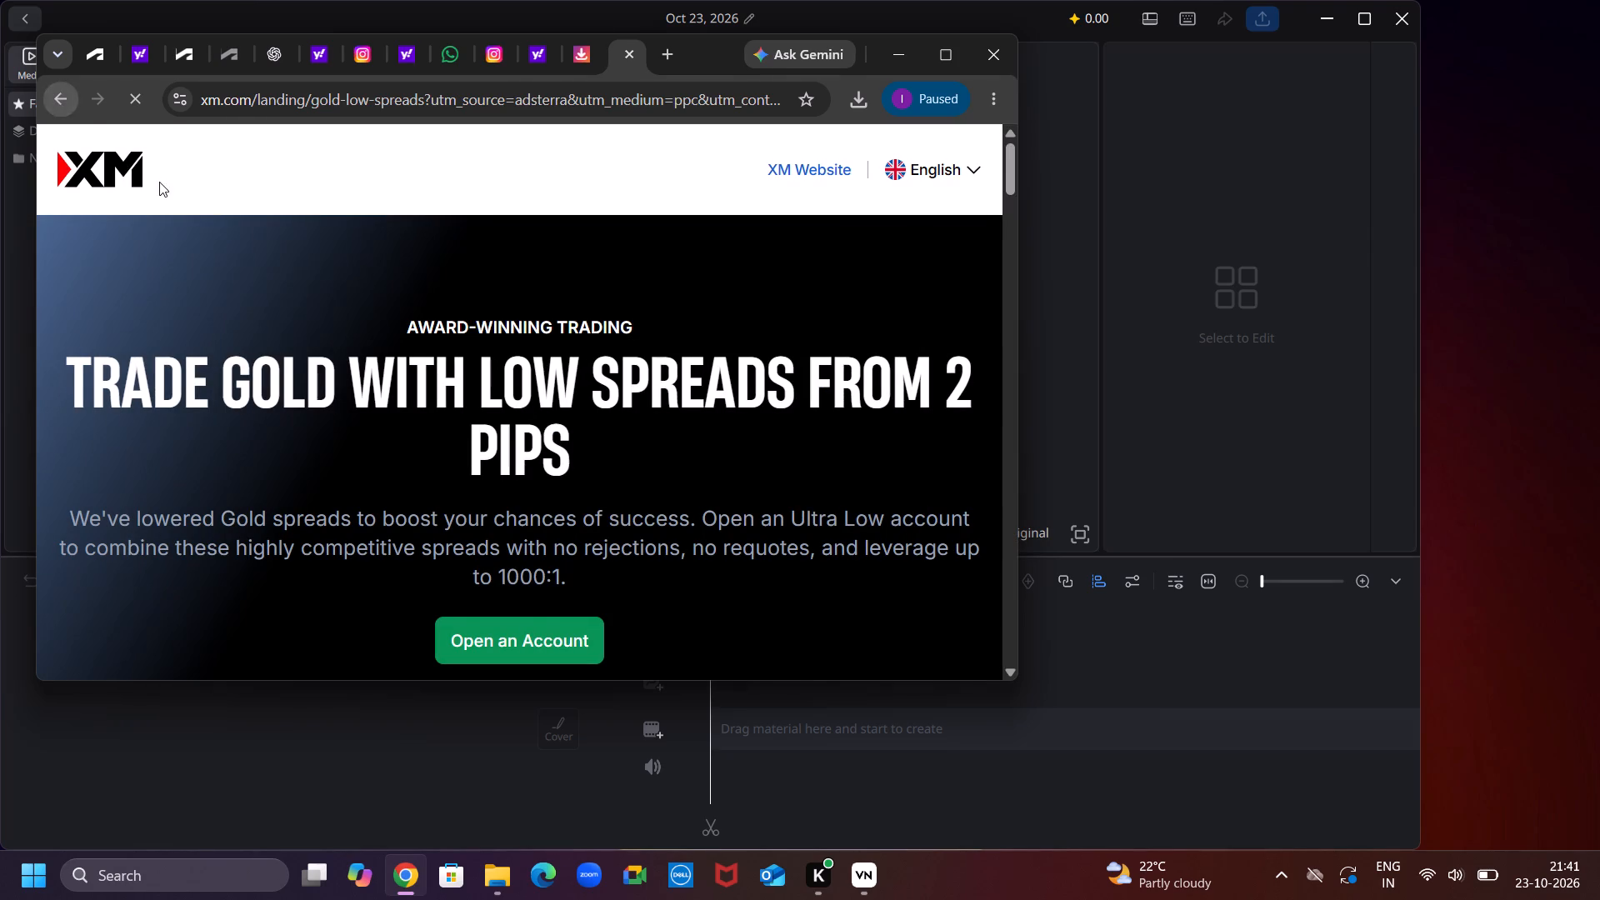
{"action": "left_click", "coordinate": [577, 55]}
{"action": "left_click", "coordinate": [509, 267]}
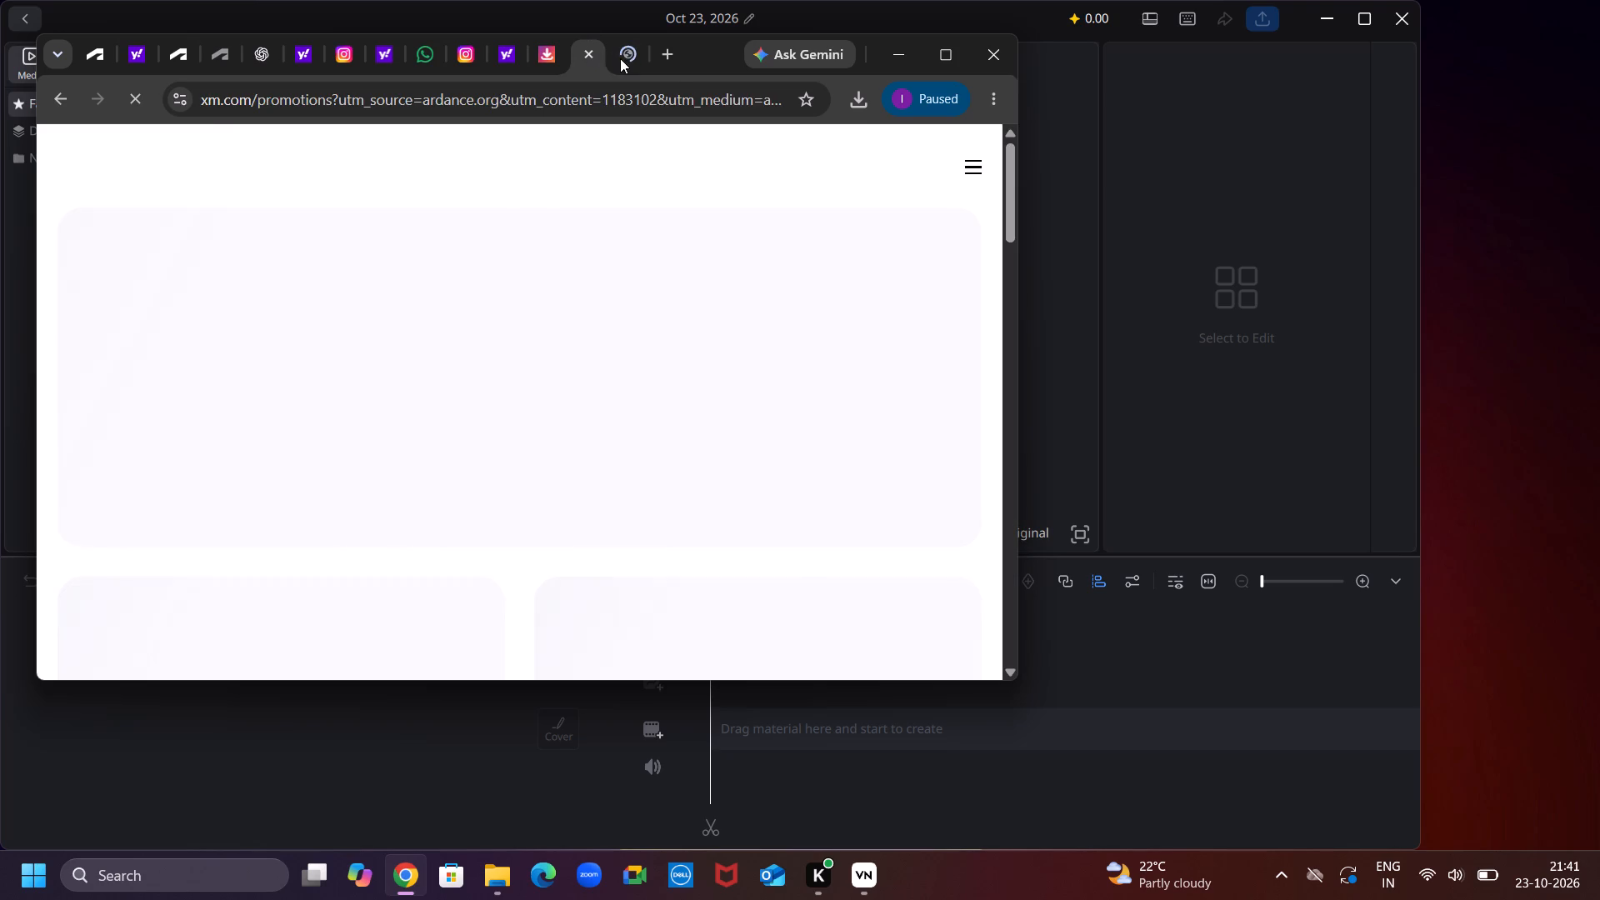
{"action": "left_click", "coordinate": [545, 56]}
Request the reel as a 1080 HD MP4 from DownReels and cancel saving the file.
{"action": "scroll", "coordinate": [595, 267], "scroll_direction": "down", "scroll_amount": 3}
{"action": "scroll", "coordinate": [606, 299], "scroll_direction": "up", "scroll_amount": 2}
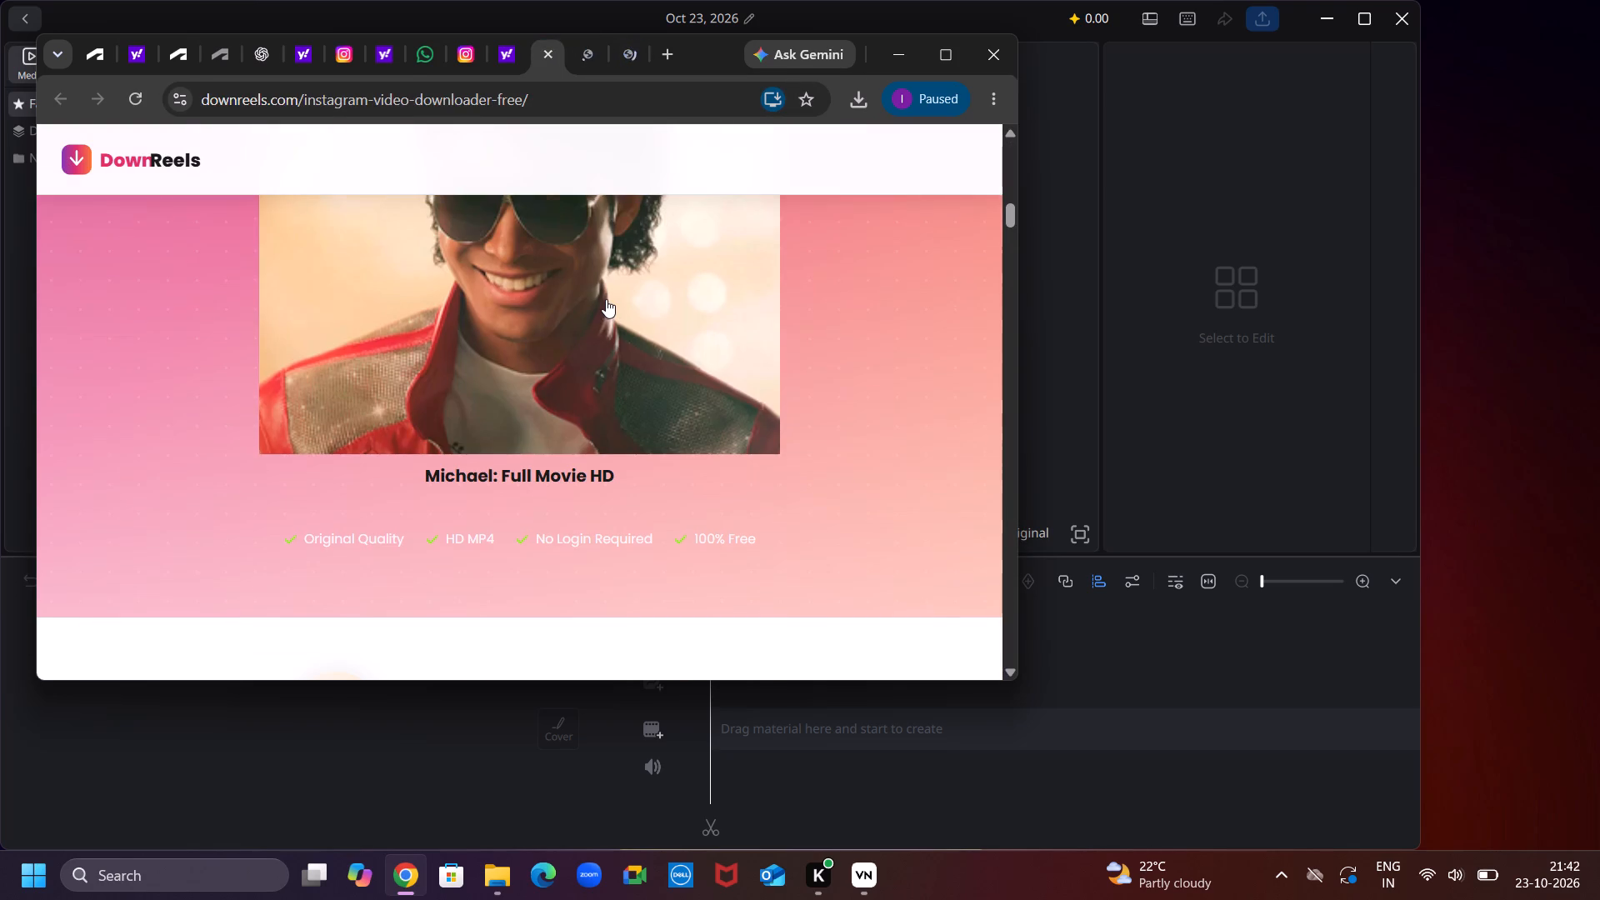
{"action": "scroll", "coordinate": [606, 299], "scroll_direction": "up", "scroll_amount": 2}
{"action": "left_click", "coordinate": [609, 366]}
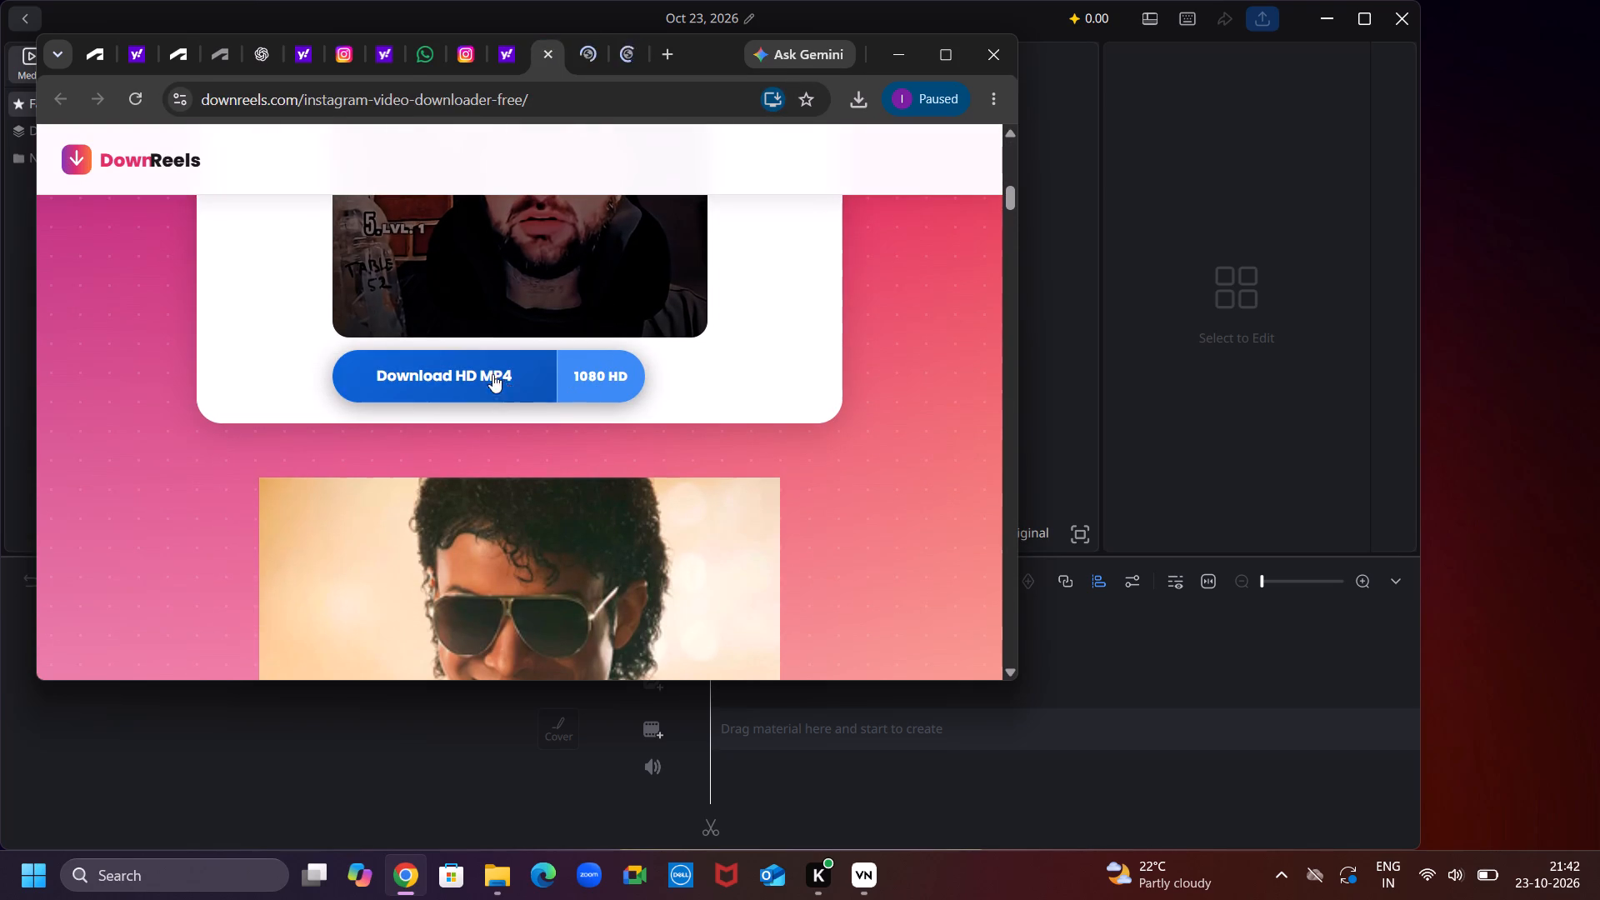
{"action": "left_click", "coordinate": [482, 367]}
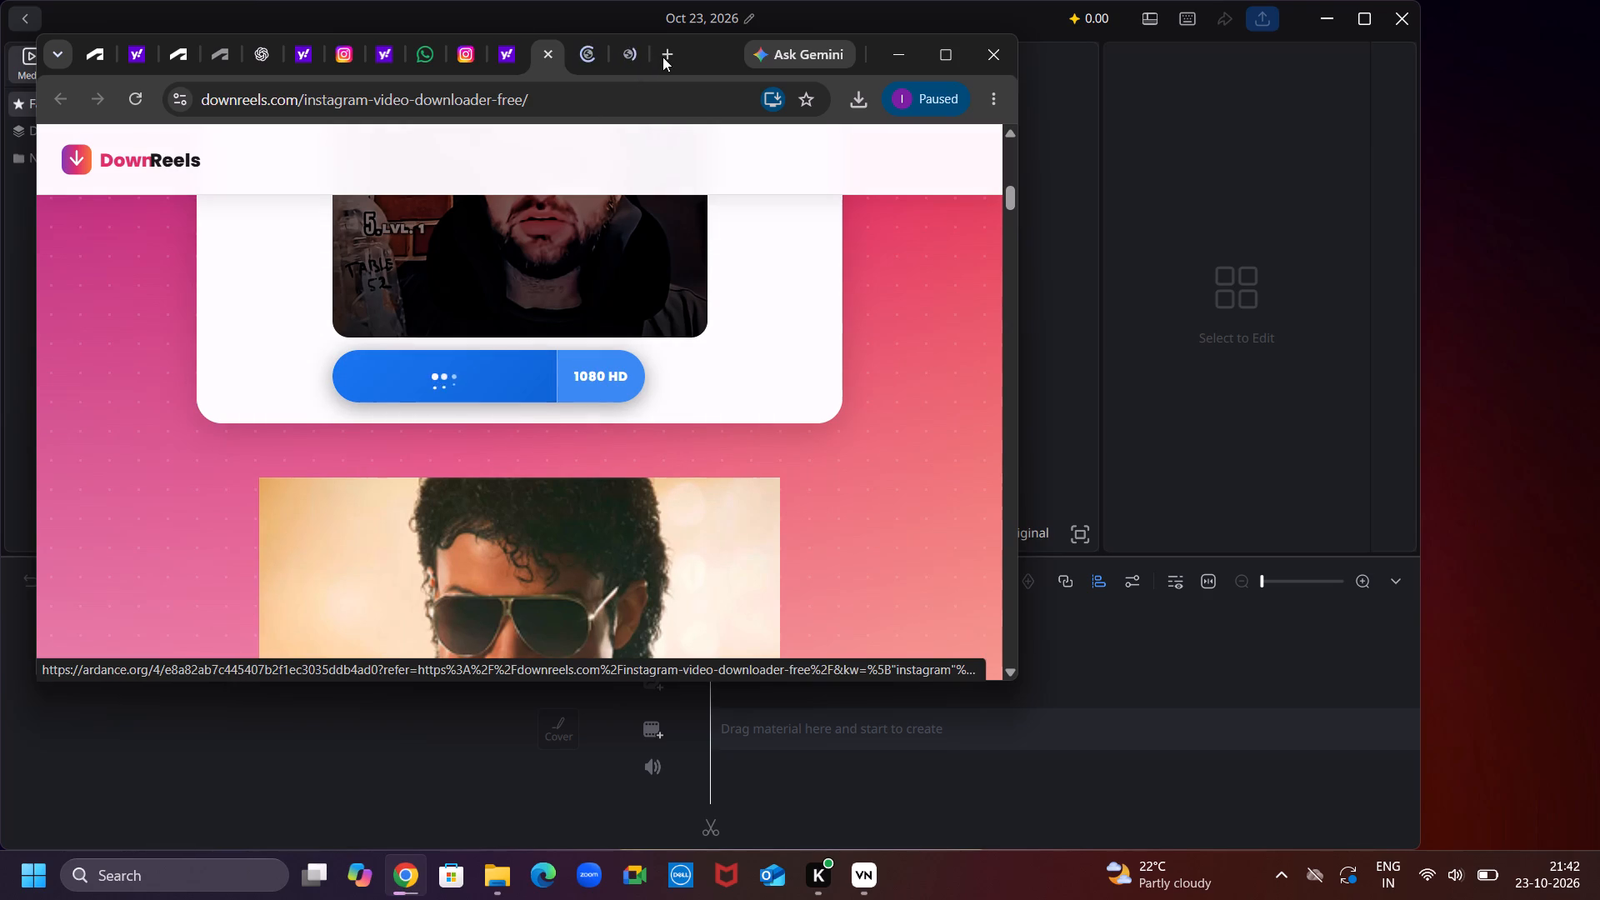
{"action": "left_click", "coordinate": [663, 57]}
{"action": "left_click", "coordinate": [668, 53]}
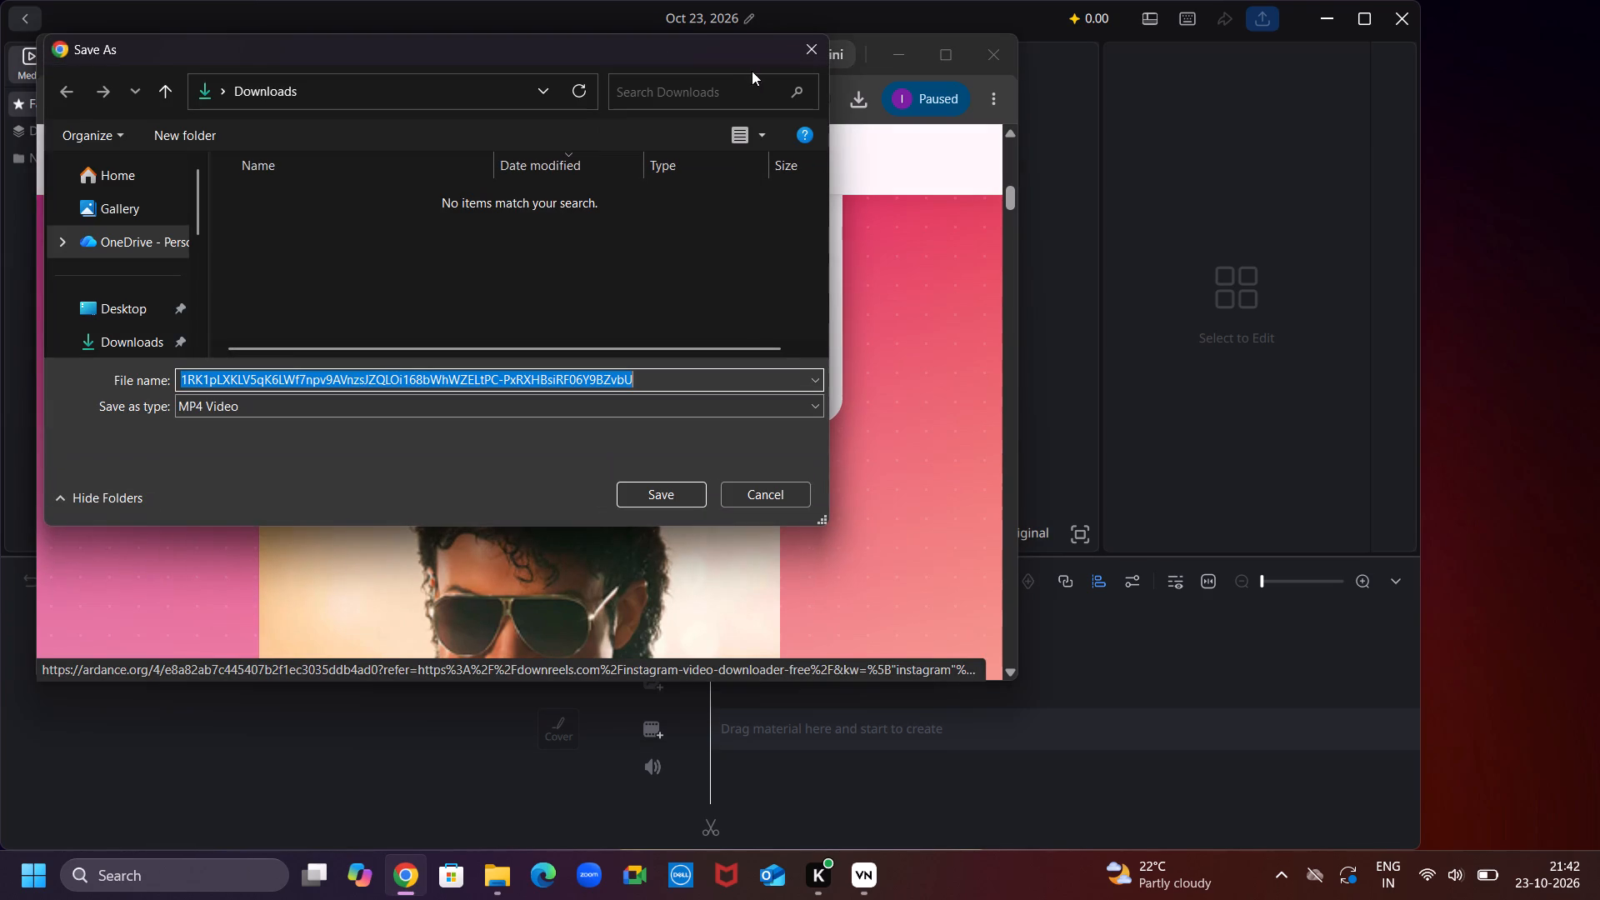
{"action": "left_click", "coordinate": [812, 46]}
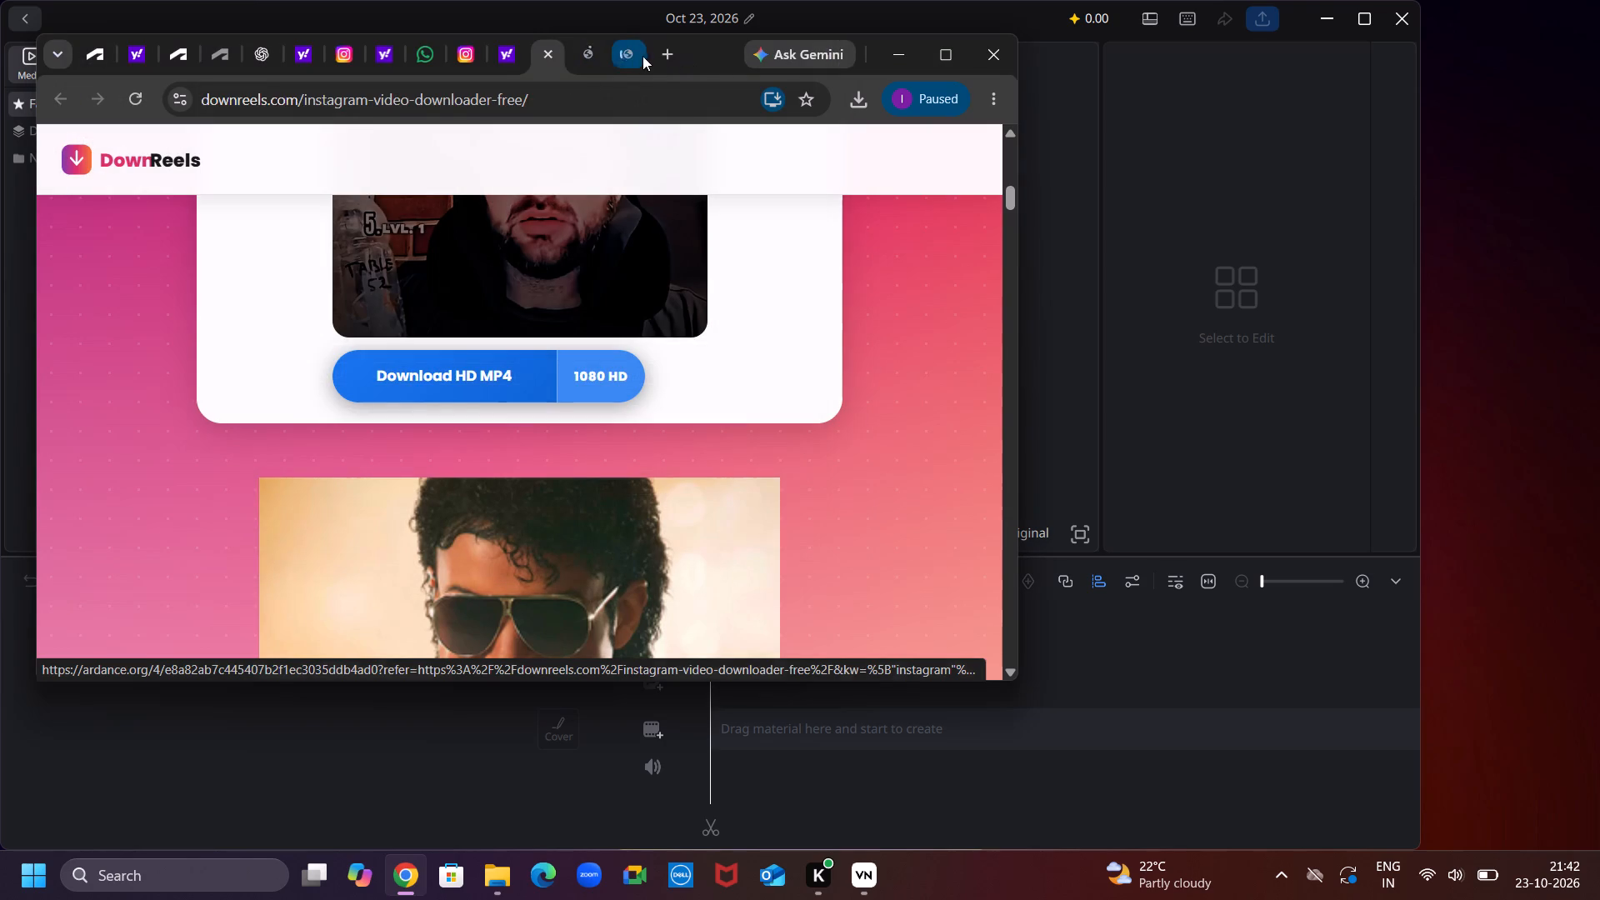
Search for "instagram video downloader" in a new browser tab and open the VideoDropper result.
{"action": "left_click", "coordinate": [667, 47]}
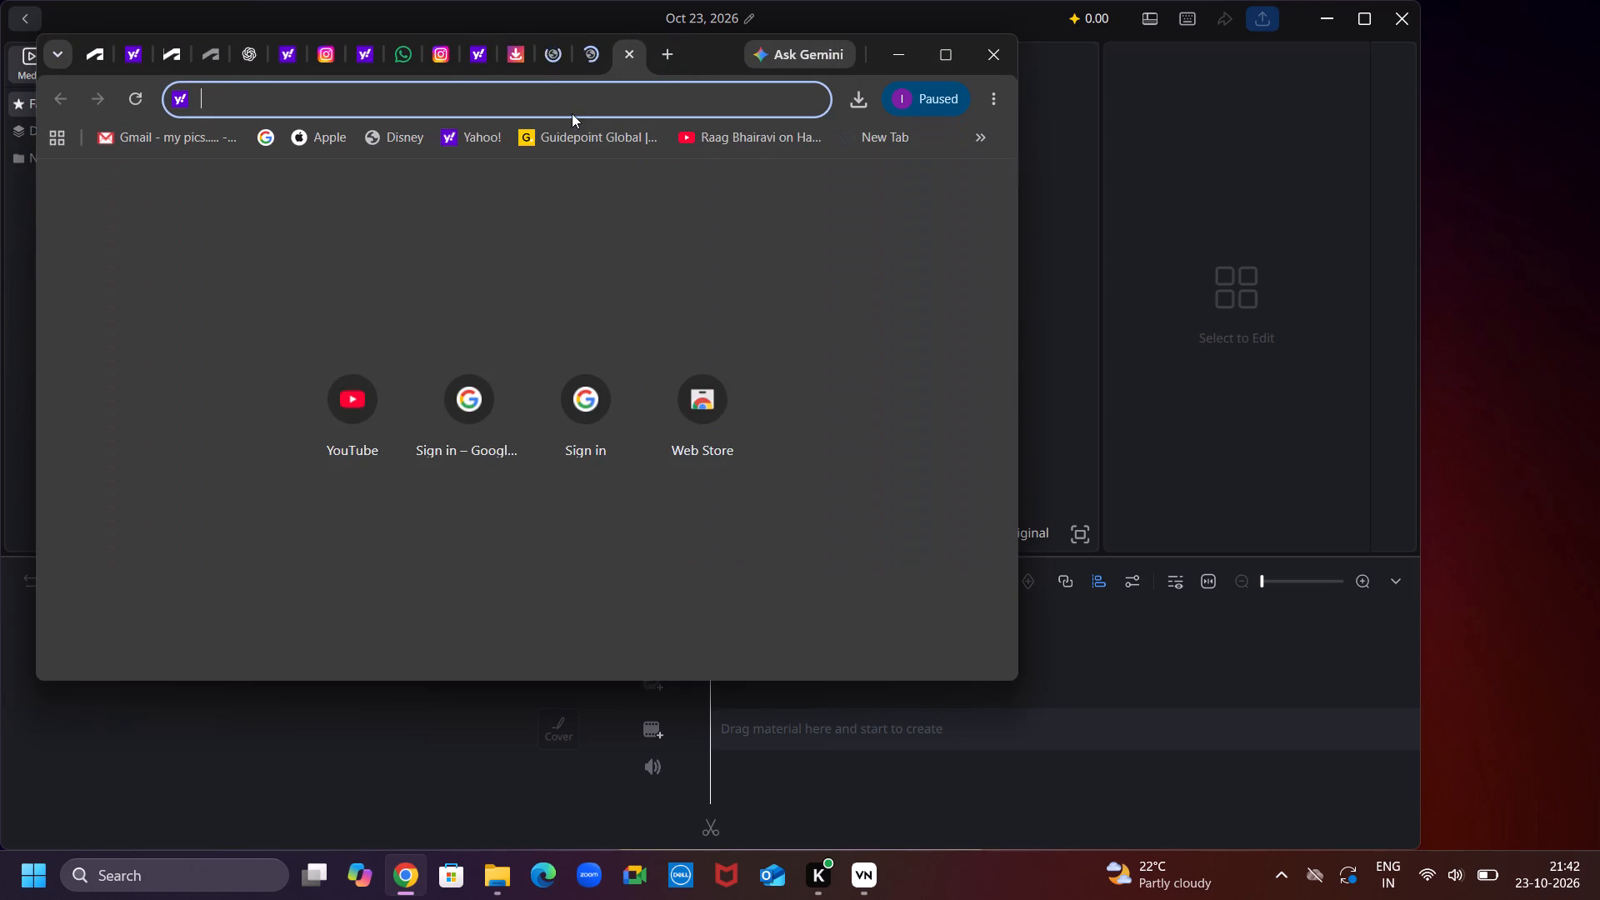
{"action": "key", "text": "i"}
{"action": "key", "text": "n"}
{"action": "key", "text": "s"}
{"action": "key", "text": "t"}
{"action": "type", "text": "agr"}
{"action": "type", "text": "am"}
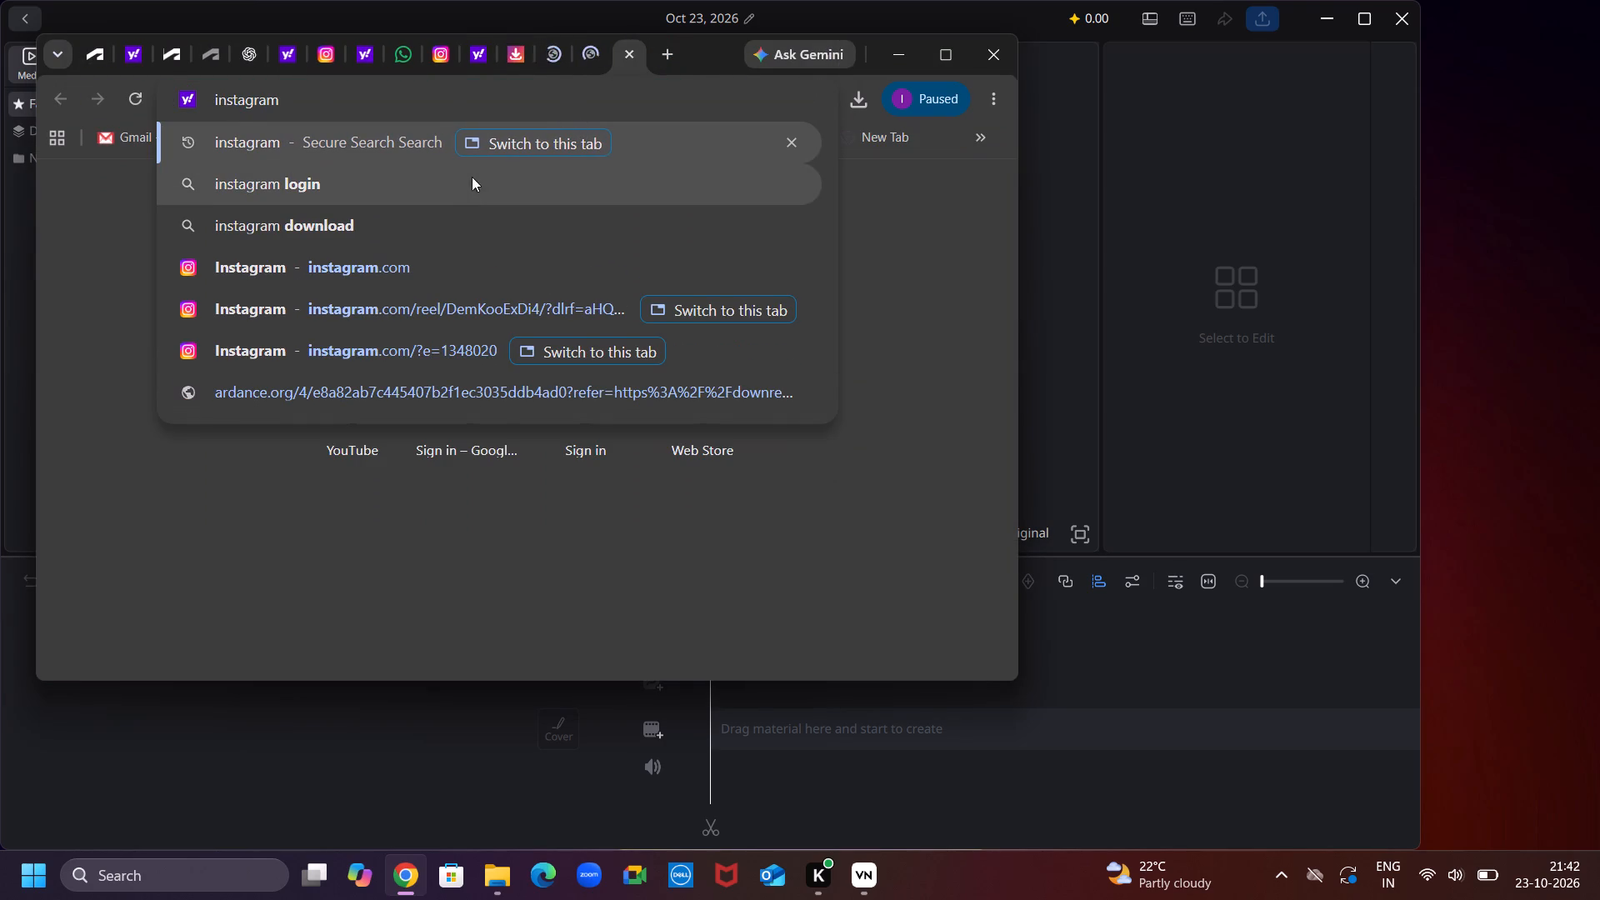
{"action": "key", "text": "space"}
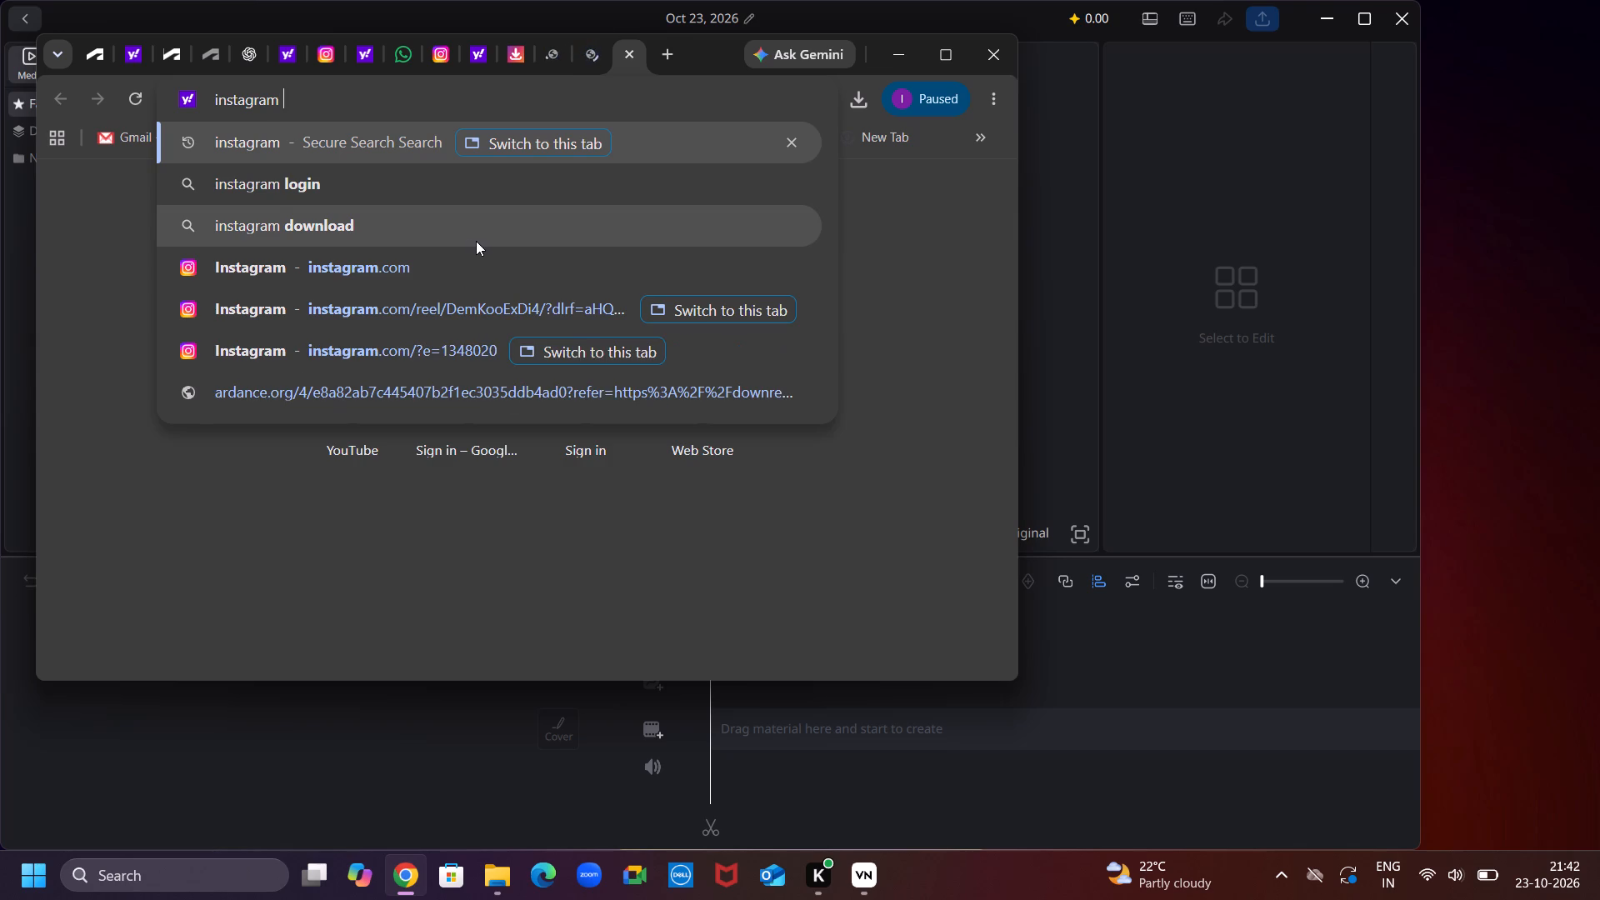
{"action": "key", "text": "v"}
{"action": "left_click", "coordinate": [470, 183]}
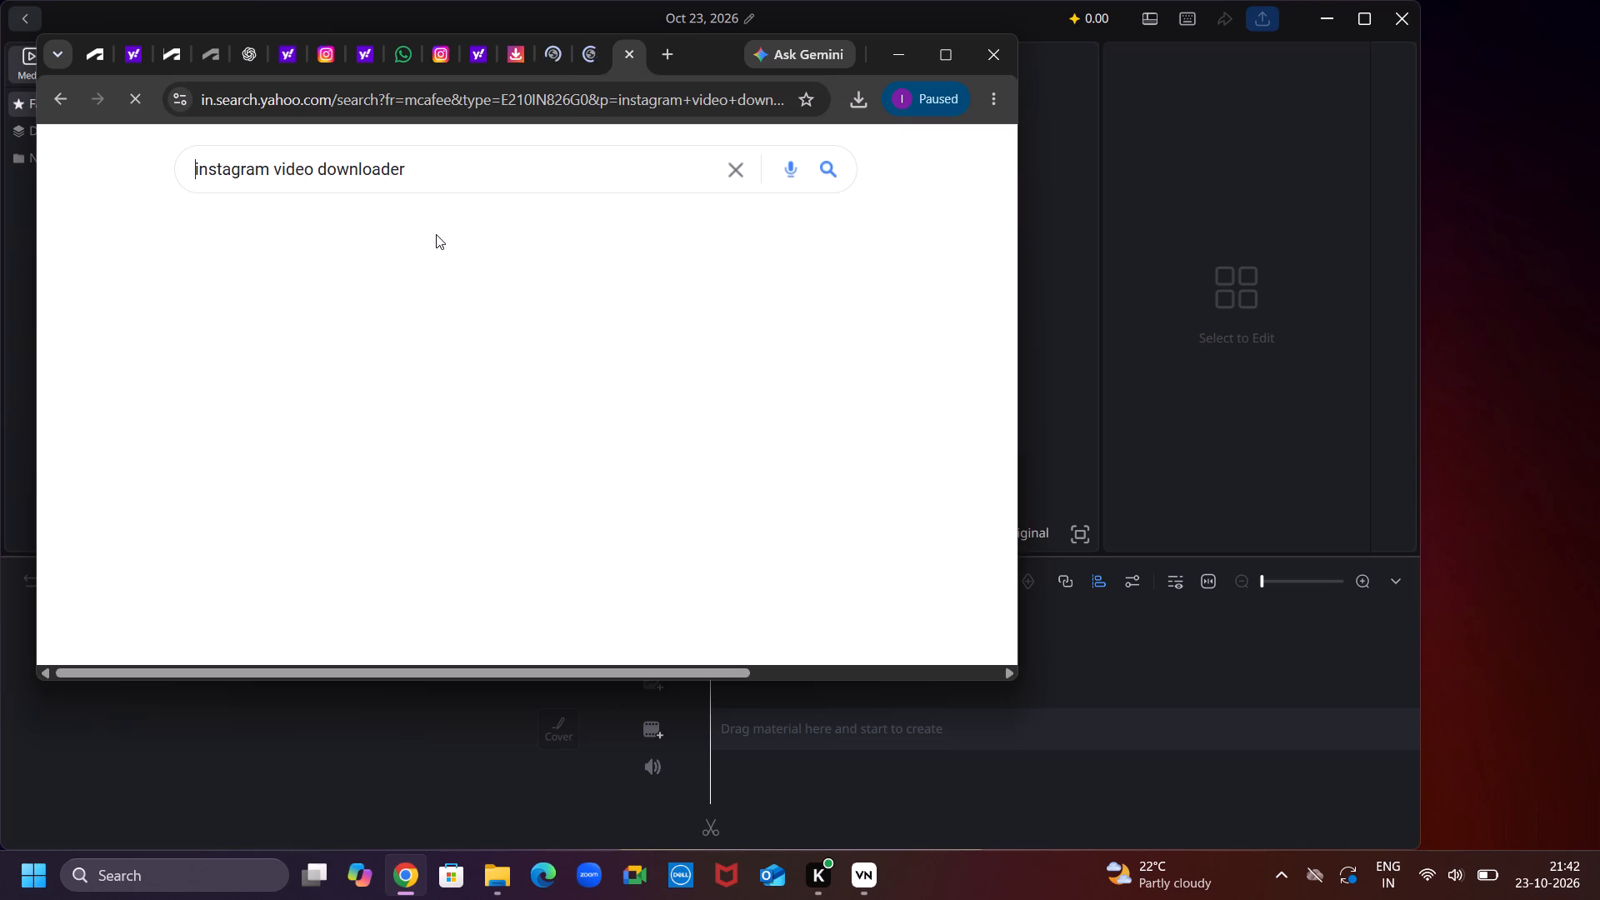
{"action": "scroll", "coordinate": [399, 354], "scroll_direction": "up", "scroll_amount": 5}
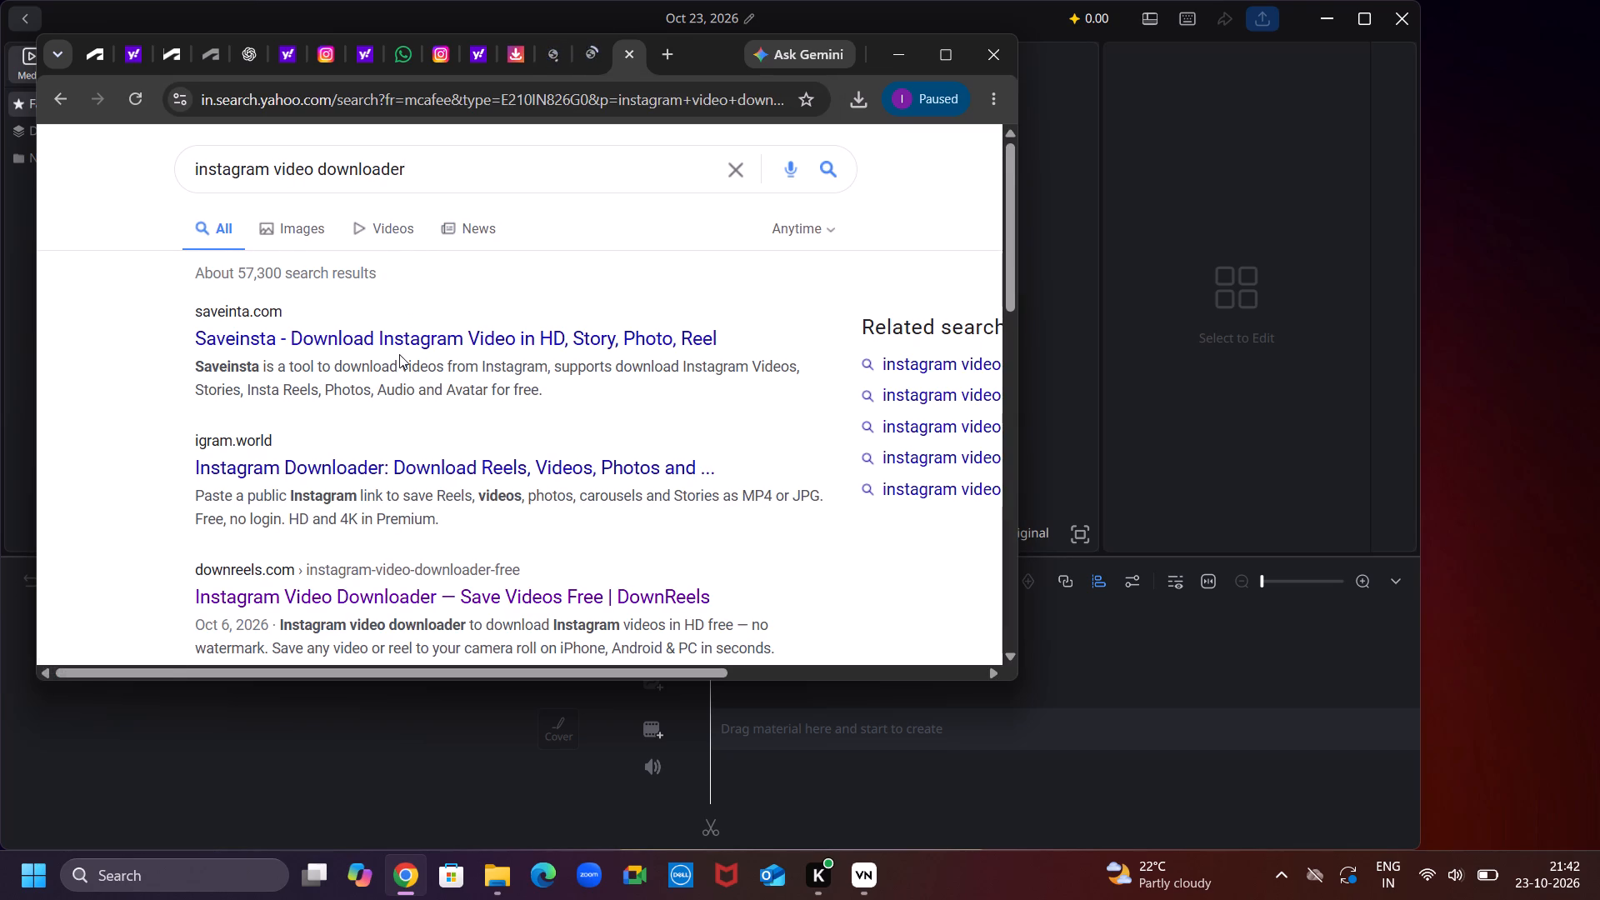
{"action": "scroll", "coordinate": [399, 356], "scroll_direction": "down", "scroll_amount": 5}
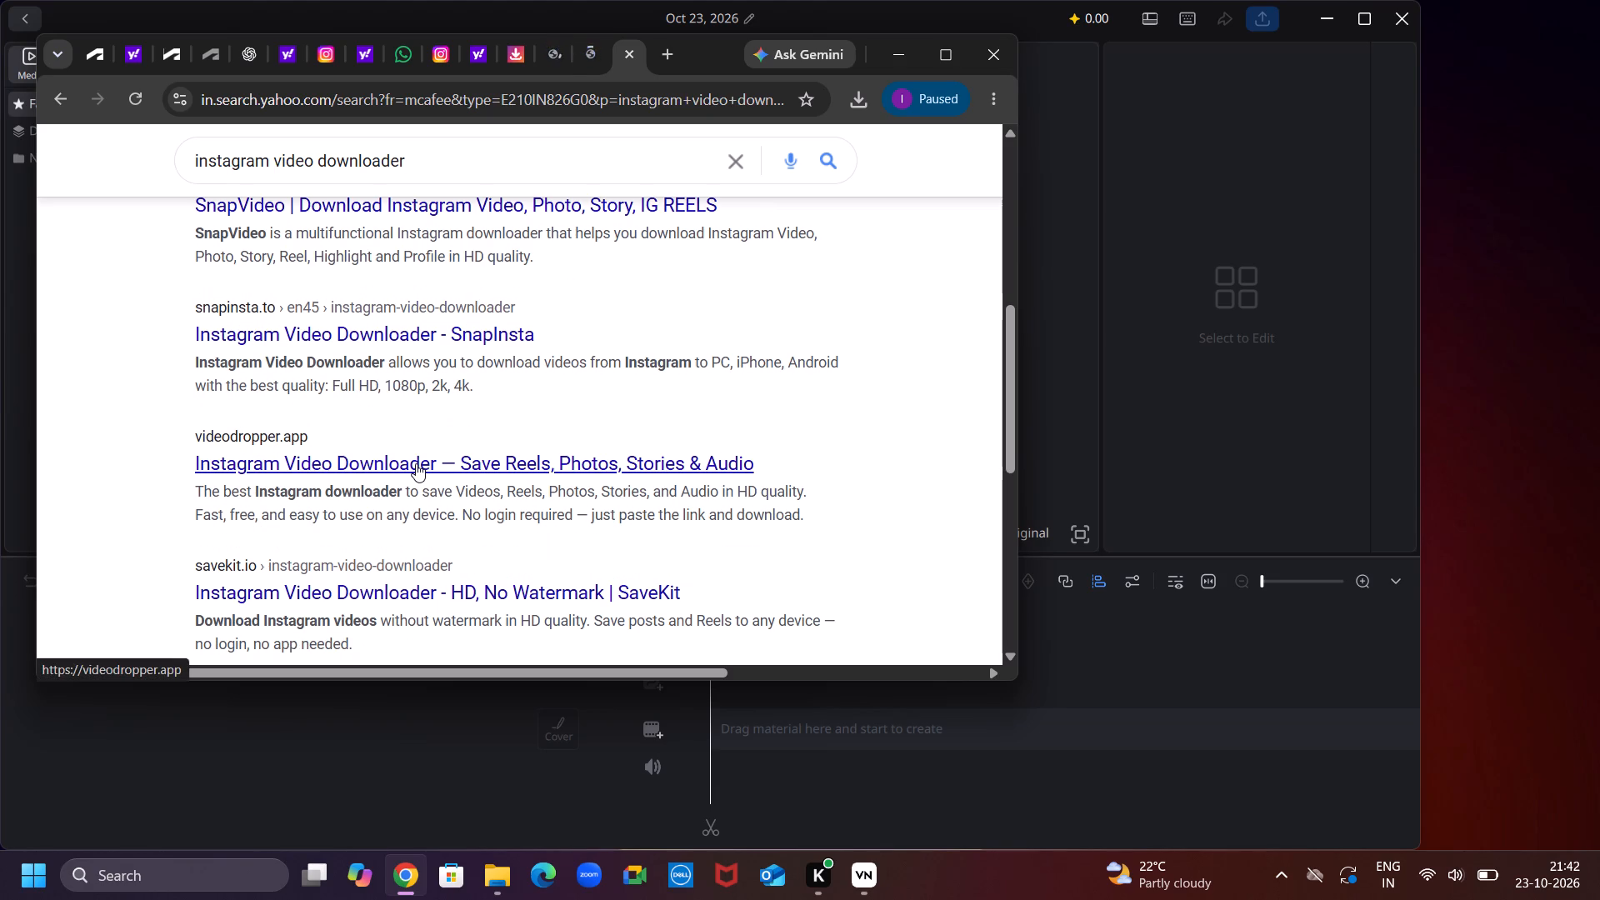
{"action": "left_click", "coordinate": [416, 463]}
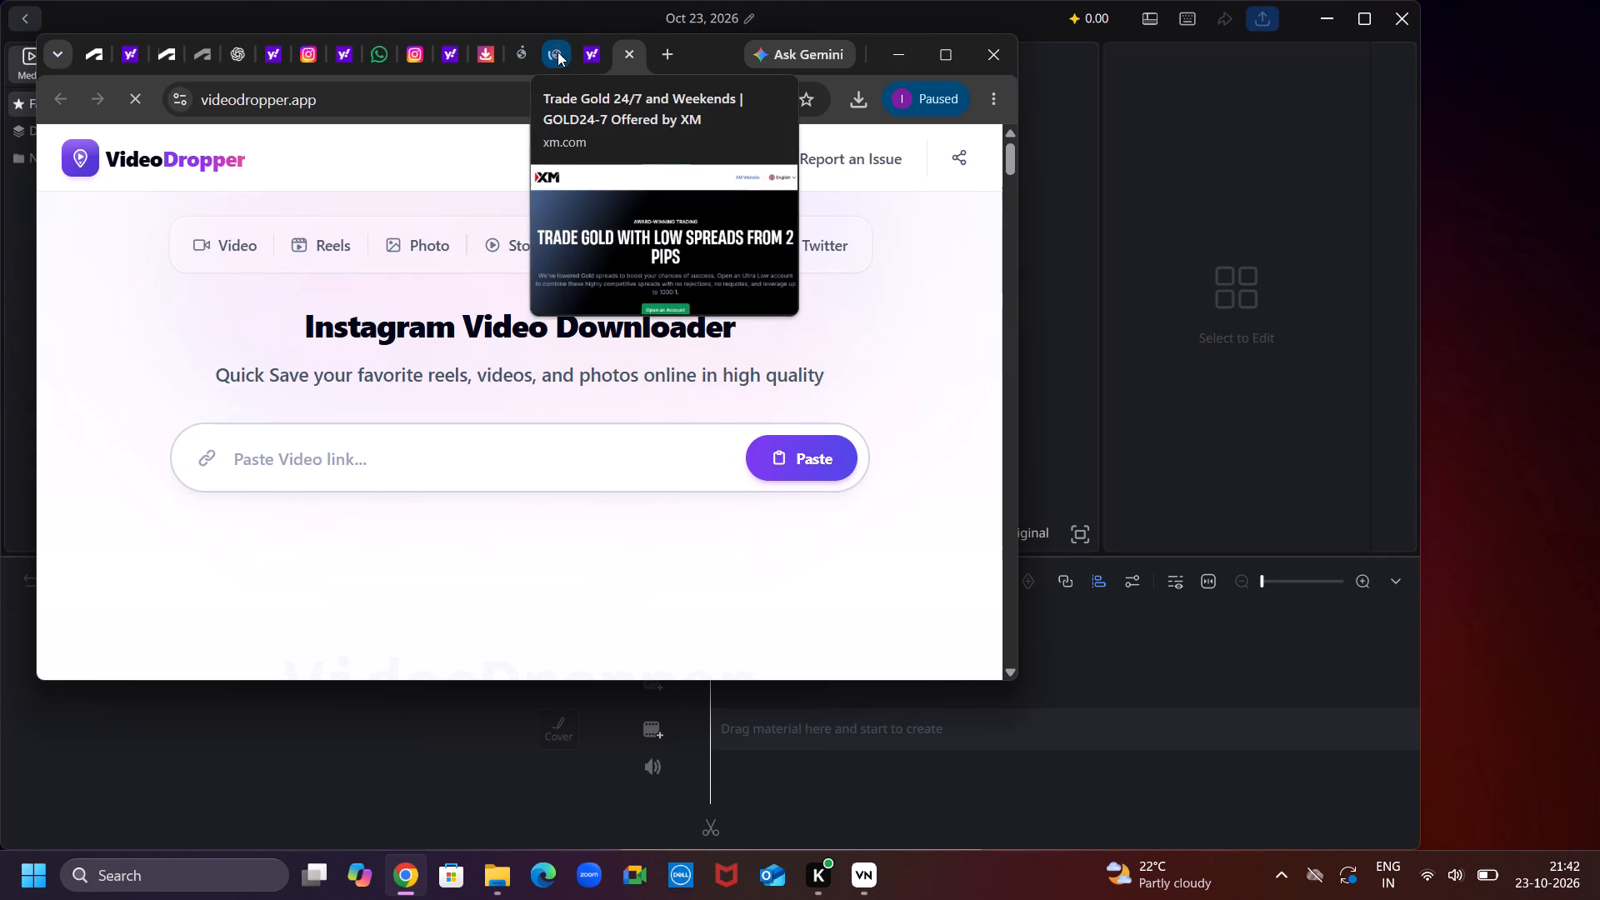
Paste the copied reel link into VideoDropper and save the video in Downloads as Video-30042 in MP4 format.
{"action": "left_click", "coordinate": [374, 457]}
{"action": "right_click", "coordinate": [374, 457]}
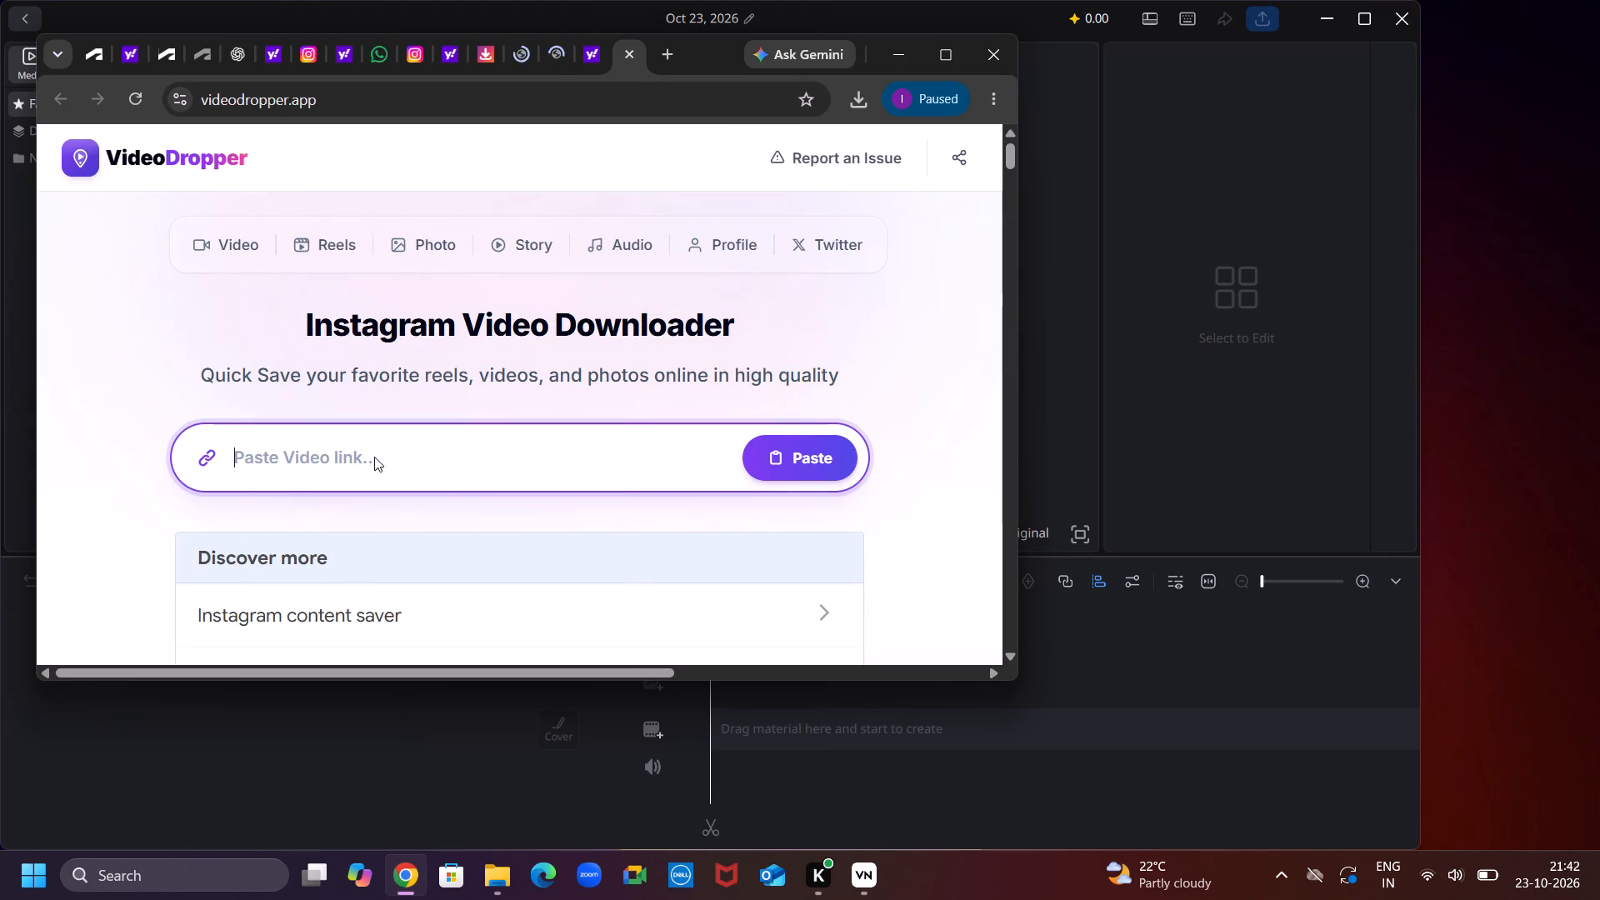
{"action": "left_click", "coordinate": [402, 603]}
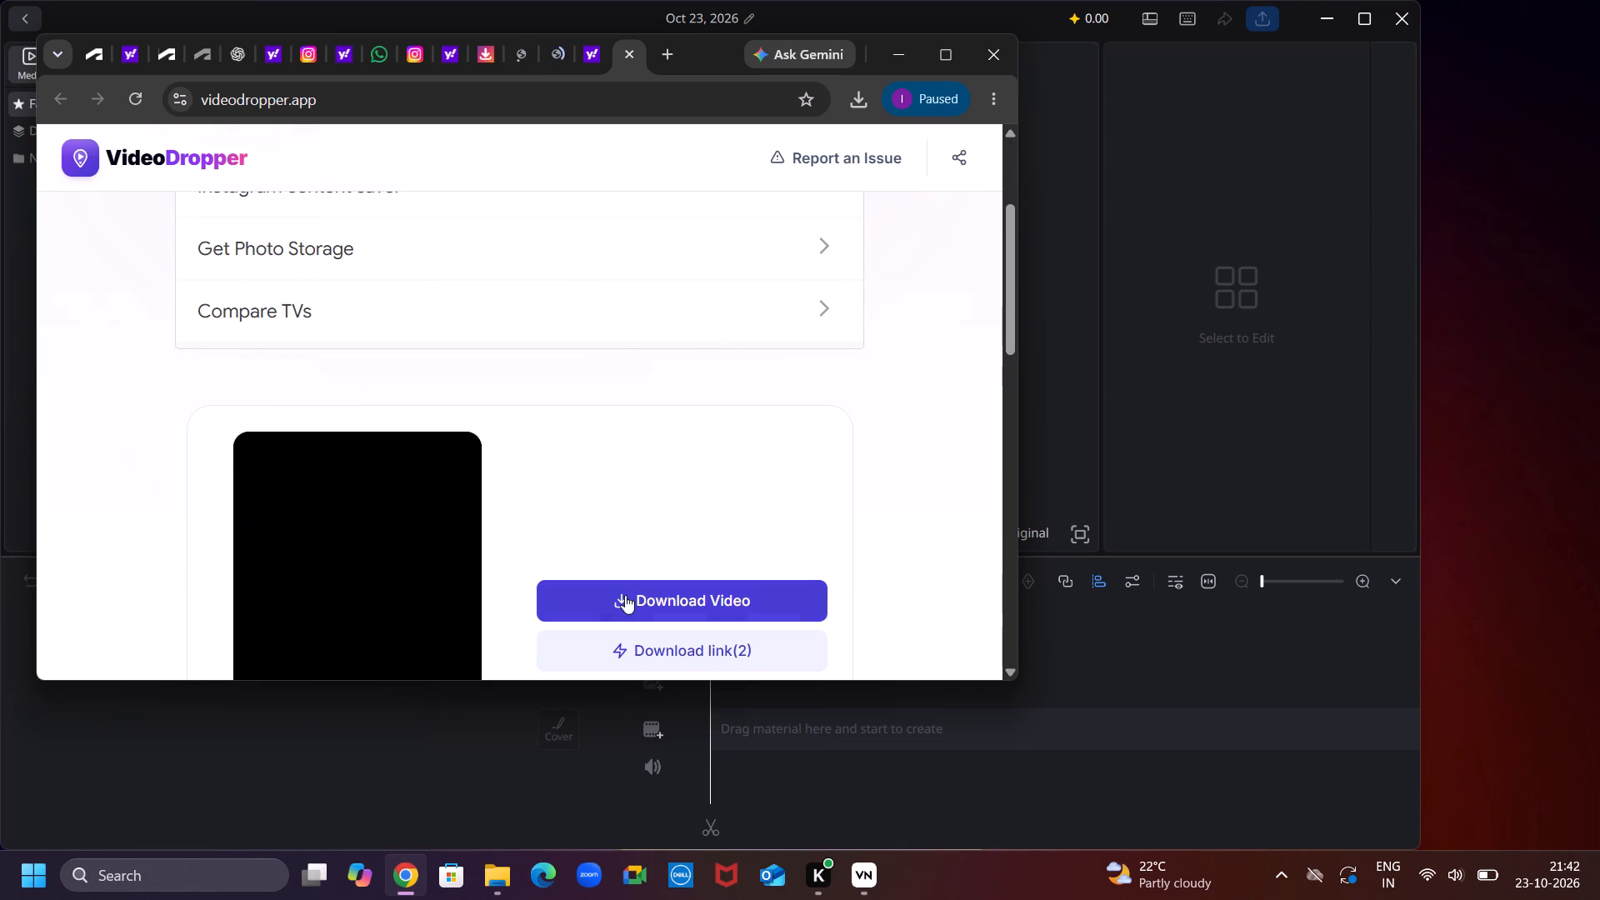
{"action": "left_click", "coordinate": [626, 595]}
{"action": "scroll", "coordinate": [699, 596], "scroll_direction": "down", "scroll_amount": 2}
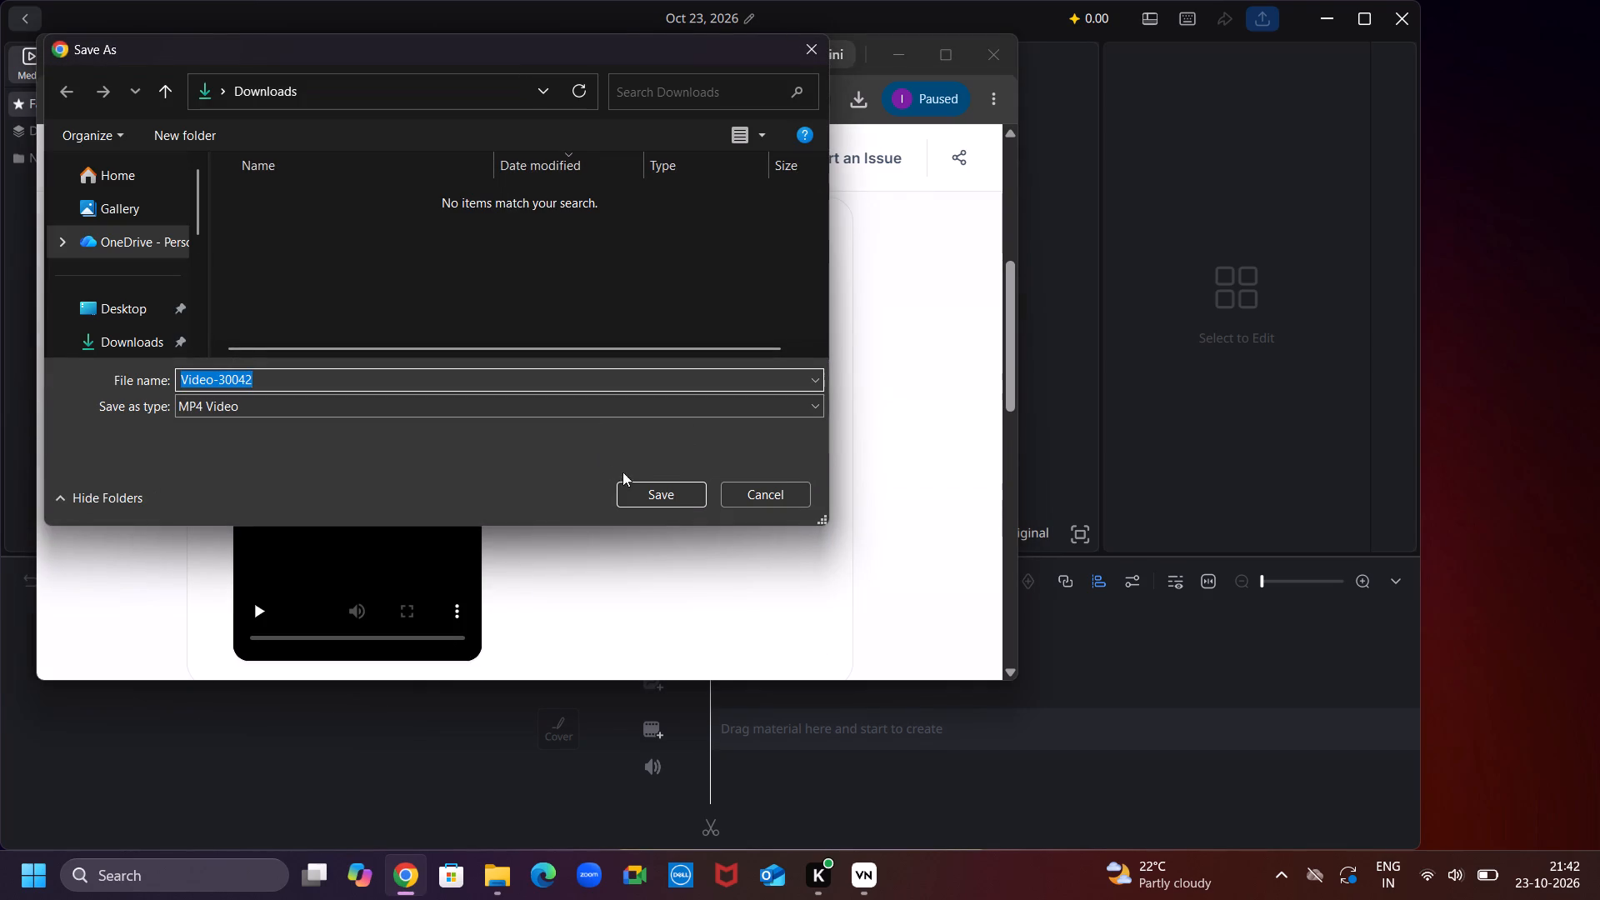
{"action": "left_click", "coordinate": [652, 490]}
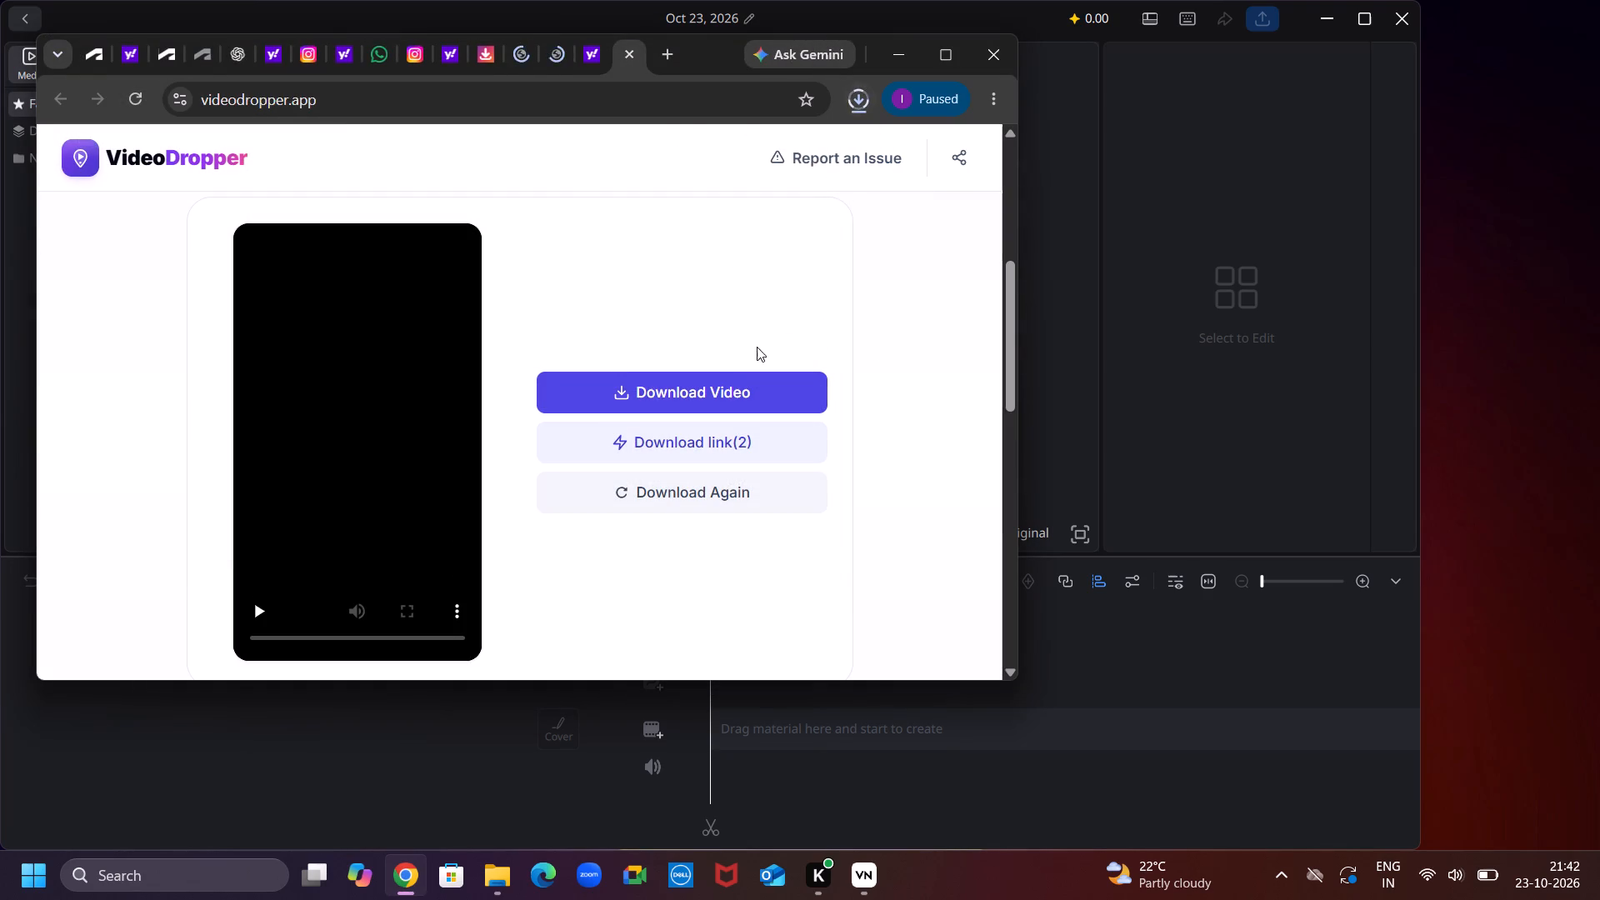
{"action": "scroll", "coordinate": [756, 349], "scroll_direction": "down", "scroll_amount": 7}
{"action": "scroll", "coordinate": [756, 349], "scroll_direction": "up", "scroll_amount": 9}
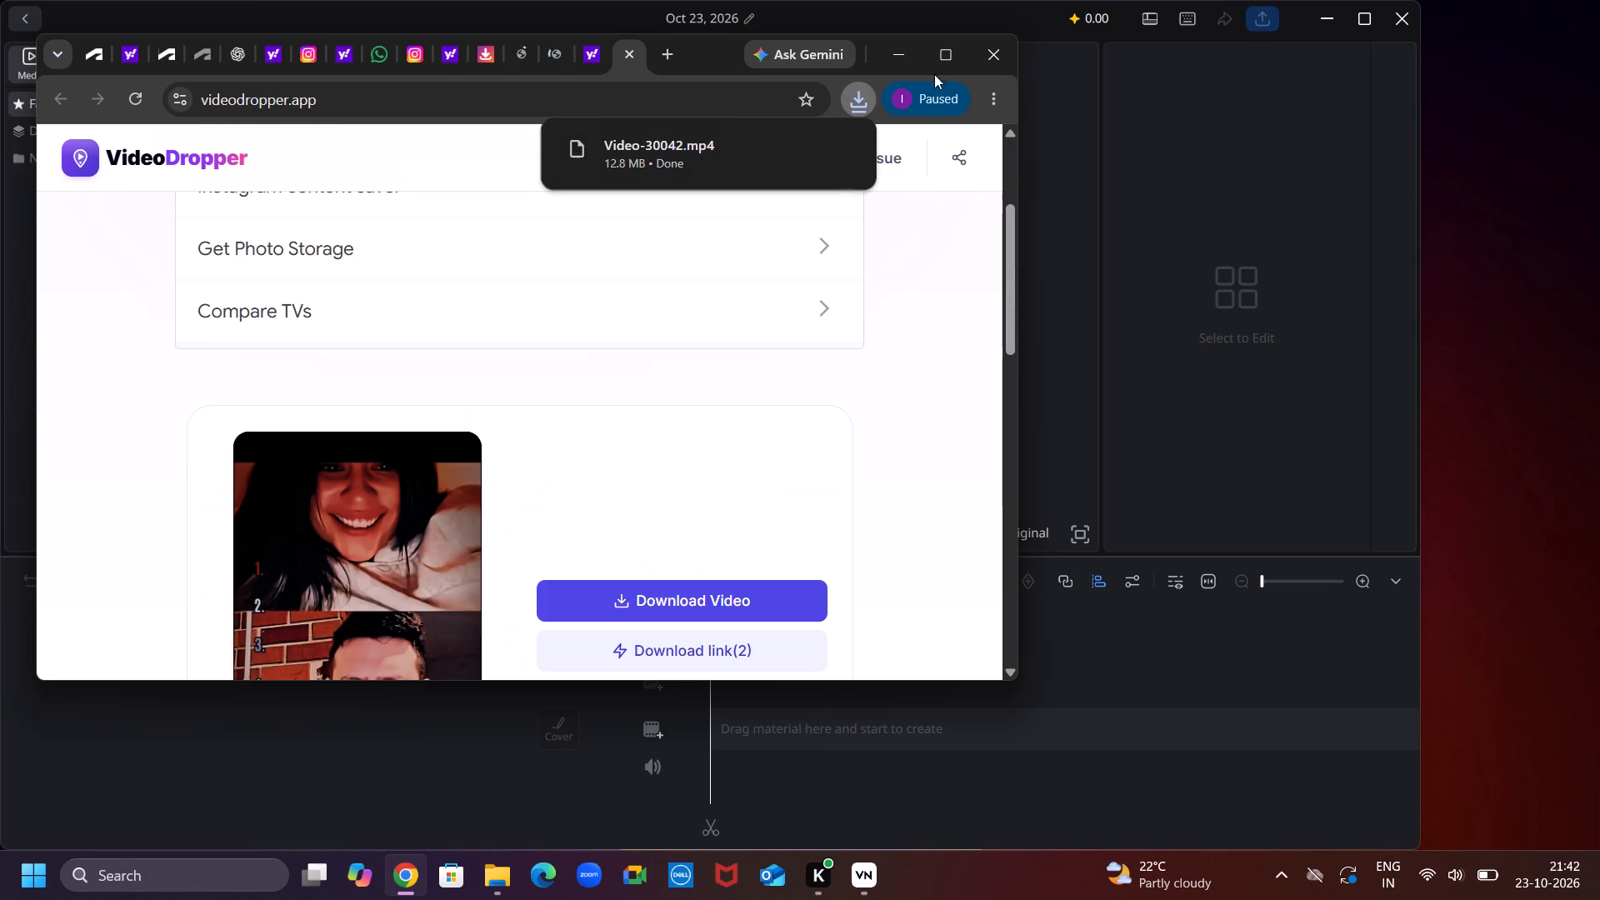
Switch to the VN editor and start a media import, accepting the import tips with "Do not show again" chosen.
{"action": "left_click", "coordinate": [984, 55]}
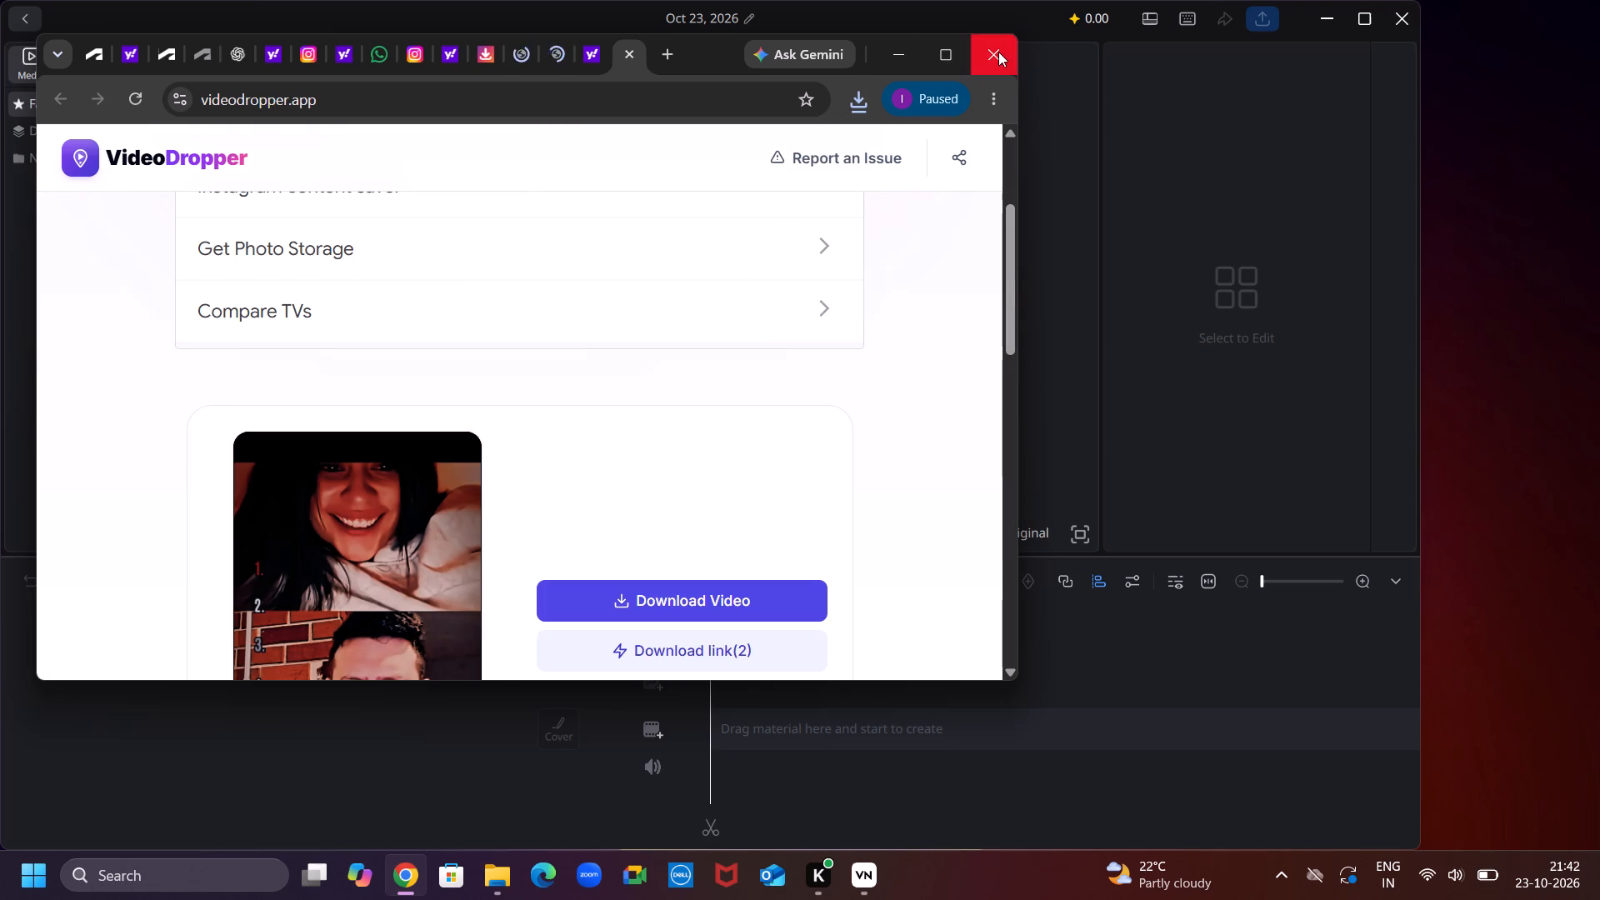
{"action": "left_click", "coordinate": [998, 52]}
{"action": "left_click", "coordinate": [908, 58]}
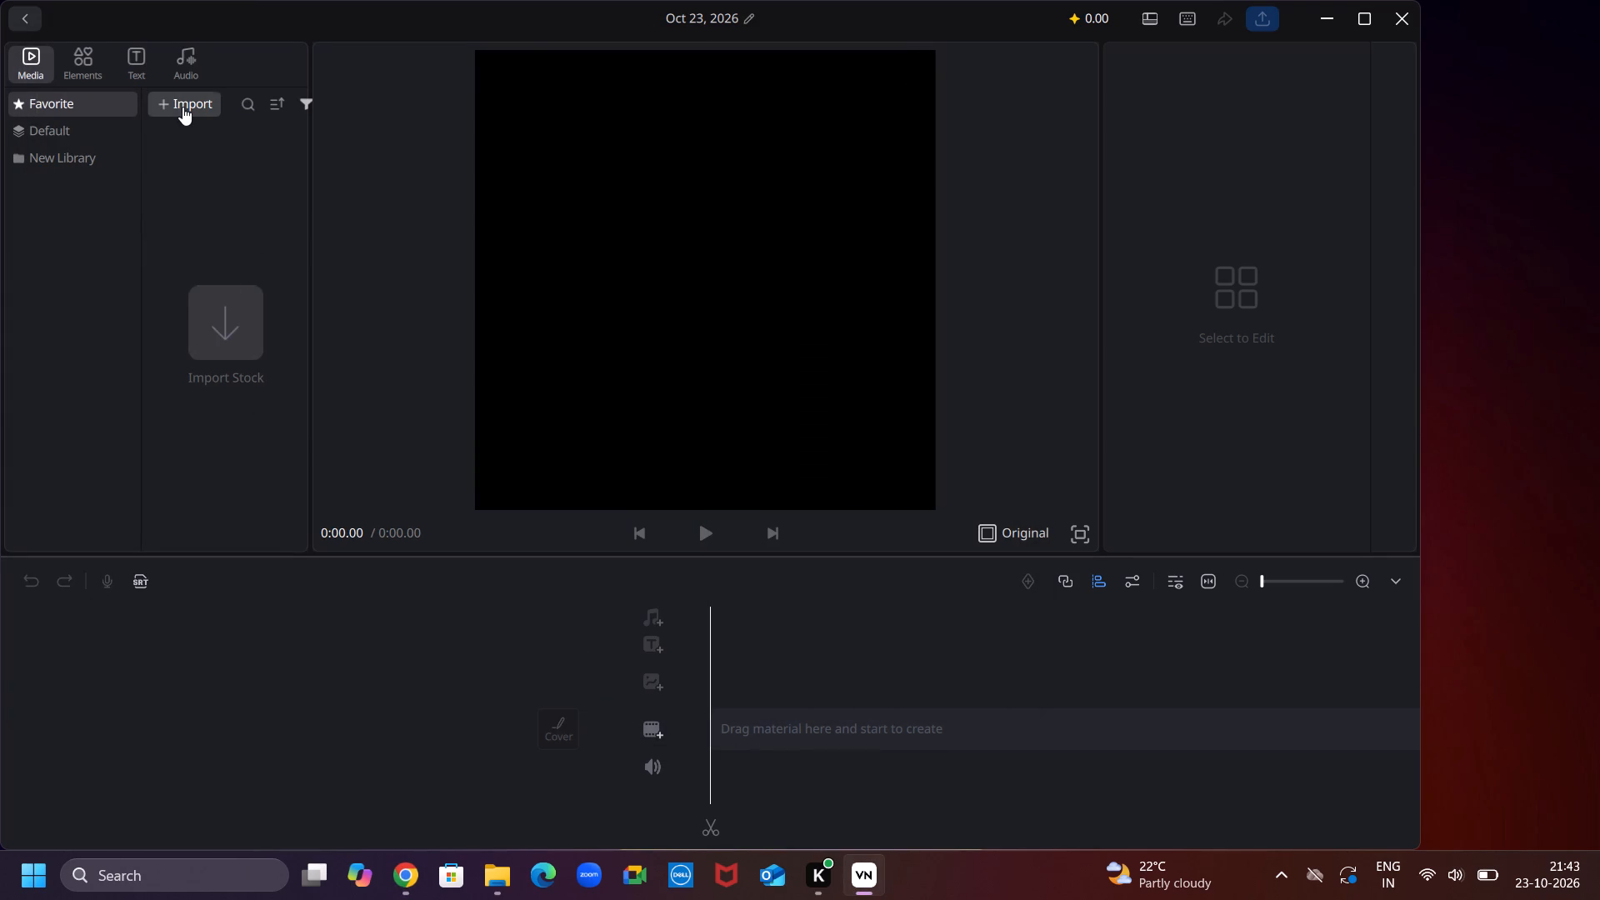
{"action": "left_click", "coordinate": [184, 107]}
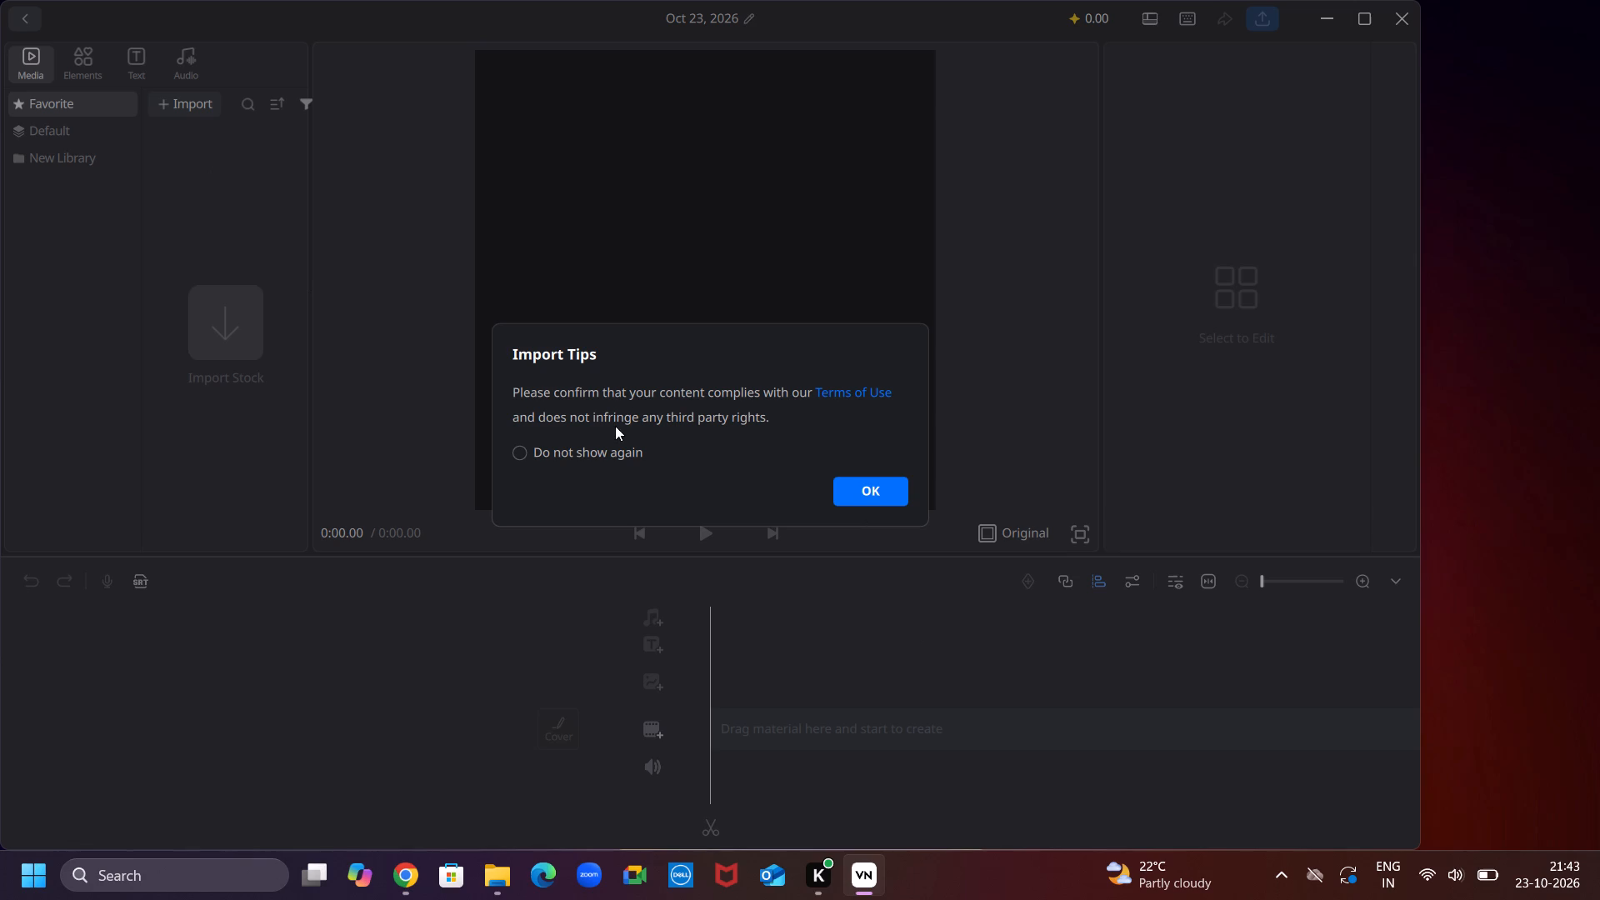
{"action": "left_click", "coordinate": [581, 442]}
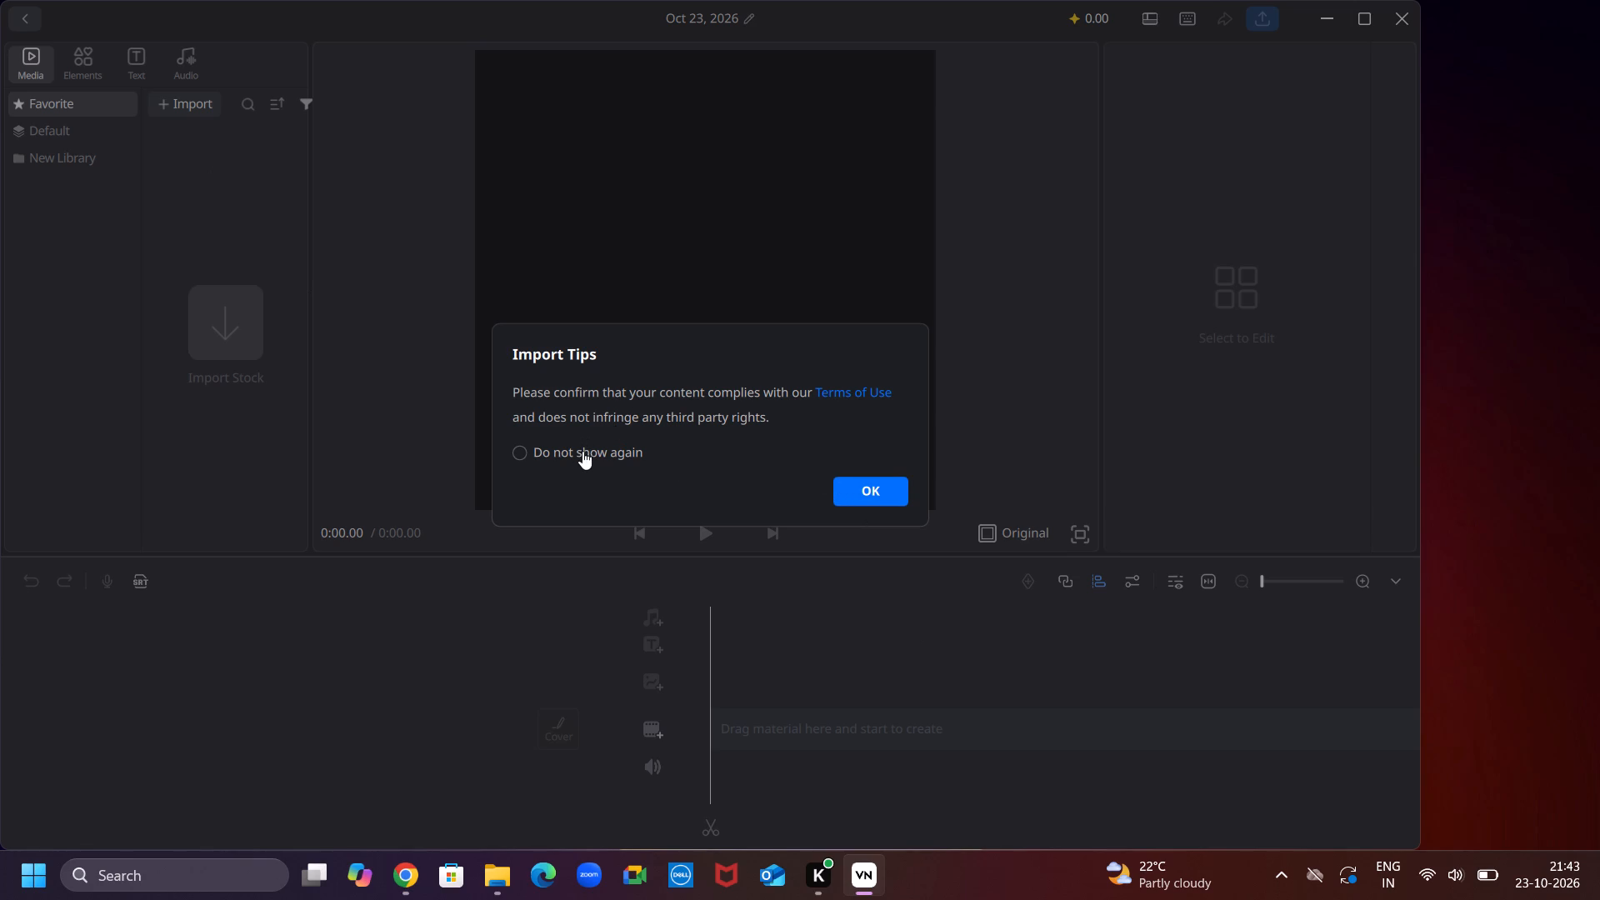
{"action": "left_click", "coordinate": [583, 457]}
{"action": "left_click", "coordinate": [894, 488]}
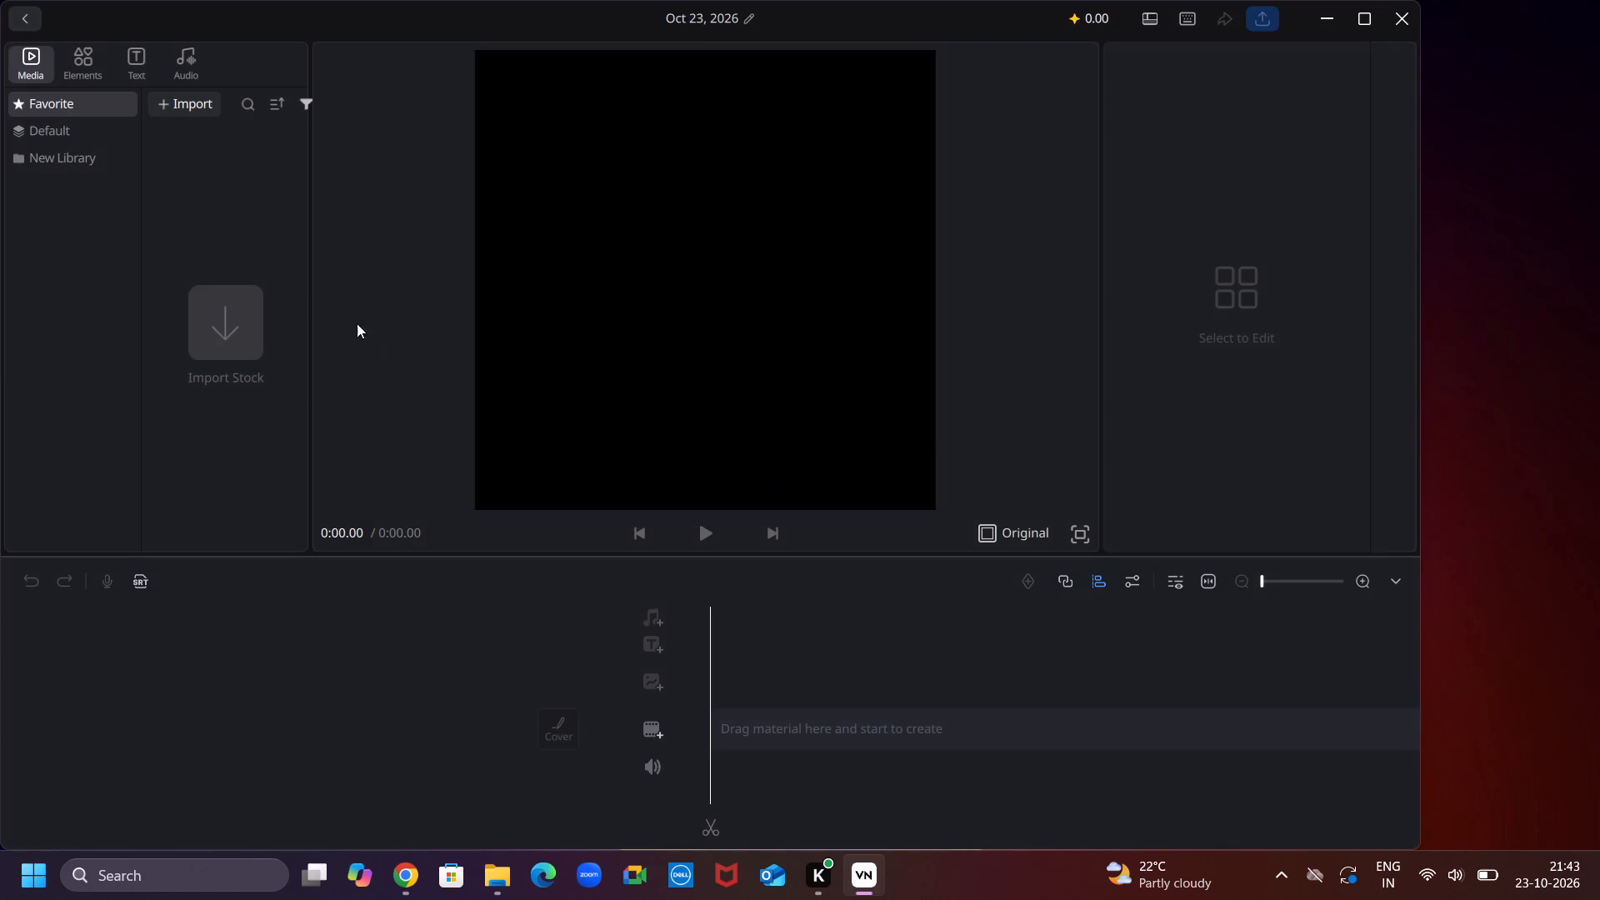
Import the video file Video-30042 from the Downloads folder into the media library.
{"action": "left_click", "coordinate": [189, 100]}
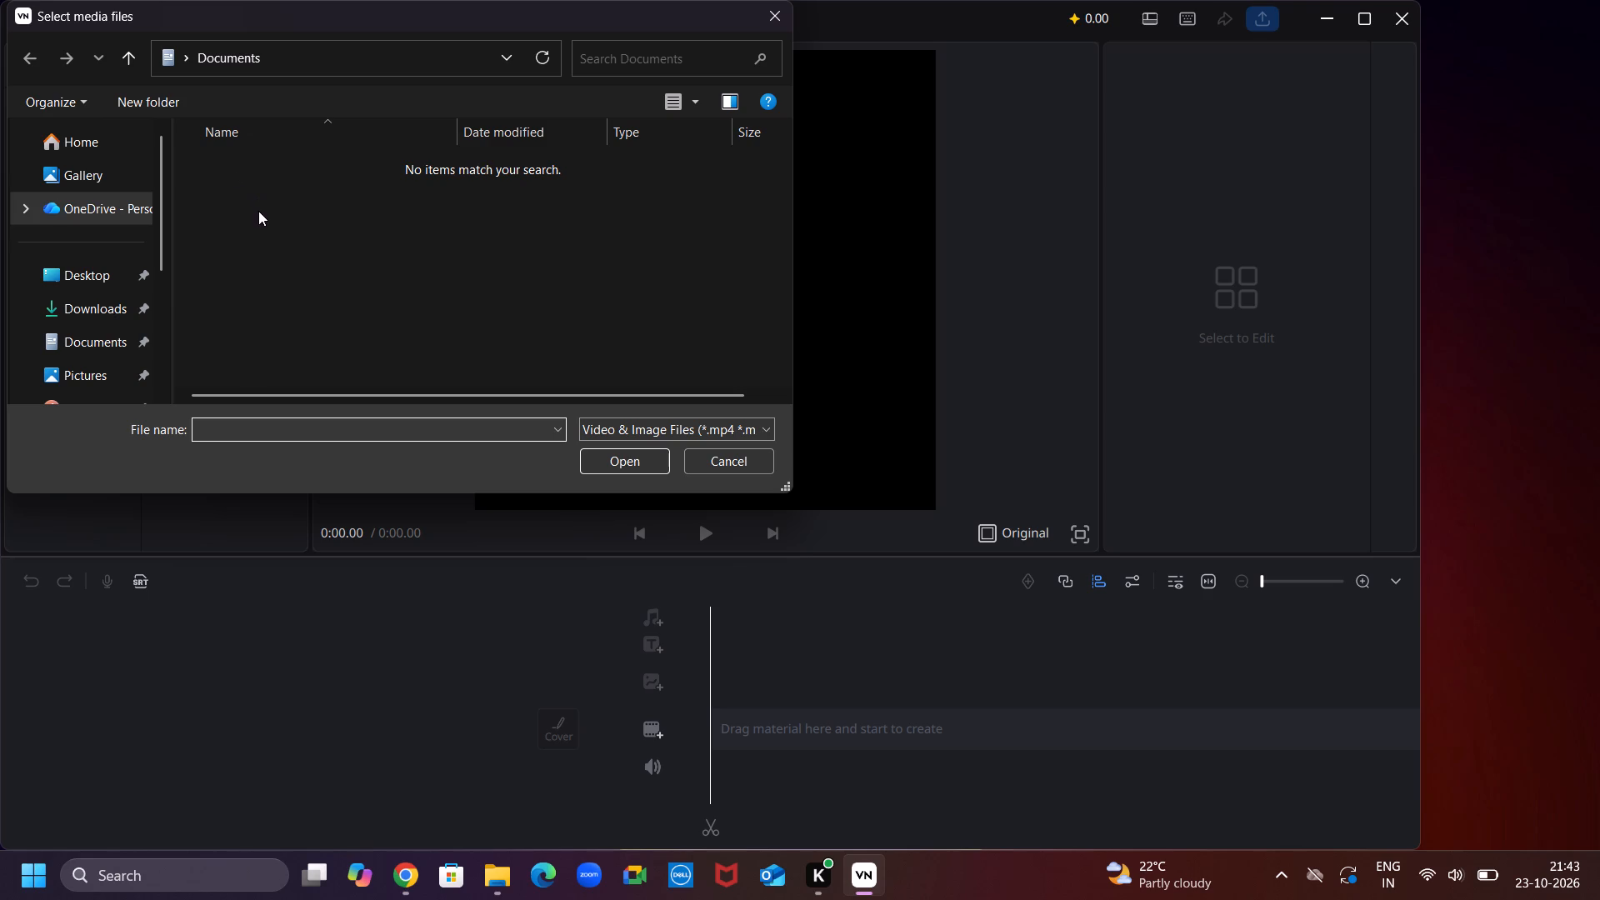
{"action": "left_click", "coordinate": [137, 303]}
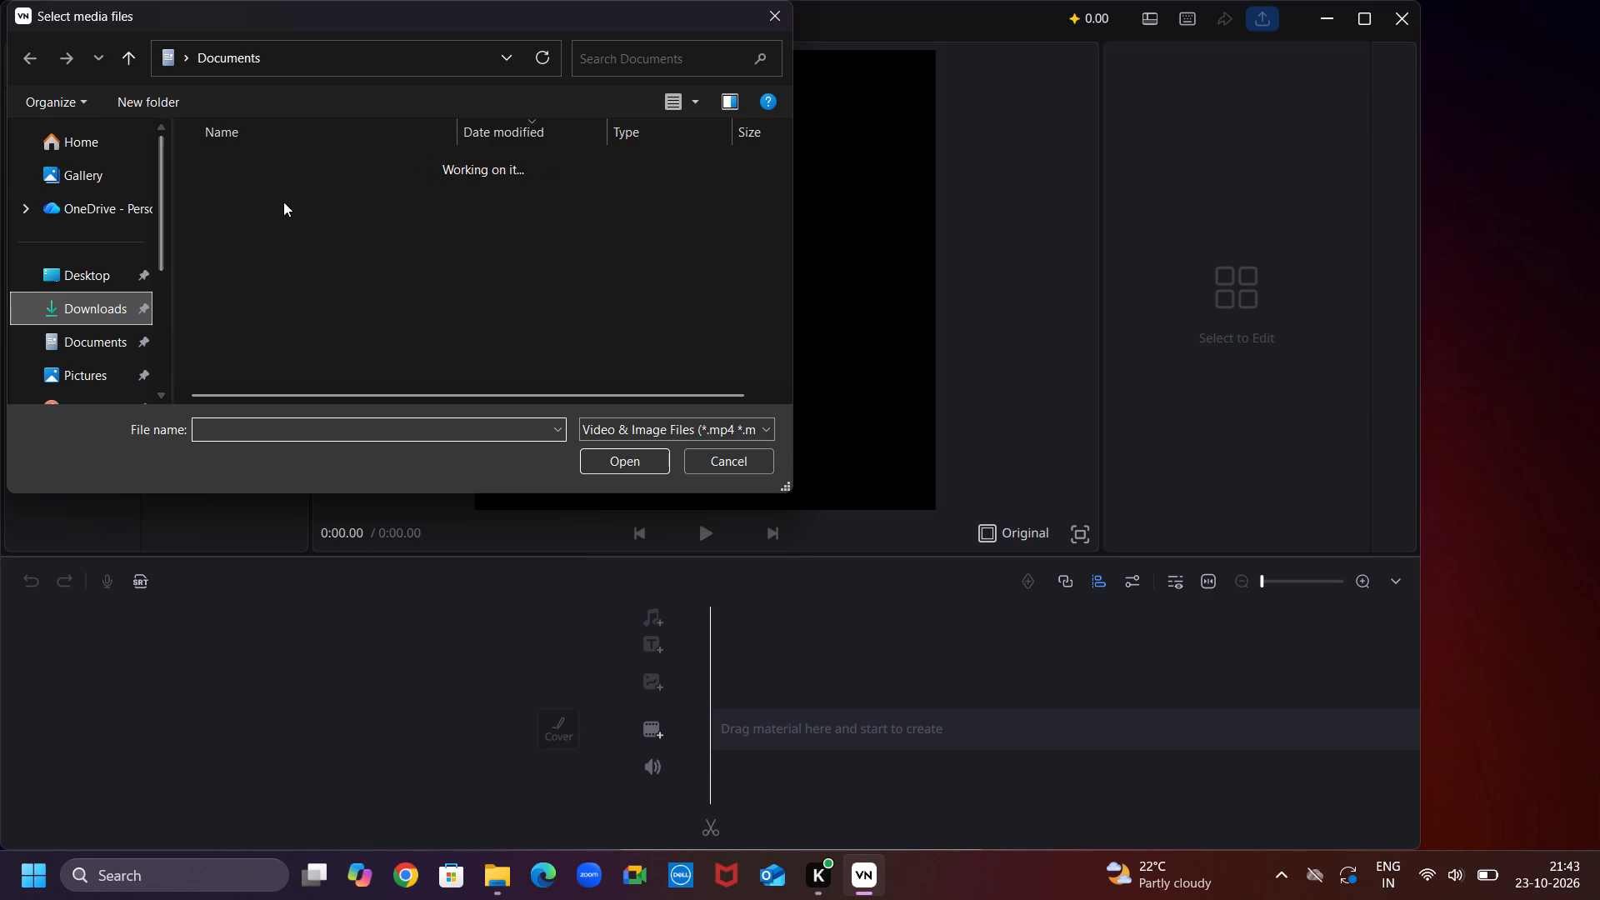
{"action": "left_click_drag", "start_coordinate": [317, 184], "coordinate": [473, 333]}
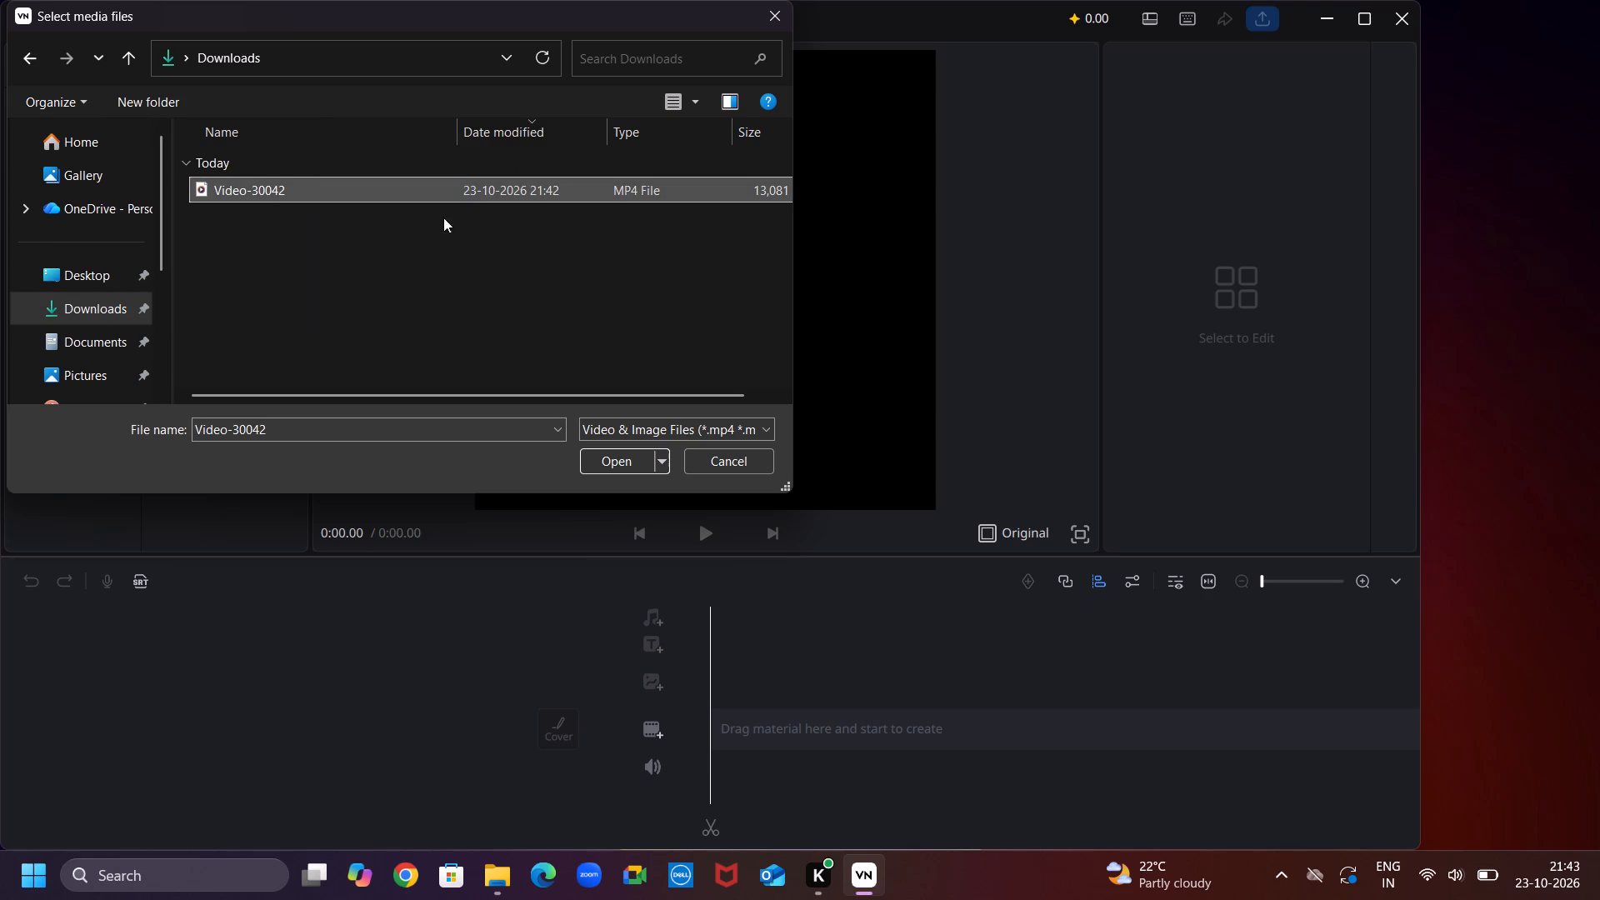
{"action": "left_click", "coordinate": [611, 455]}
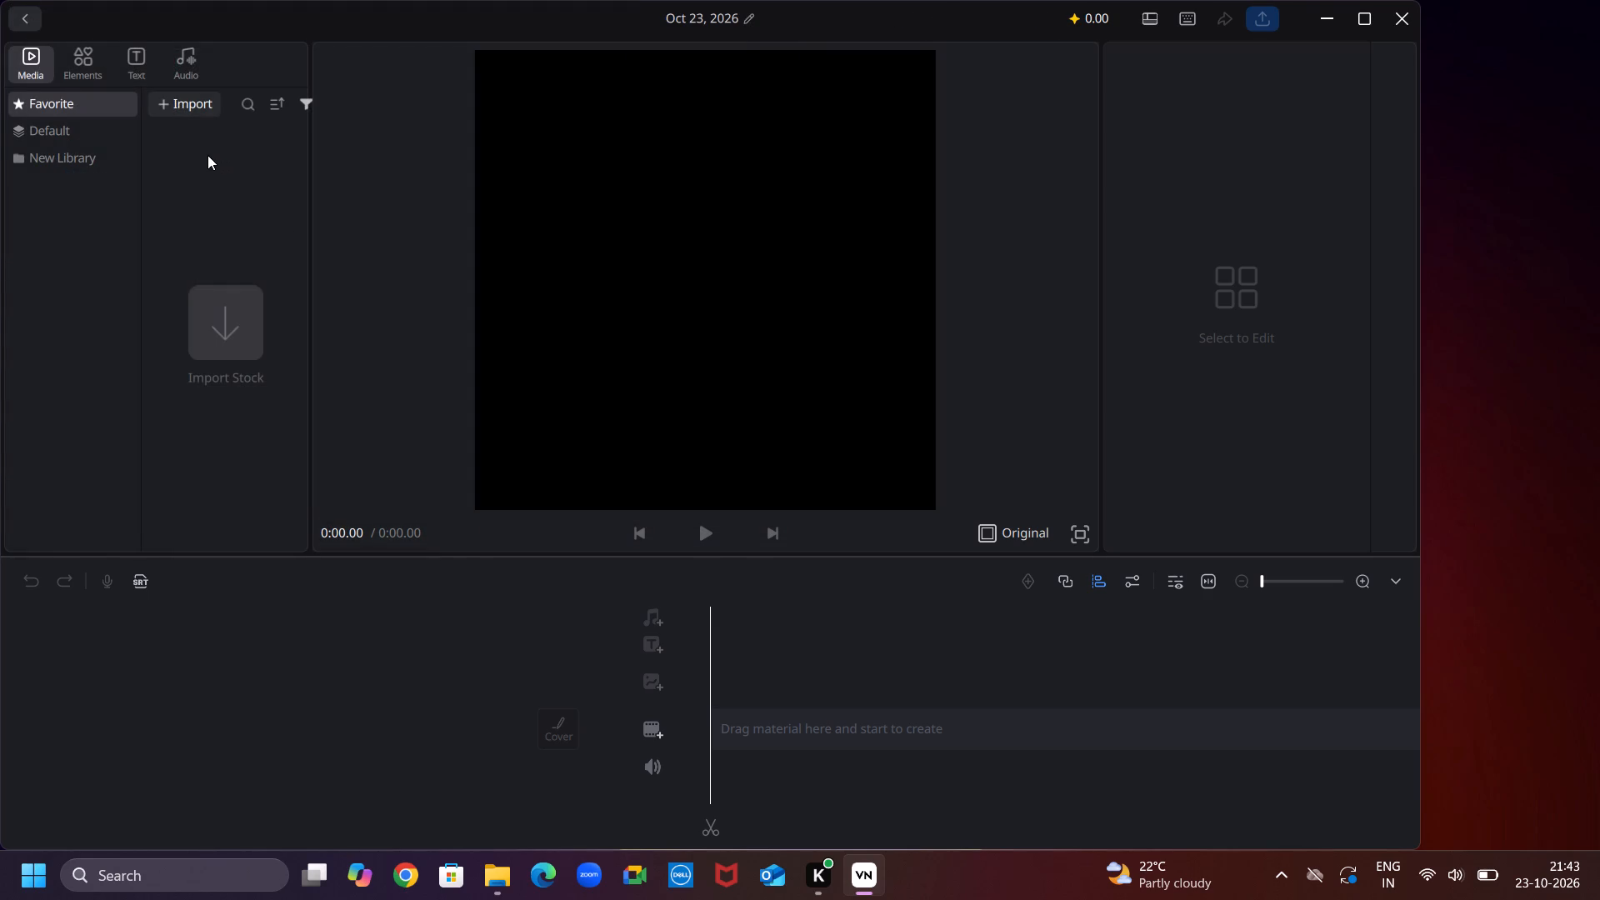
Place the imported video on the main video track at the start of the timeline.
{"action": "left_click_drag", "start_coordinate": [203, 176], "coordinate": [585, 552]}
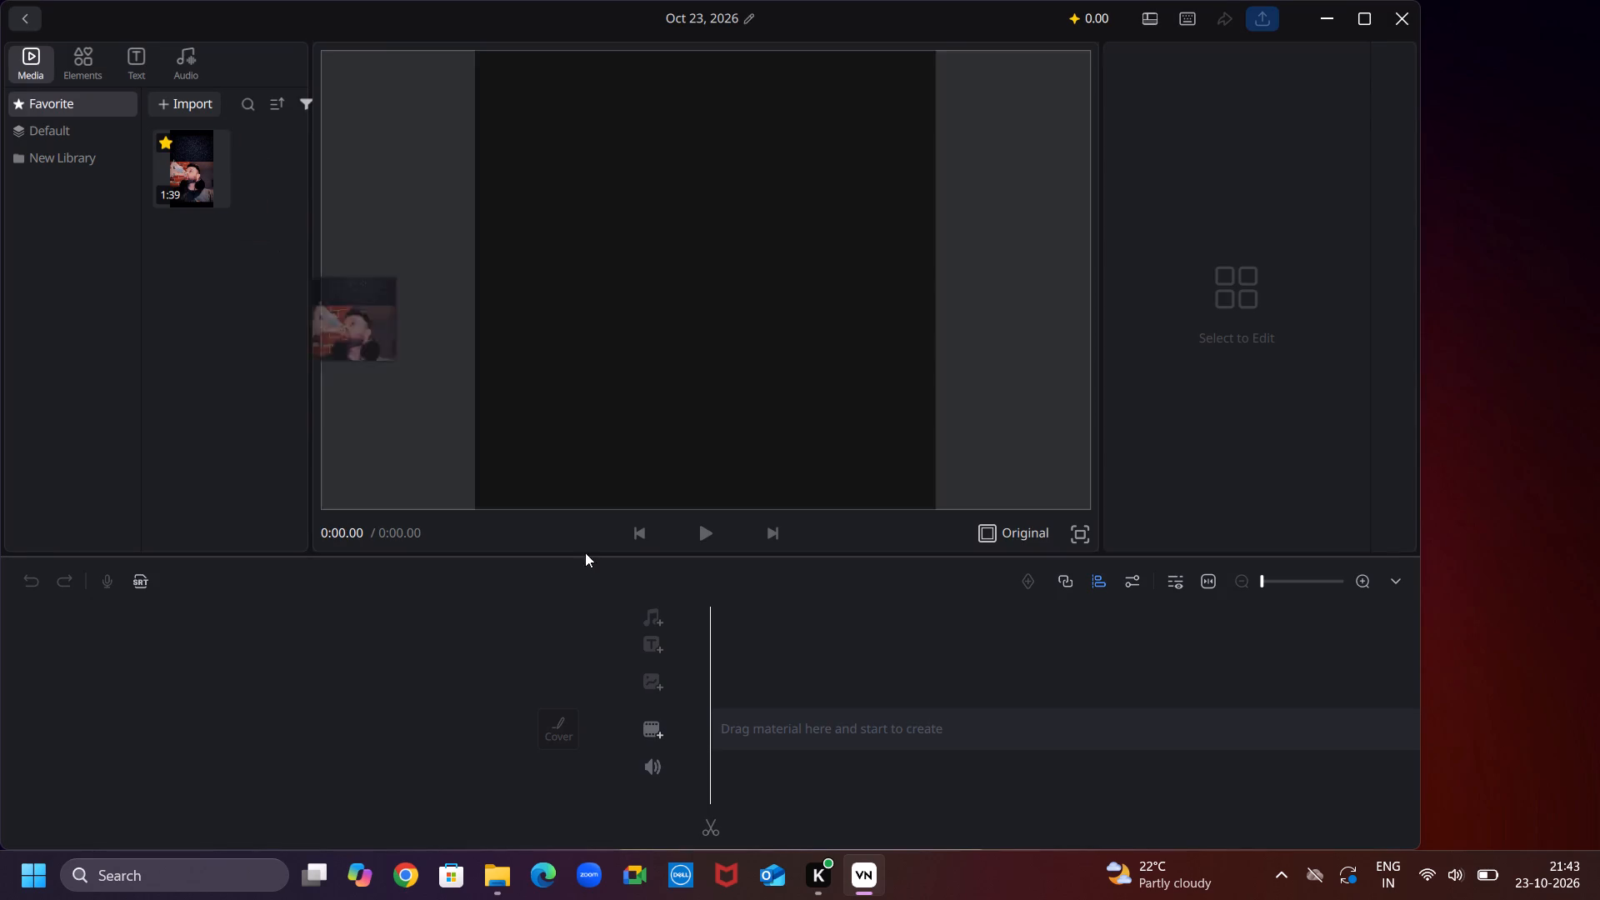
{"action": "left_click_drag", "start_coordinate": [585, 552], "coordinate": [716, 637]}
{"action": "left_click_drag", "start_coordinate": [723, 644], "coordinate": [764, 696]}
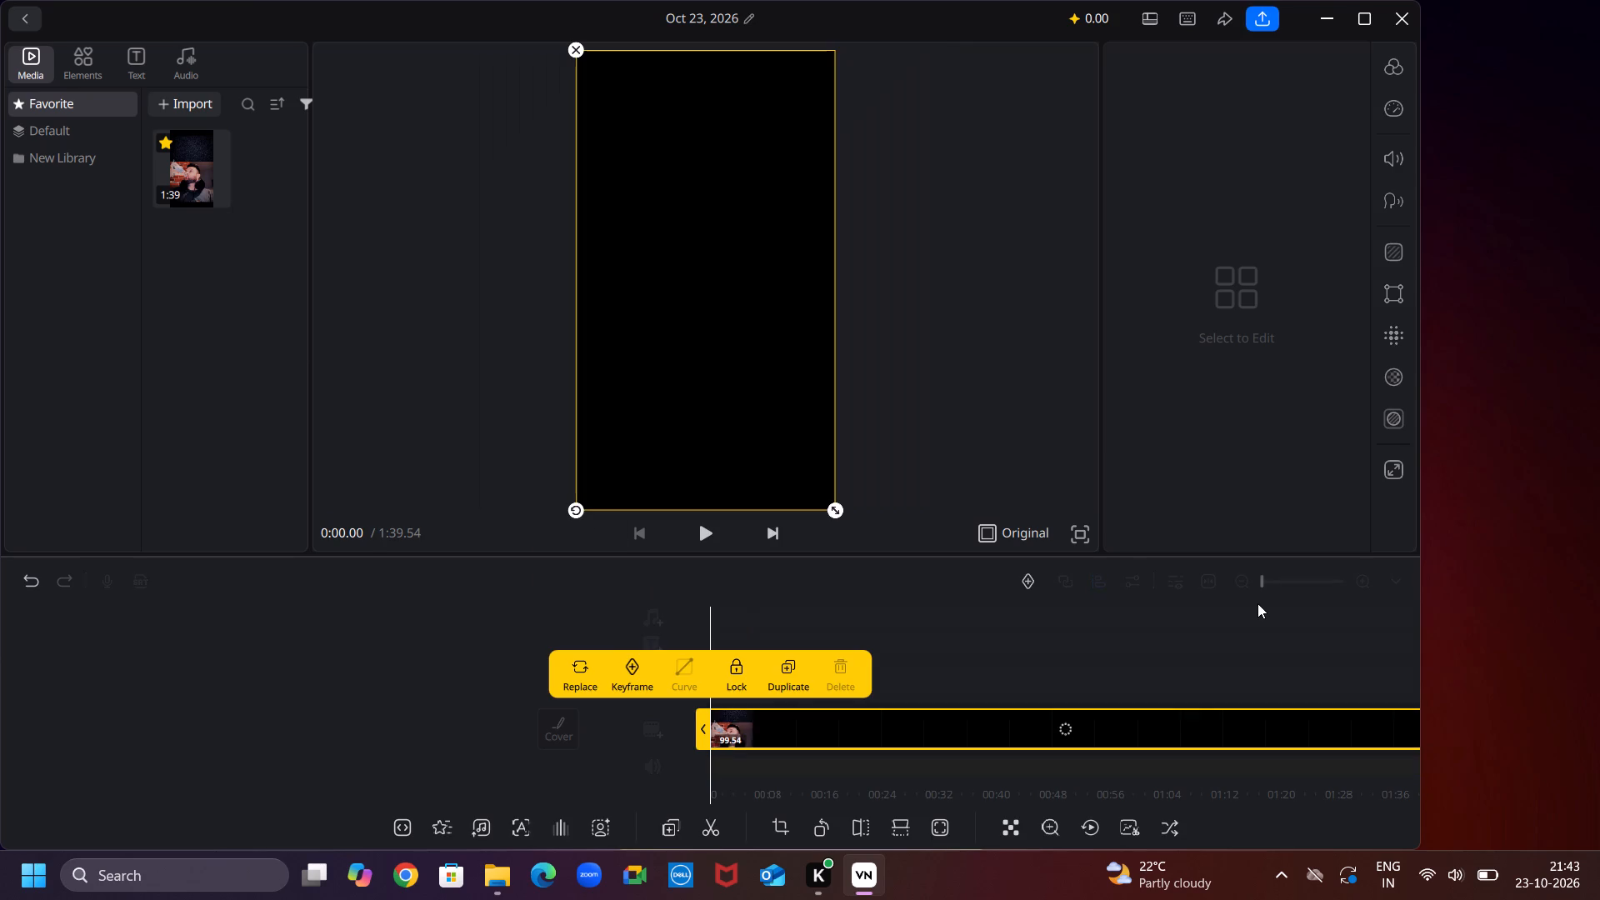
Split the video on the main track at 0:00.23.
{"action": "left_click", "coordinate": [1292, 586]}
{"action": "left_click", "coordinate": [1292, 585]}
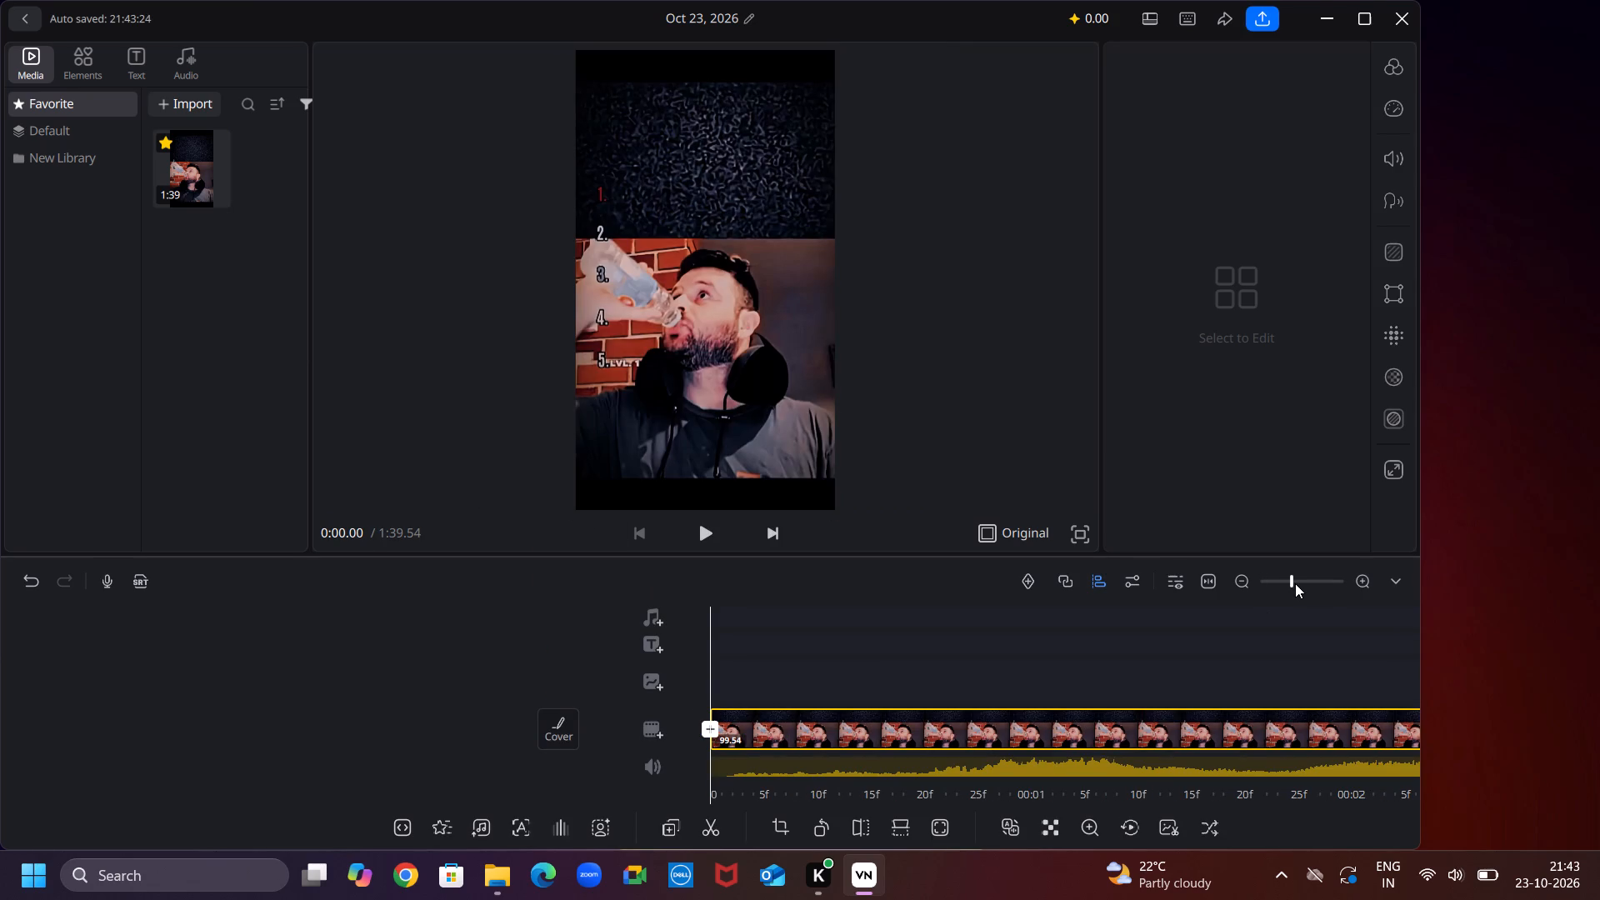
{"action": "left_click", "coordinate": [1295, 583]}
{"action": "left_click", "coordinate": [1297, 582]}
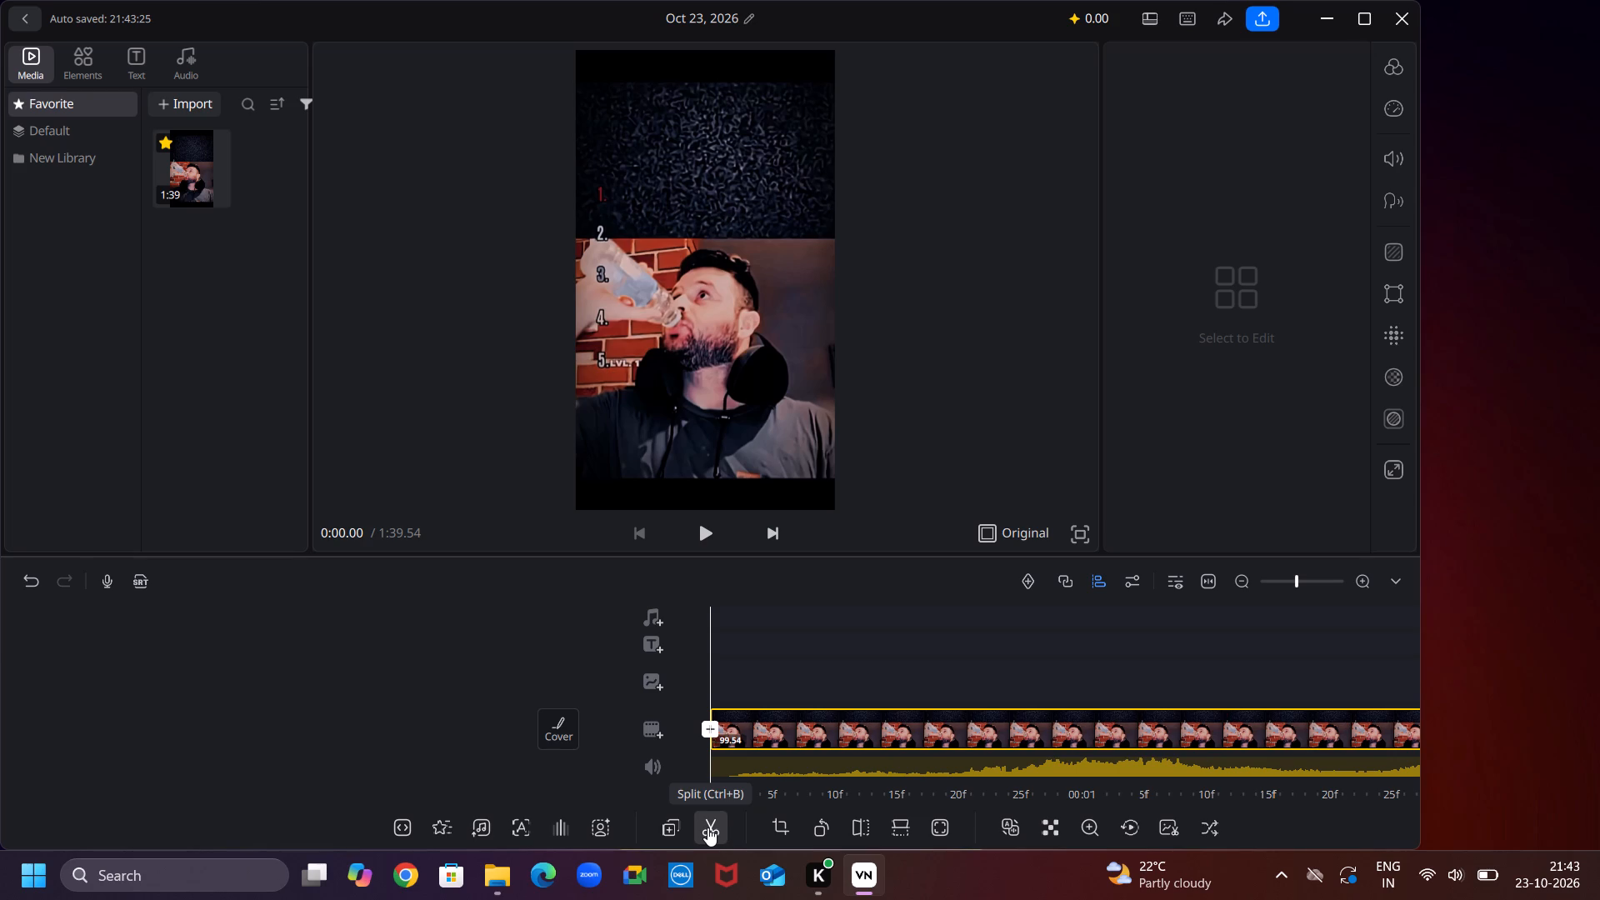
{"action": "key", "text": "Right"}
{"action": "key", "text": "Right"}
{"action": "key", "text": "Right"}
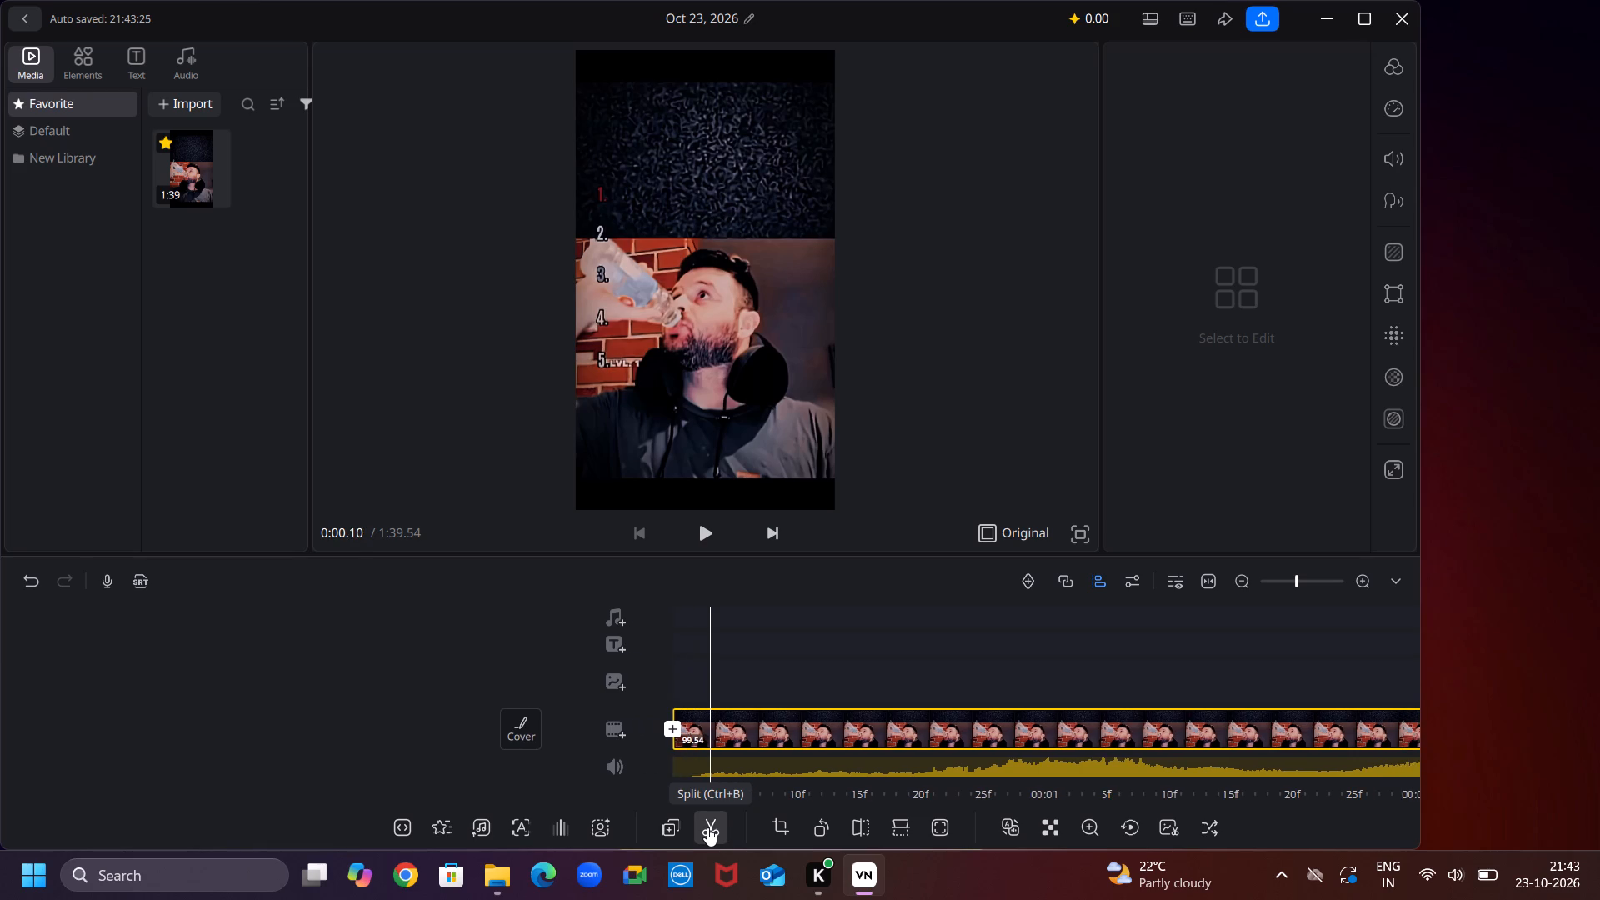
{"action": "key", "text": "Right"}
{"action": "key", "text": "Right"}
{"action": "key", "text": "Right"}
{"action": "key", "text": "Right"}
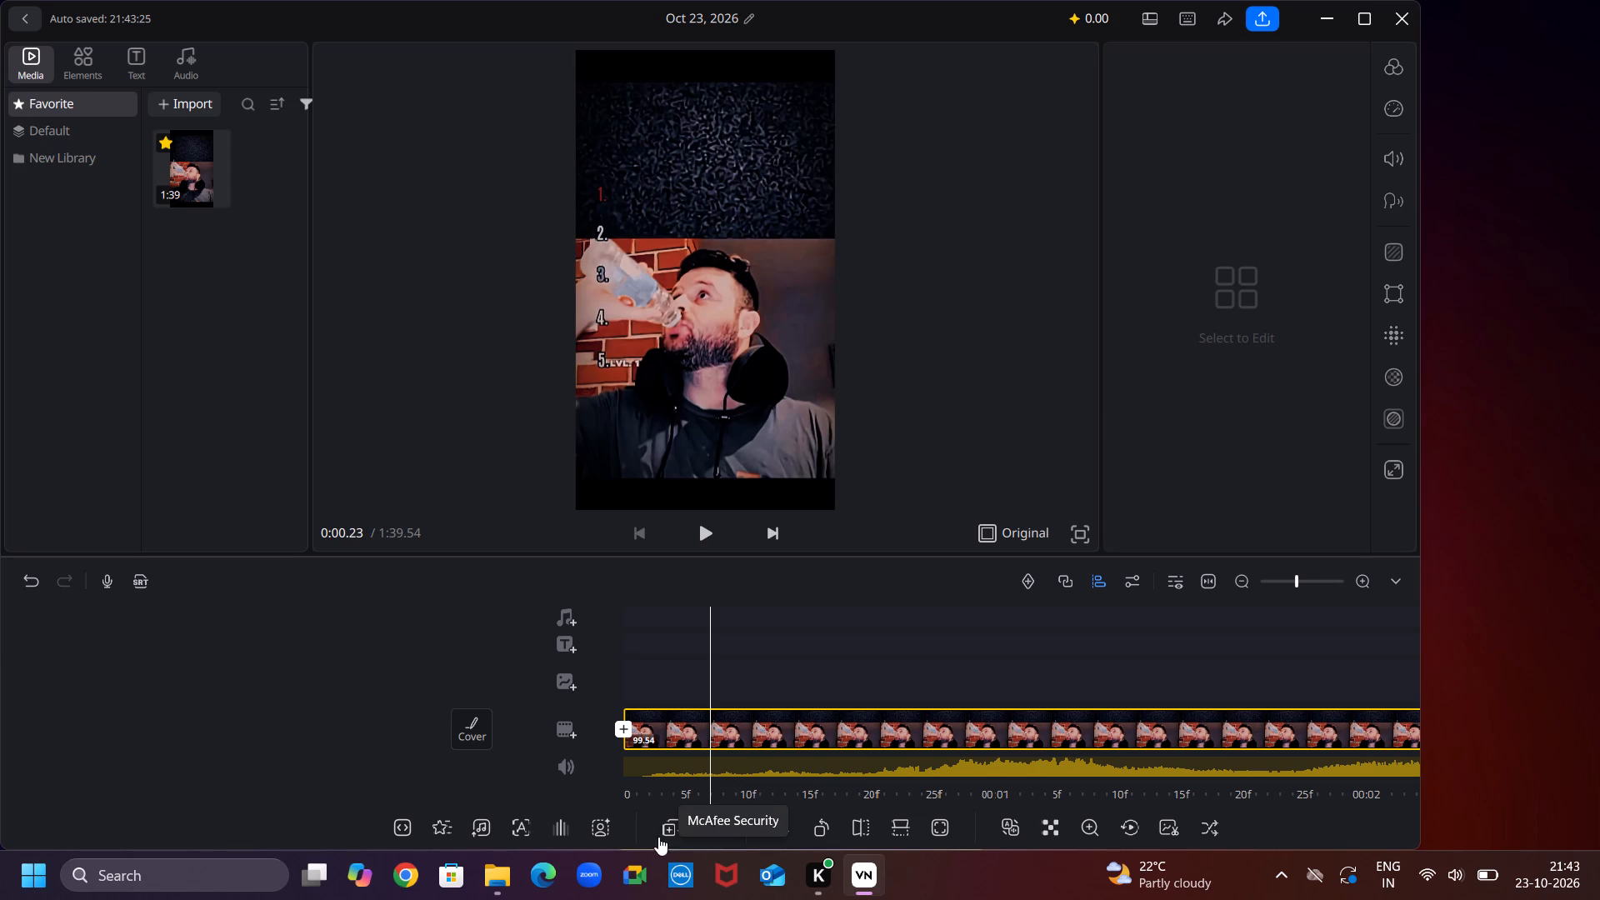
{"action": "left_click", "coordinate": [713, 825]}
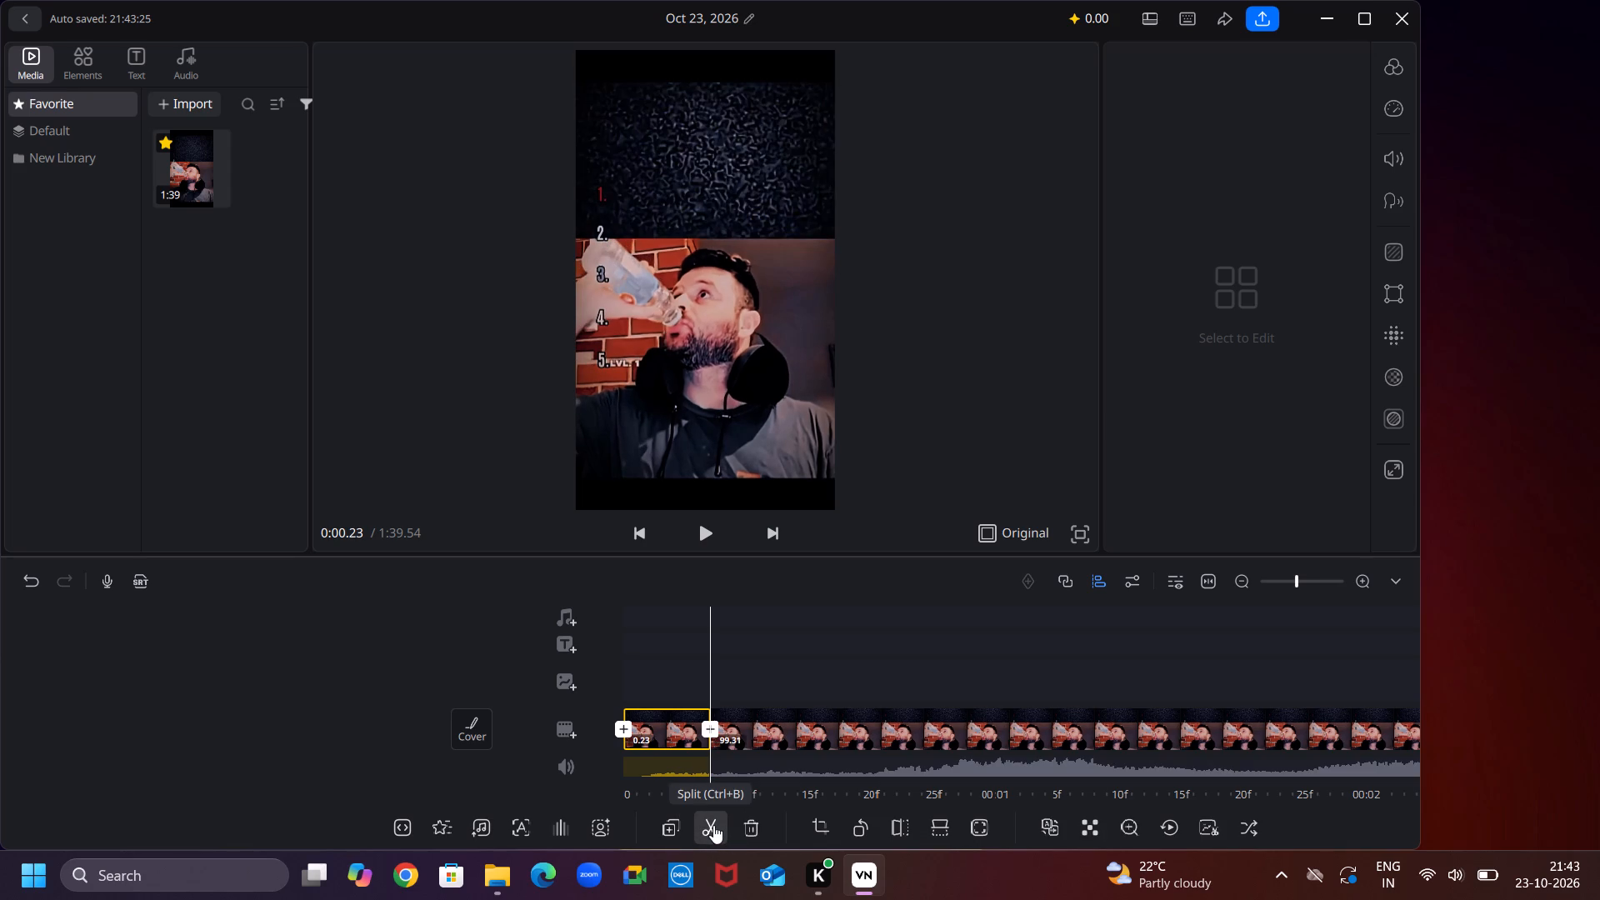
Split the remaining part of the video at 0:00.40.
{"action": "key", "text": "Right"}
{"action": "key", "text": "Right"}
{"action": "key", "text": "Right"}
{"action": "key", "text": "Right"}
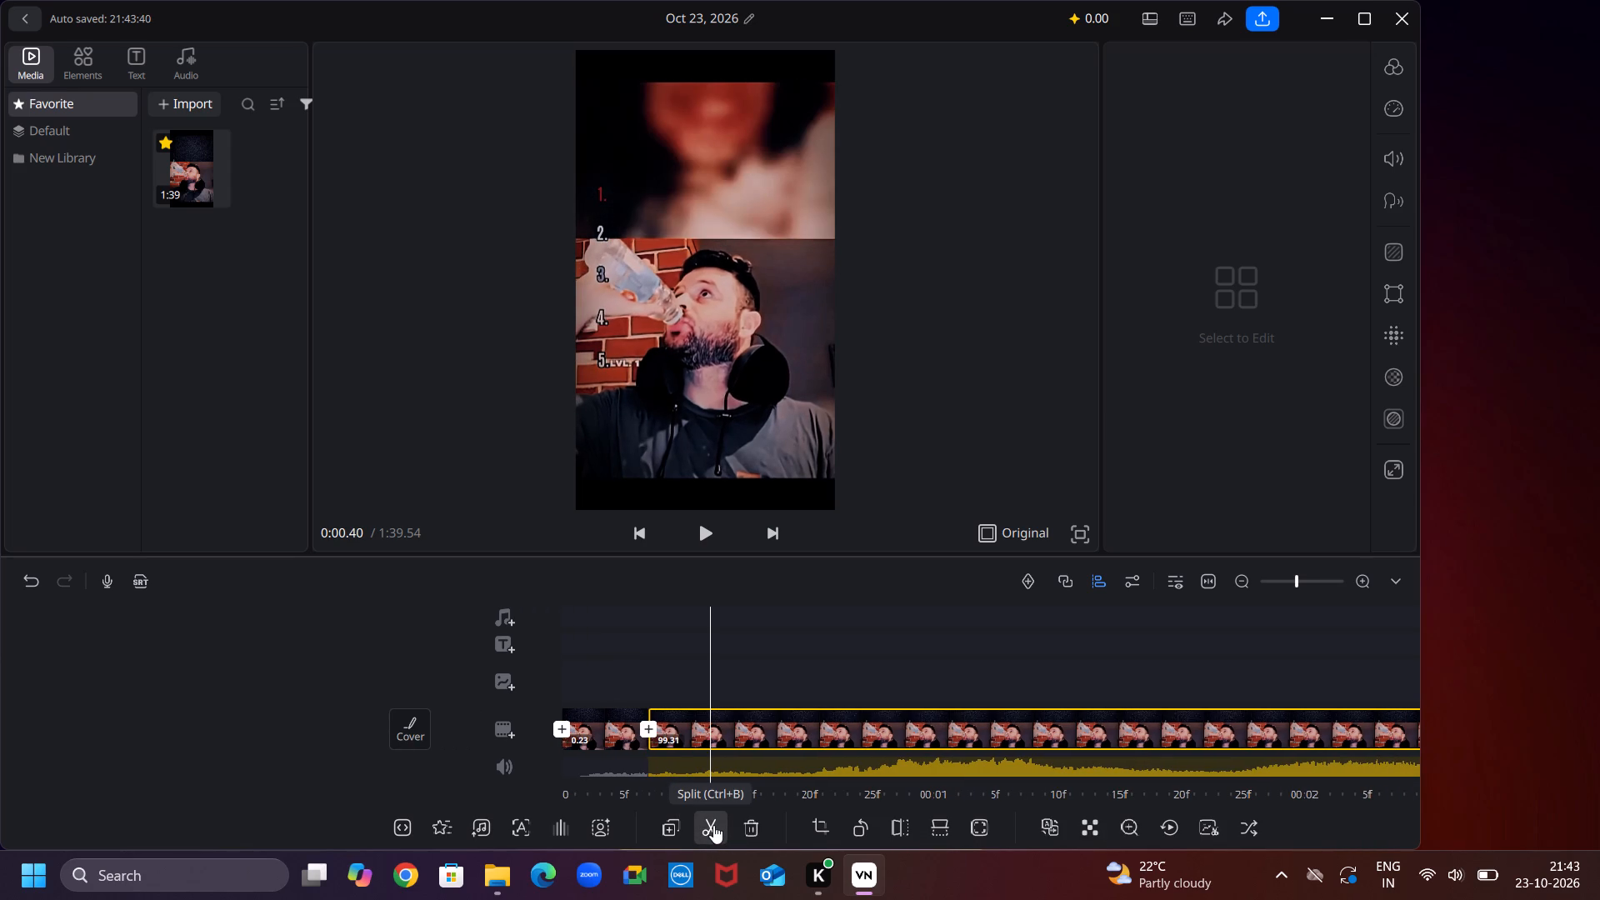
{"action": "left_click", "coordinate": [713, 825]}
Split the remaining part of the video at about 0:00.73, leaving a 0.33-second segment before the cut.
{"action": "key", "text": "Right"}
{"action": "key", "text": "Right"}
{"action": "key", "text": "Right"}
{"action": "key", "text": "Right"}
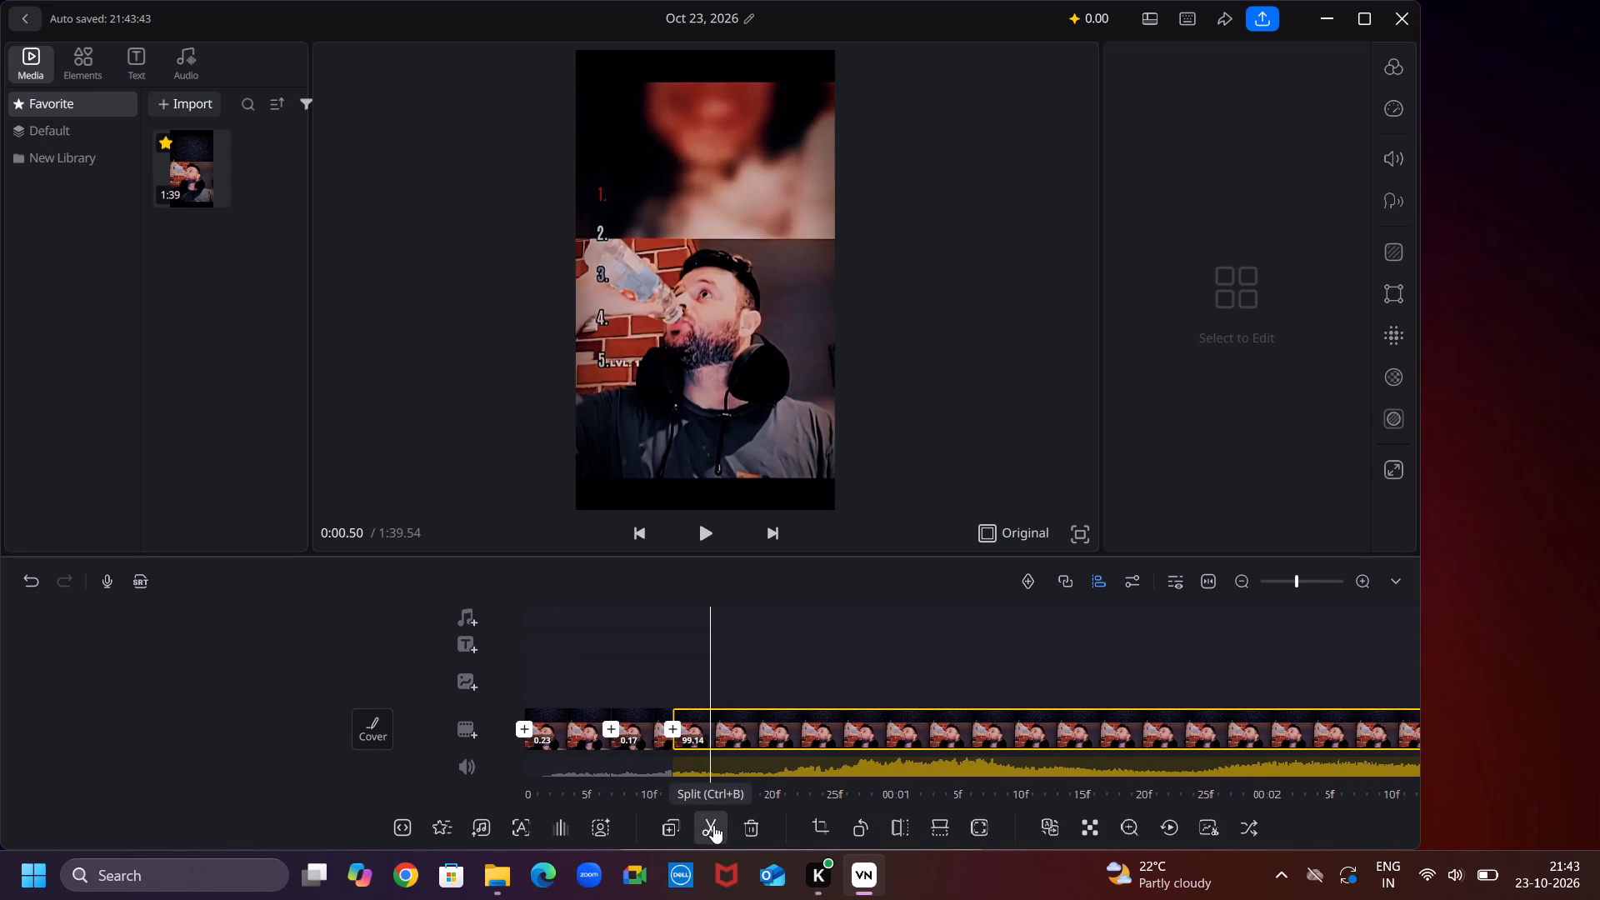
{"action": "key", "text": "Right"}
{"action": "key", "text": "Right"}
{"action": "key", "text": "Right"}
{"action": "key", "text": "Right"}
{"action": "key", "text": "Right"}
{"action": "key", "text": "Right"}
{"action": "left_click", "coordinate": [713, 825]}
Split the remaining part of the video at 0:01.07.
{"action": "key", "text": "Right"}
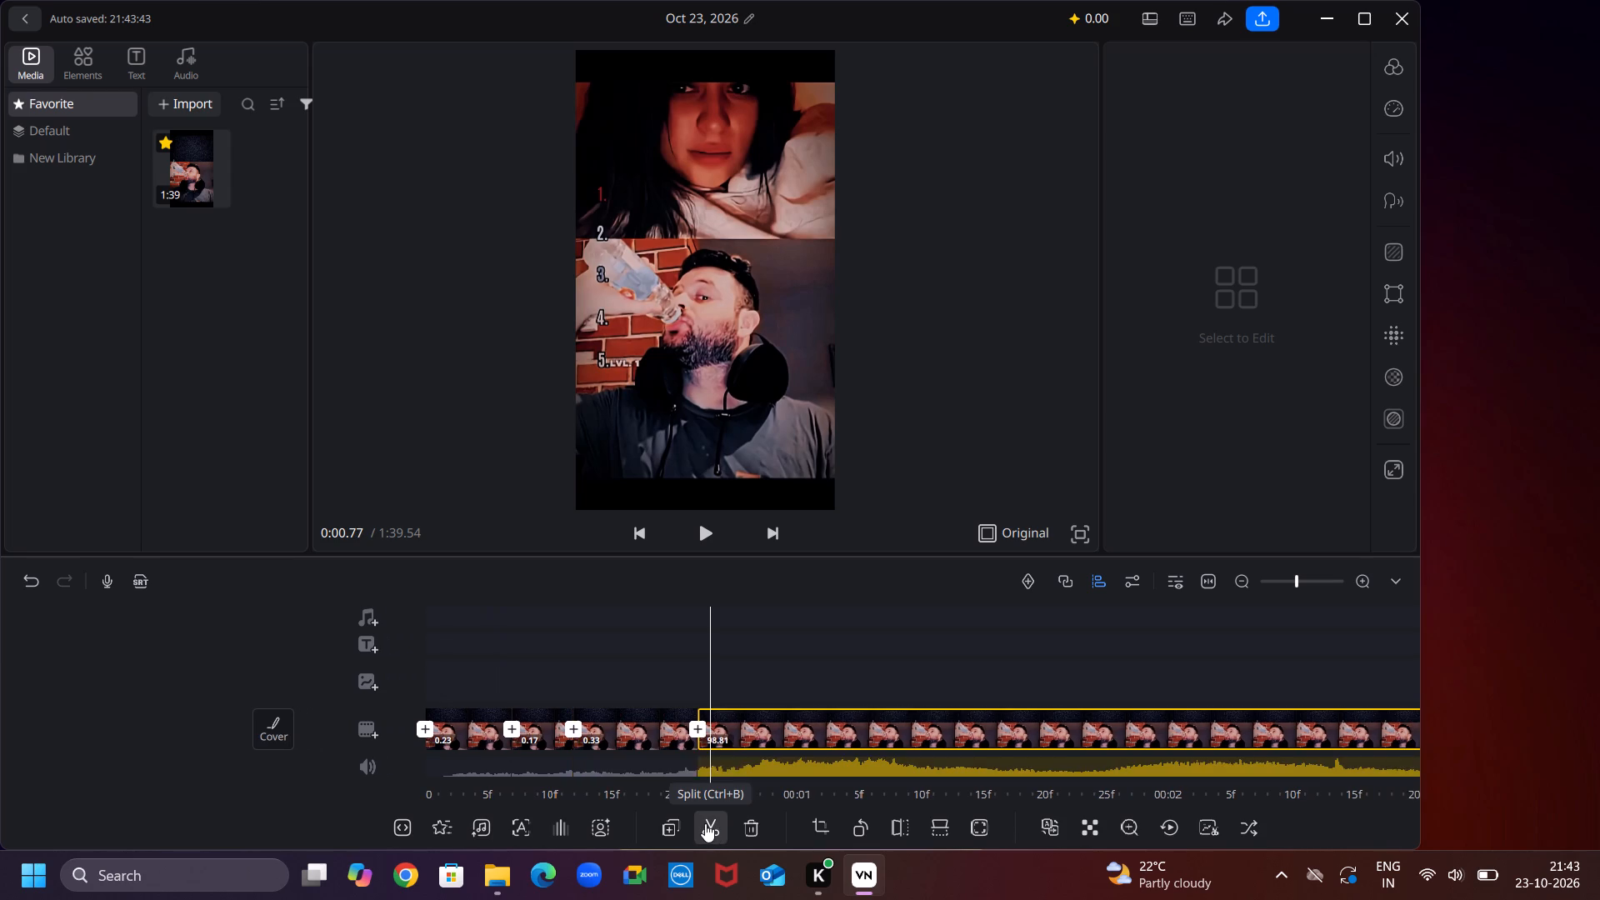
{"action": "key", "text": "Right"}
{"action": "key", "text": "Right"}
{"action": "key", "text": "Right"}
{"action": "key", "text": "Right"}
{"action": "key", "text": "Right"}
{"action": "key", "text": "Right"}
{"action": "key", "text": "Right"}
{"action": "key", "text": "Right"}
{"action": "key", "text": "Right"}
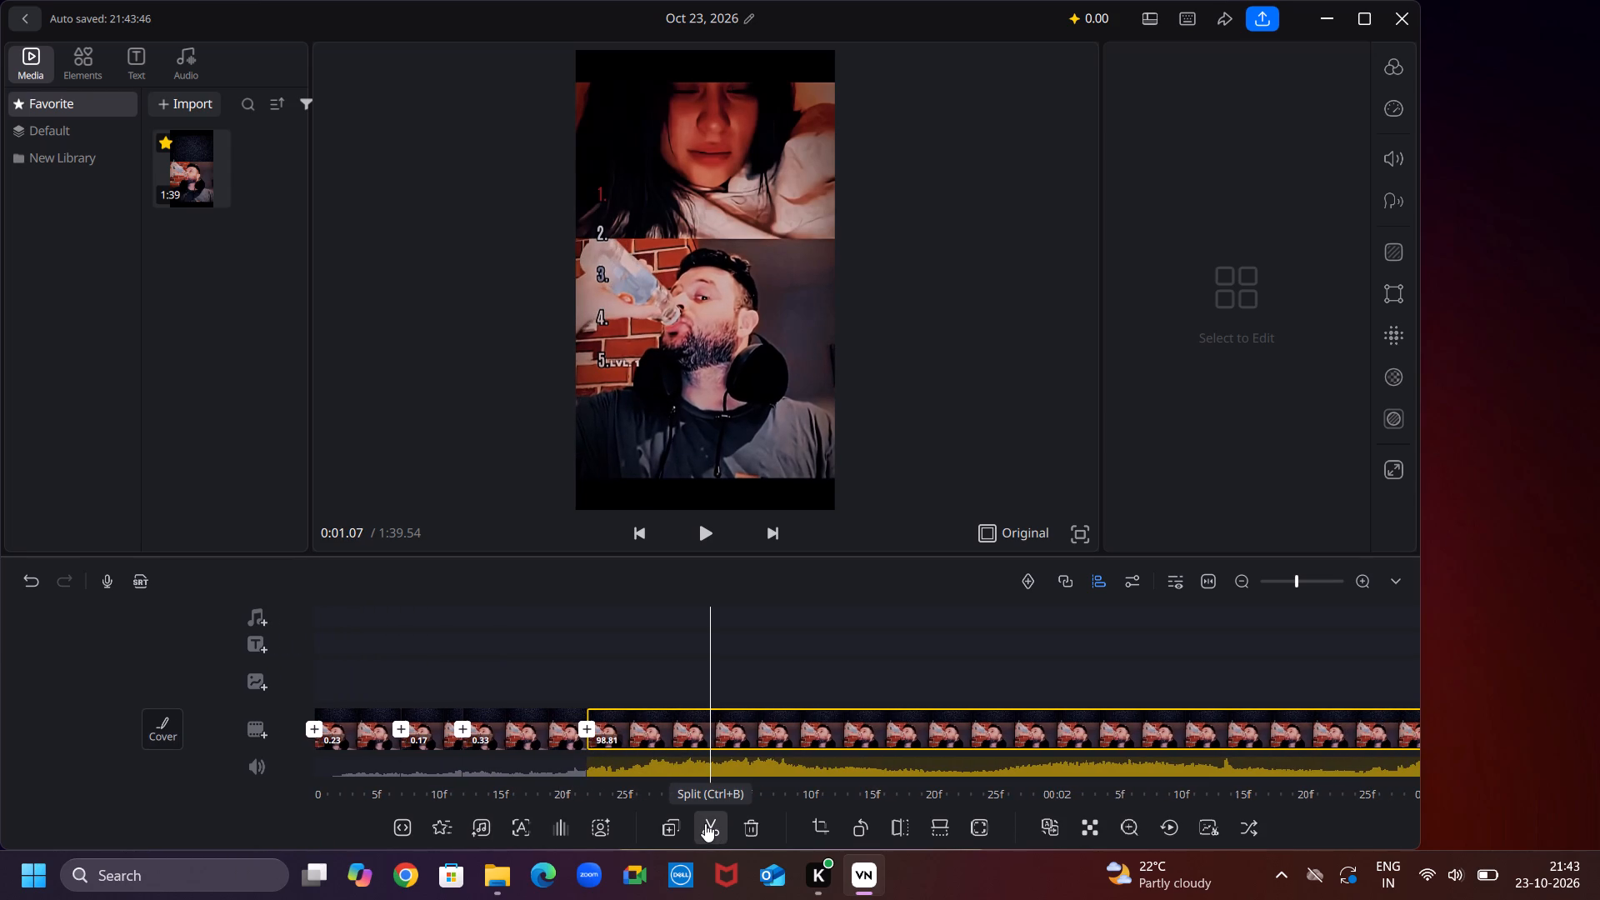
{"action": "left_click", "coordinate": [705, 823]}
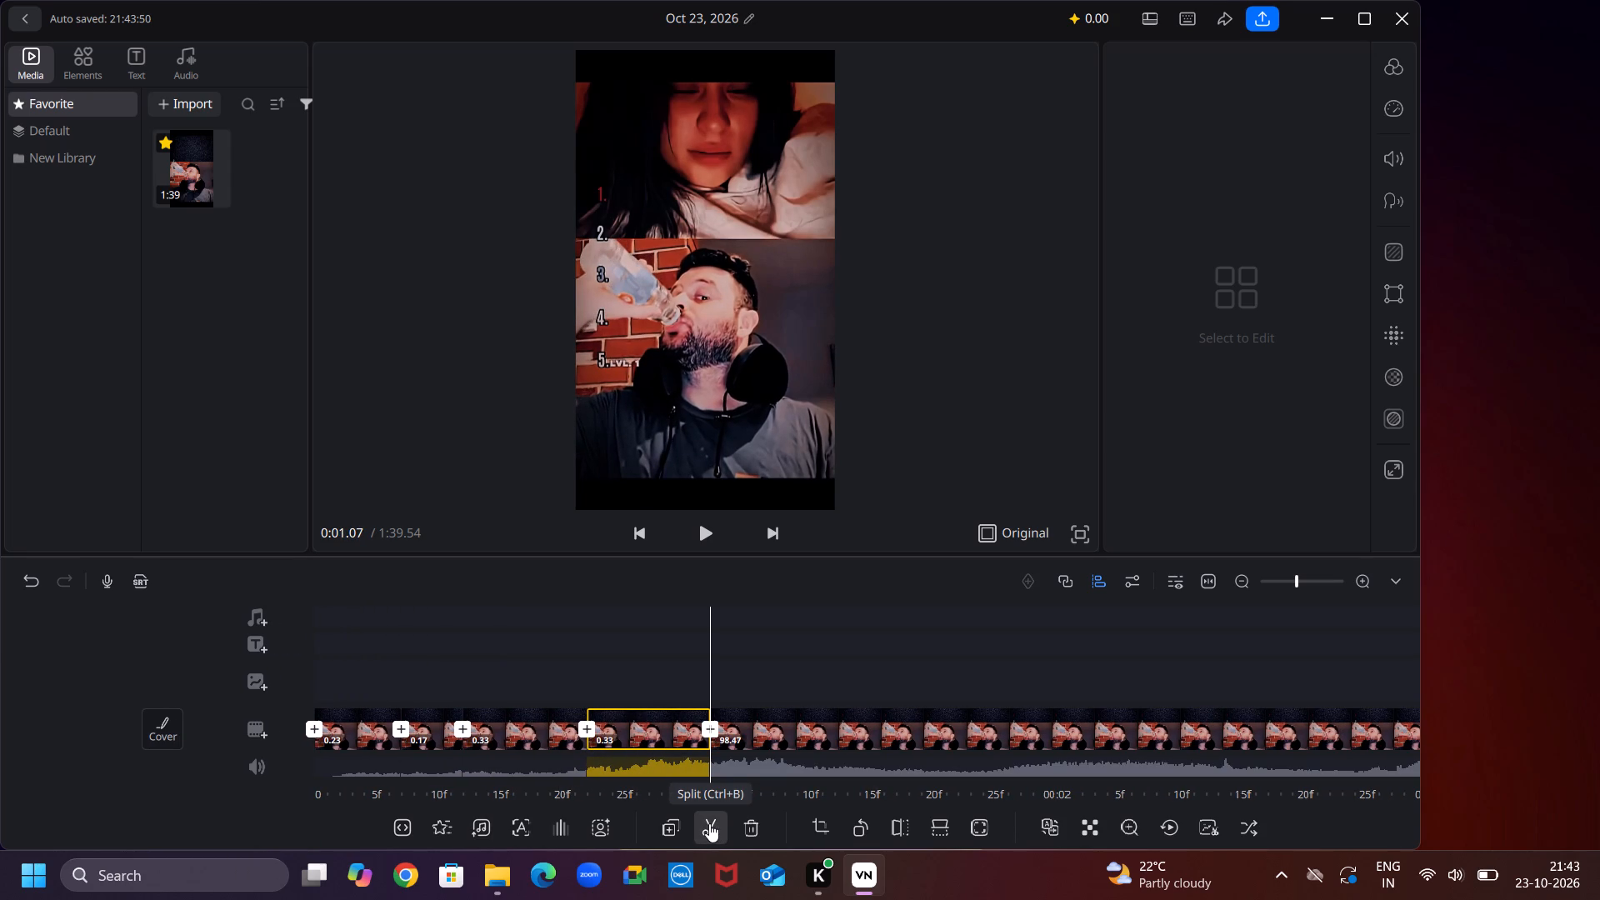
Apply the Shake 2 transition with a duration of 0.3 at the 0:01.07 cut.
{"action": "left_click", "coordinate": [710, 729]}
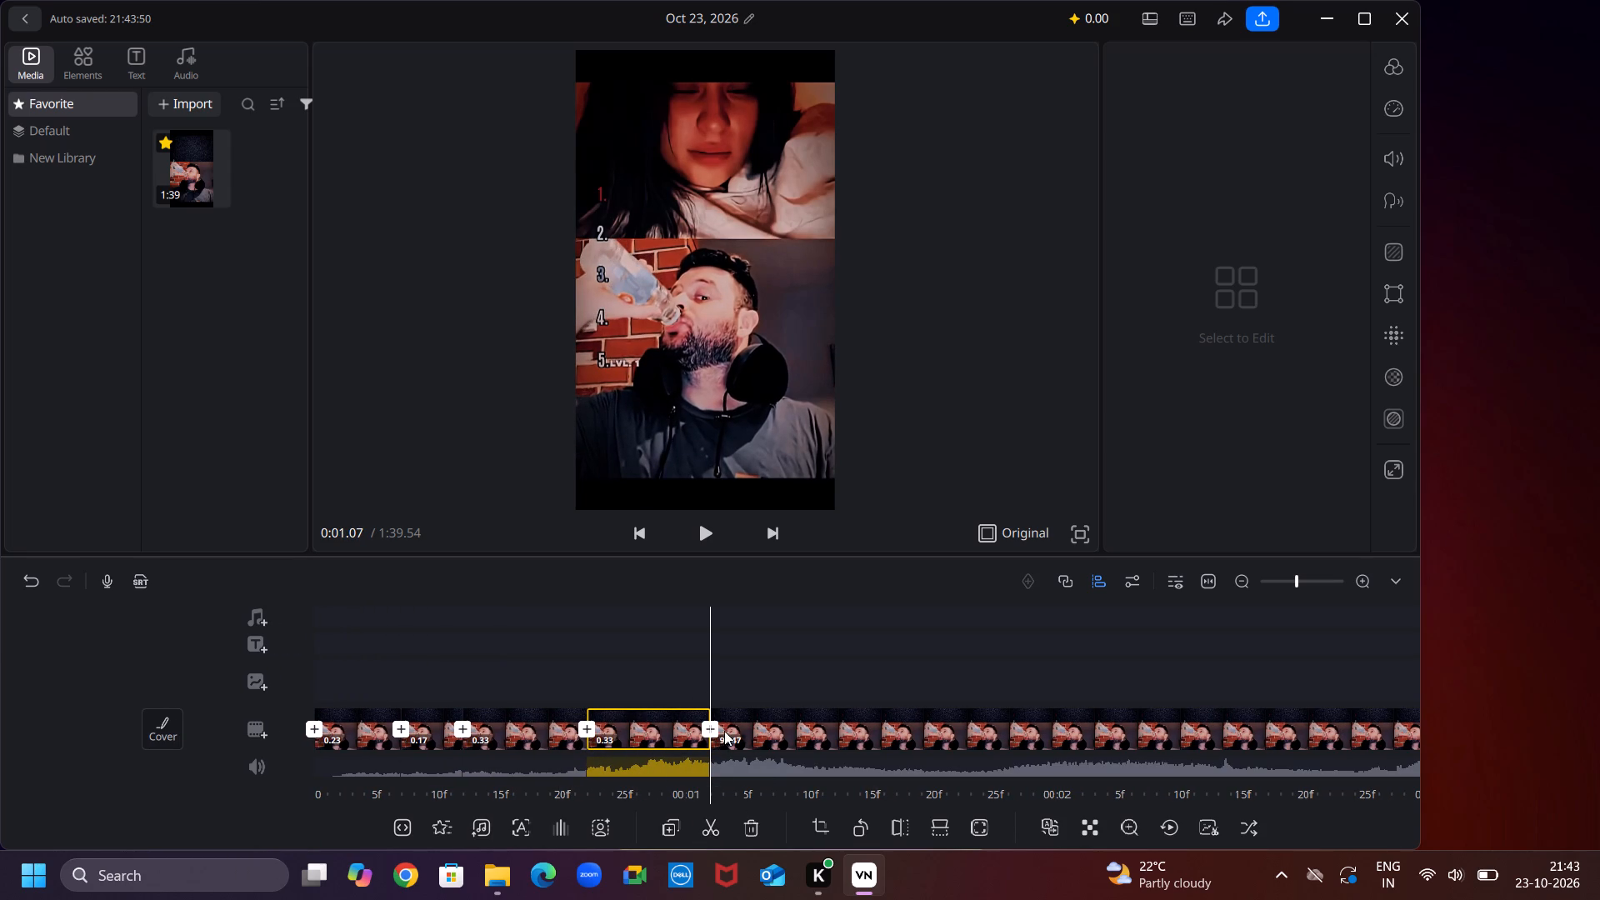
{"action": "left_click", "coordinate": [711, 731]}
{"action": "left_click", "coordinate": [492, 662]}
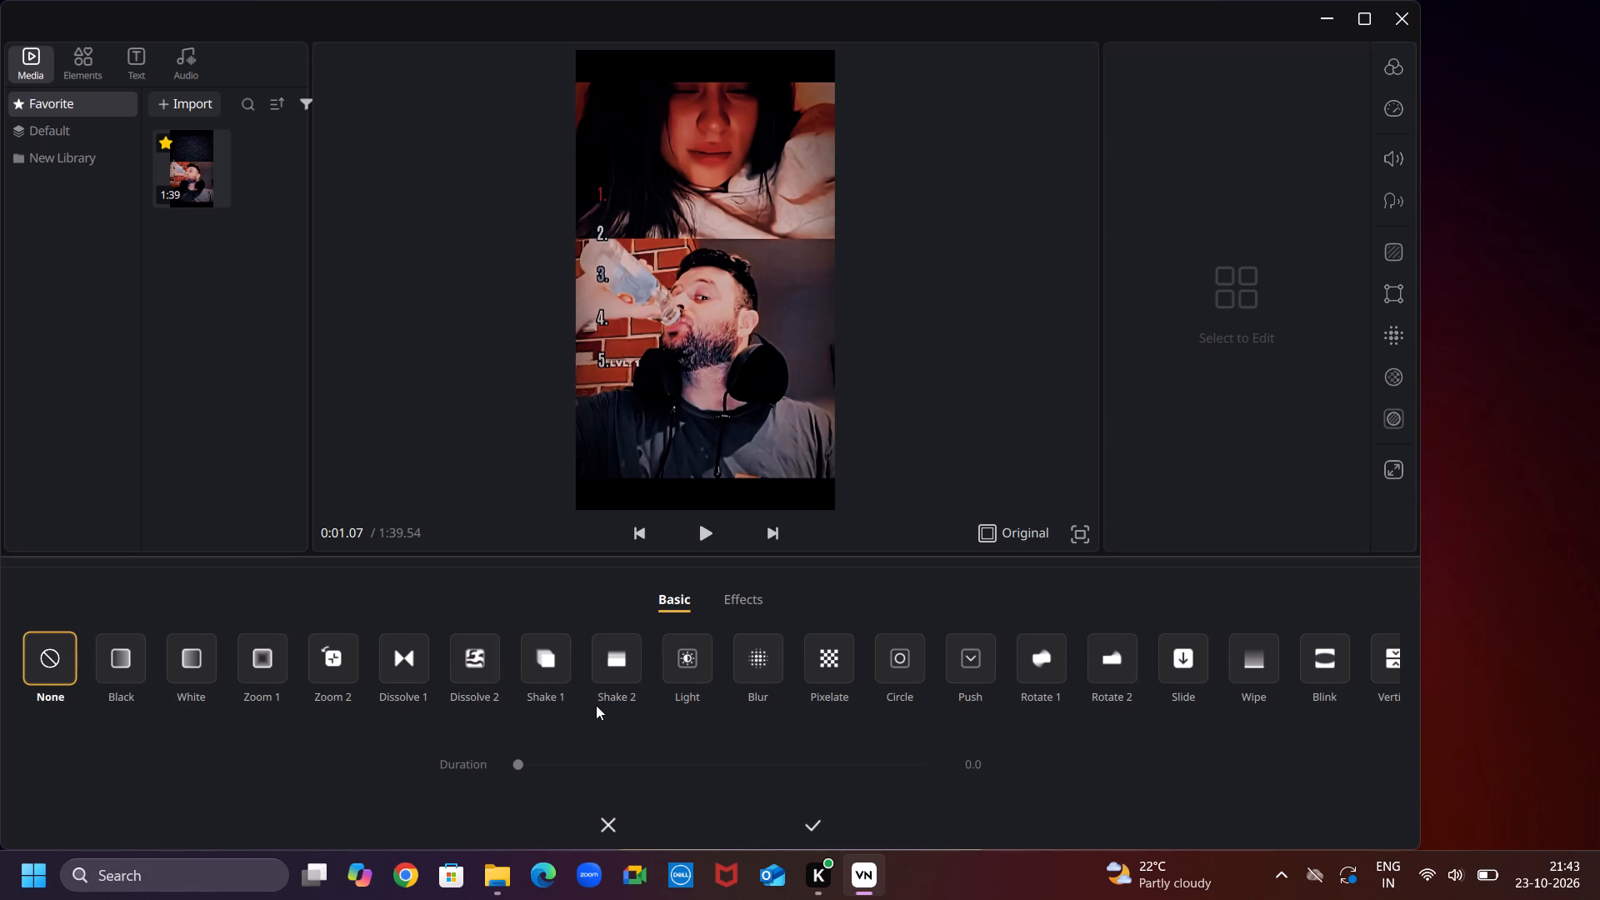
{"action": "left_click", "coordinate": [492, 677]}
{"action": "left_click", "coordinate": [485, 637]}
{"action": "left_click_drag", "start_coordinate": [532, 668], "coordinate": [538, 658]}
{"action": "left_click", "coordinate": [548, 657]}
{"action": "left_click_drag", "start_coordinate": [598, 659], "coordinate": [632, 679]}
{"action": "left_click", "coordinate": [961, 762]}
{"action": "left_click", "coordinate": [851, 748]}
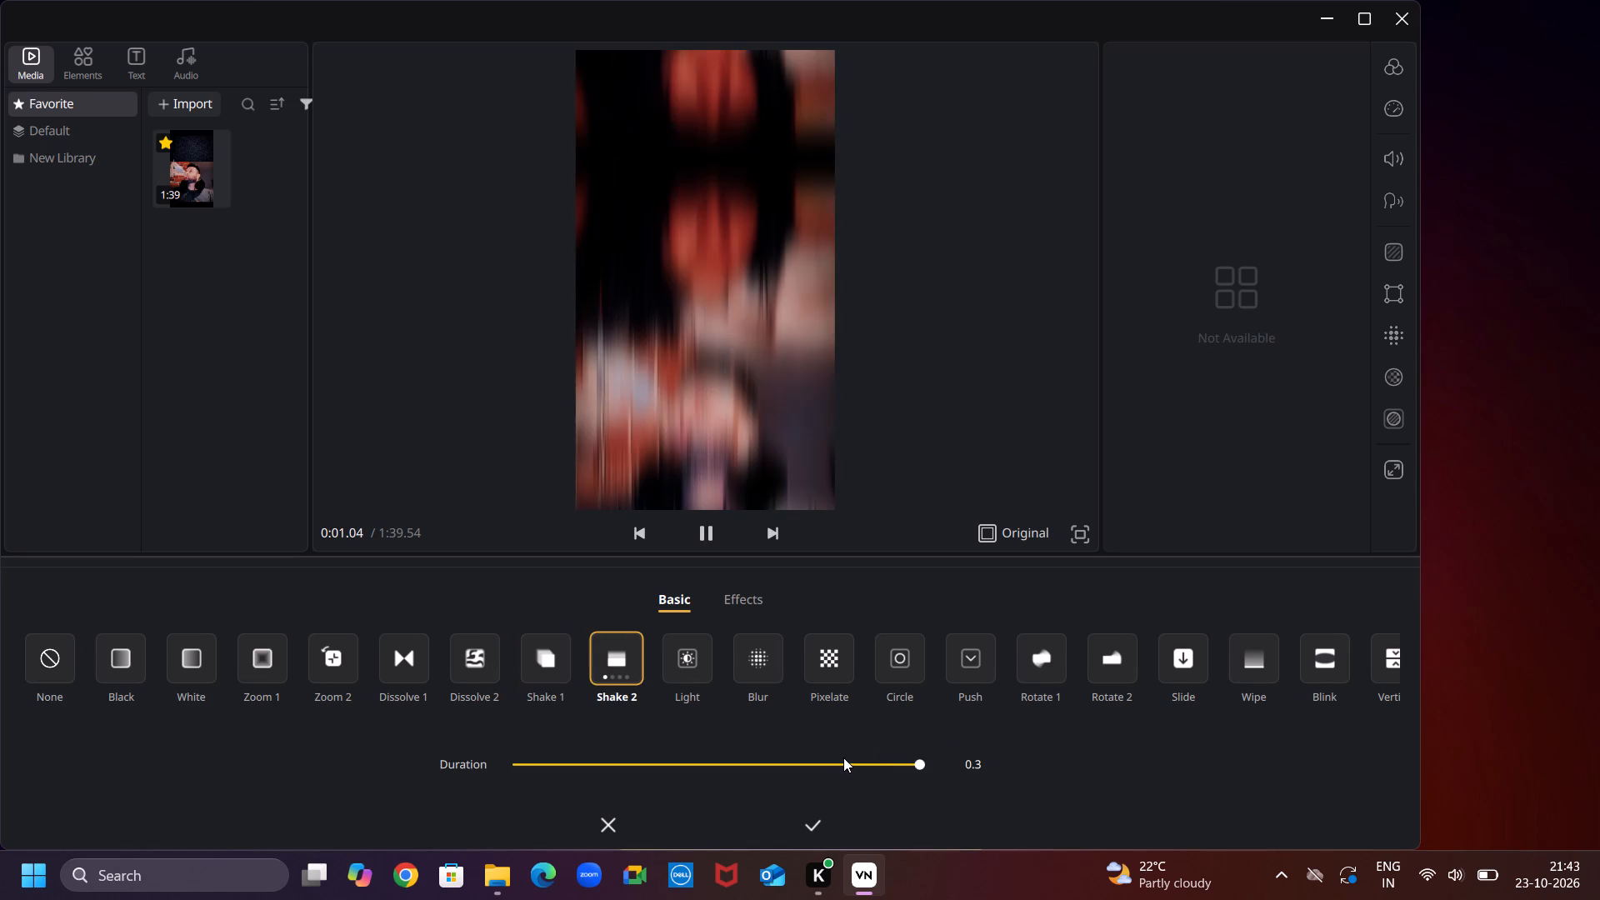
{"action": "left_click", "coordinate": [843, 757]}
{"action": "left_click", "coordinate": [812, 828]}
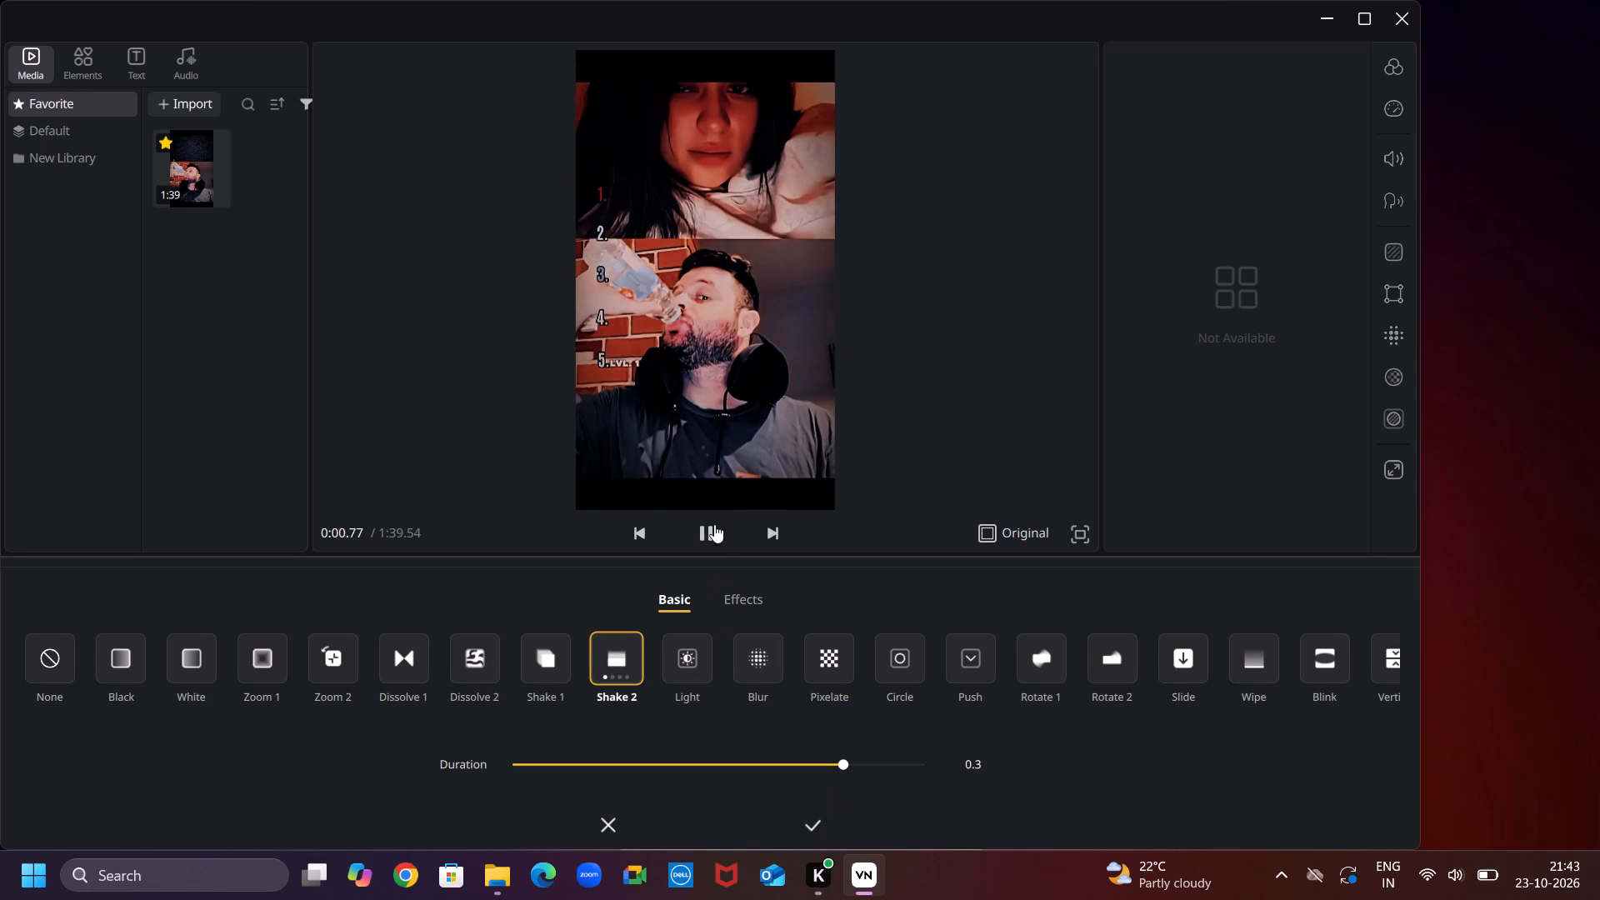
{"action": "left_click", "coordinate": [700, 537]}
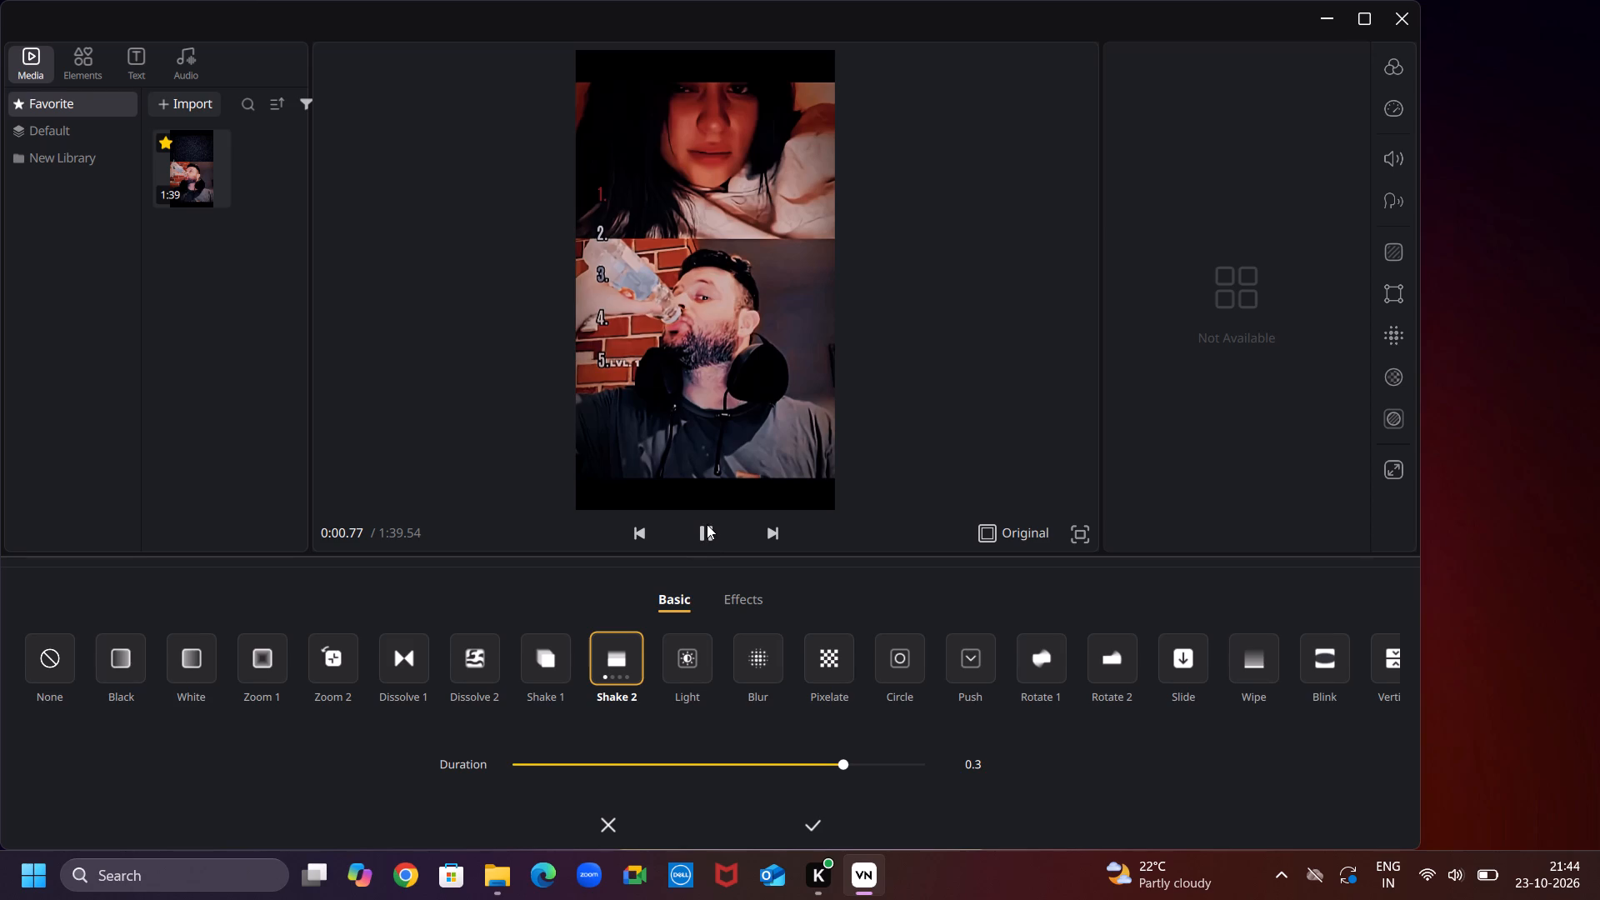
{"action": "left_click", "coordinate": [707, 524]}
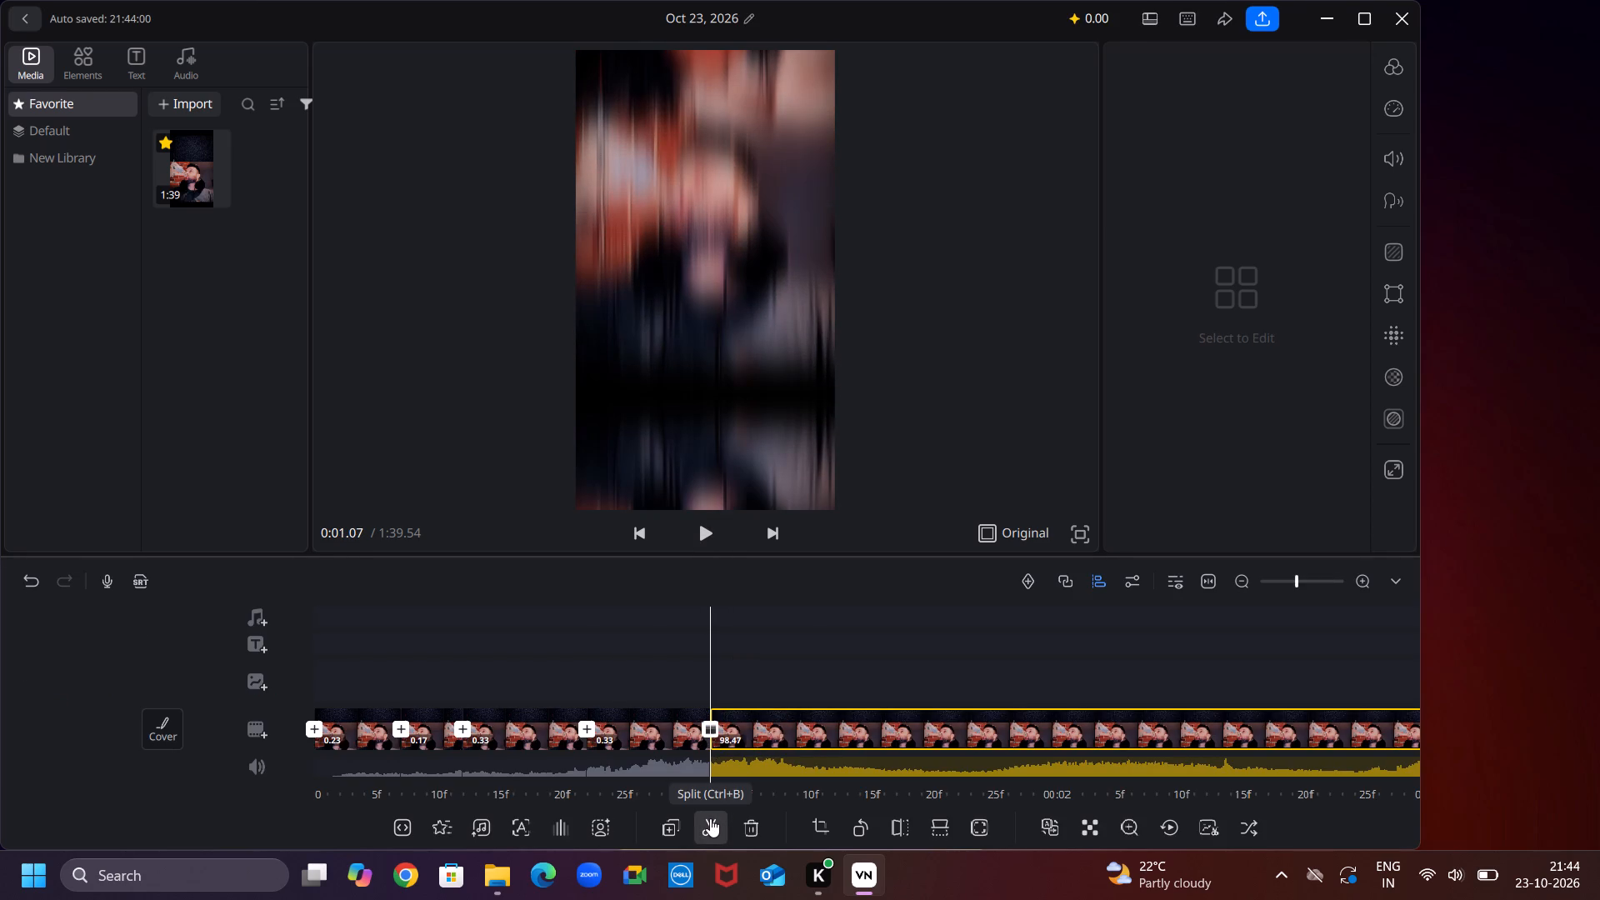
Split the remaining part of the video at 0:01.43.
{"action": "key", "text": "Right"}
{"action": "key", "text": "Right"}
{"action": "key", "text": "Right"}
{"action": "key", "text": "Right"}
{"action": "key", "text": "Right"}
{"action": "key", "text": "Right"}
{"action": "key", "text": "Right"}
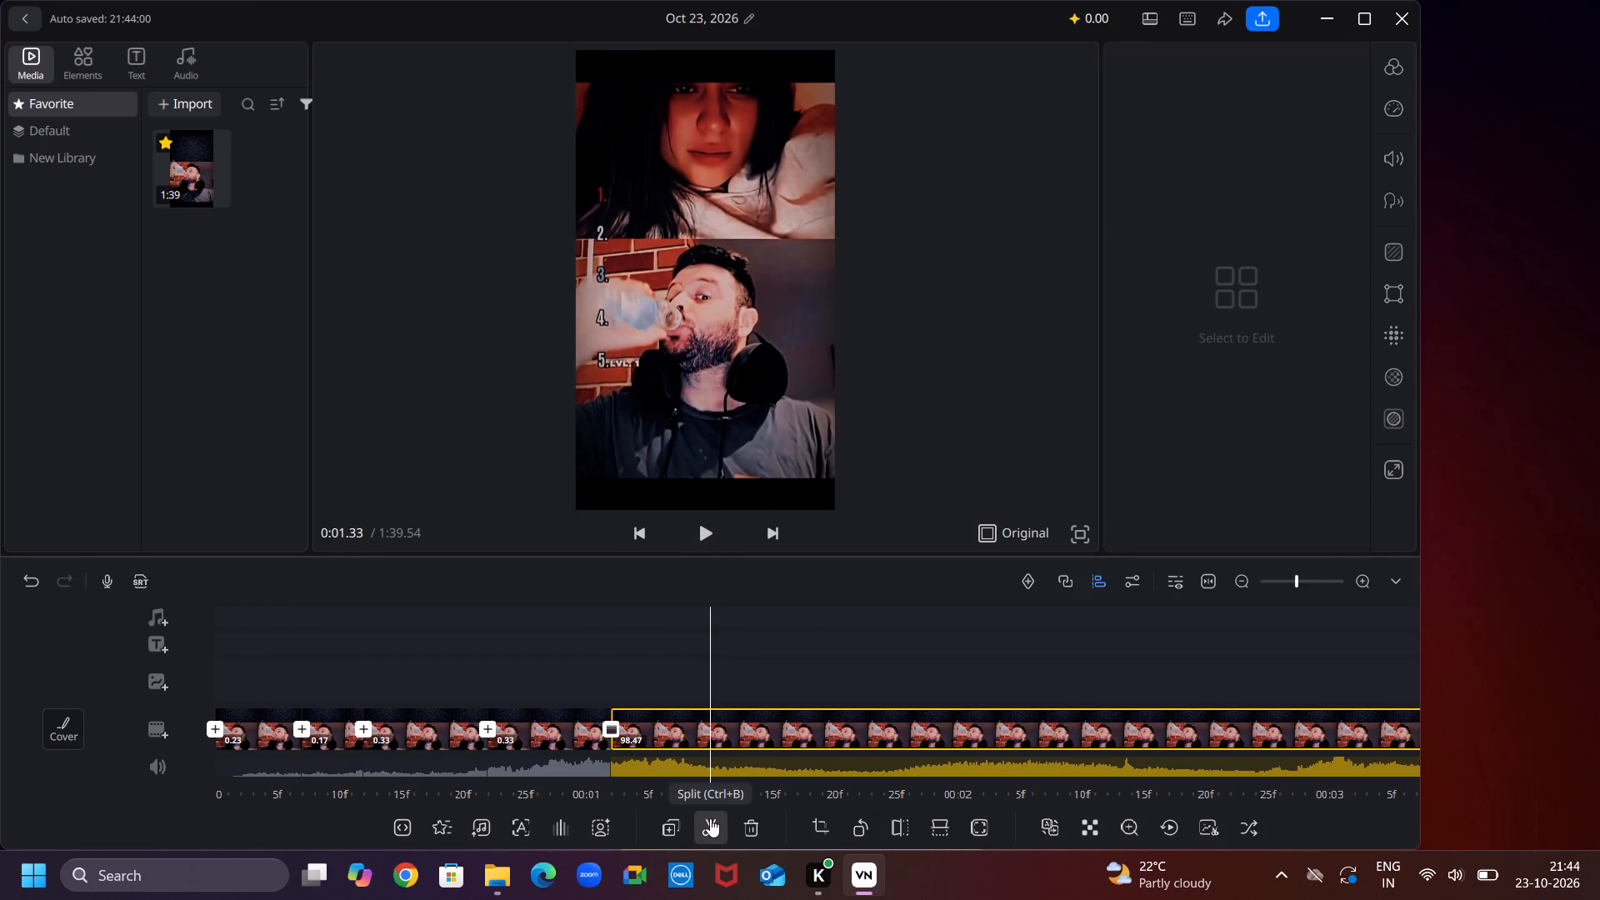
{"action": "key", "text": "Right"}
{"action": "key", "text": "Right"}
{"action": "key", "text": "Right"}
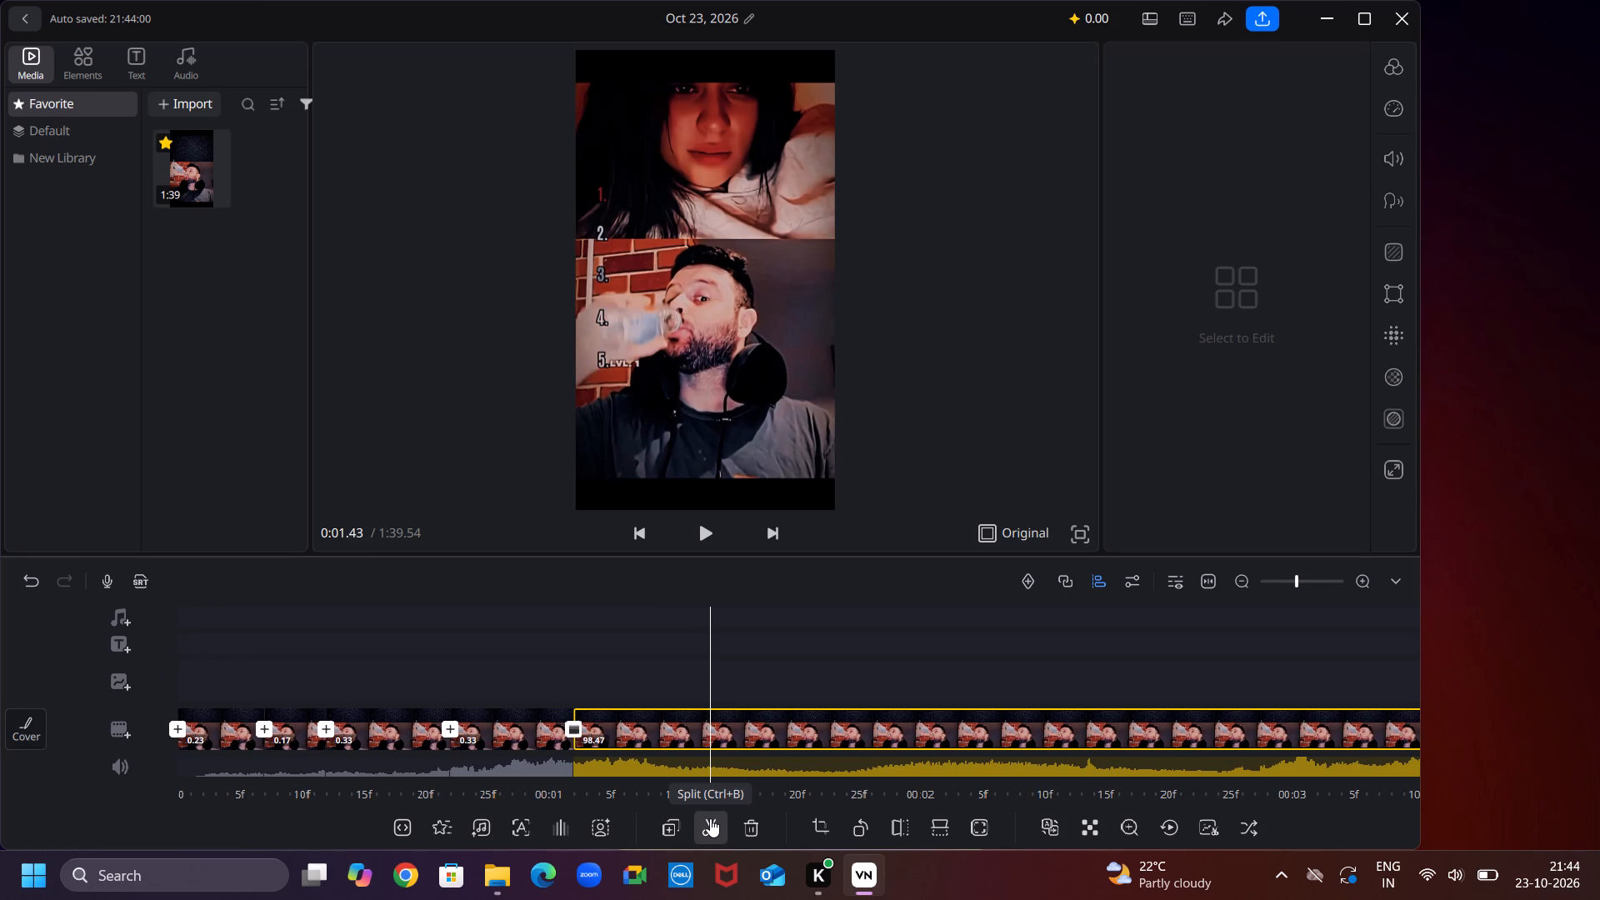
{"action": "left_click", "coordinate": [709, 817]}
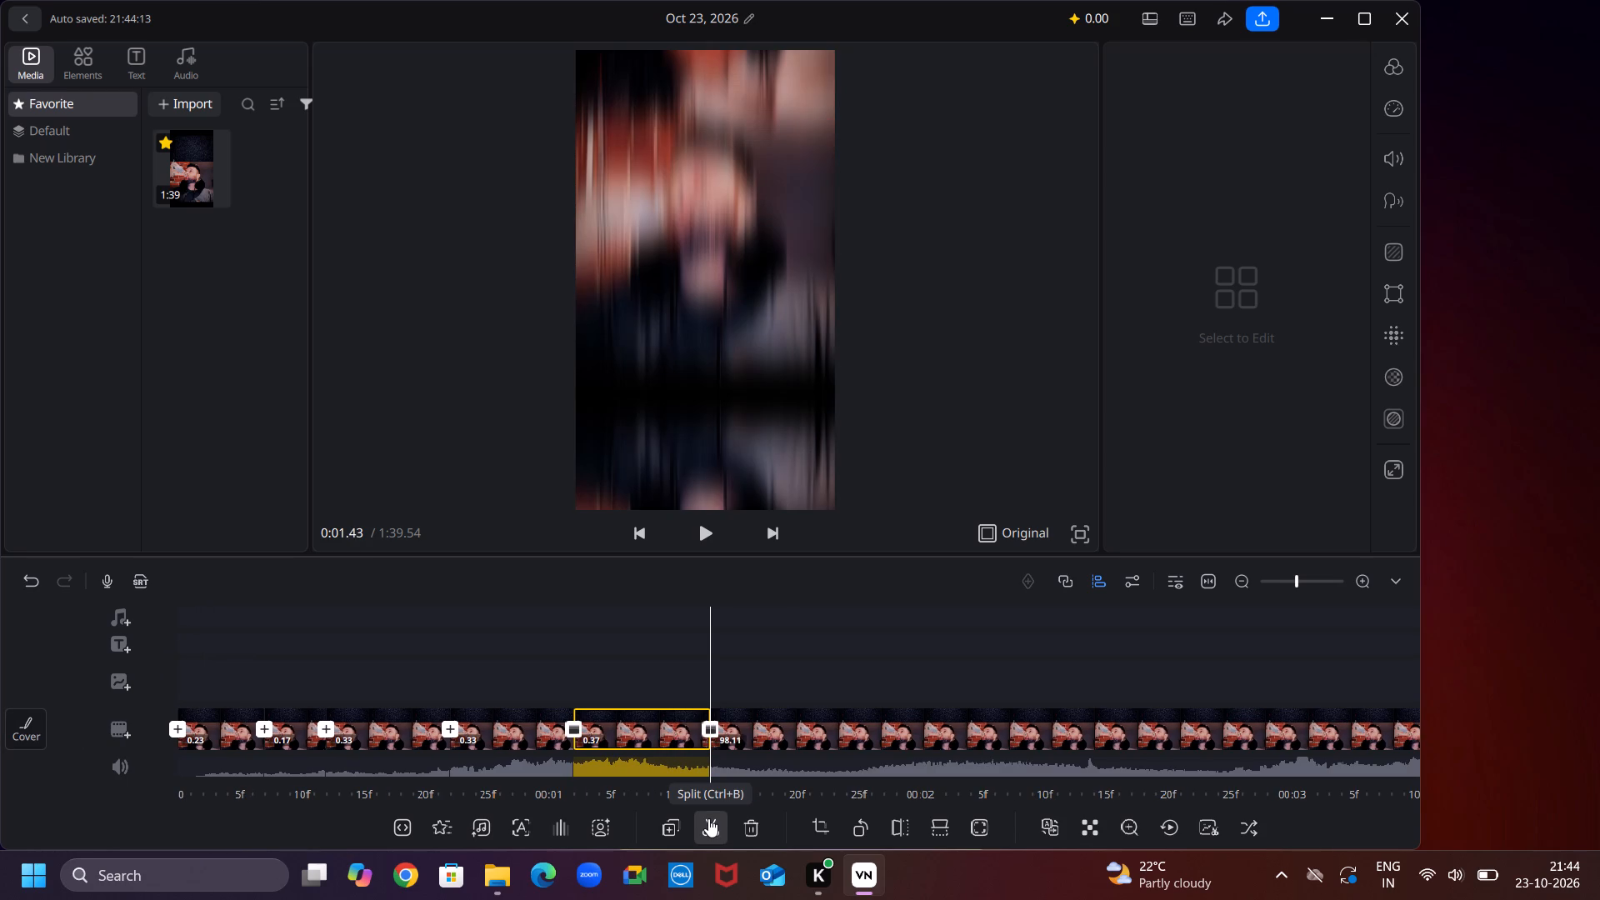
Split the remaining part of the video at 0:01.70.
{"action": "key", "text": "Right"}
{"action": "key", "text": "Right"}
{"action": "key", "text": "Right"}
{"action": "key", "text": "Right"}
{"action": "key", "text": "Right"}
{"action": "key", "text": "Right"}
{"action": "key", "text": "Right"}
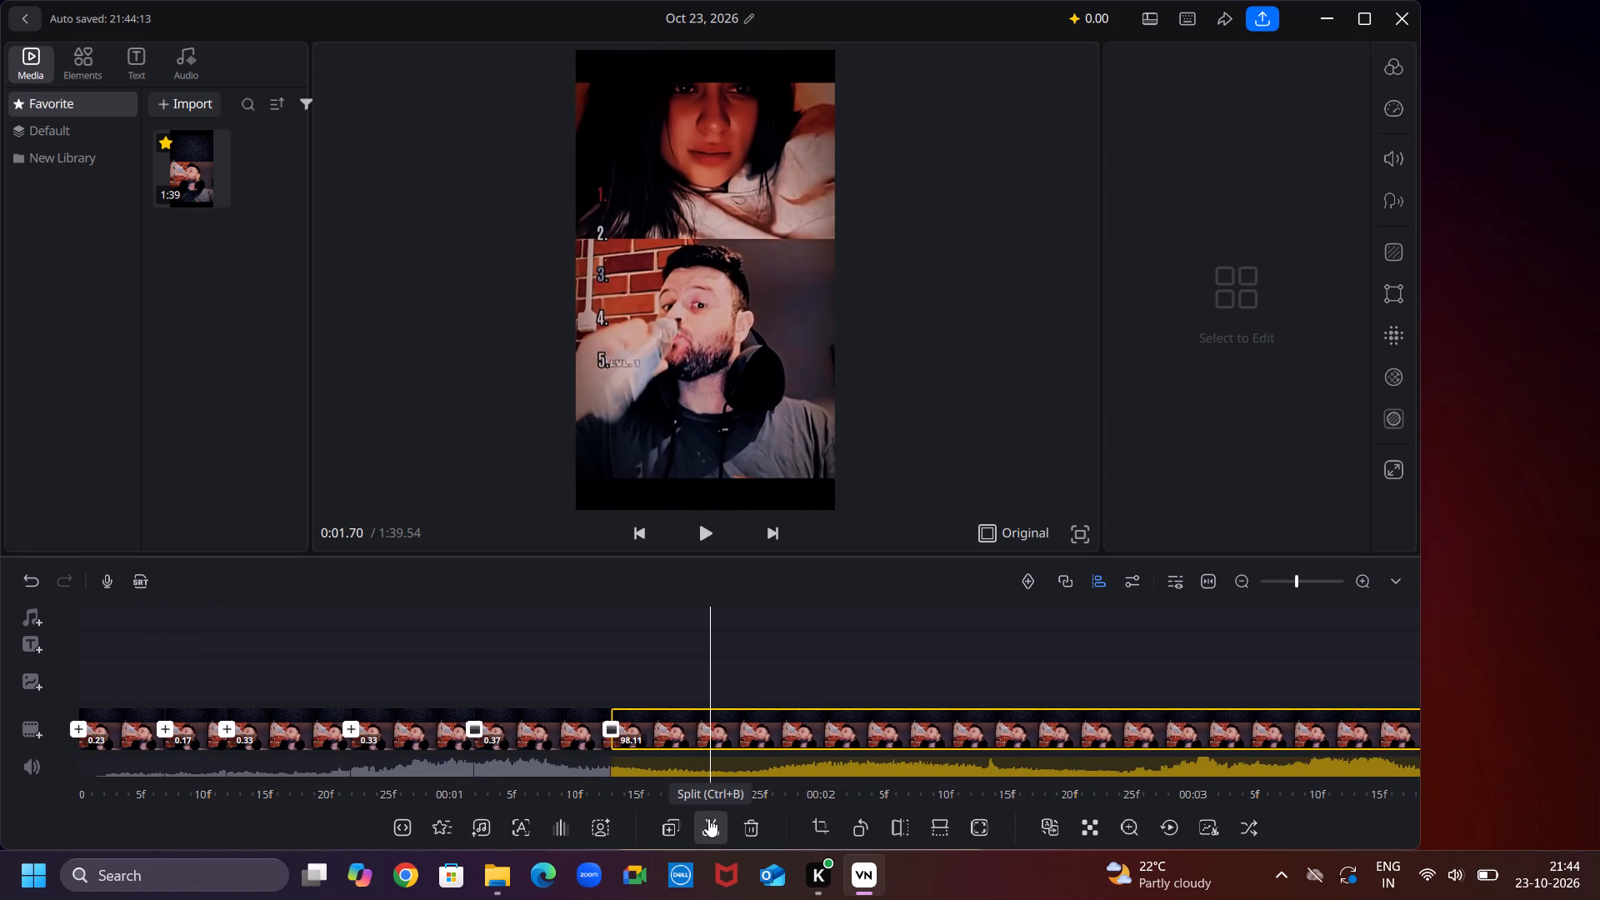
{"action": "left_click", "coordinate": [708, 818]}
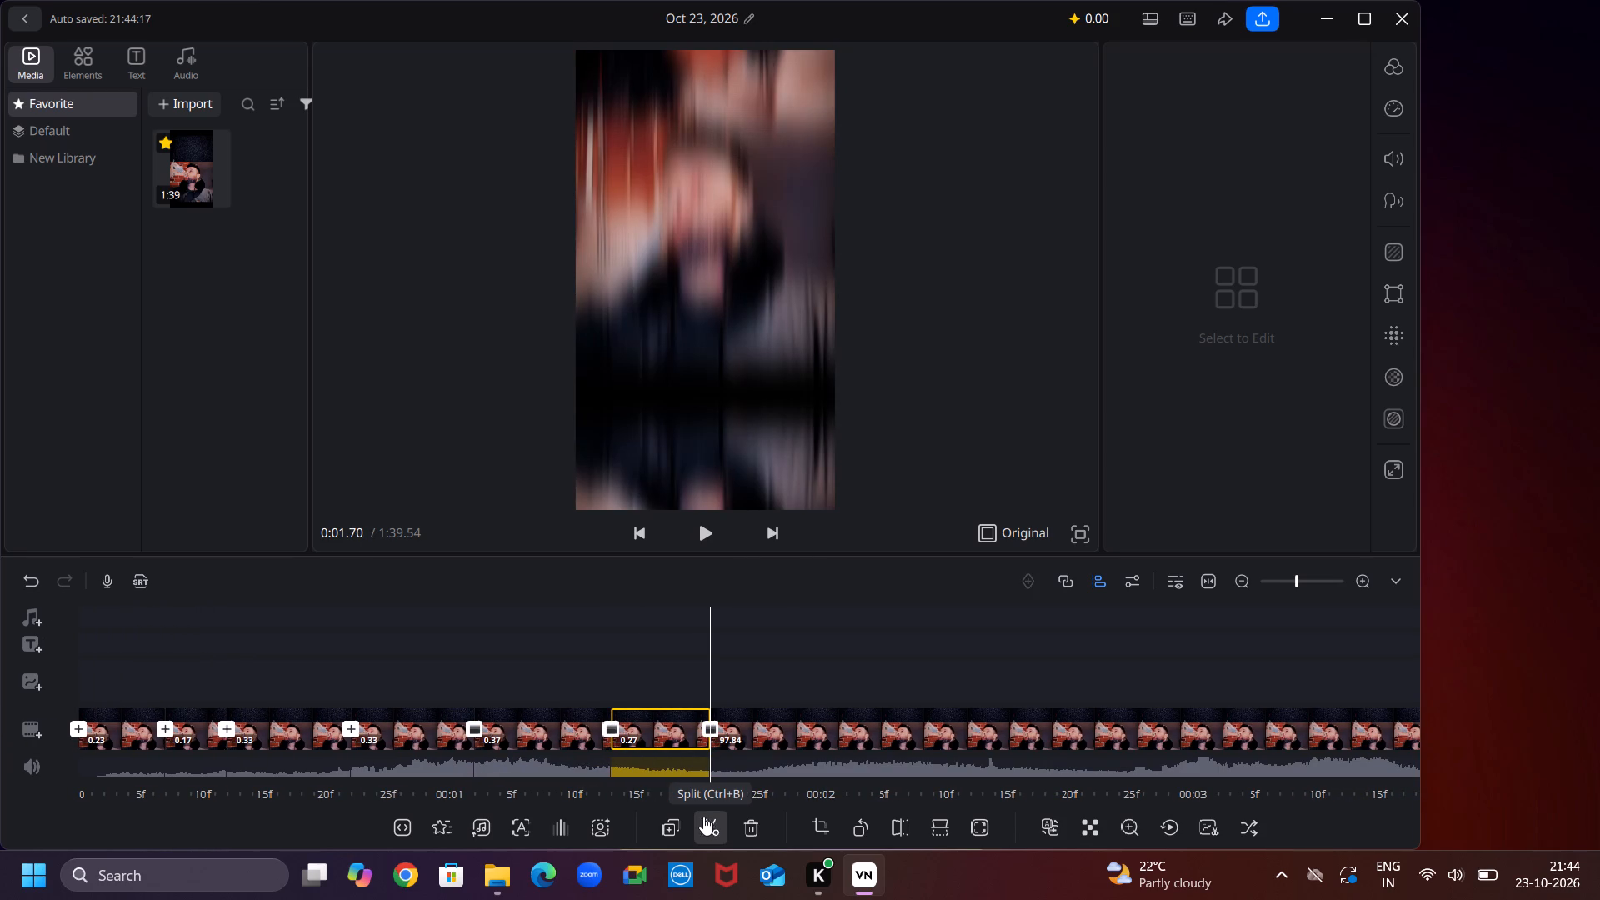
Remove the Shake 2 transition from the 0:01.70 cut by setting it to None.
{"action": "left_click", "coordinate": [710, 729]}
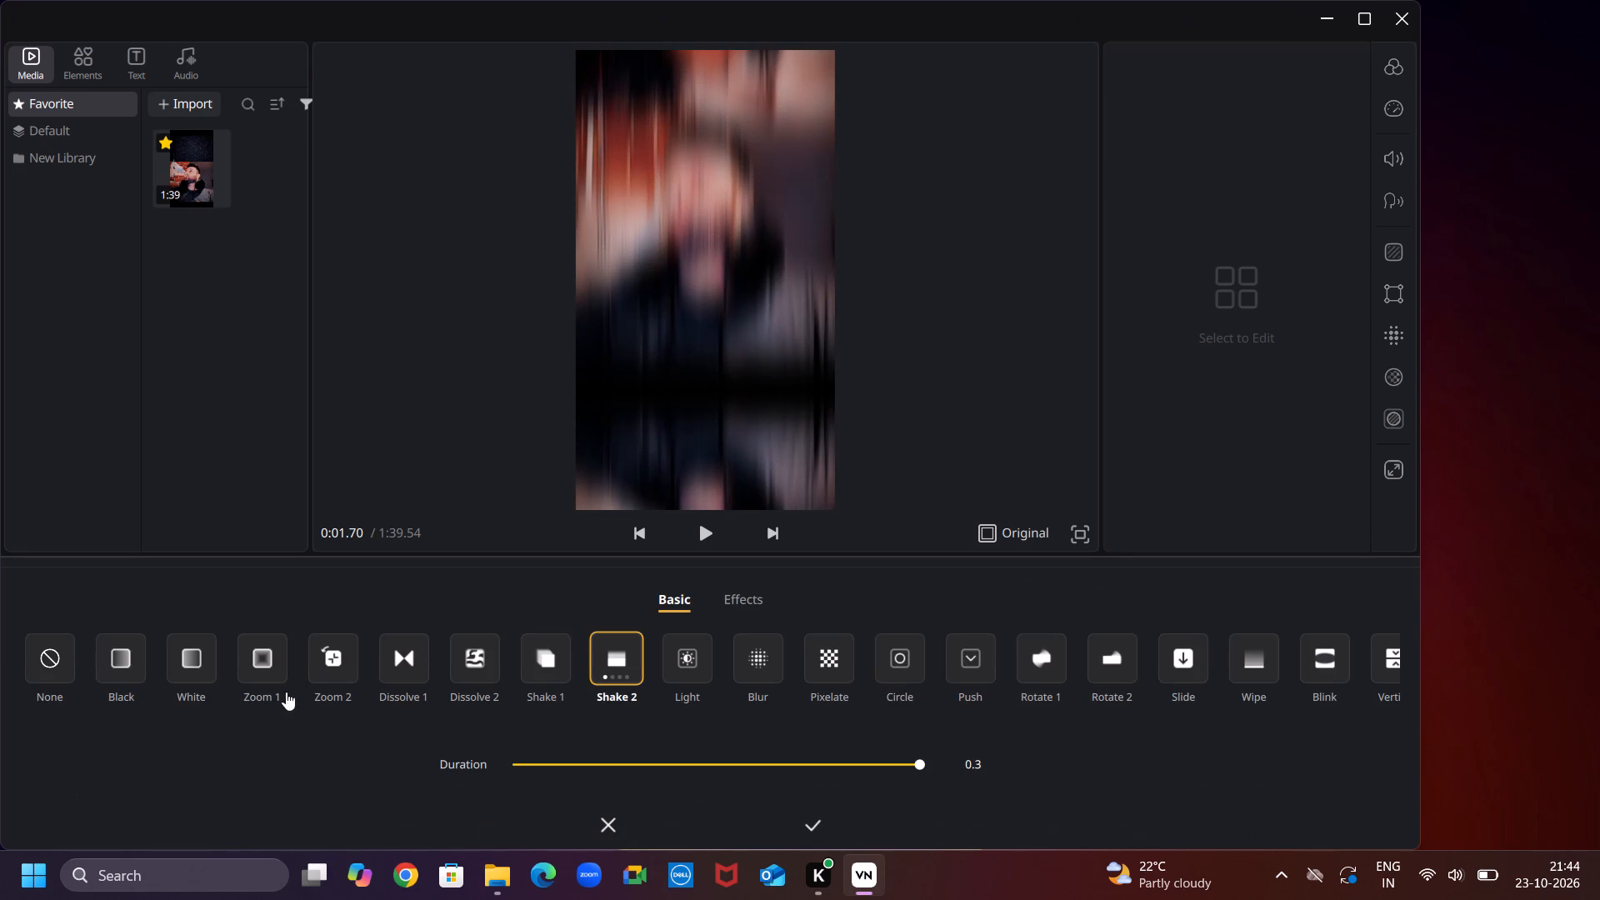
{"action": "left_click", "coordinate": [49, 661]}
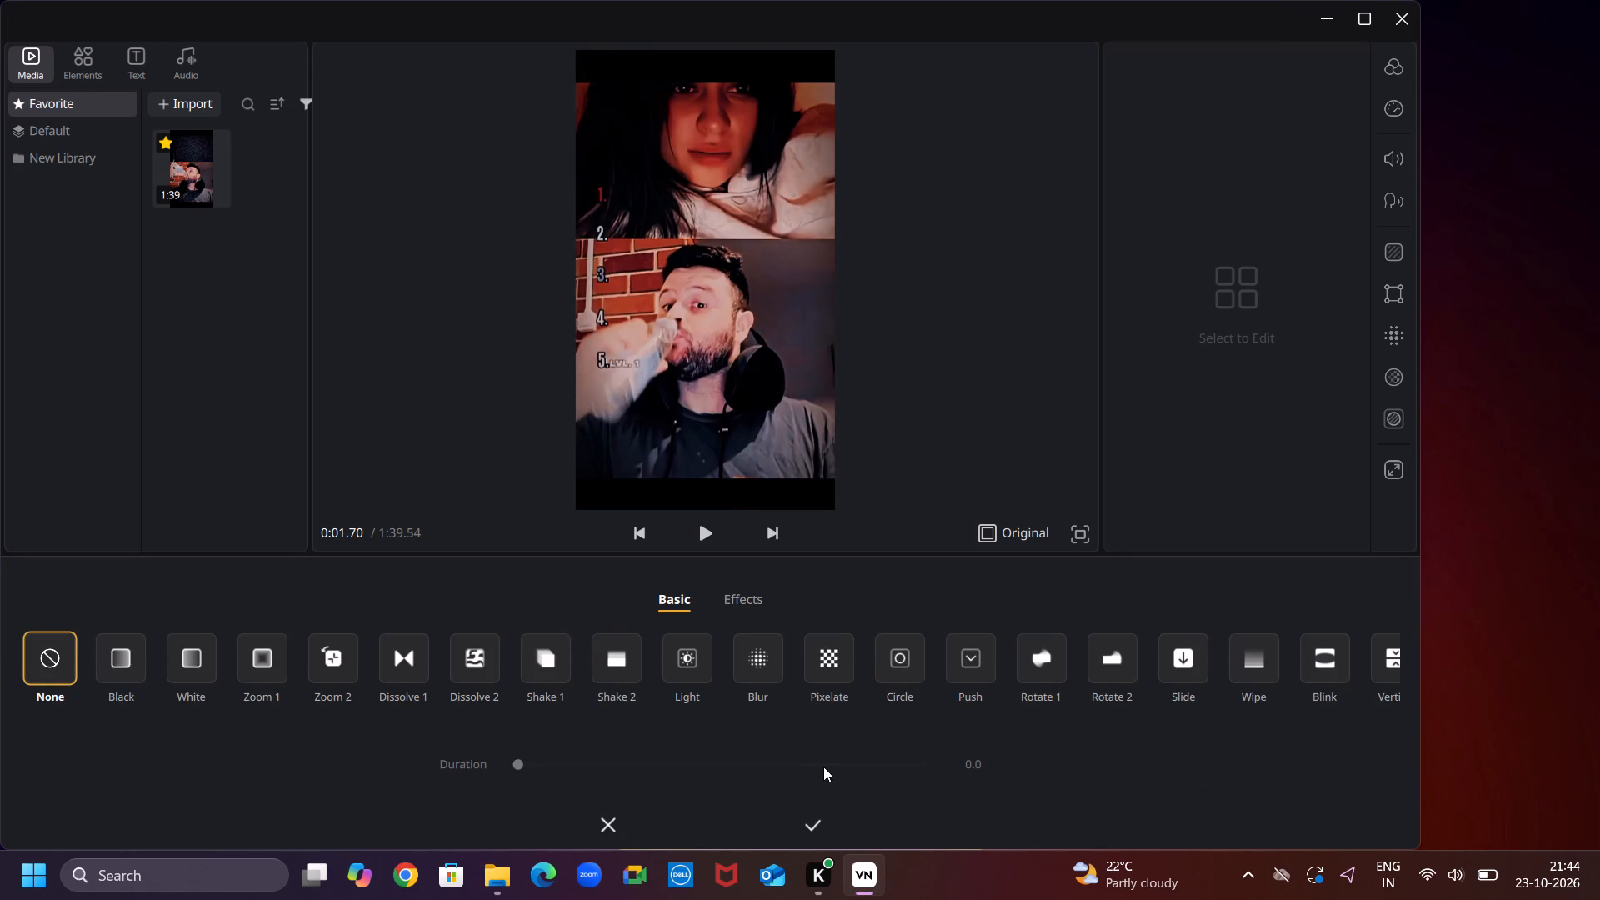
{"action": "left_click", "coordinate": [815, 826]}
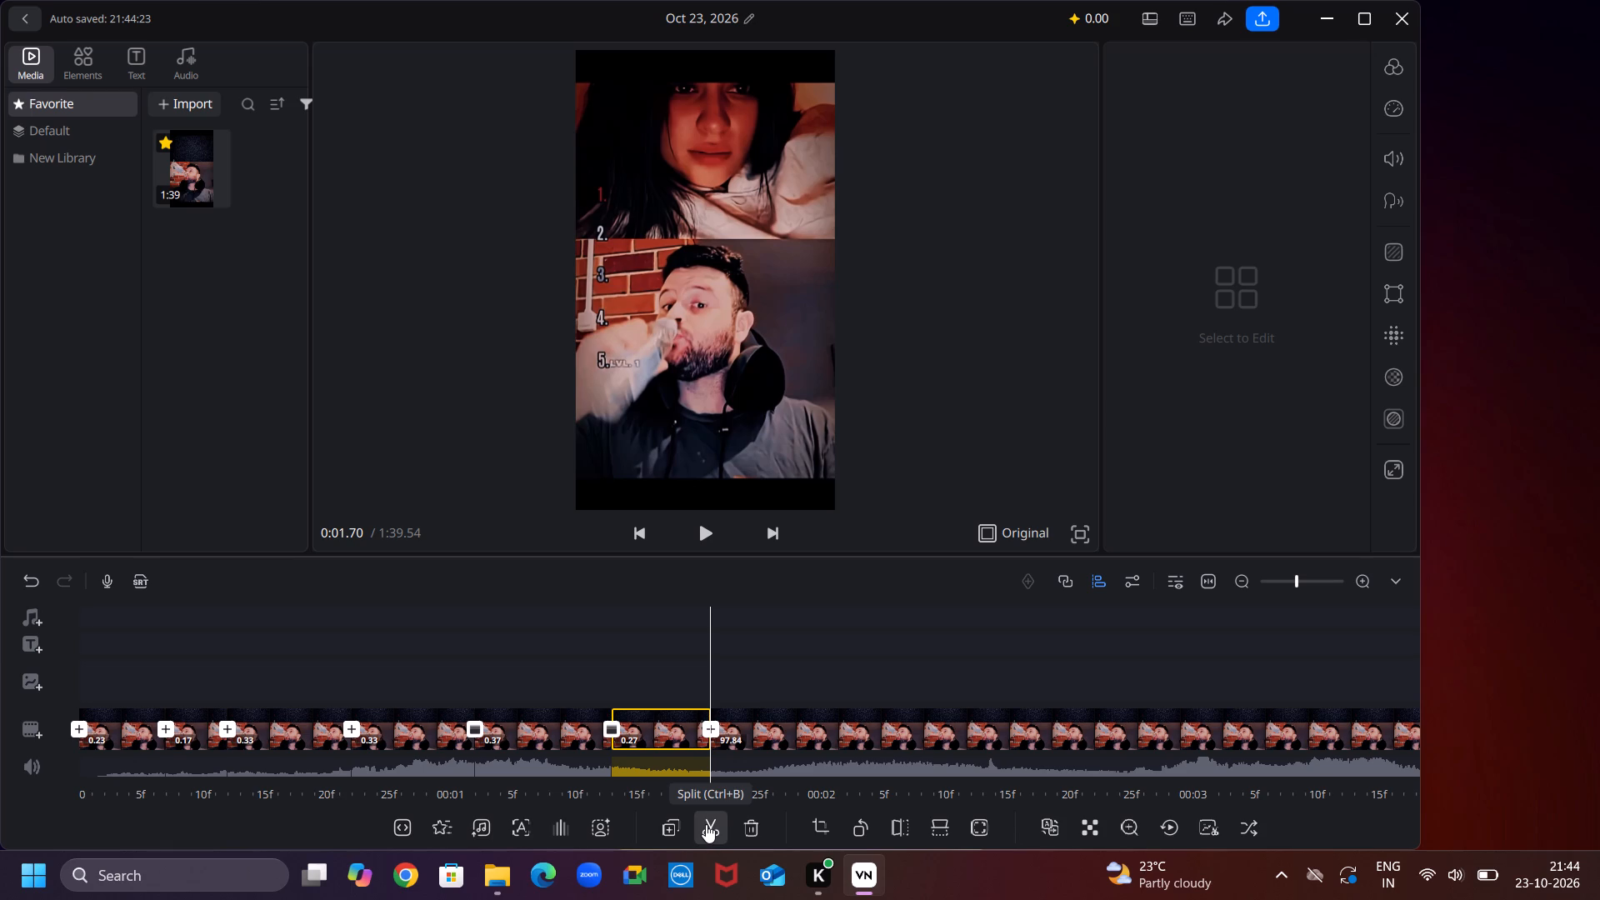
Split the remaining part of the video at 0:01.93.
{"action": "key", "text": "Right"}
{"action": "key", "text": "Right"}
{"action": "key", "text": "Right"}
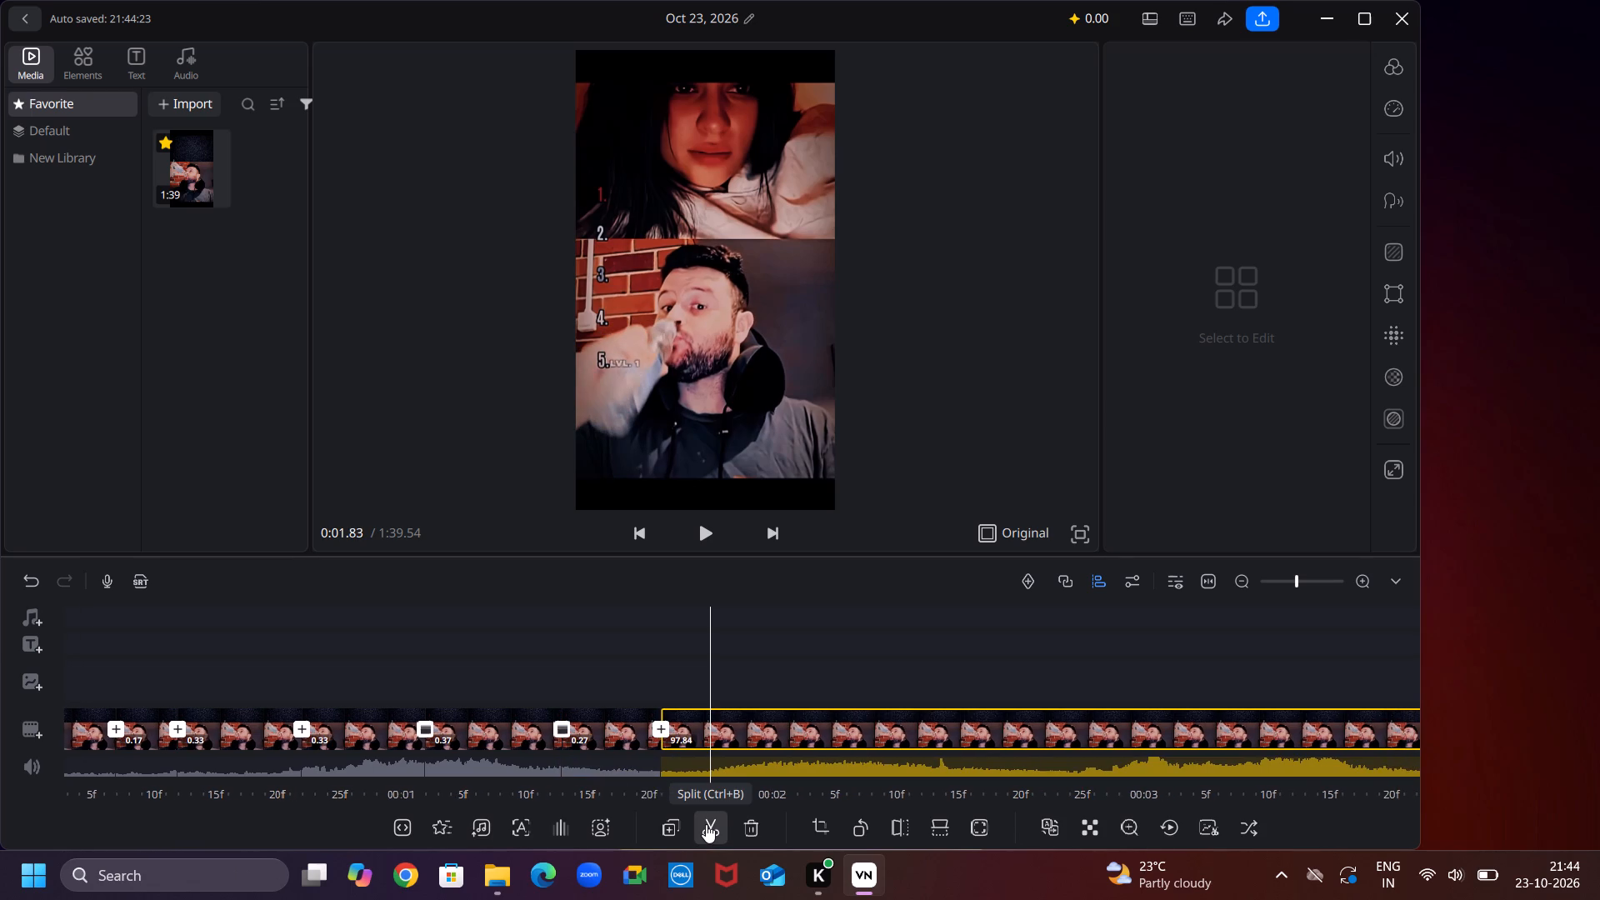
{"action": "key", "text": "Right"}
{"action": "key", "text": "Right"}
{"action": "key", "text": "Right"}
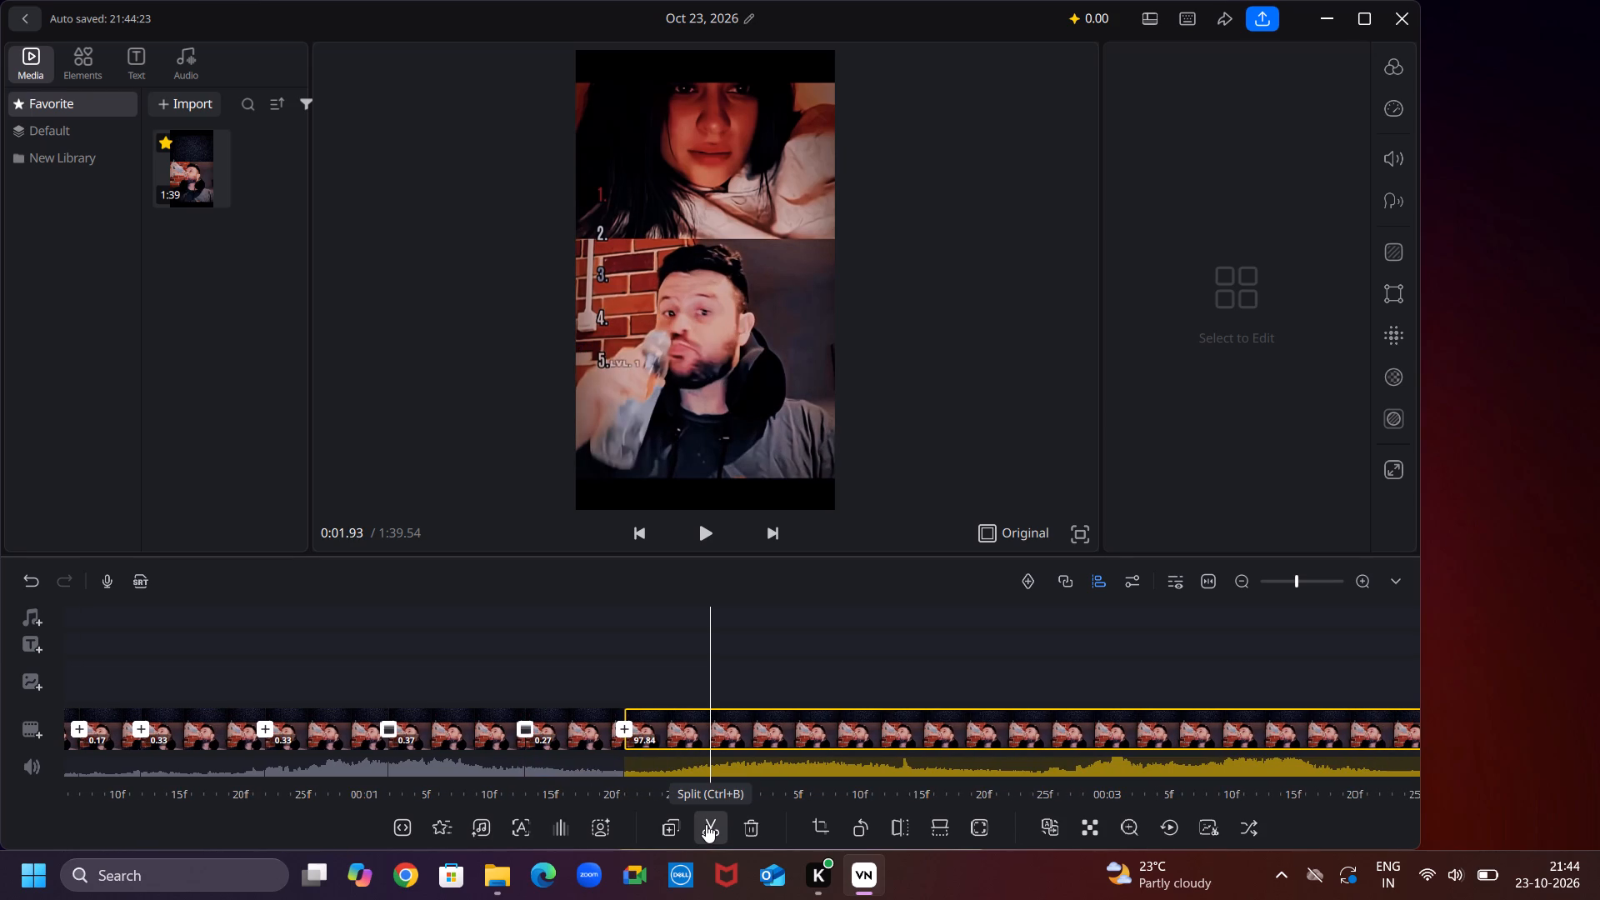
{"action": "left_click", "coordinate": [706, 824]}
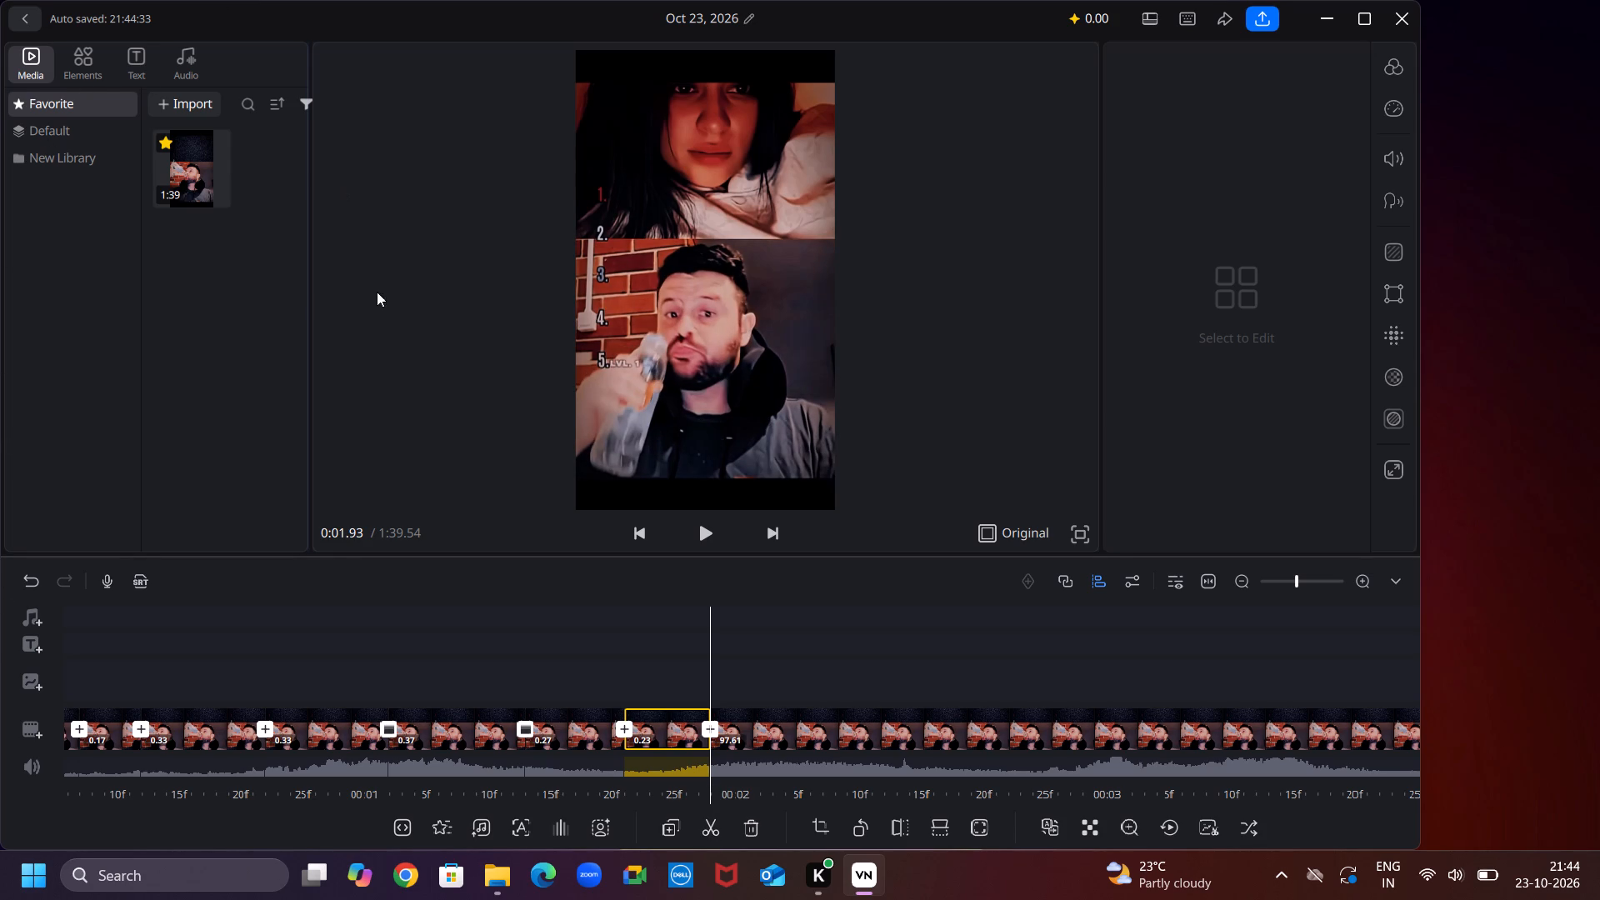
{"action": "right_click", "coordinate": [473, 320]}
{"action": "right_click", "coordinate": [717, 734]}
Select the long clip after the 0:01.93 cut and position the playhead at about 0:02.25 within it.
{"action": "key", "text": "Right"}
{"action": "key", "text": "Right"}
{"action": "key", "text": "Right"}
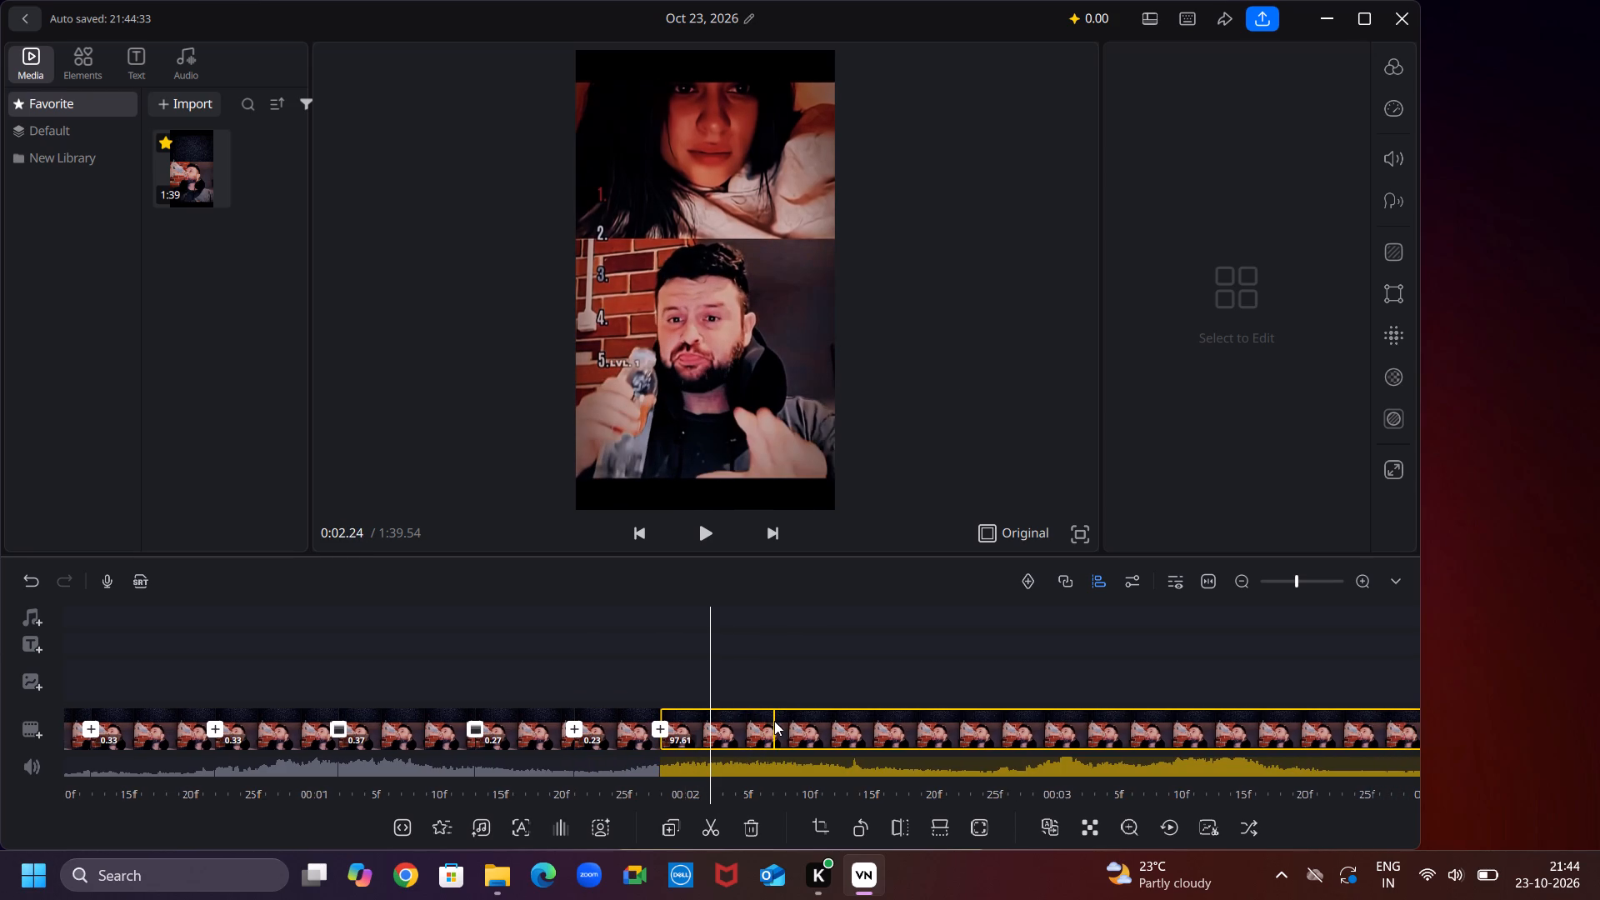
{"action": "key", "text": "Right"}
{"action": "key", "text": "Right"}
{"action": "key", "text": "Right"}
{"action": "key", "text": "Right"}
{"action": "left_click", "coordinate": [757, 722]}
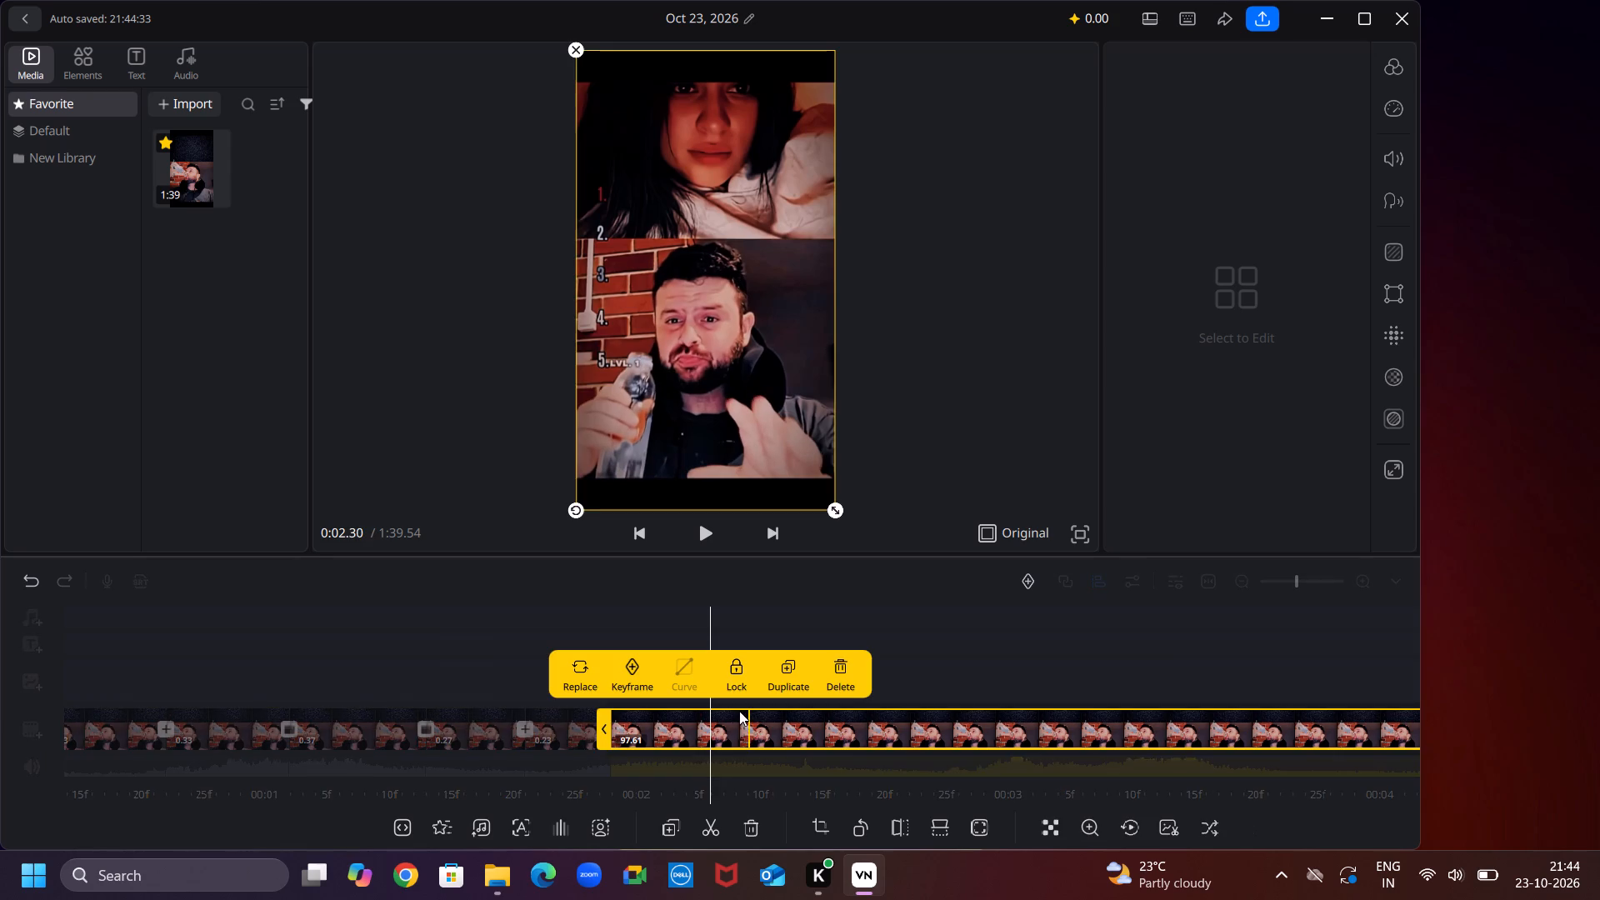
{"action": "left_click", "coordinate": [728, 708]}
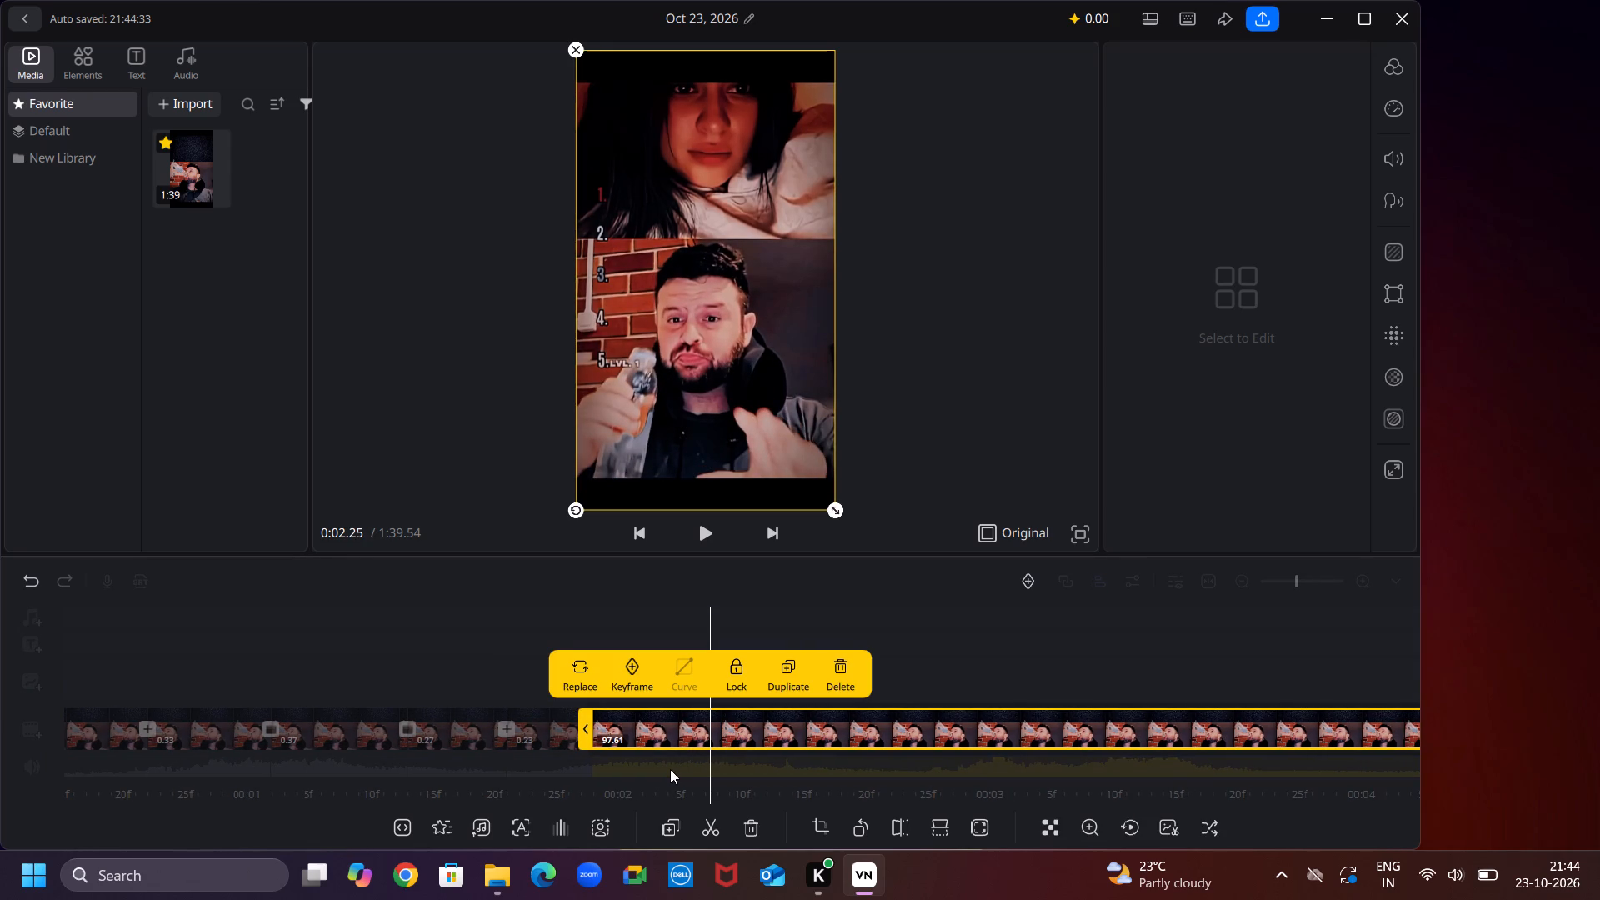
{"action": "right_click", "coordinate": [842, 733]}
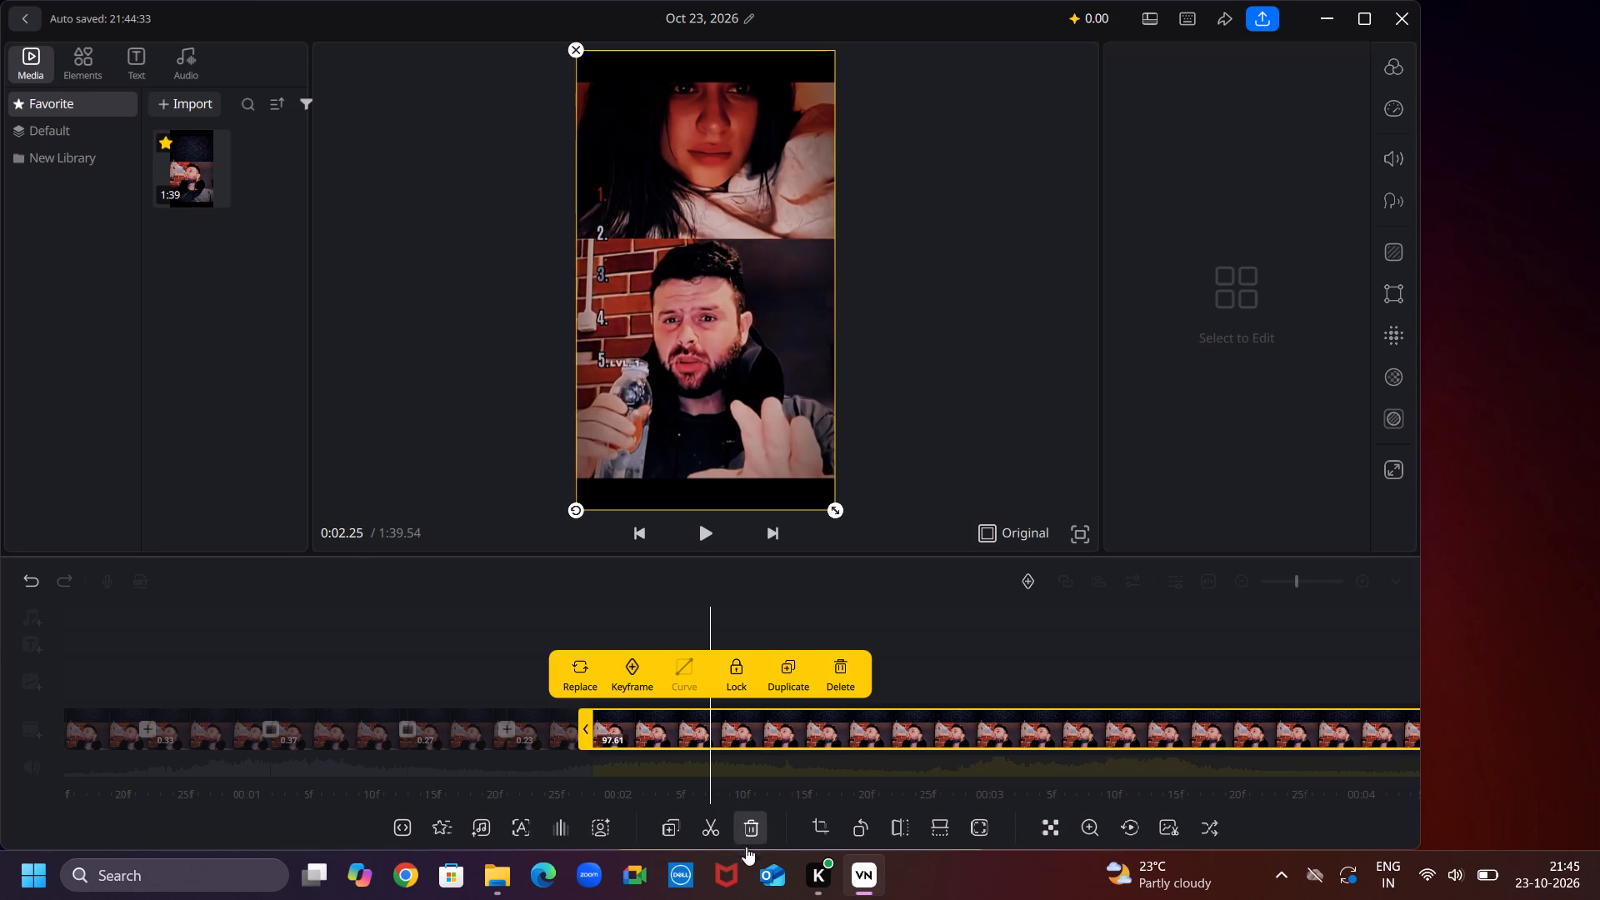
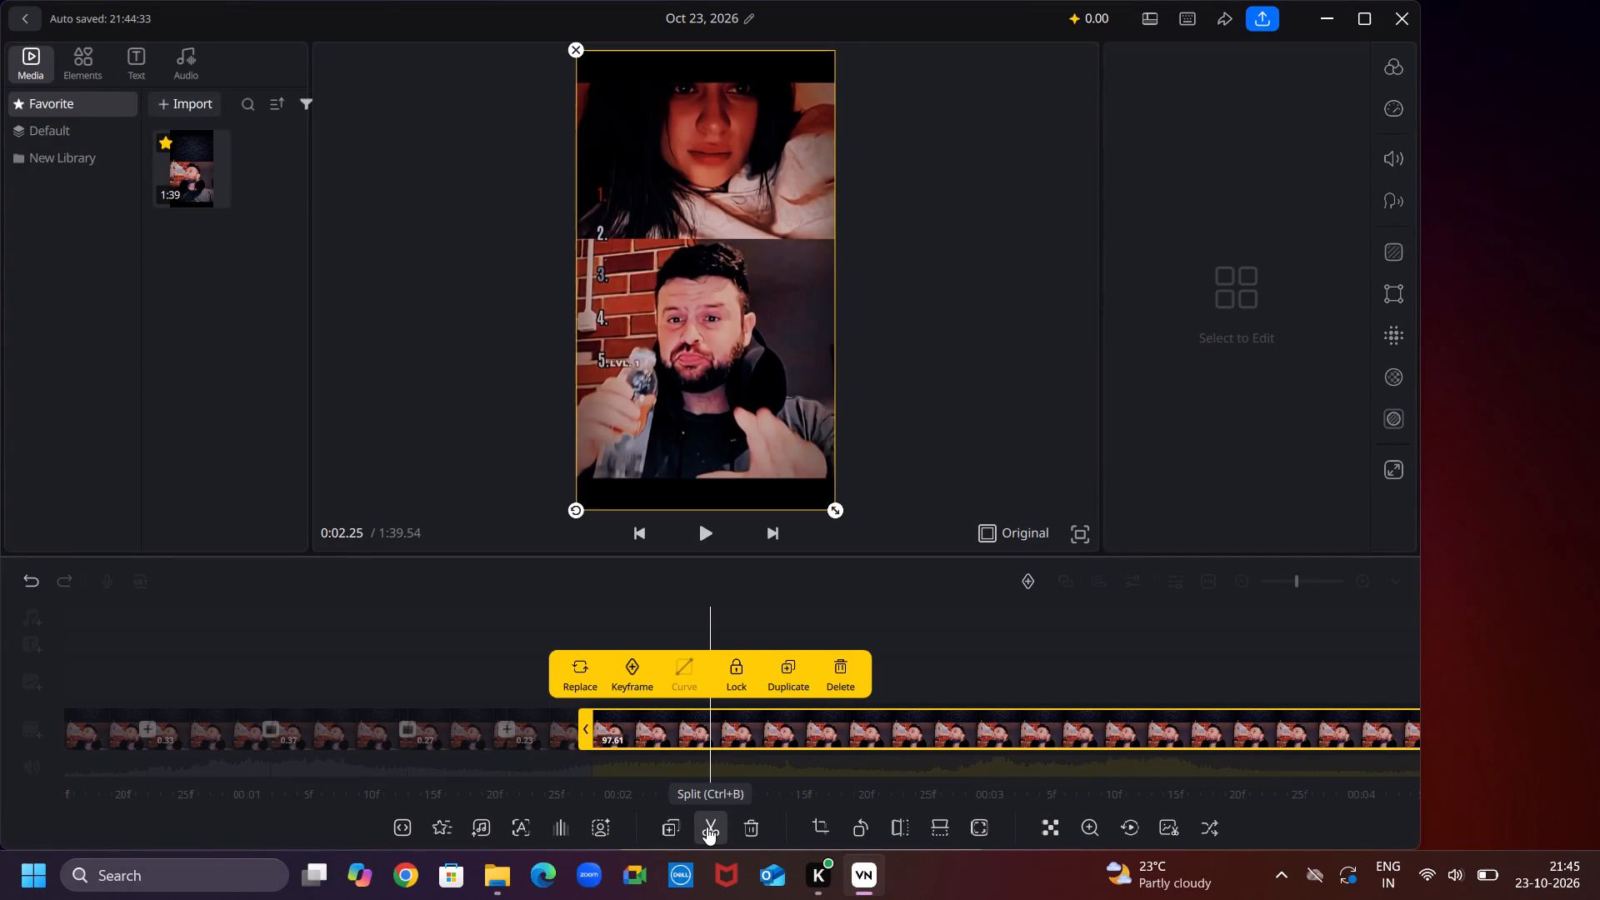
Split the remaining part of the video at 0:02.37.
{"action": "key", "text": "Right"}
{"action": "key", "text": "Right"}
{"action": "key", "text": "Right"}
{"action": "left_click_drag", "start_coordinate": [707, 827], "coordinate": [714, 826]}
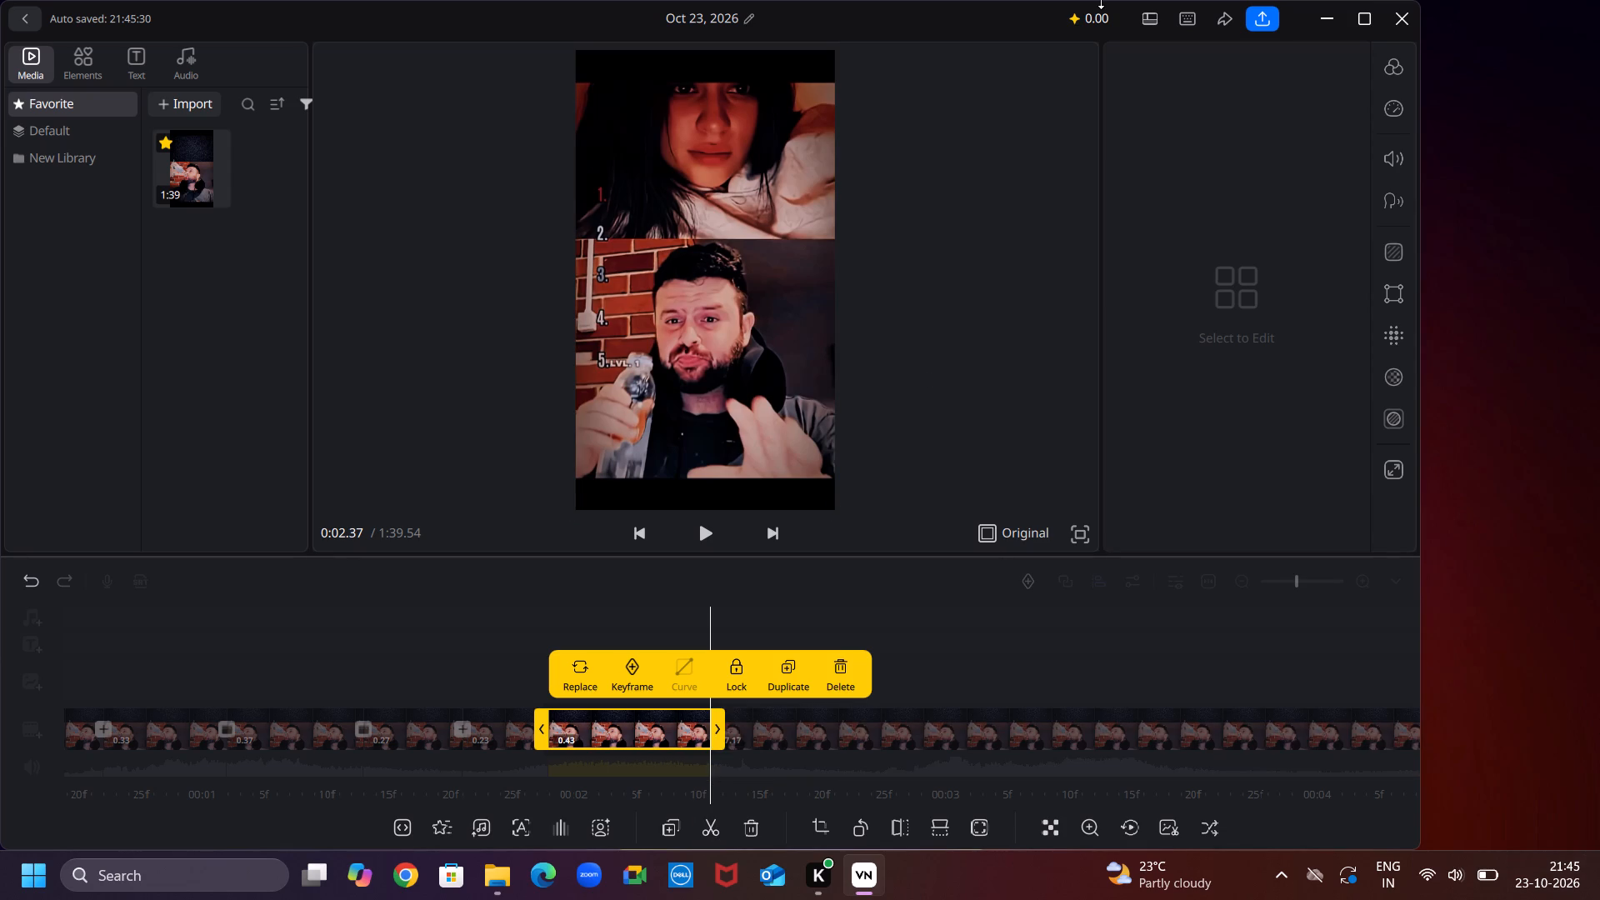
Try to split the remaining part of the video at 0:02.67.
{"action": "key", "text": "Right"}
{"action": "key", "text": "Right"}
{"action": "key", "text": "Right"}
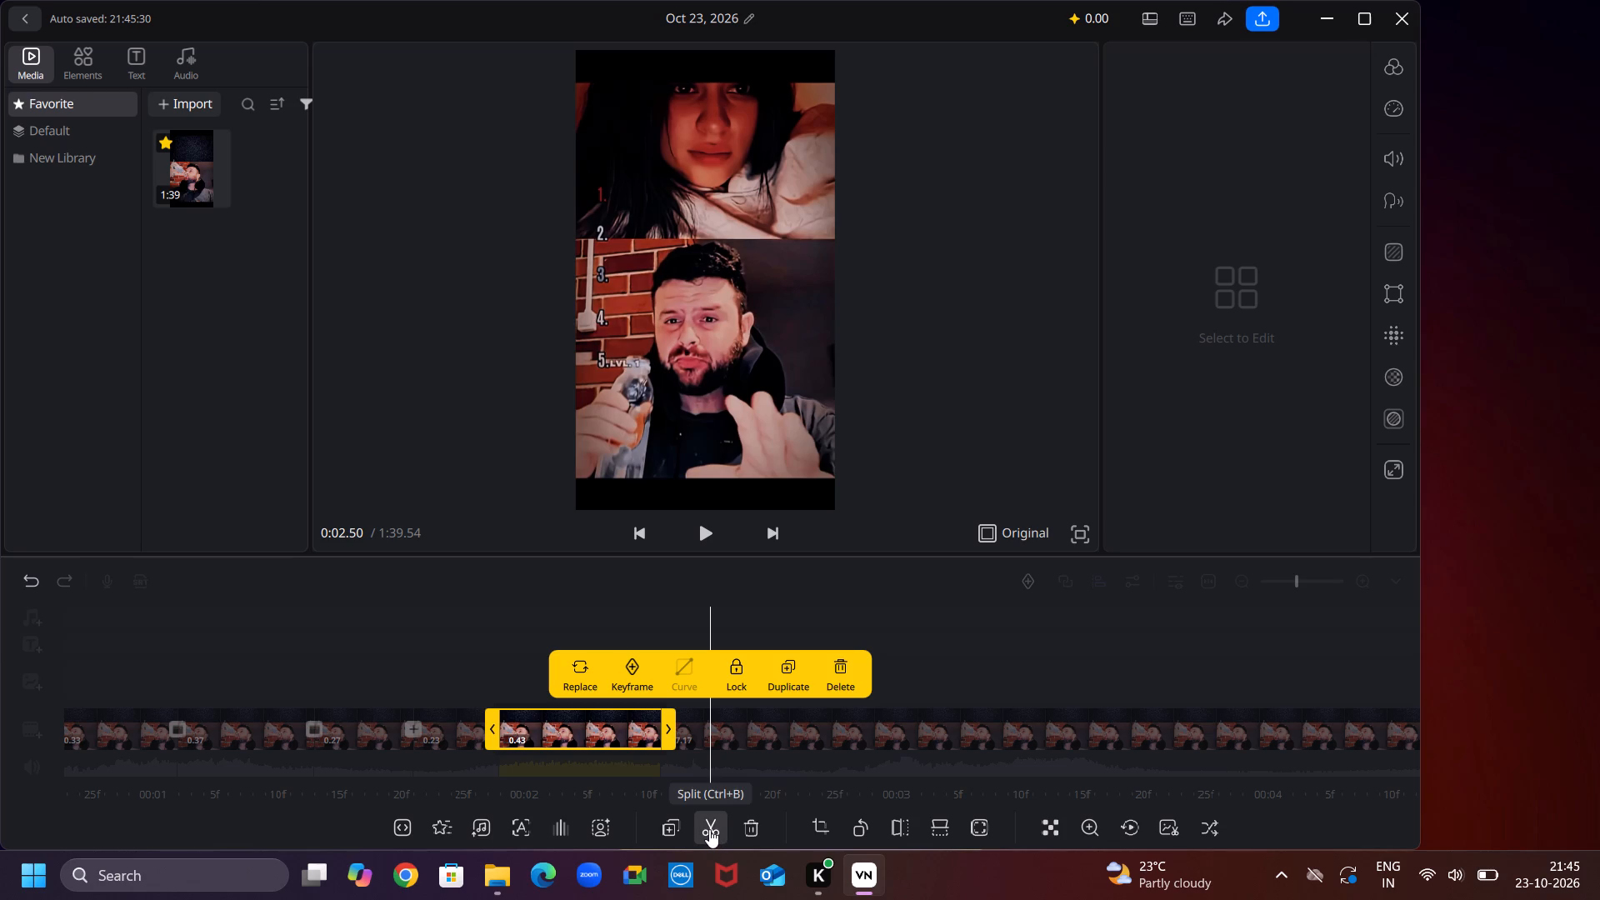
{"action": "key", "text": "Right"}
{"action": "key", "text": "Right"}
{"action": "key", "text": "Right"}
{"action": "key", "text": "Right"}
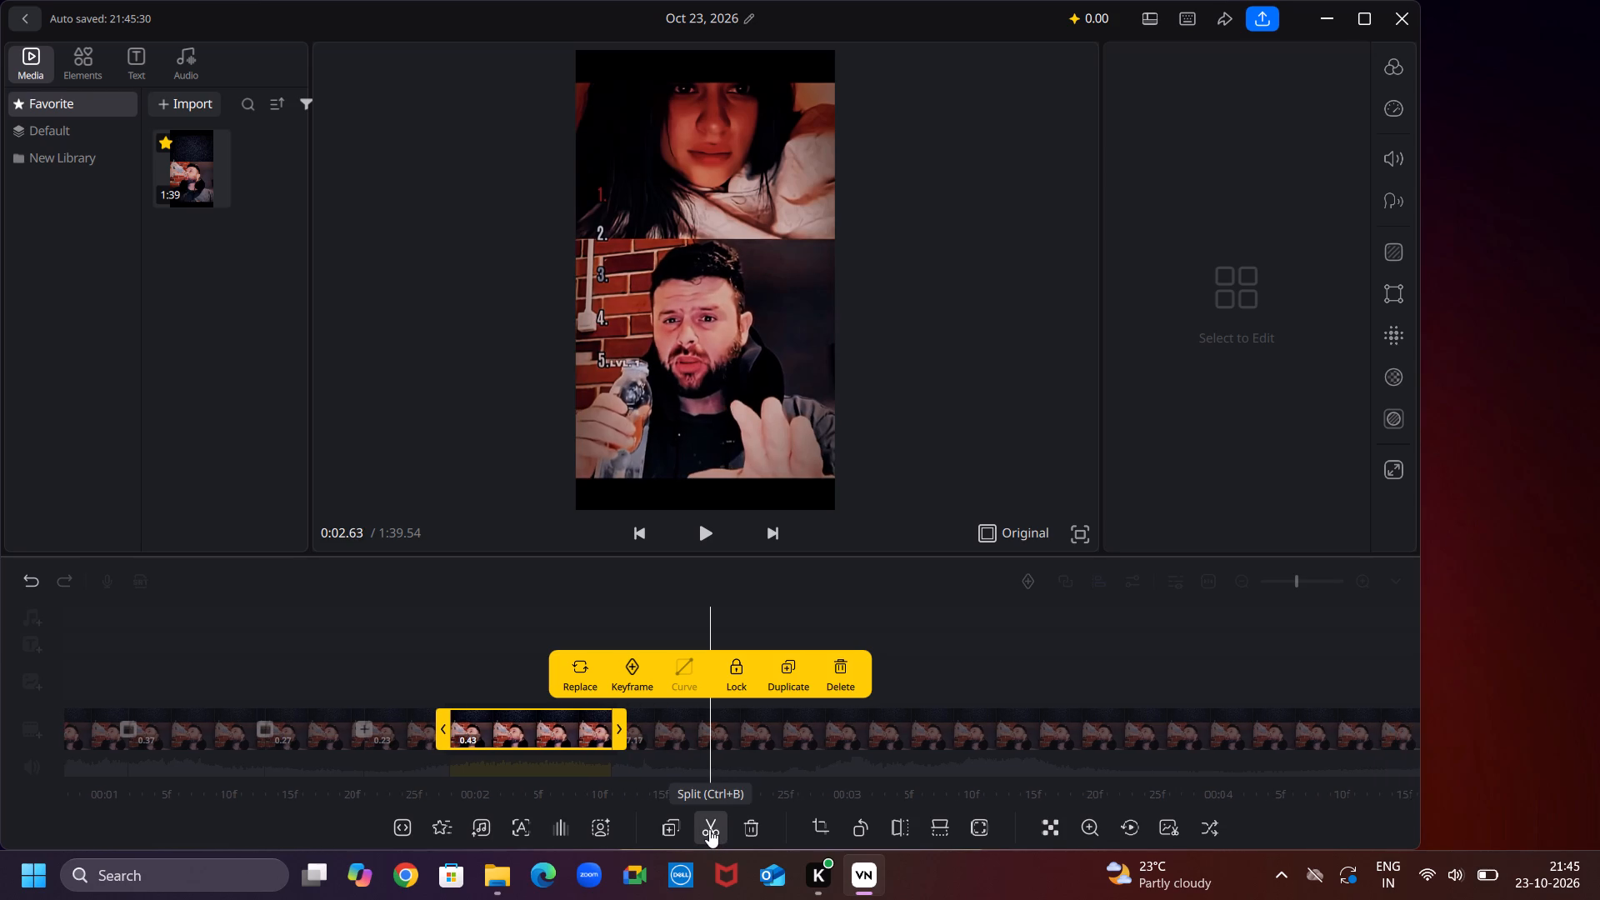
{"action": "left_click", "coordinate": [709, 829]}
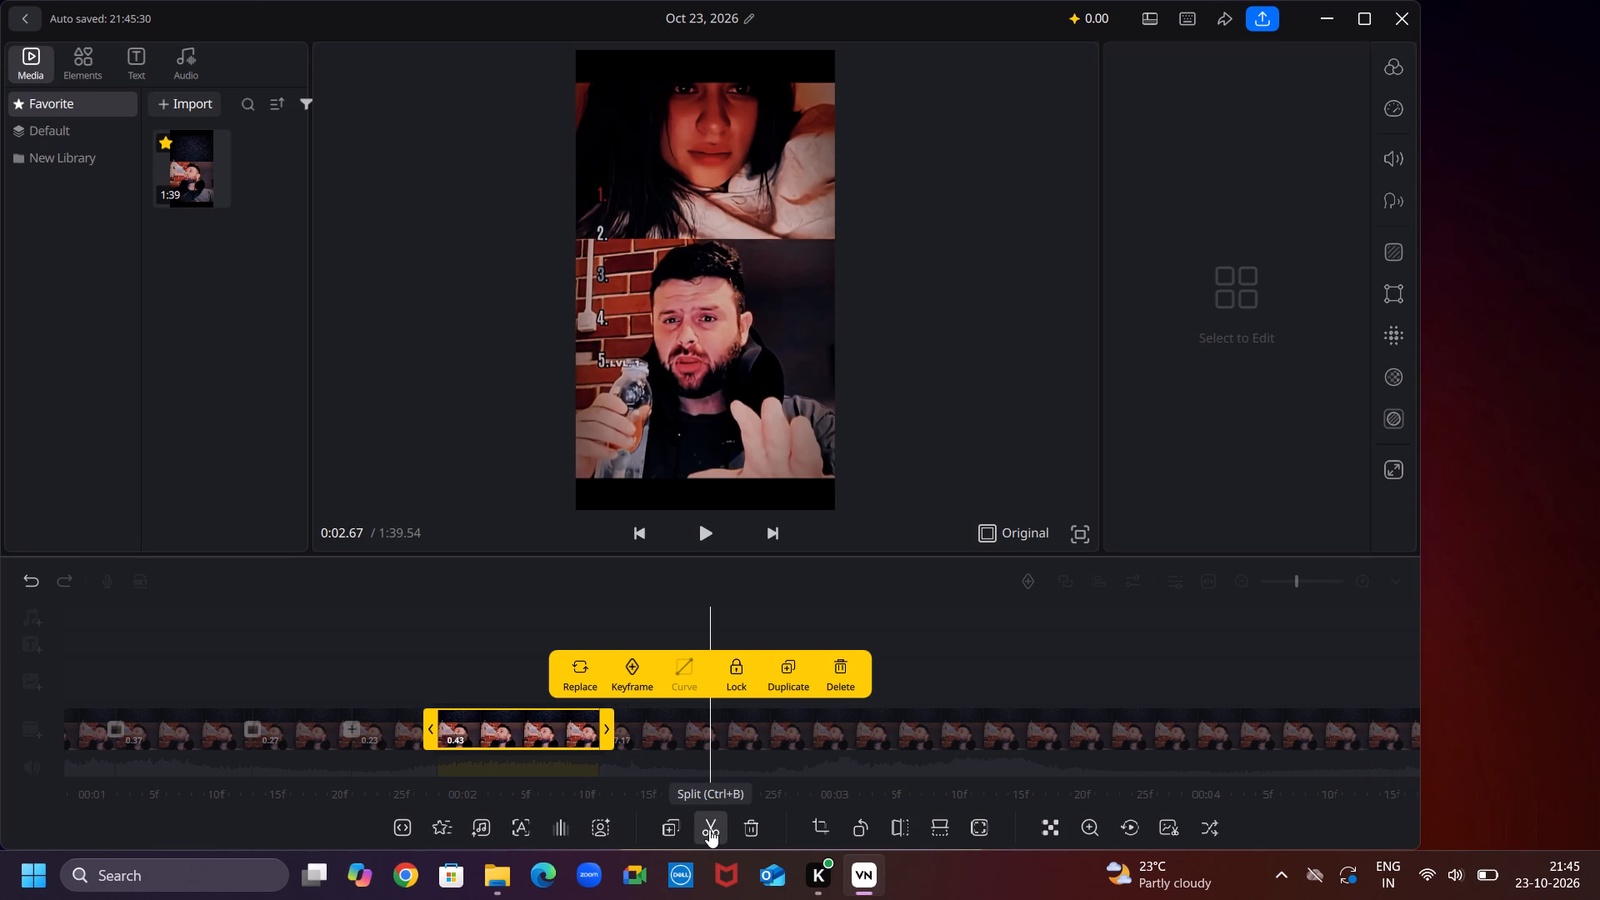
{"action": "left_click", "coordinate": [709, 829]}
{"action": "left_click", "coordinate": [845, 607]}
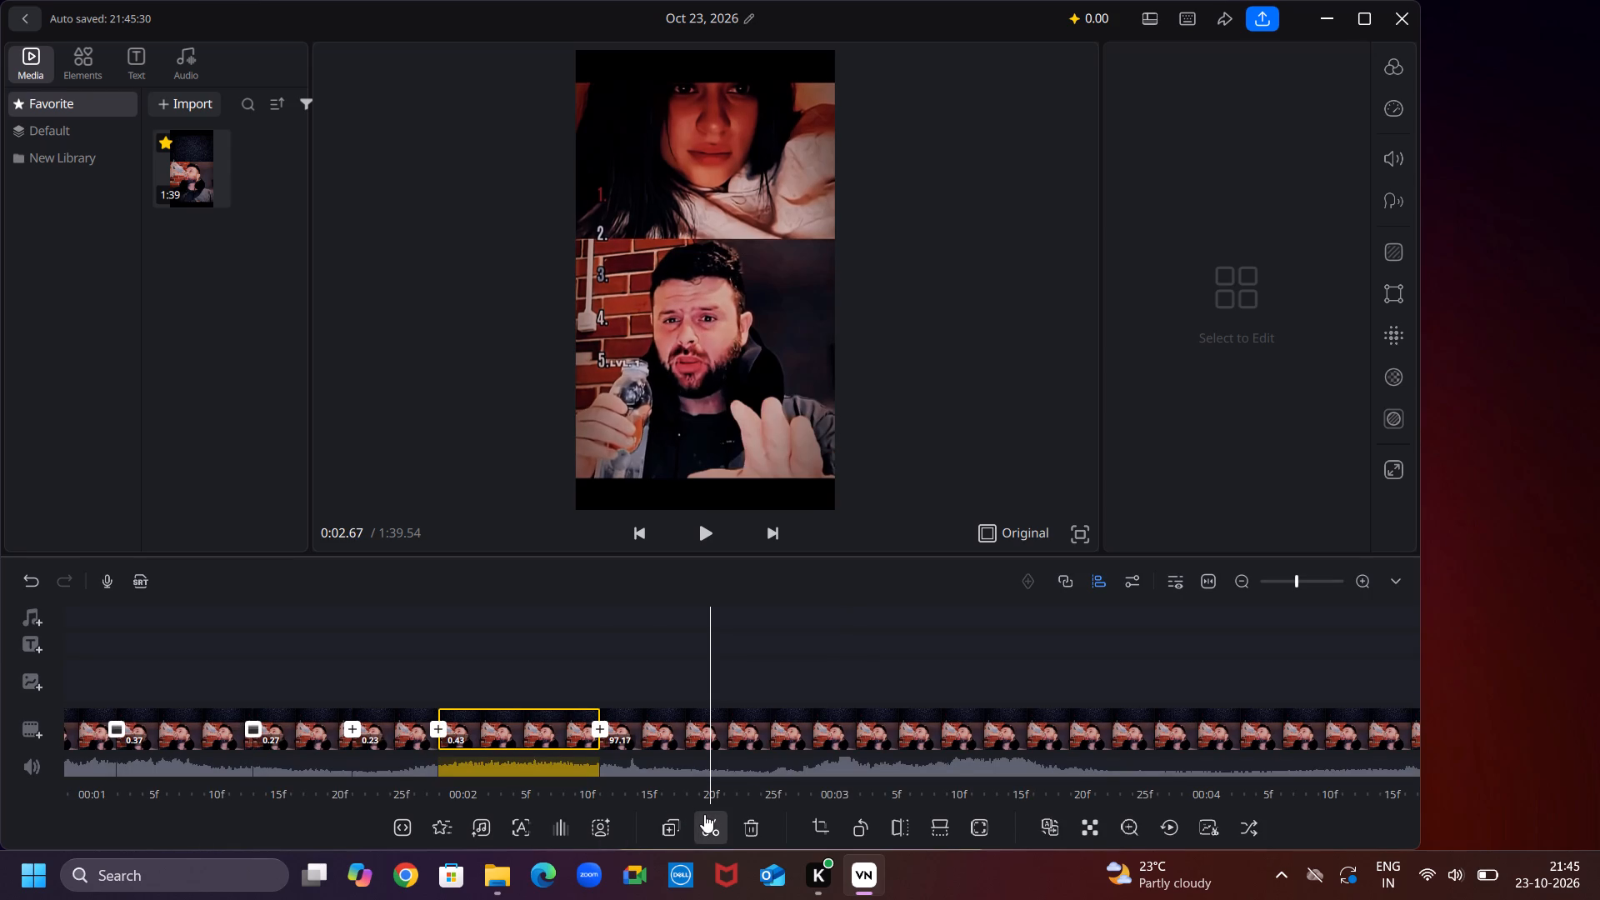
Split the remaining part of the video at 0:02.83.
{"action": "key", "text": "Right"}
{"action": "key", "text": "Right"}
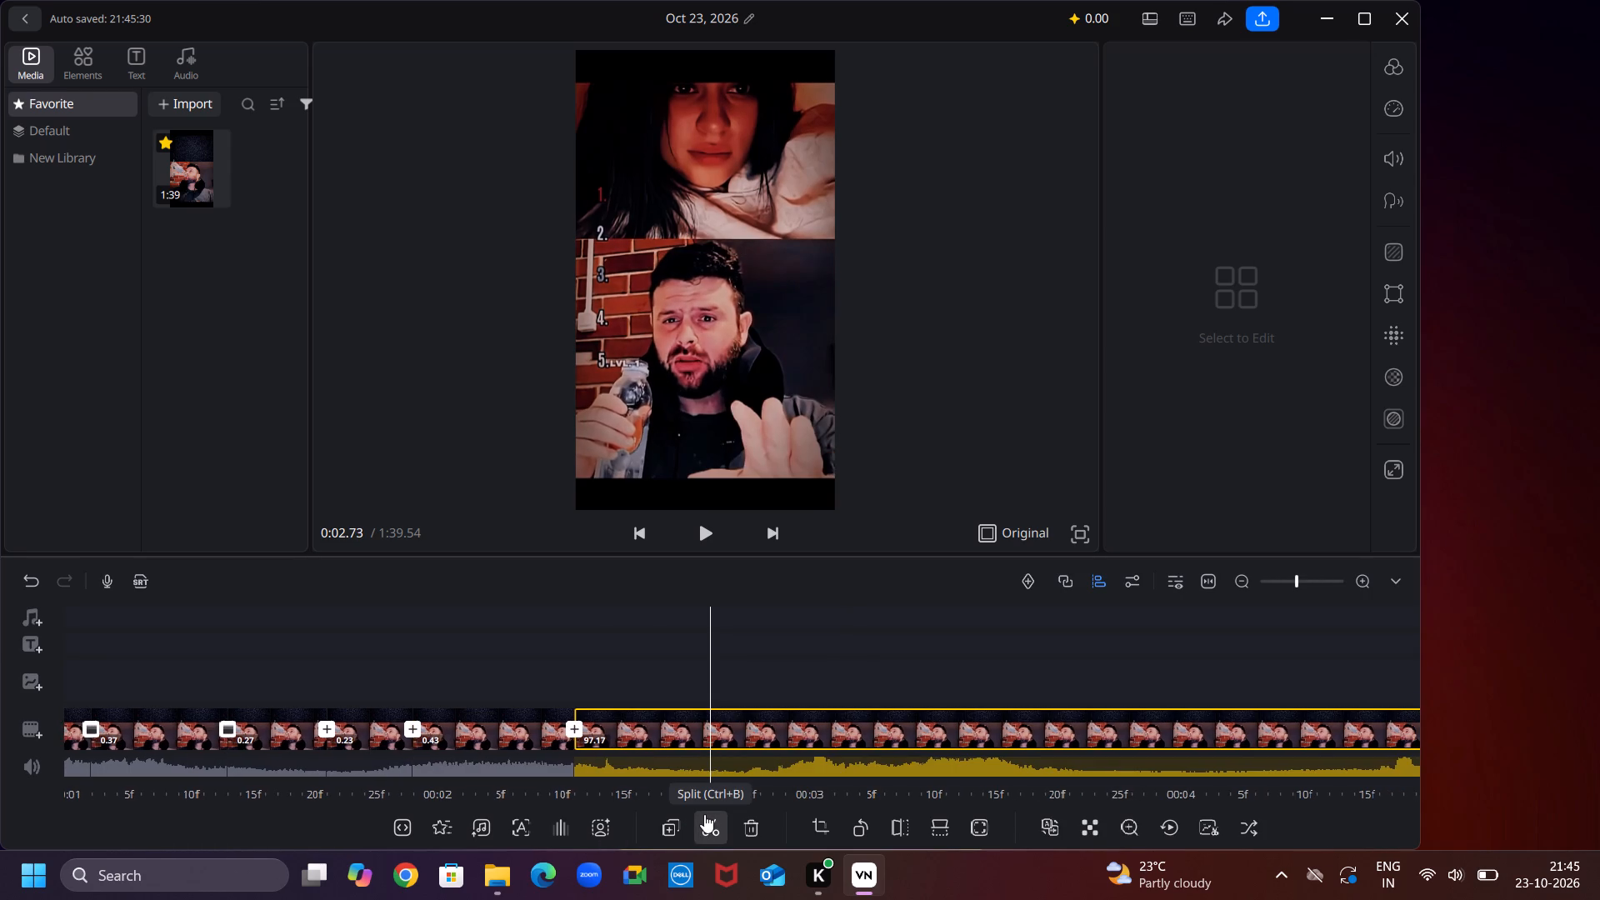
{"action": "key", "text": "Right"}
{"action": "key", "text": "Right"}
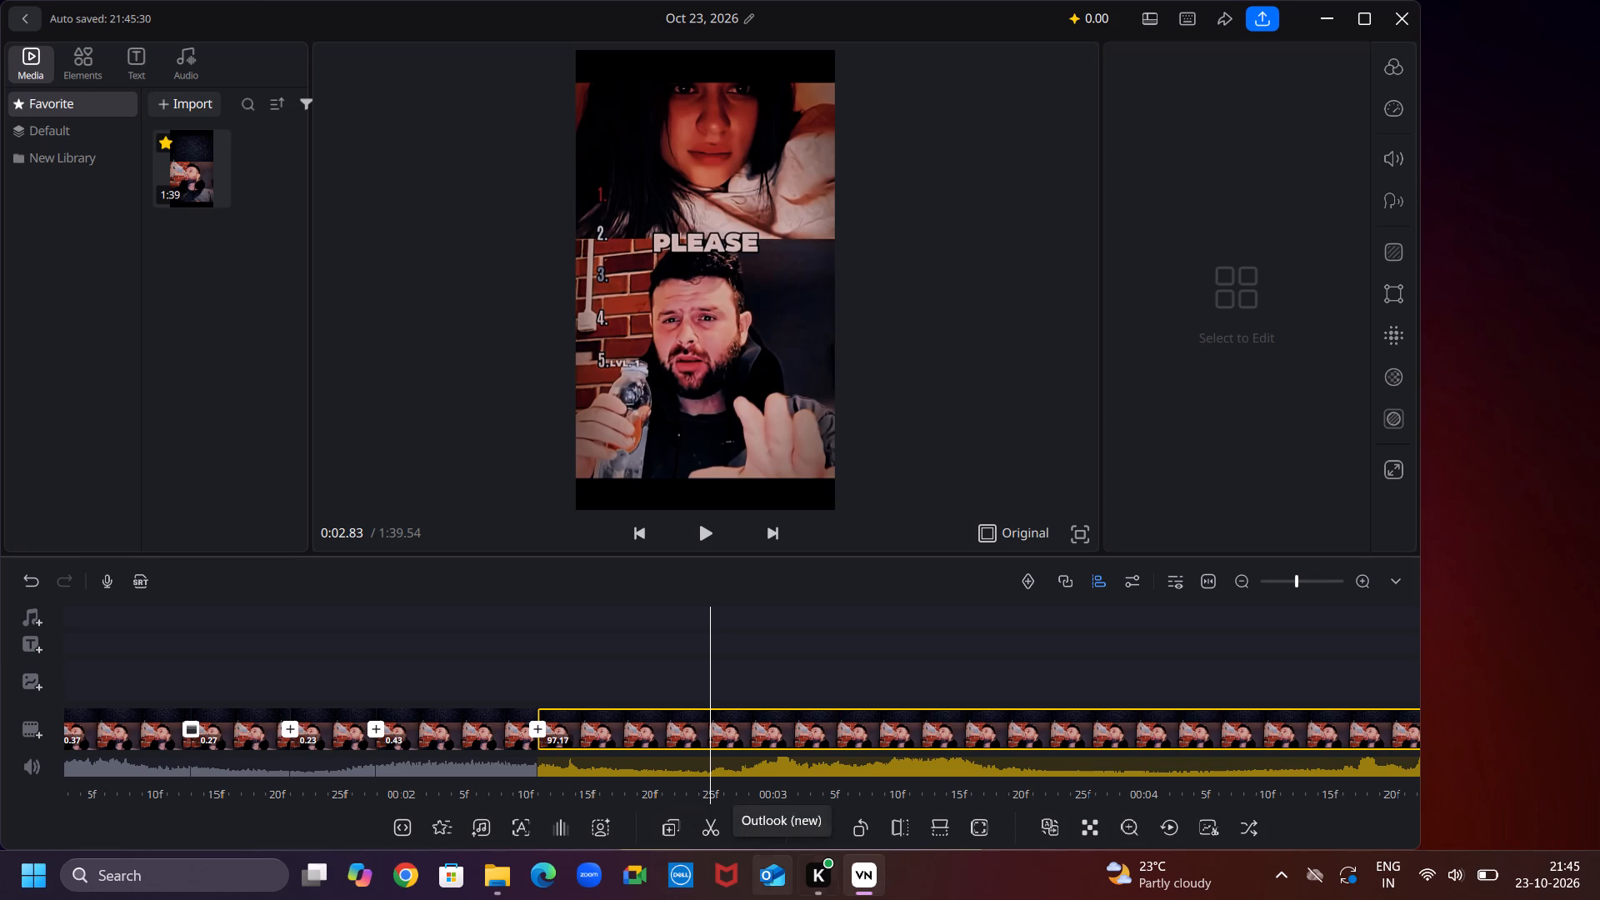
{"action": "left_click", "coordinate": [717, 841]}
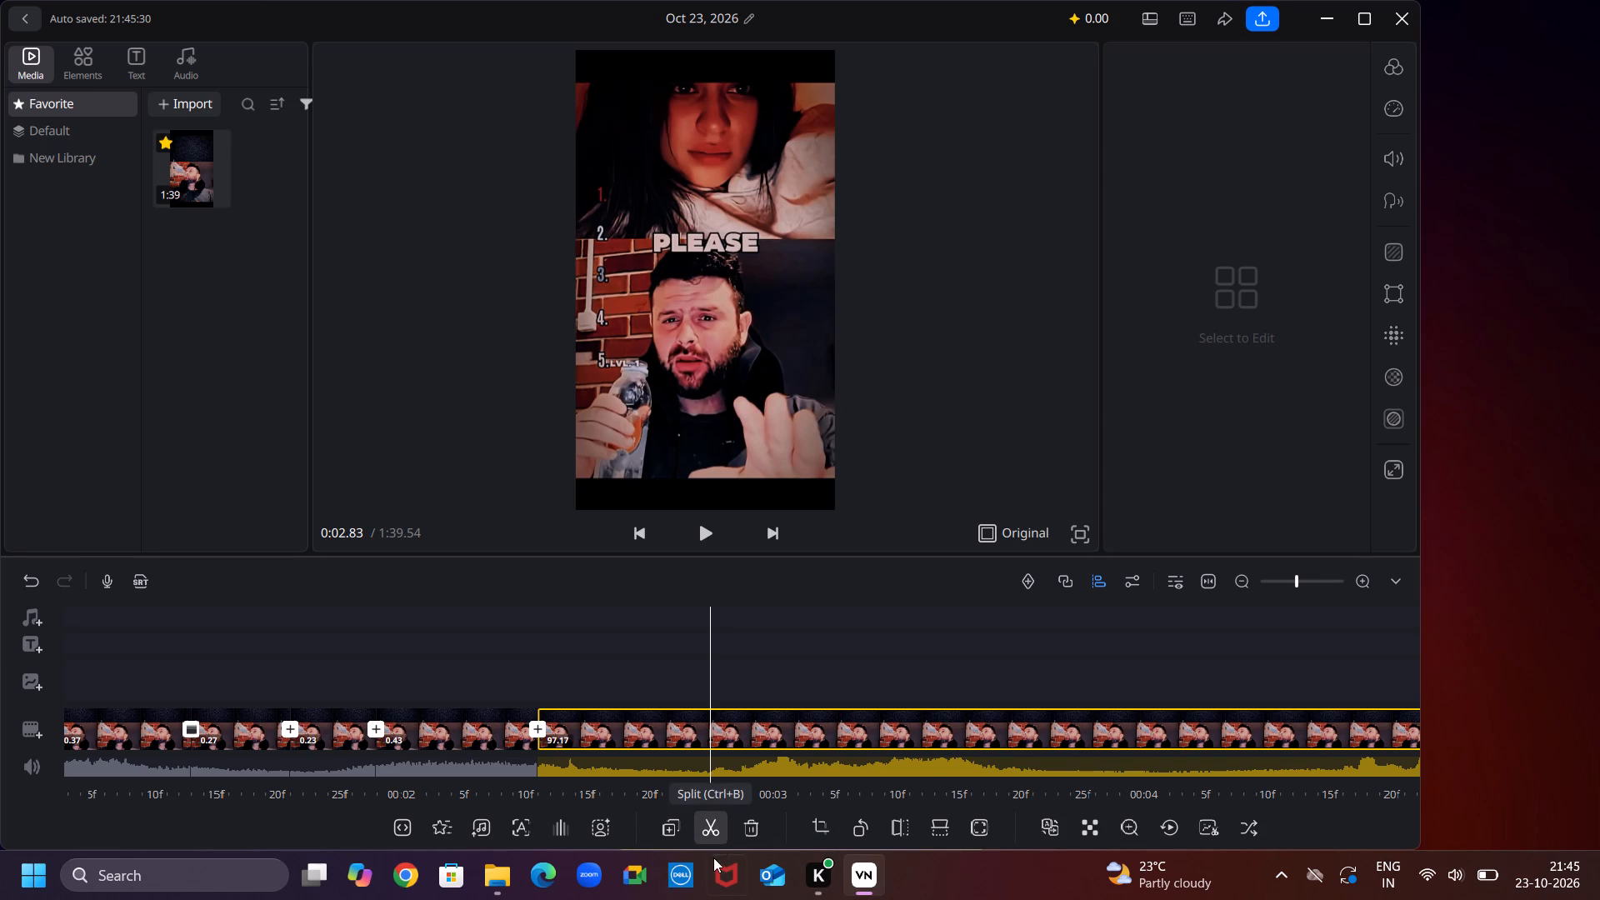
{"action": "left_click", "coordinate": [850, 653]}
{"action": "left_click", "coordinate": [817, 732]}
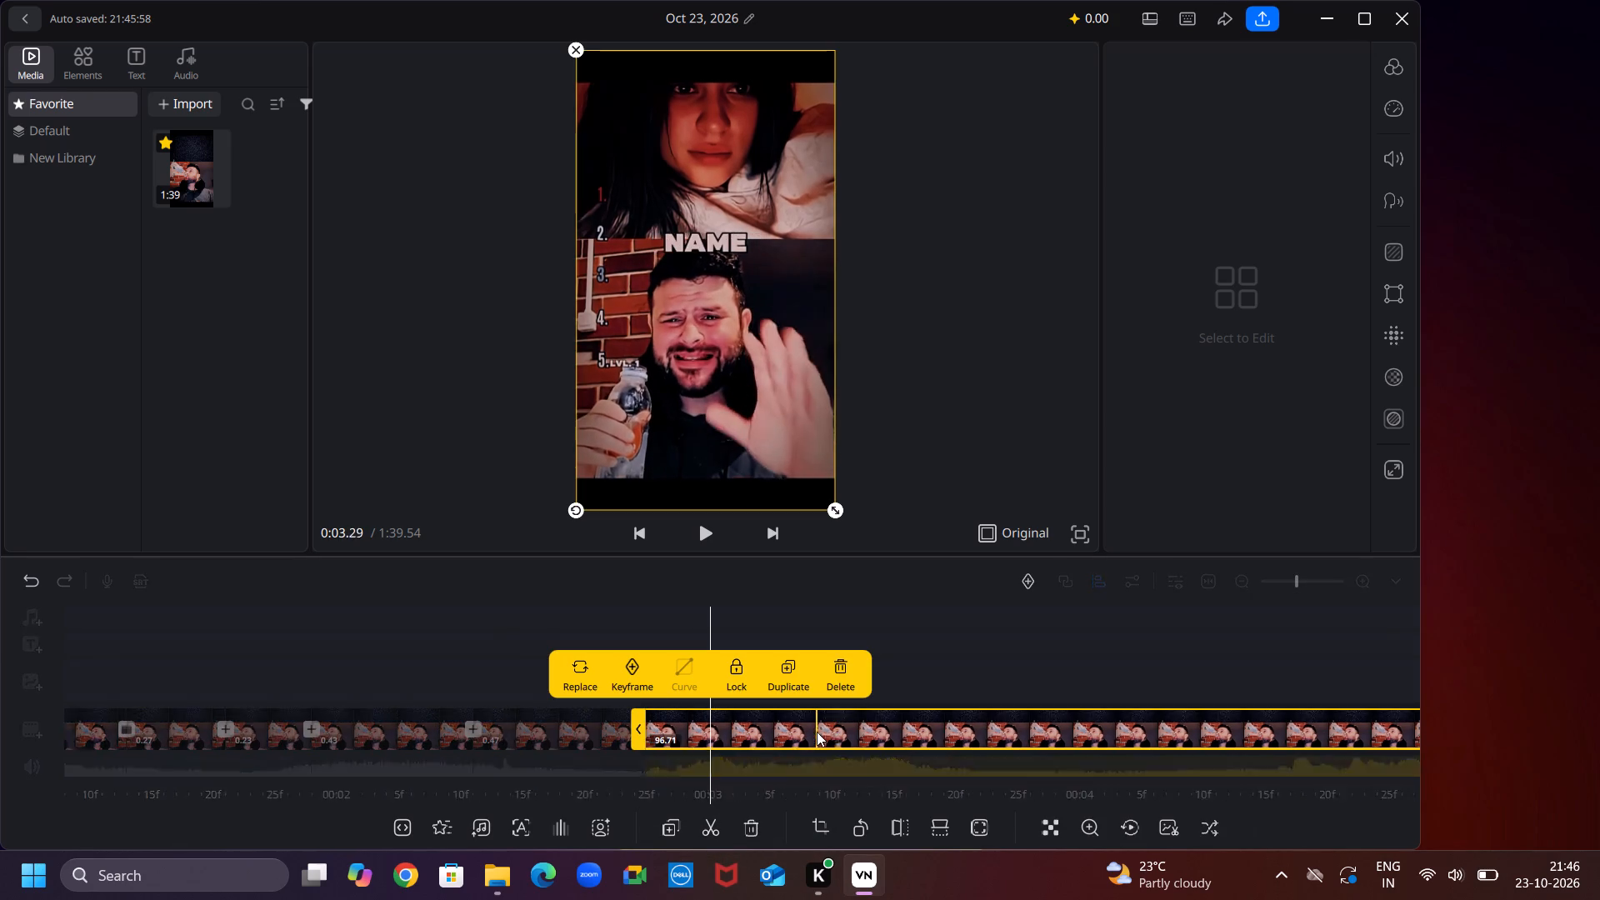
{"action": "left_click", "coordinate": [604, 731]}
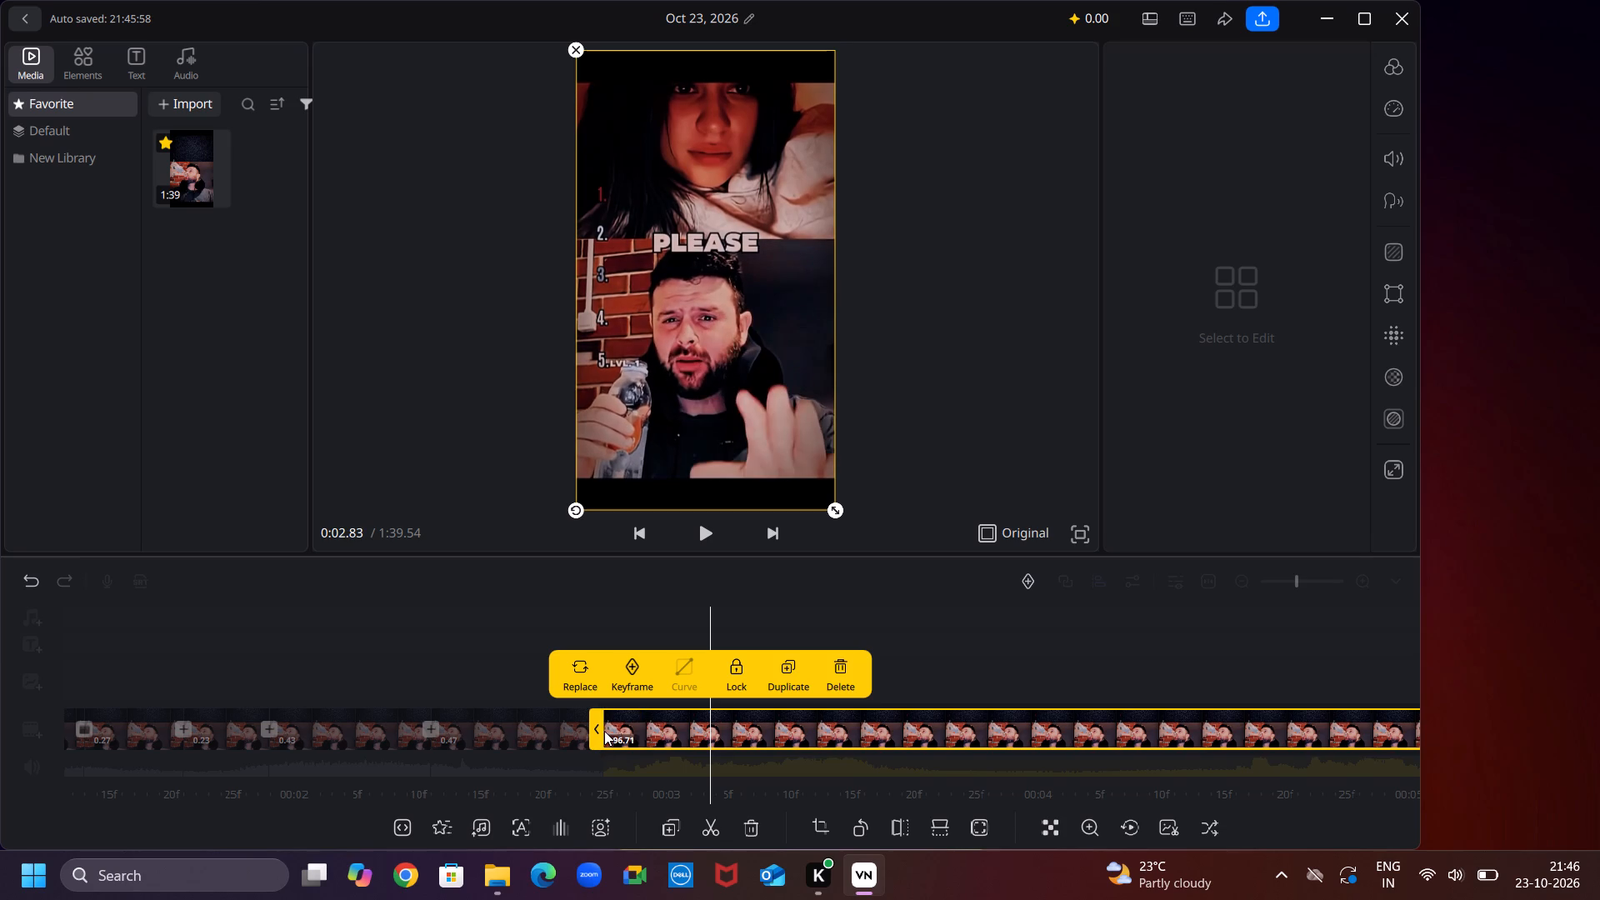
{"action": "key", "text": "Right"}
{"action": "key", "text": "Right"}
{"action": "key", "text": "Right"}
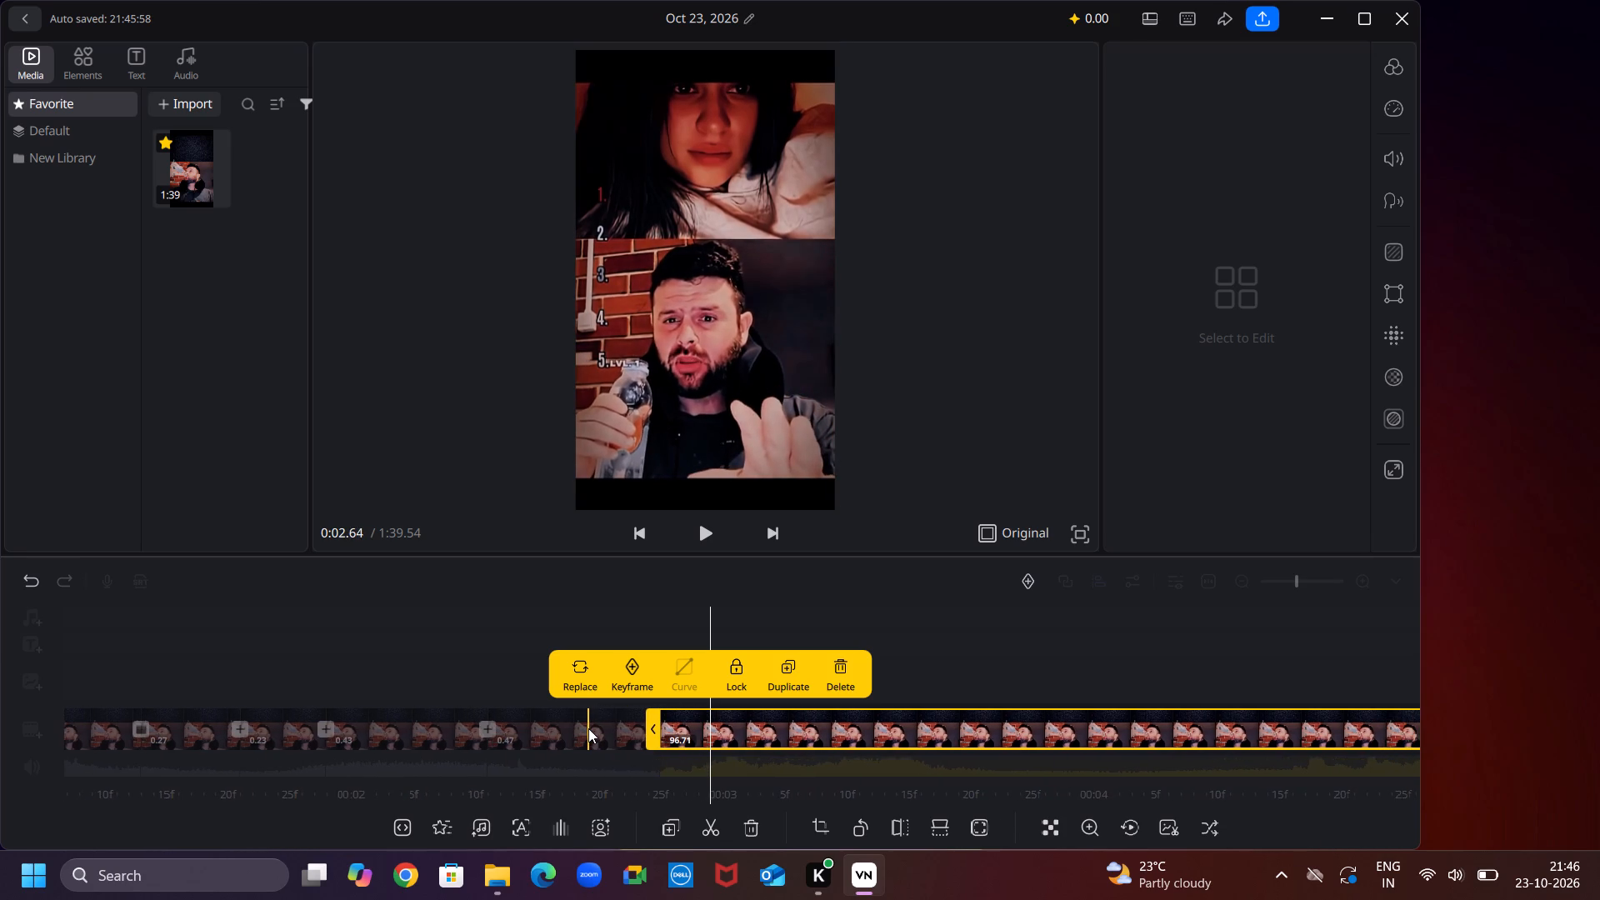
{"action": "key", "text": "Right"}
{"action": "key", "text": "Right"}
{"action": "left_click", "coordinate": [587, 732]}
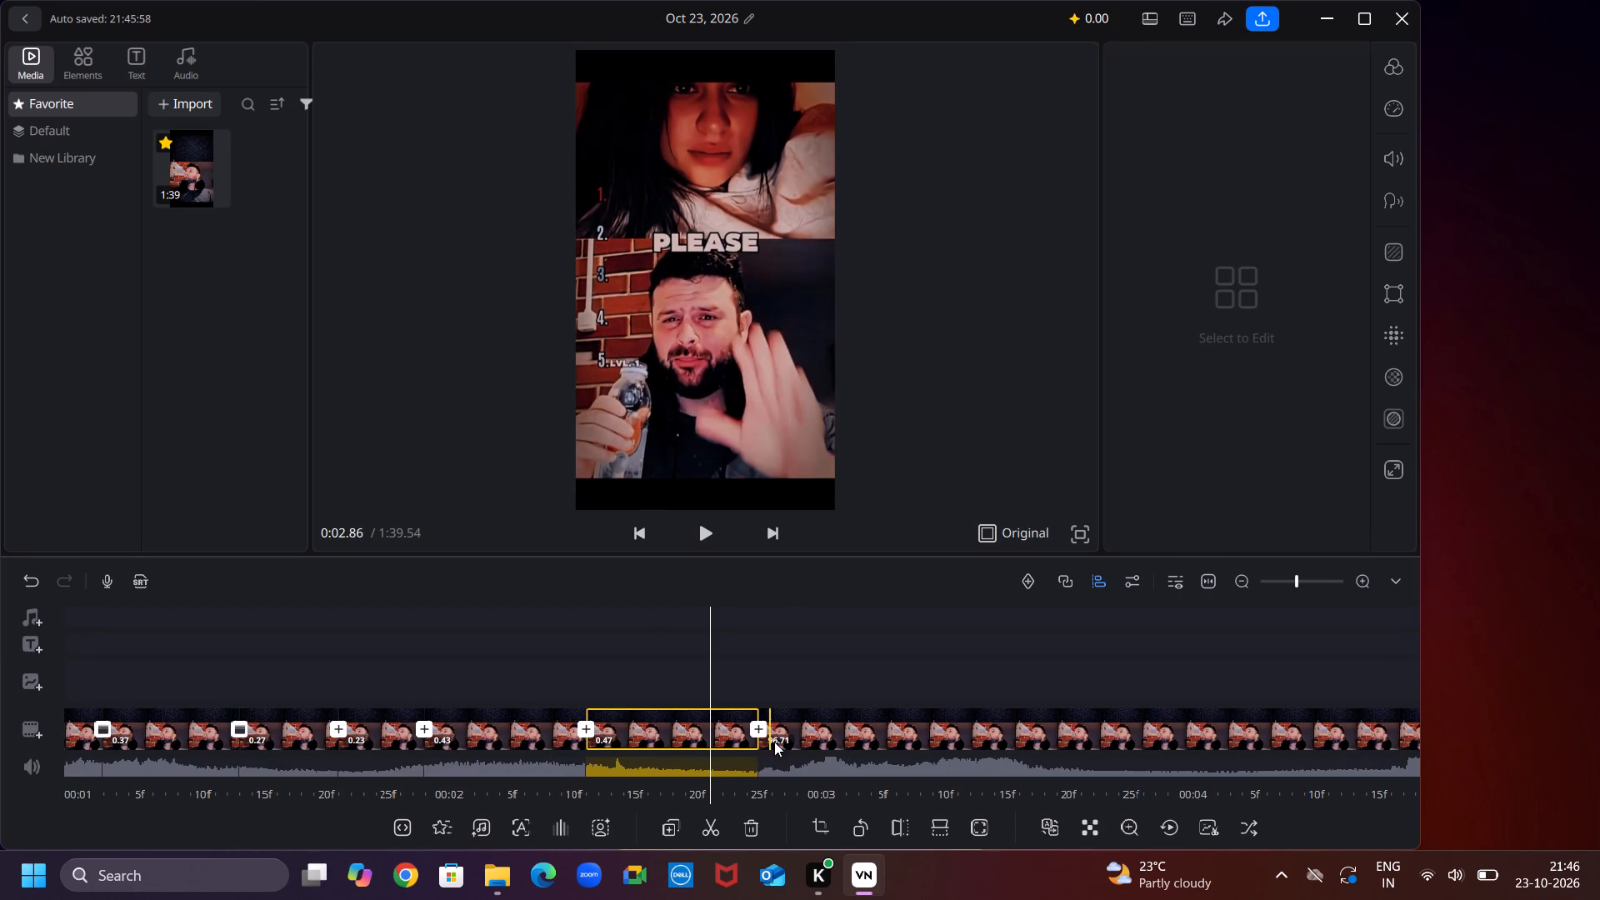
Split the long clip after the 0:02.83 cut at 0:03.10.
{"action": "left_click", "coordinate": [804, 742]}
{"action": "left_click_drag", "start_coordinate": [804, 742], "coordinate": [772, 737]}
{"action": "key", "text": "Right"}
{"action": "key", "text": "Right"}
{"action": "key", "text": "Right"}
{"action": "key", "text": "Right"}
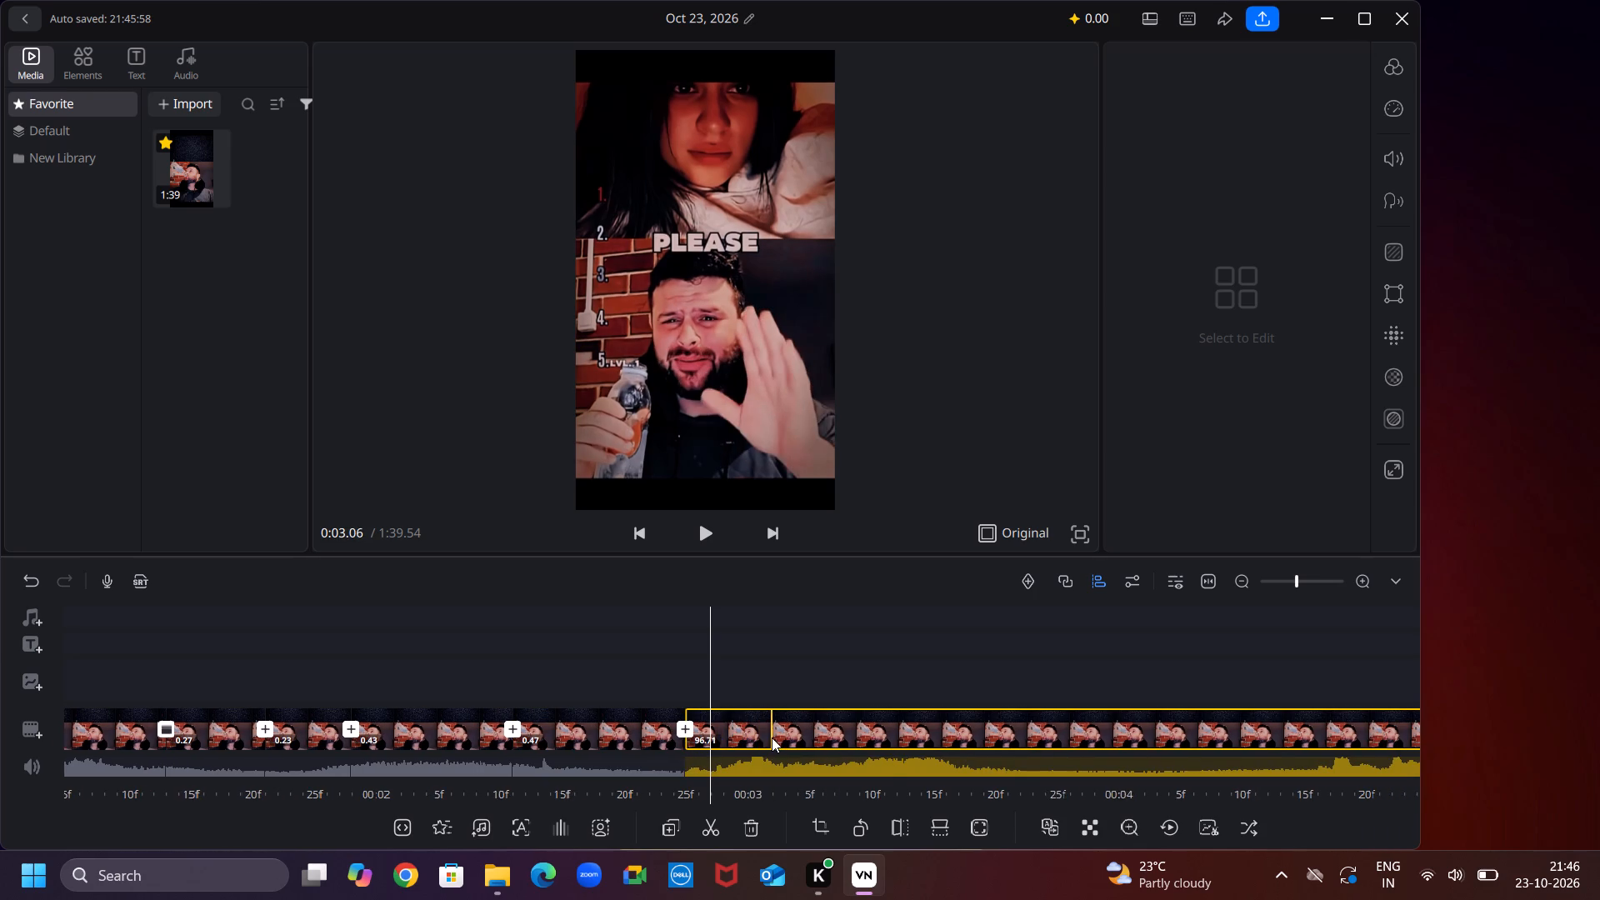
{"action": "key", "text": "Right"}
{"action": "key", "text": "Right"}
{"action": "key", "text": "Right"}
{"action": "key", "text": "Right"}
{"action": "key", "text": "Right"}
{"action": "key", "text": "Right"}
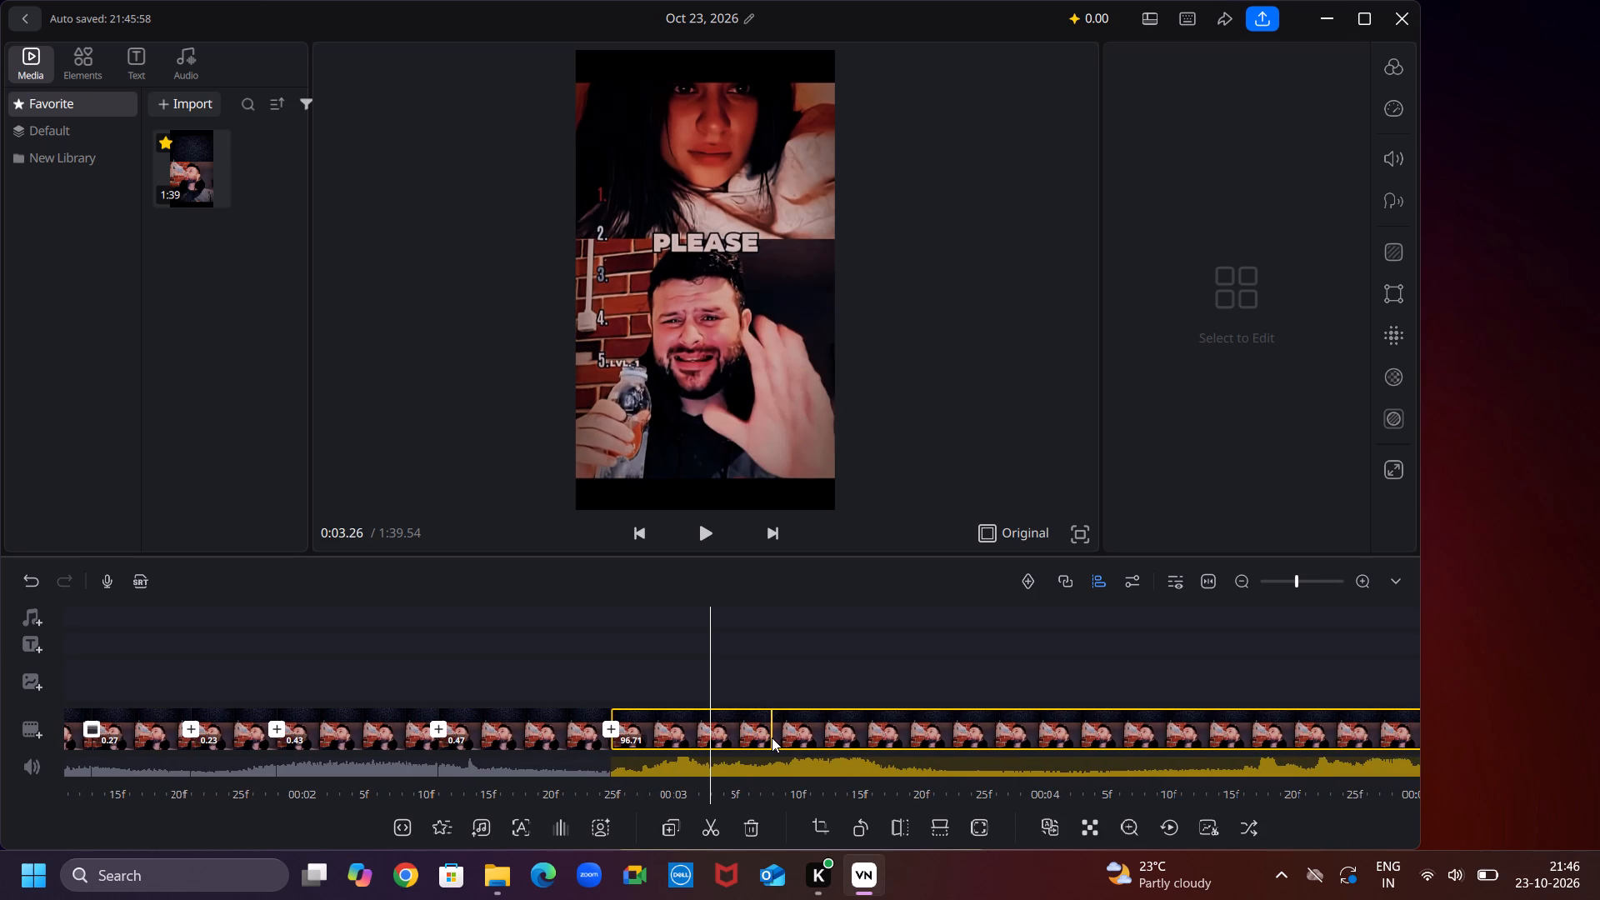
{"action": "left_click_drag", "start_coordinate": [772, 737], "coordinate": [787, 740]}
{"action": "left_click", "coordinate": [787, 740]}
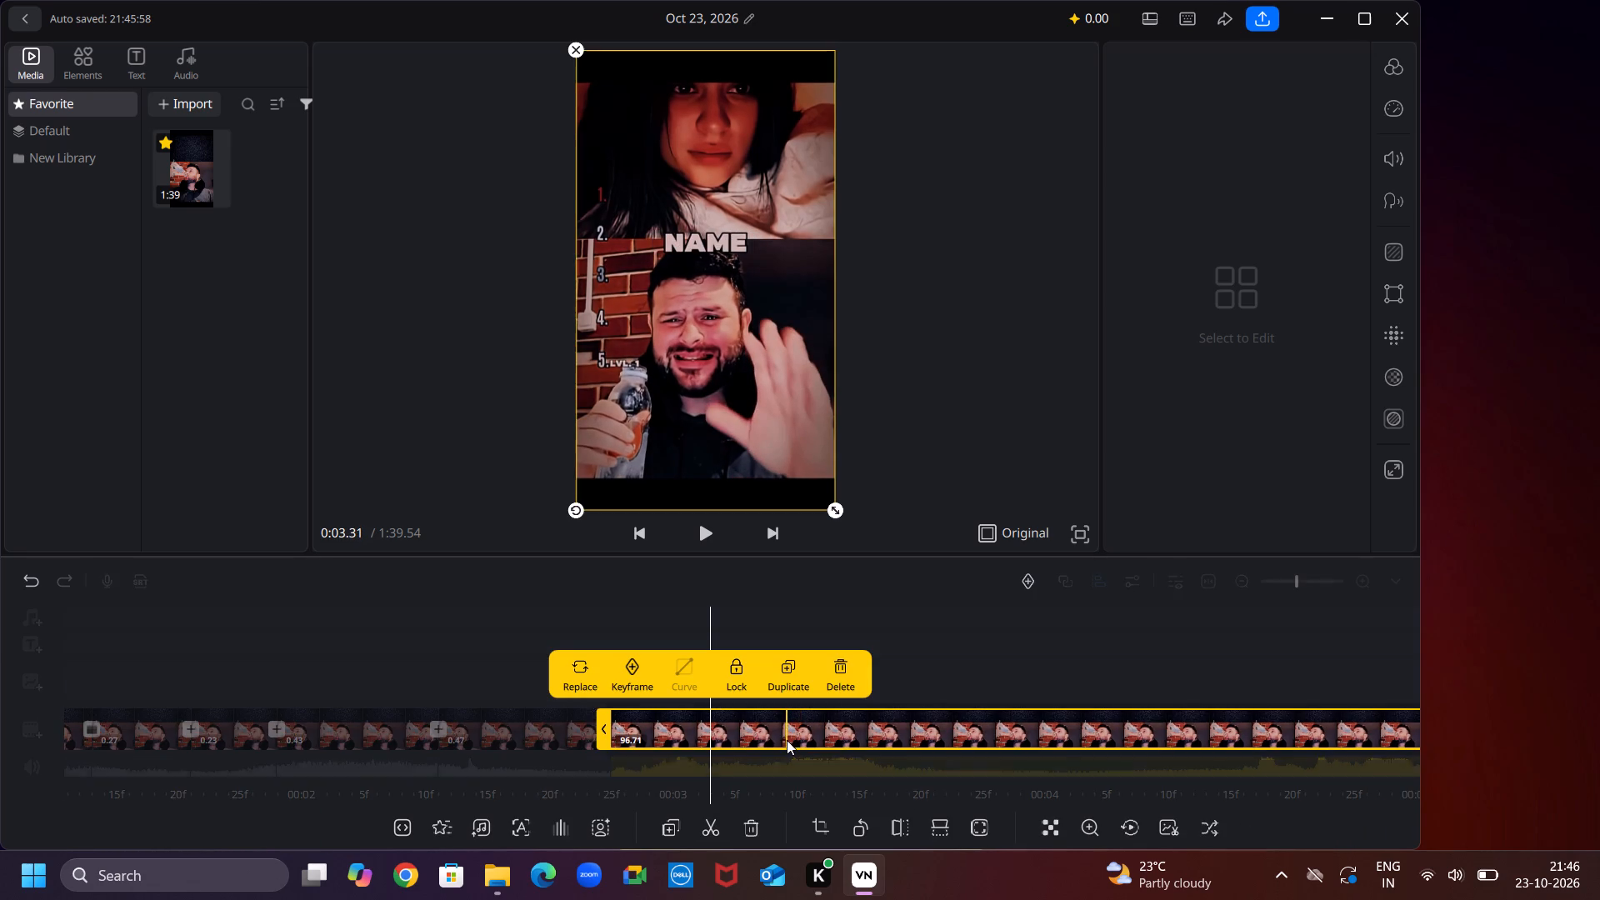
{"action": "left_click", "coordinate": [703, 819]}
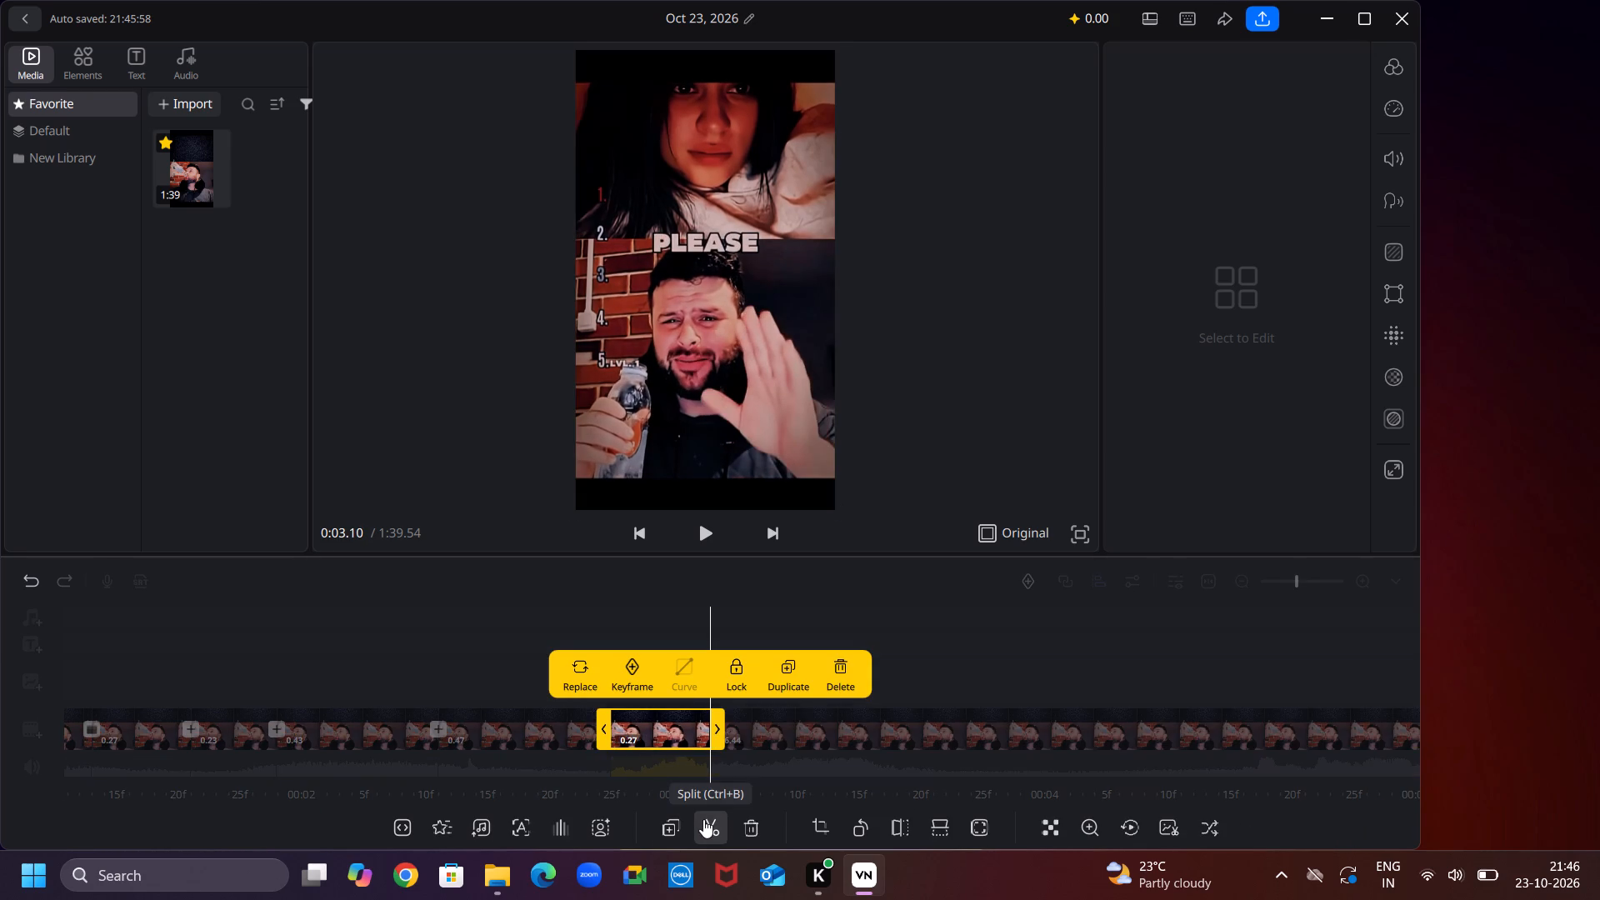
{"action": "left_click", "coordinate": [951, 665]}
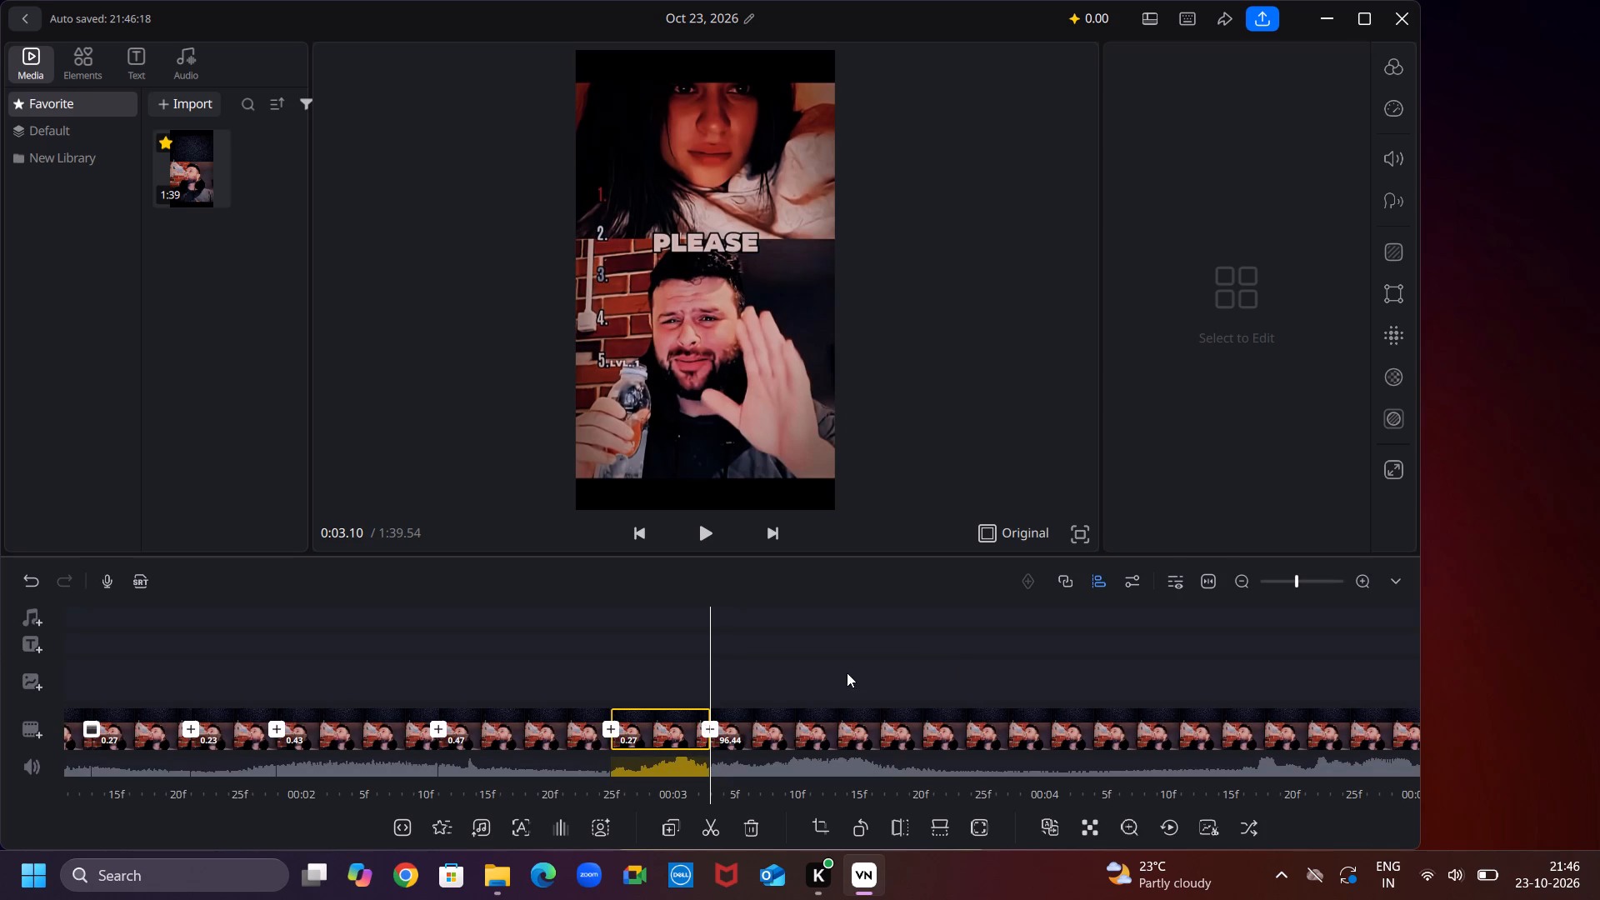
Split the remaining part of the video at 0:03.55.
{"action": "left_click", "coordinate": [735, 747]}
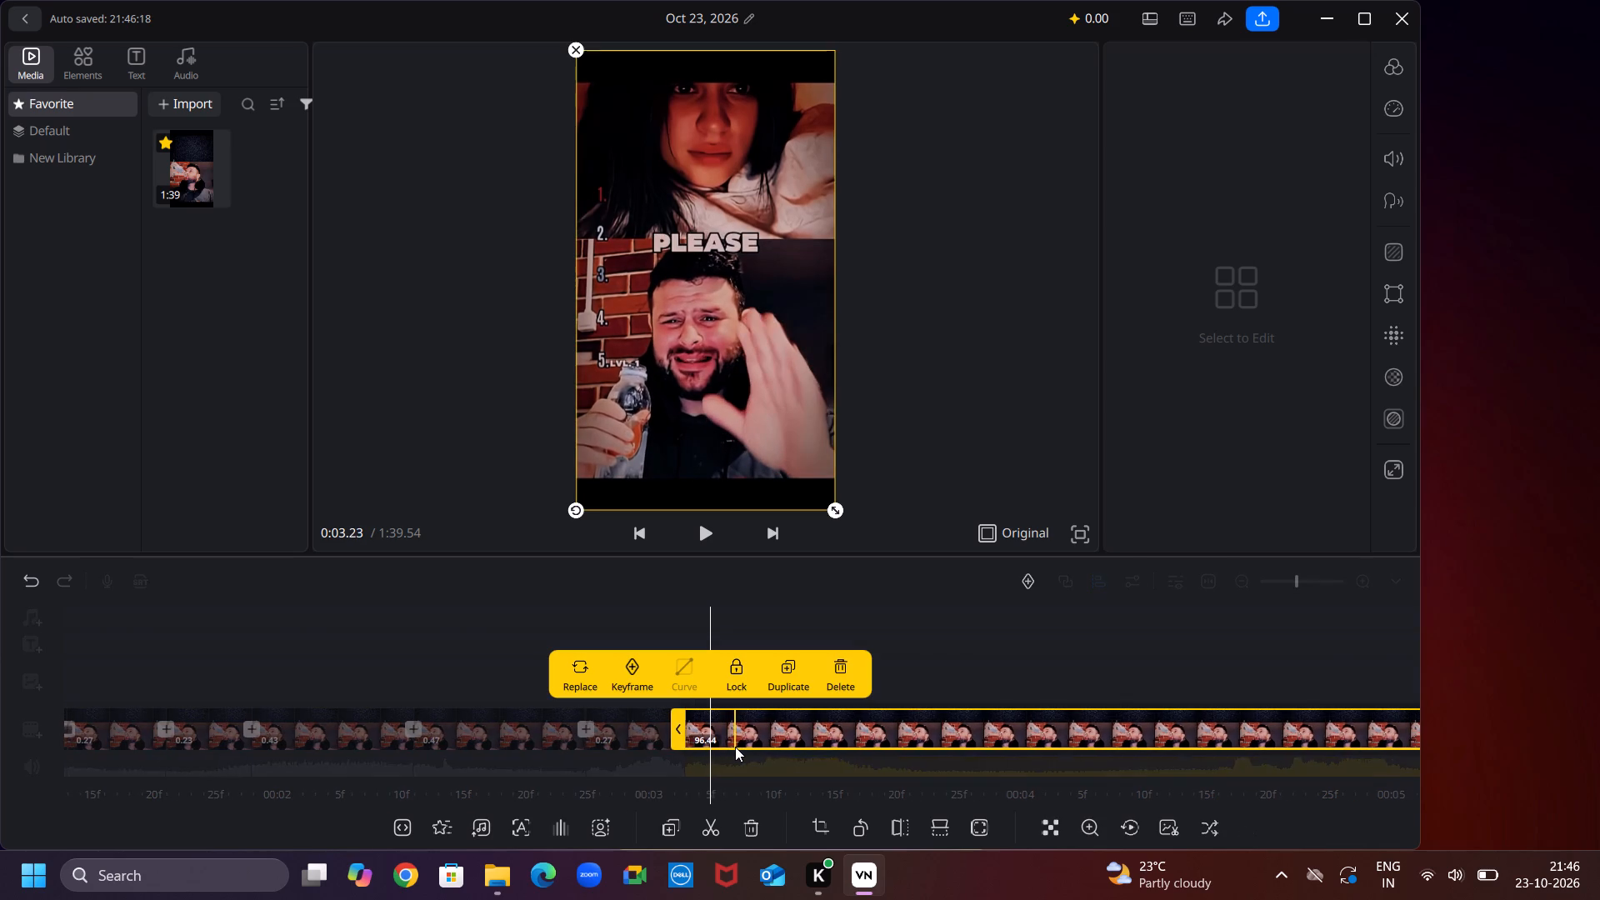
{"action": "key", "text": "Right"}
{"action": "key", "text": "Right"}
{"action": "key", "text": "Right"}
{"action": "key", "text": "Right"}
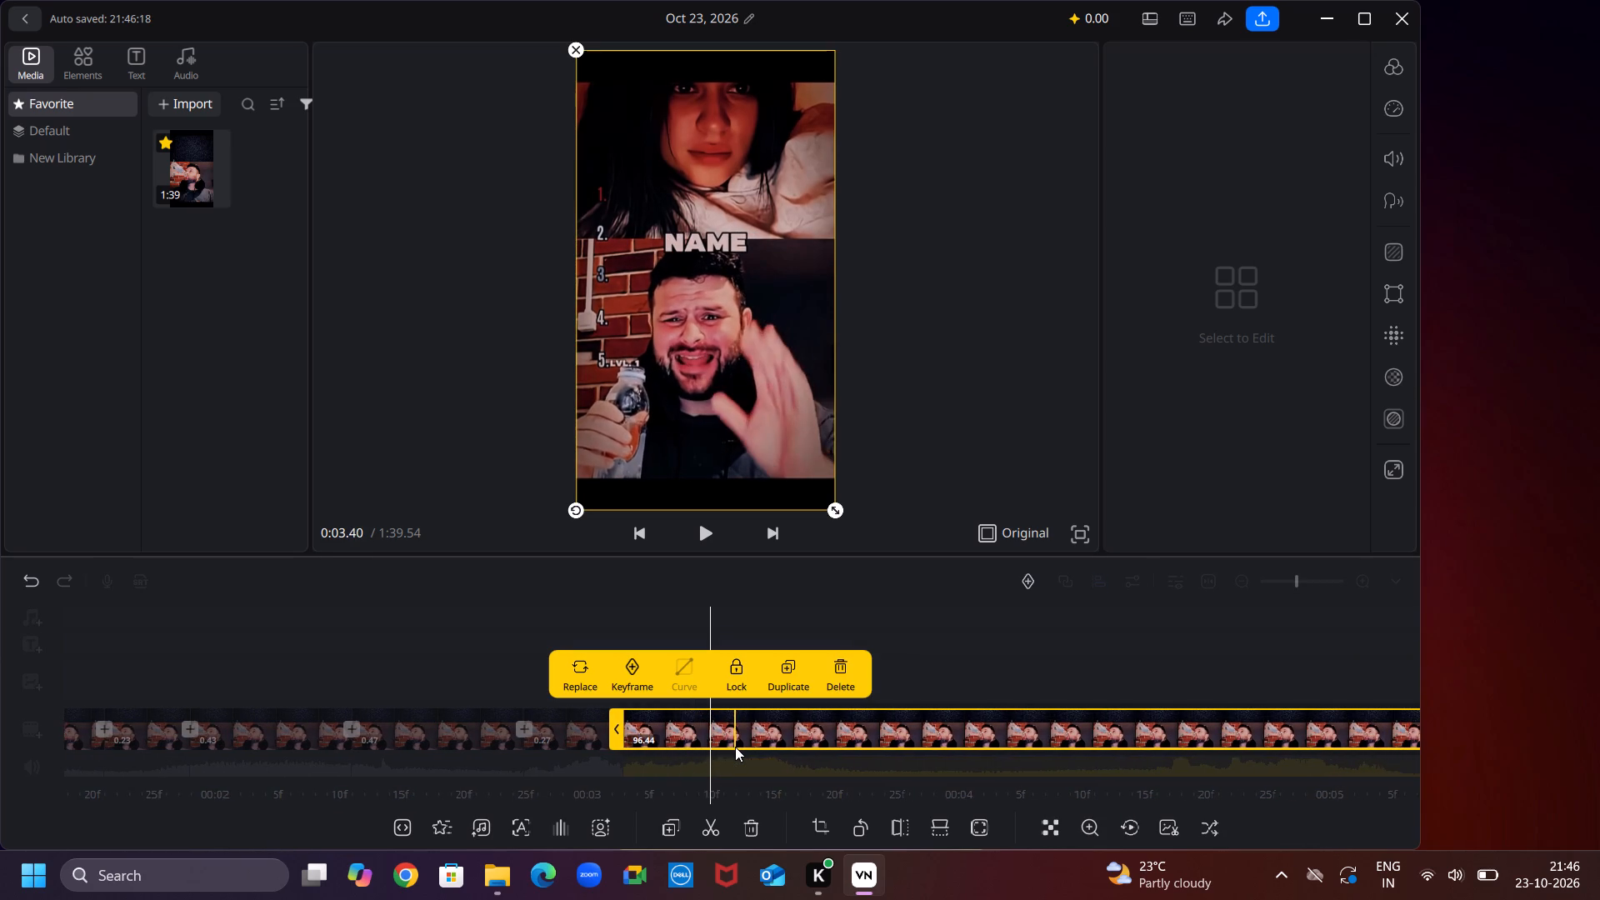
{"action": "key", "text": "Right"}
{"action": "key", "text": "Right"}
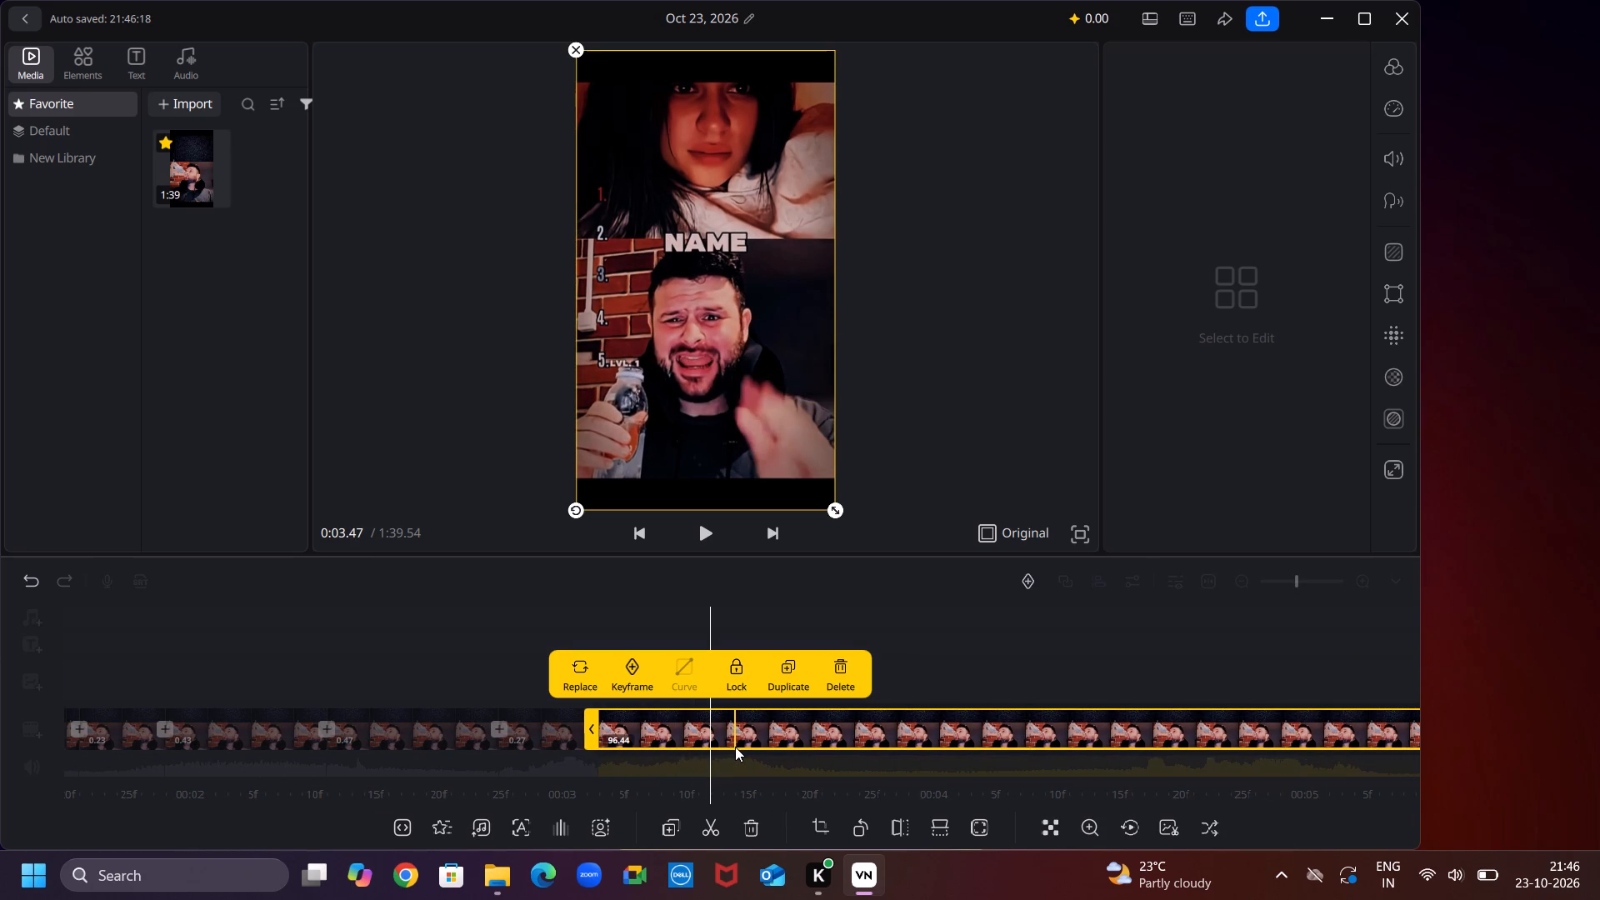
{"action": "left_click", "coordinate": [738, 743]}
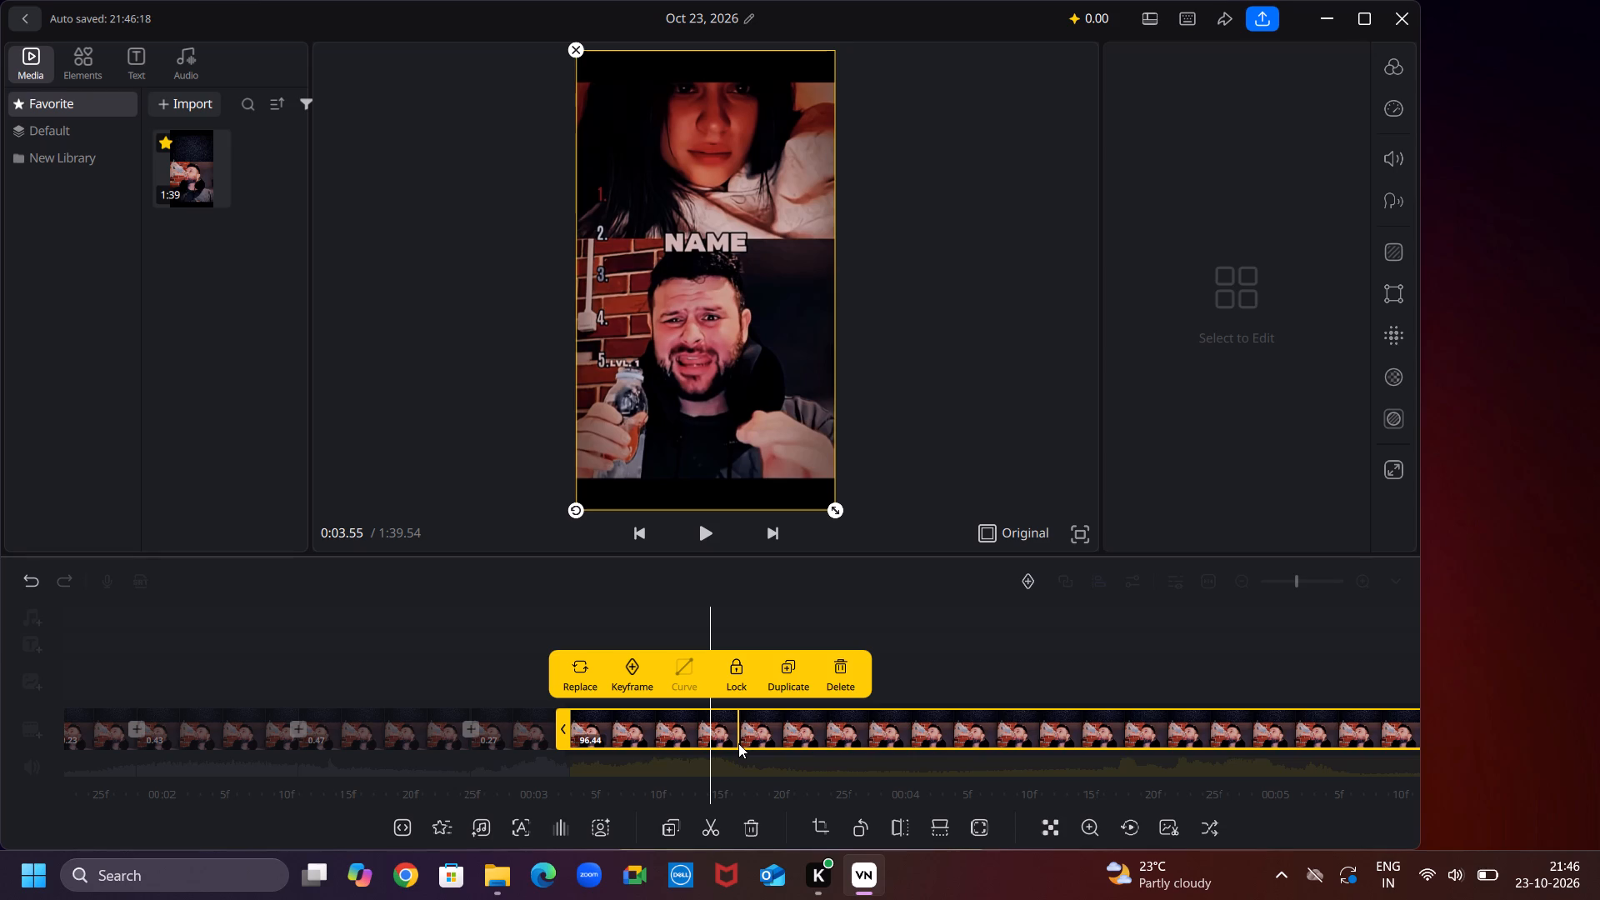
{"action": "left_click", "coordinate": [738, 743]}
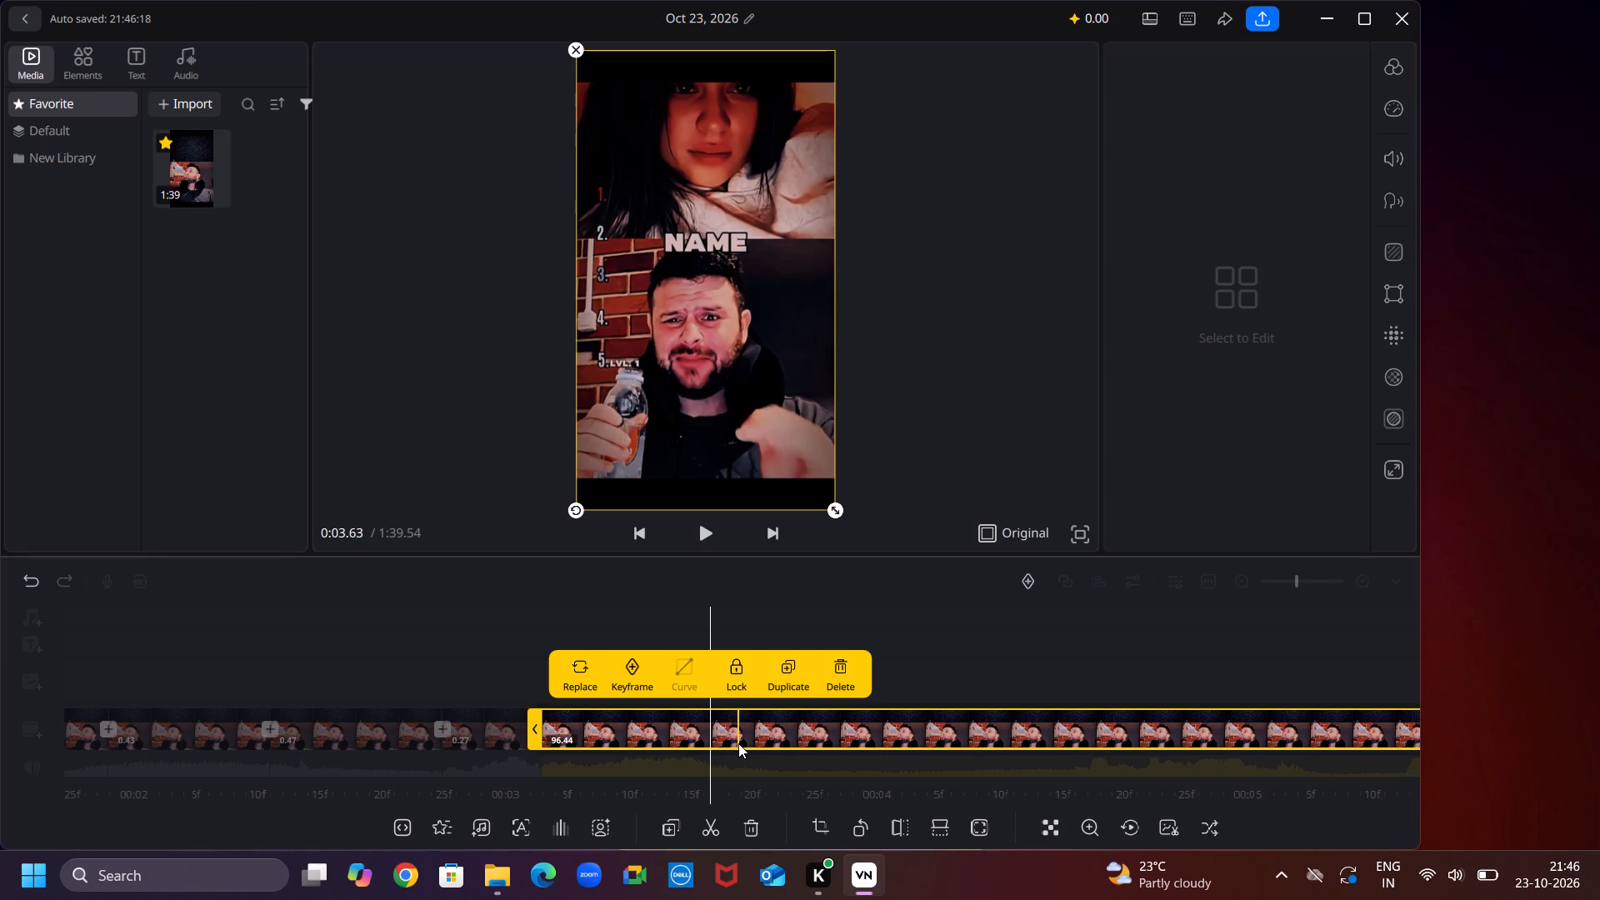
{"action": "left_click", "coordinate": [722, 820]}
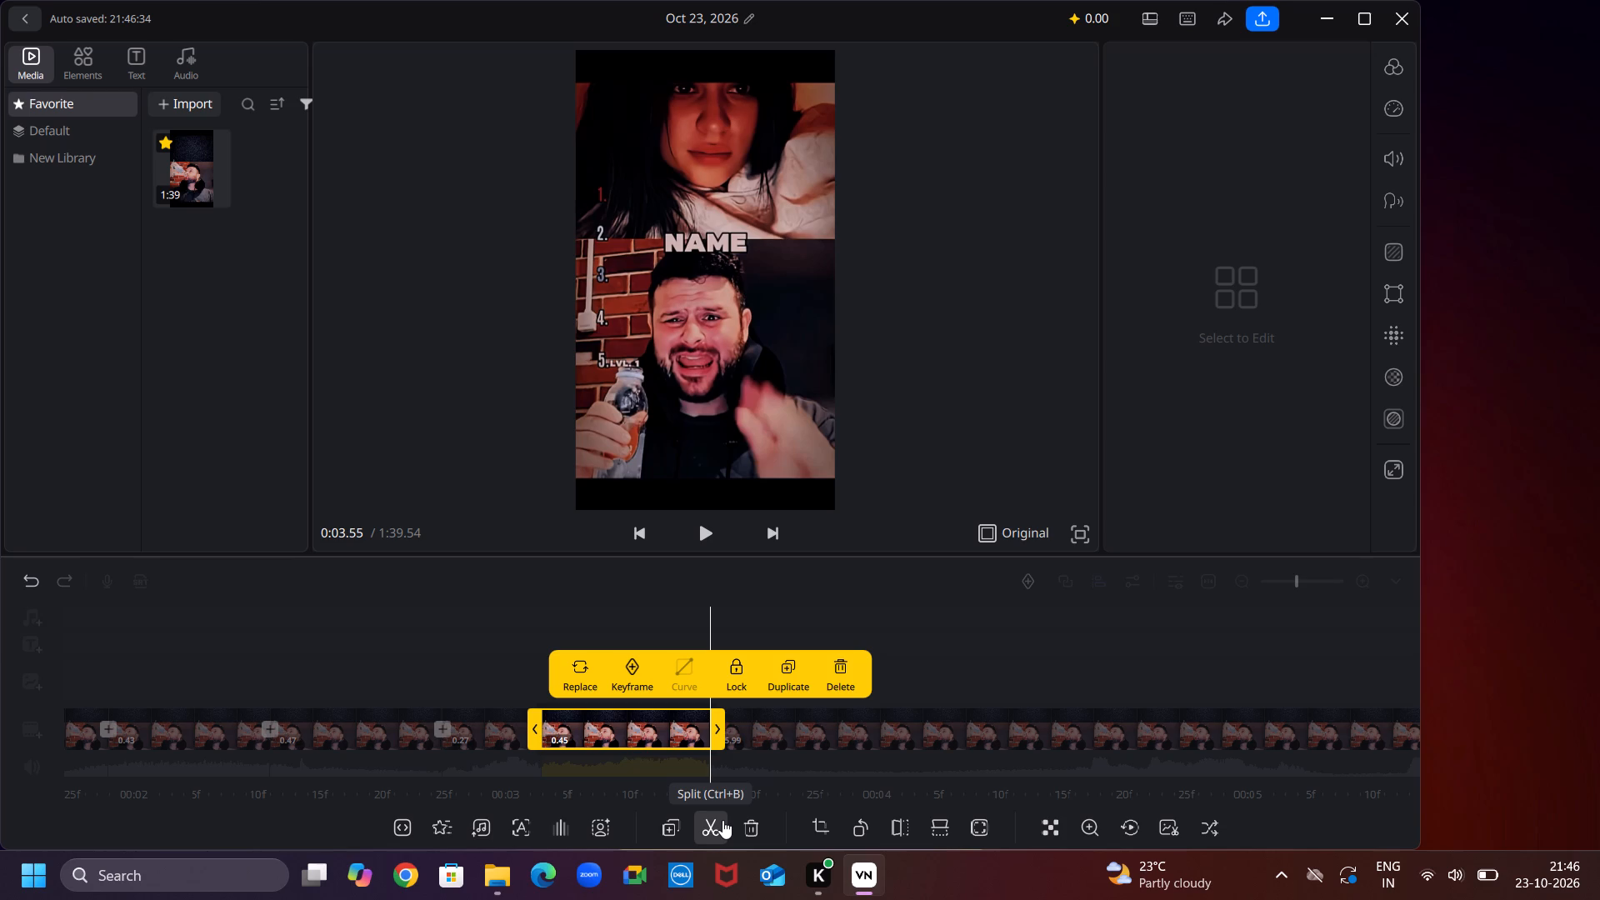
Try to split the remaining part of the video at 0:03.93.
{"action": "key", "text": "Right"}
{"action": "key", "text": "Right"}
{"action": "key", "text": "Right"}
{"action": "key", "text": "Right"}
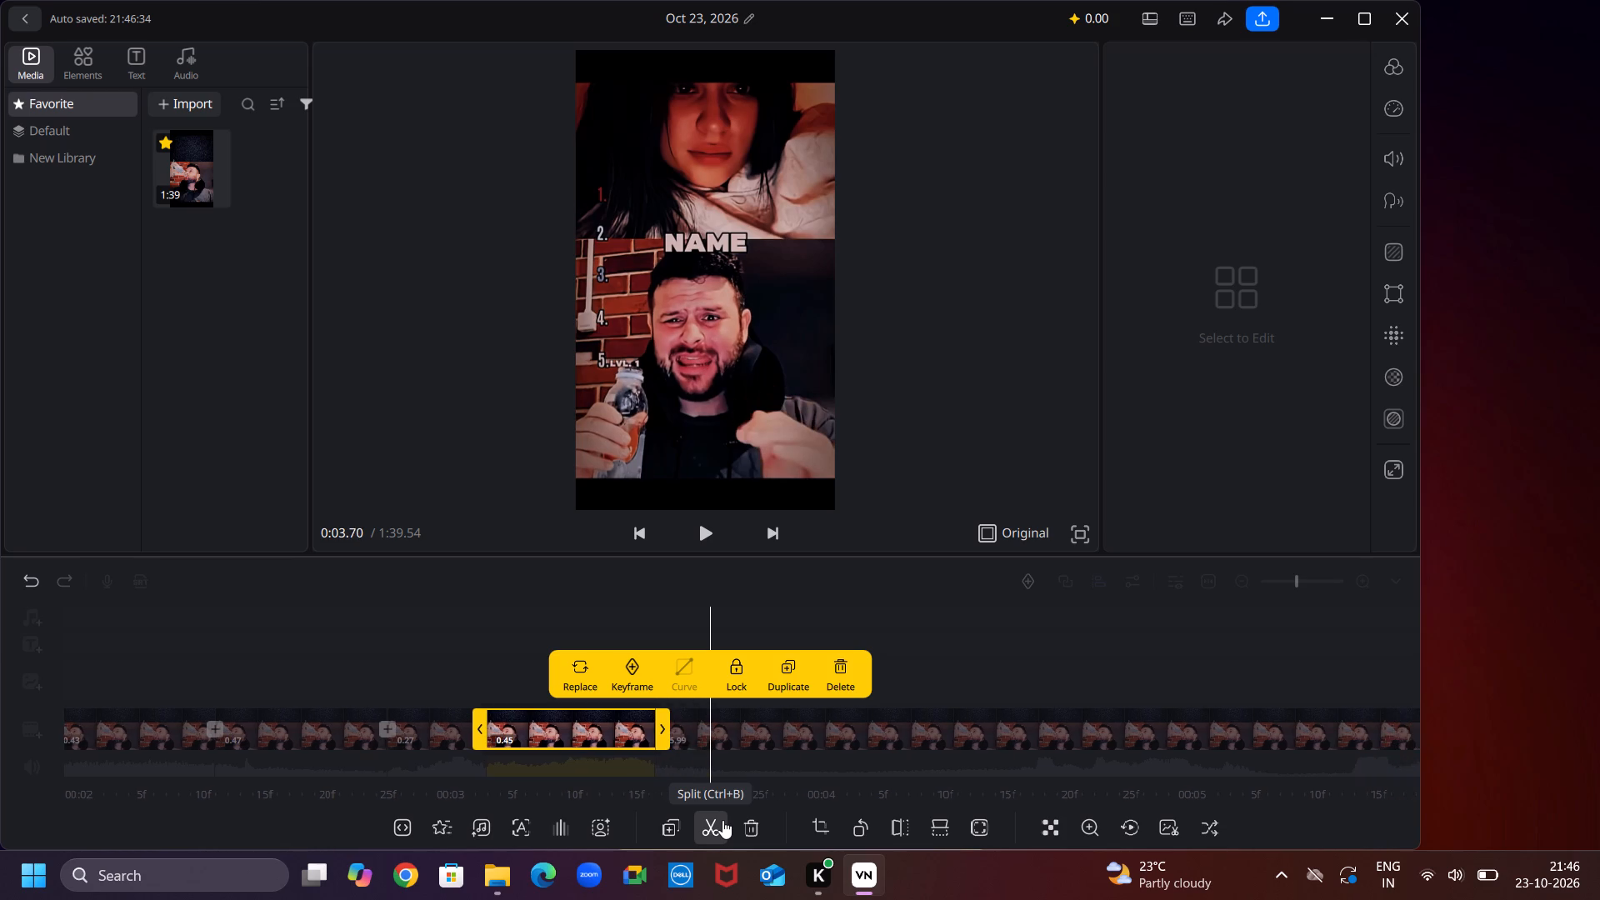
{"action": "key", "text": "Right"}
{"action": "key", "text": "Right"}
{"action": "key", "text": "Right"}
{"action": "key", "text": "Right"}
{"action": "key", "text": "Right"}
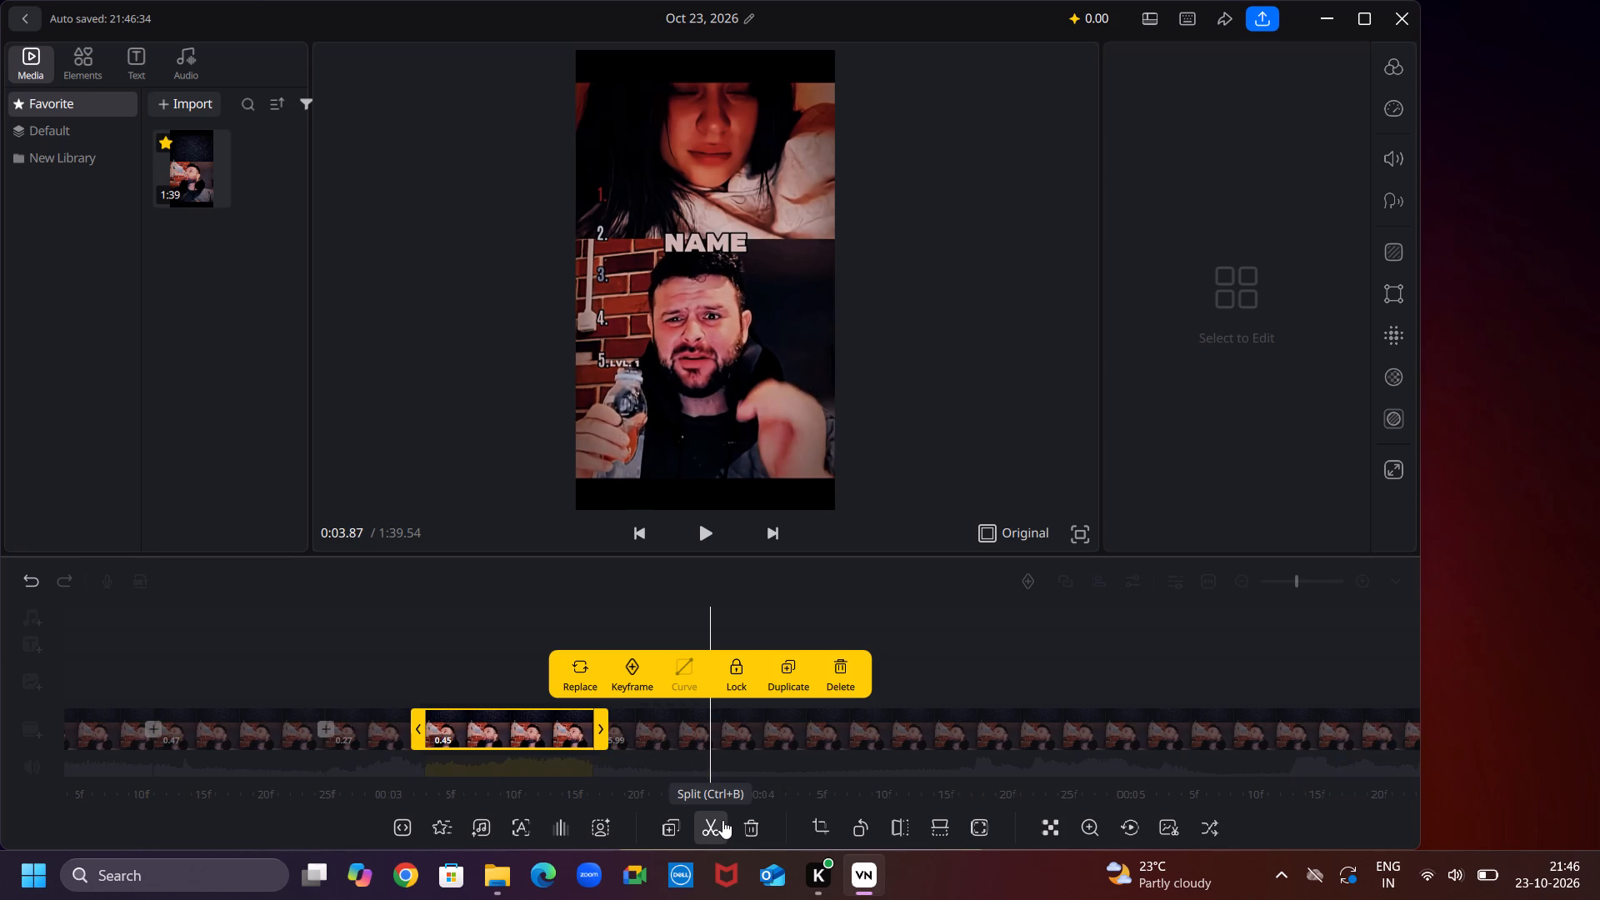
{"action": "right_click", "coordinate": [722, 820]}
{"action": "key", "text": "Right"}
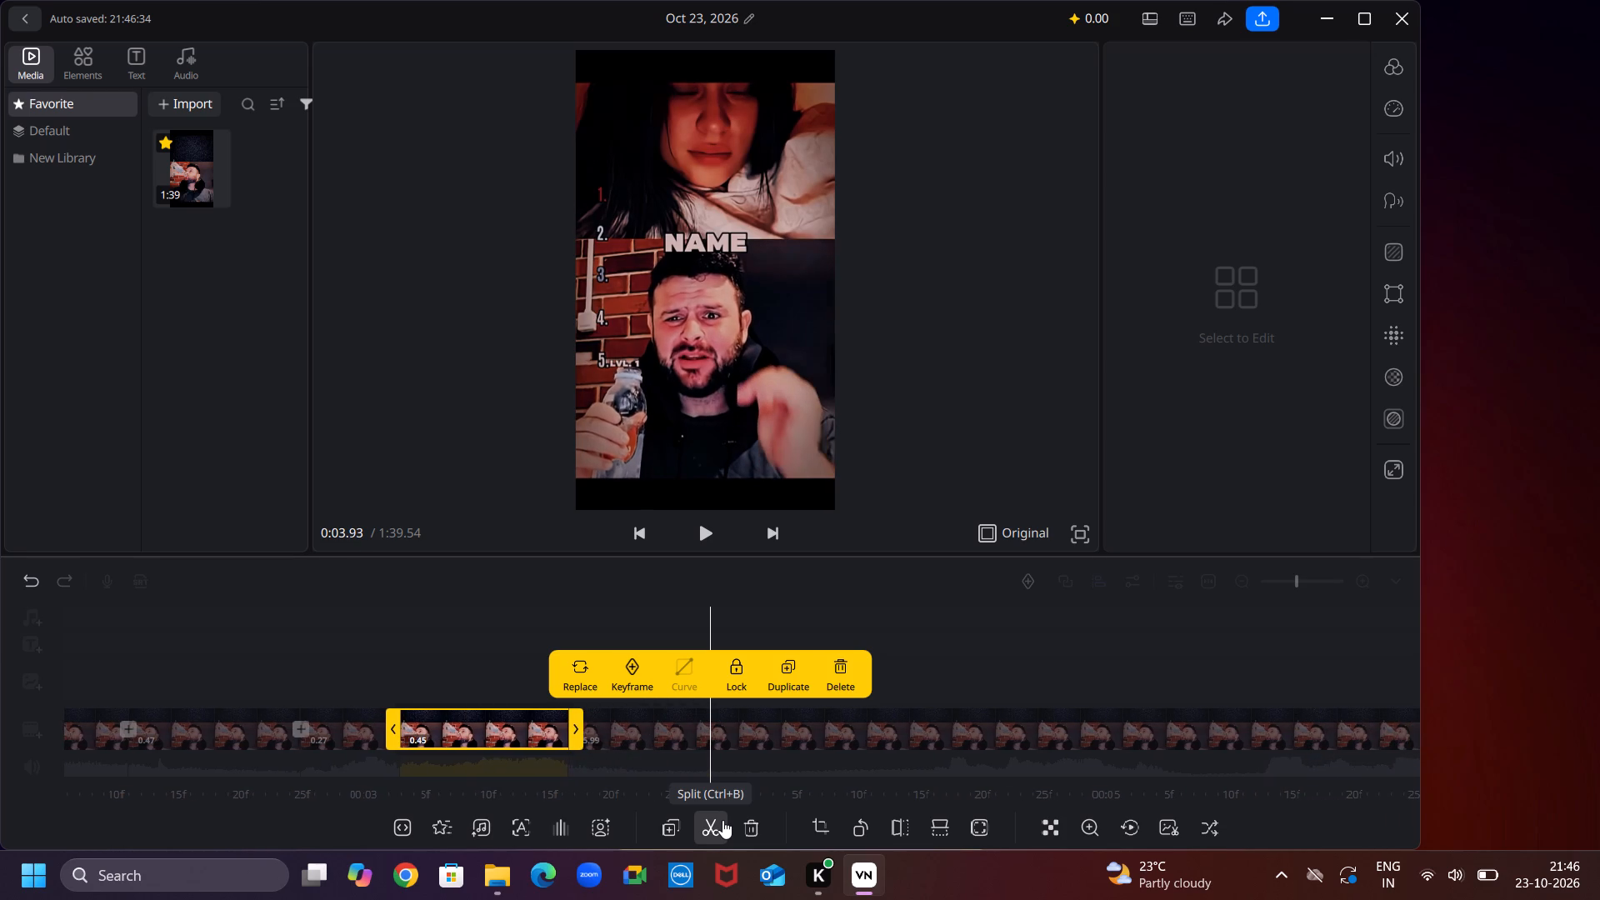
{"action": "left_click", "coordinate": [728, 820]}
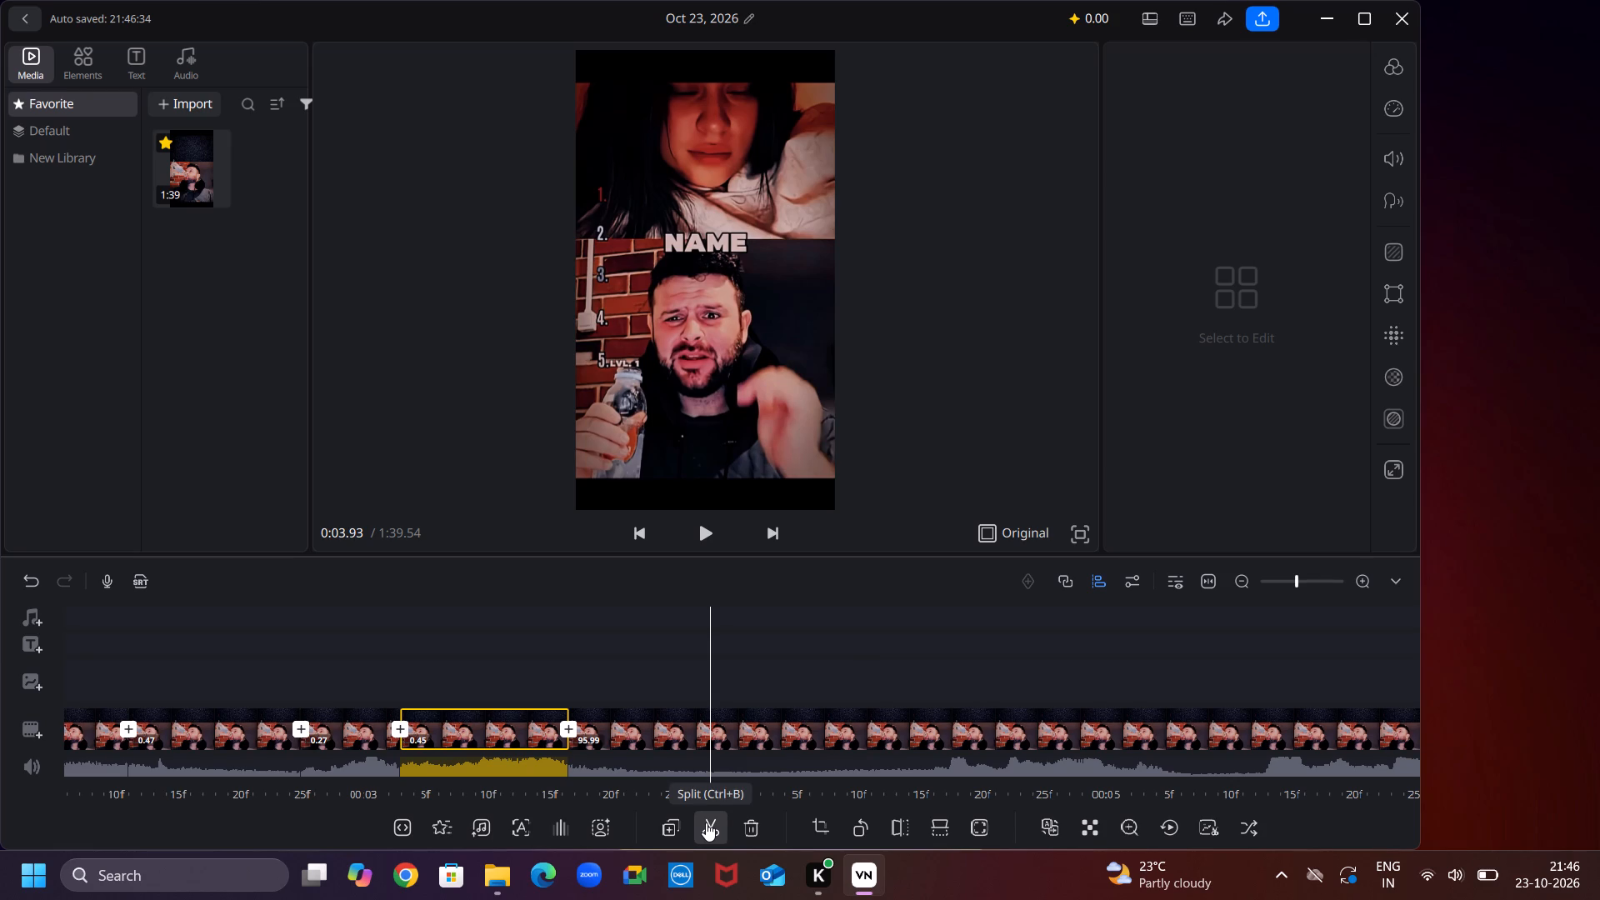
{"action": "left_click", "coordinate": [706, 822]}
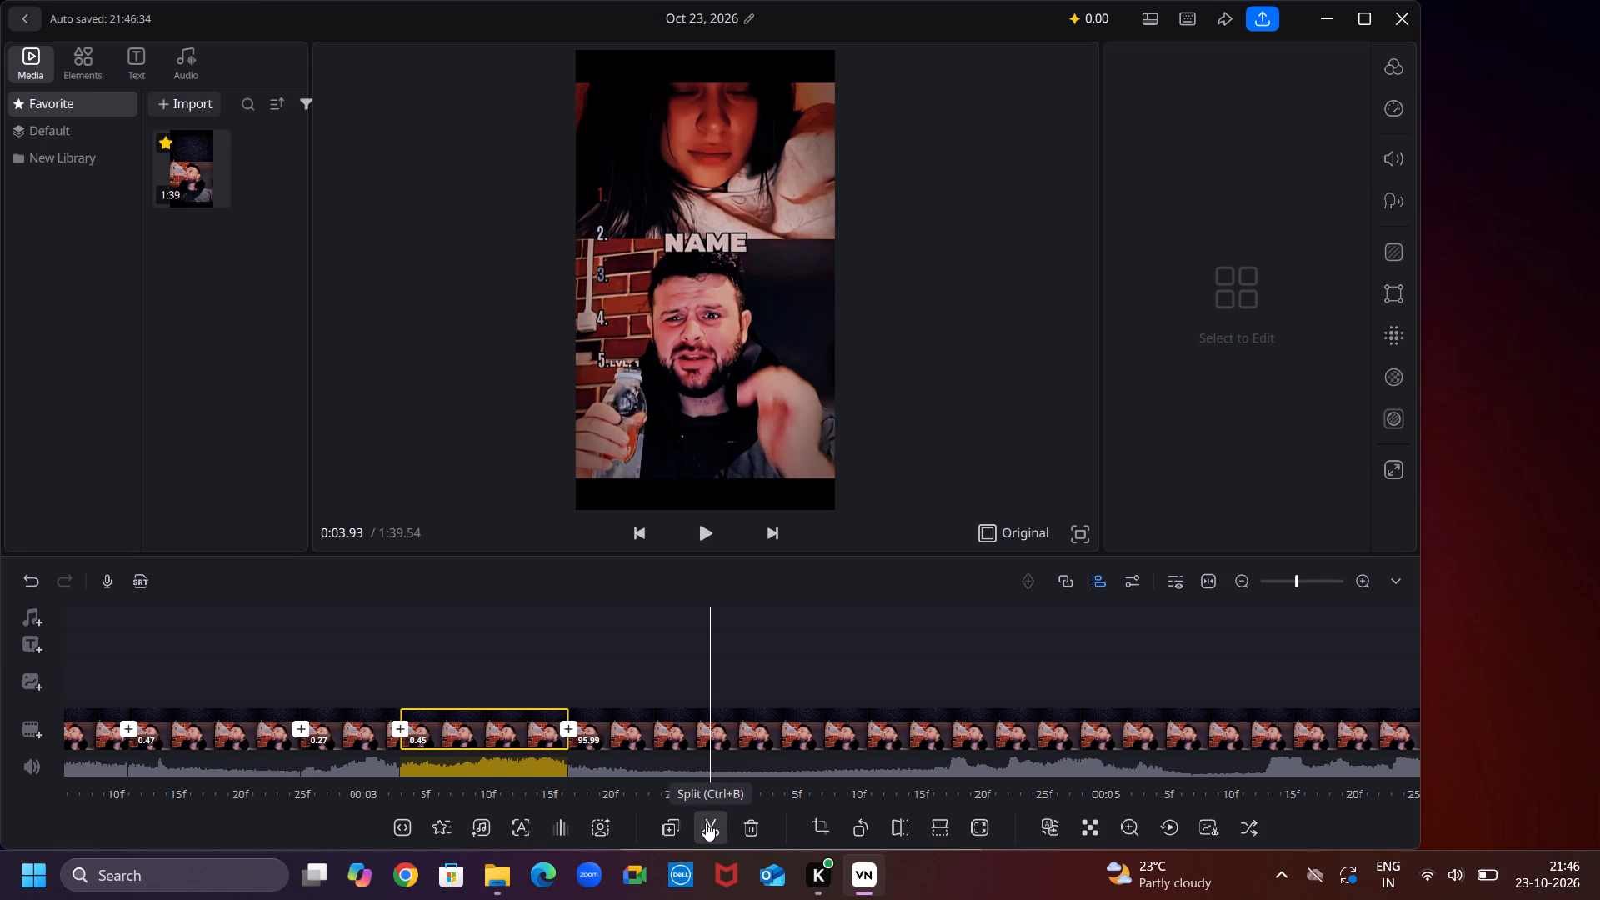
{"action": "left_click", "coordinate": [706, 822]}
Select the long clip after the 0:03.55 cut and split it at 0:03.90.
{"action": "left_click_drag", "start_coordinate": [707, 752], "coordinate": [697, 737]}
{"action": "left_click", "coordinate": [697, 737]}
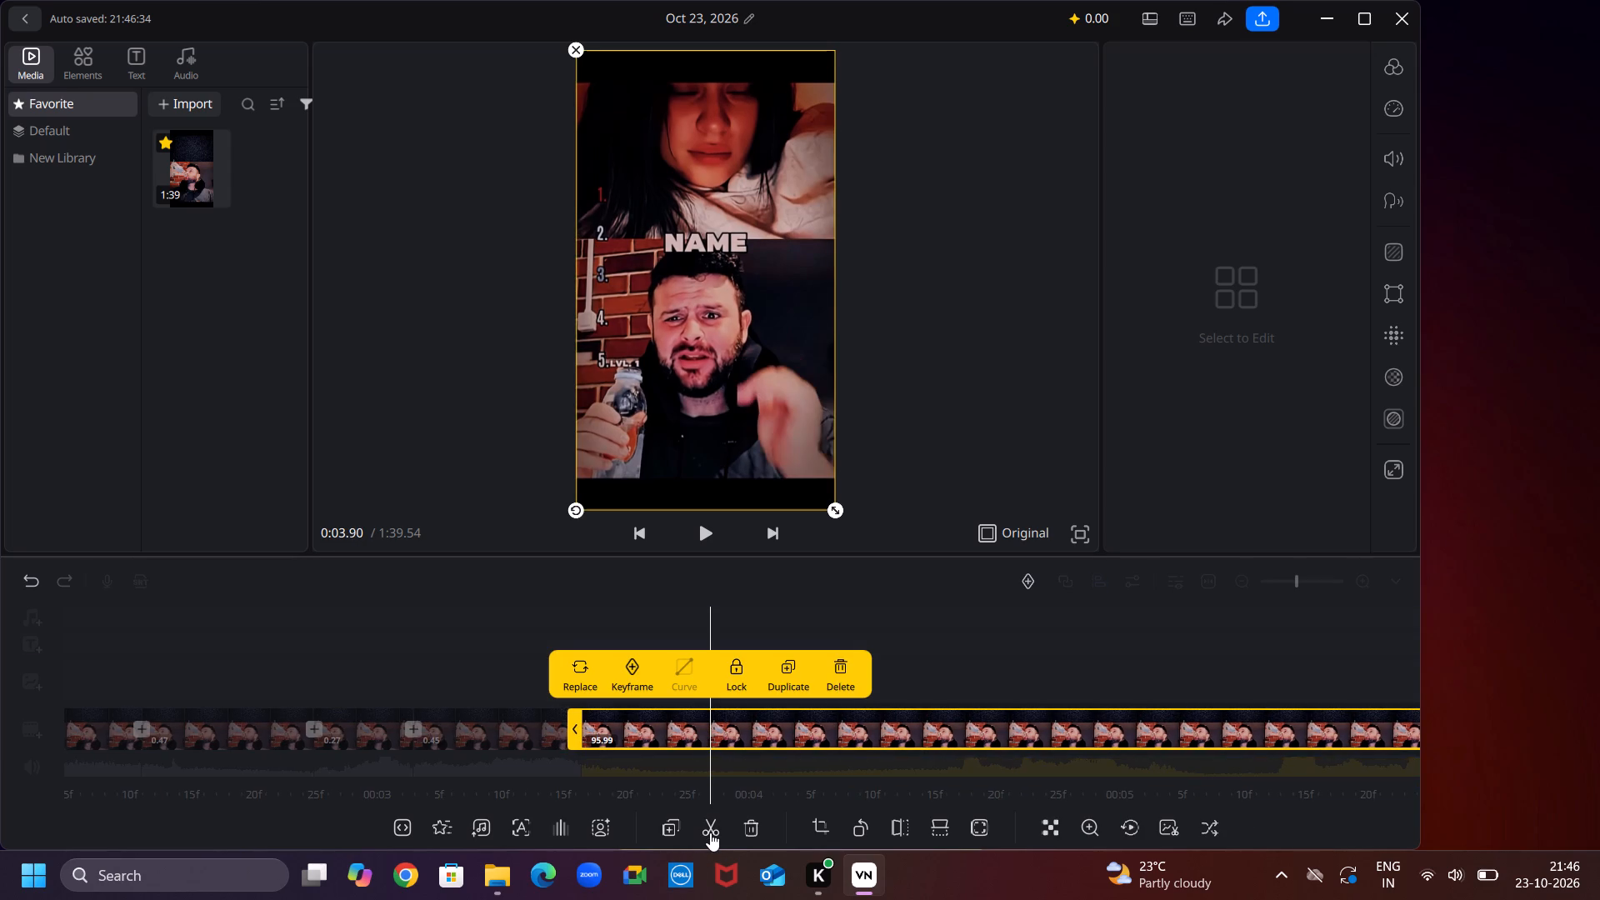
{"action": "left_click", "coordinate": [712, 832]}
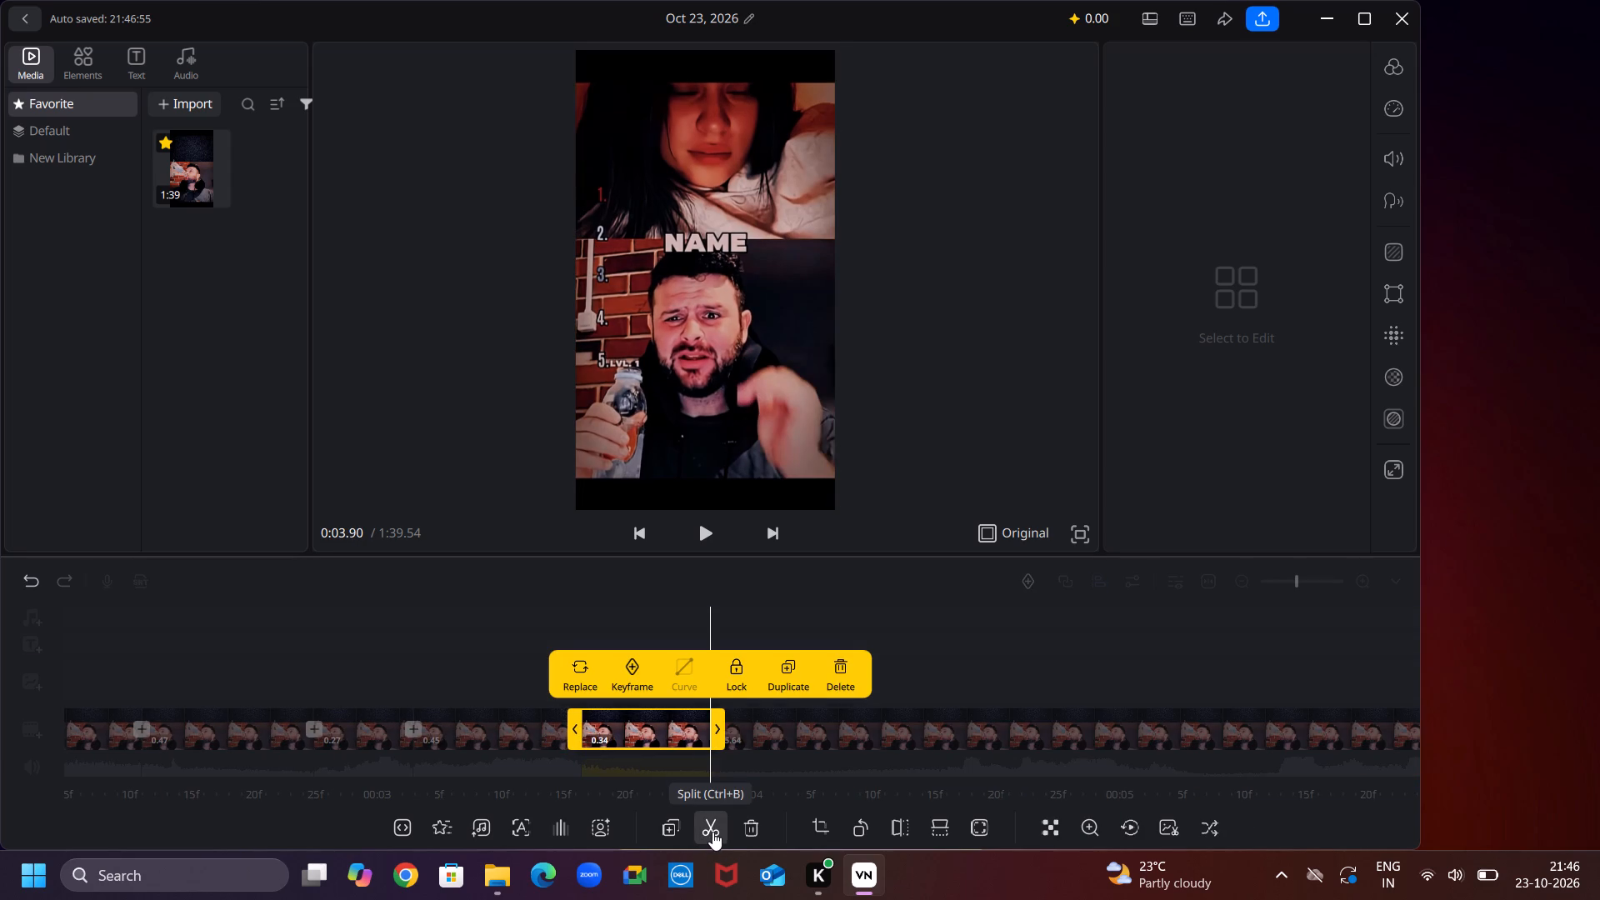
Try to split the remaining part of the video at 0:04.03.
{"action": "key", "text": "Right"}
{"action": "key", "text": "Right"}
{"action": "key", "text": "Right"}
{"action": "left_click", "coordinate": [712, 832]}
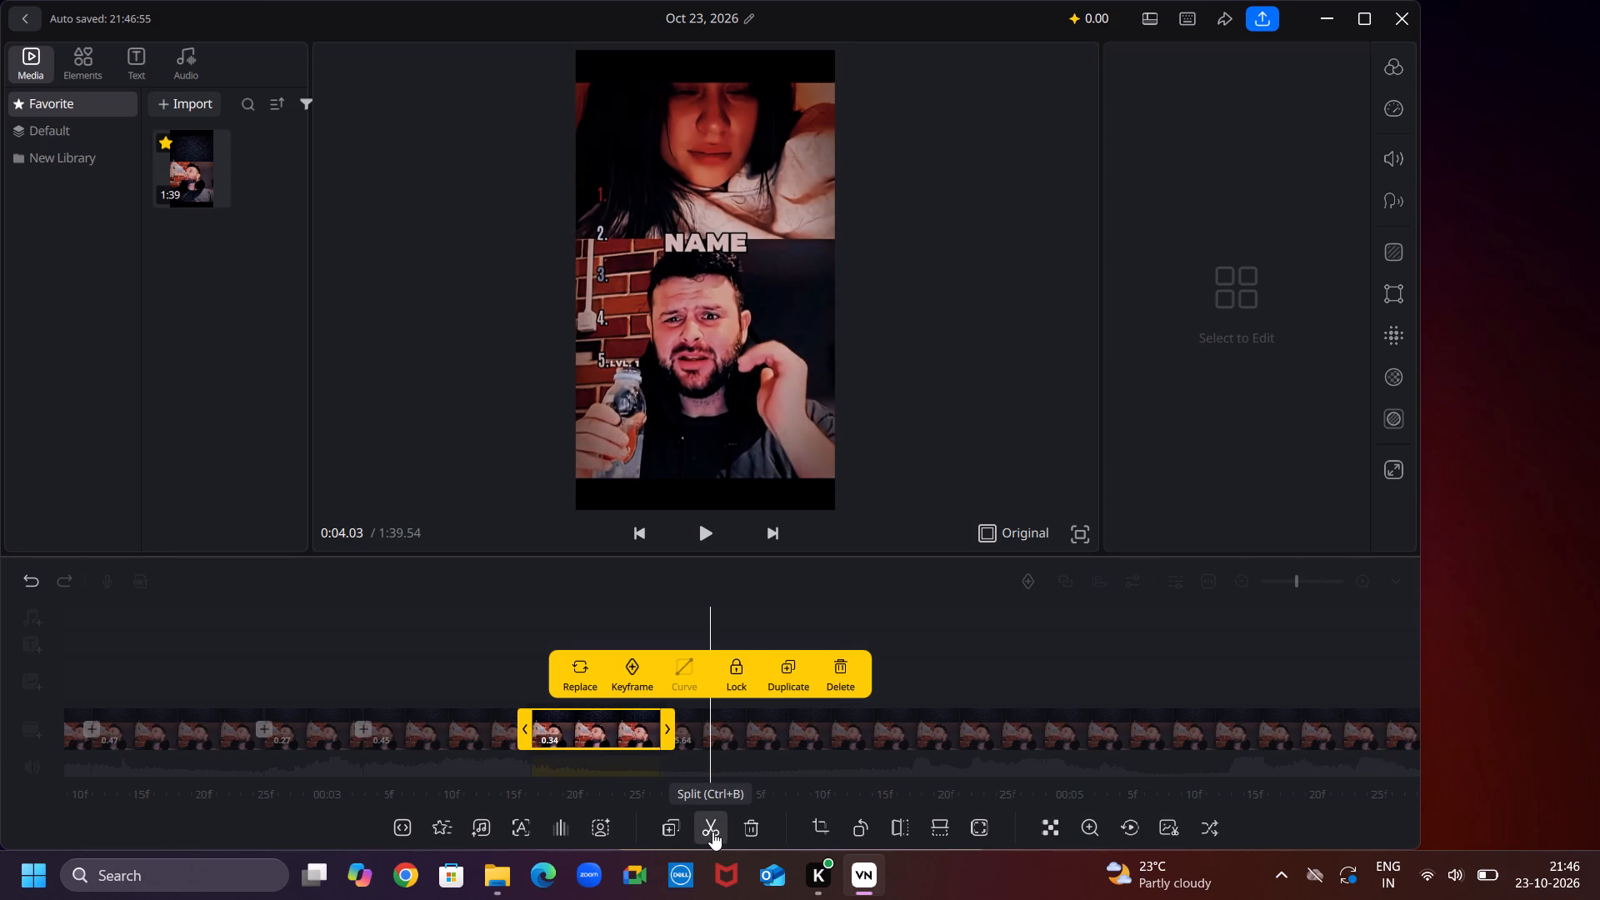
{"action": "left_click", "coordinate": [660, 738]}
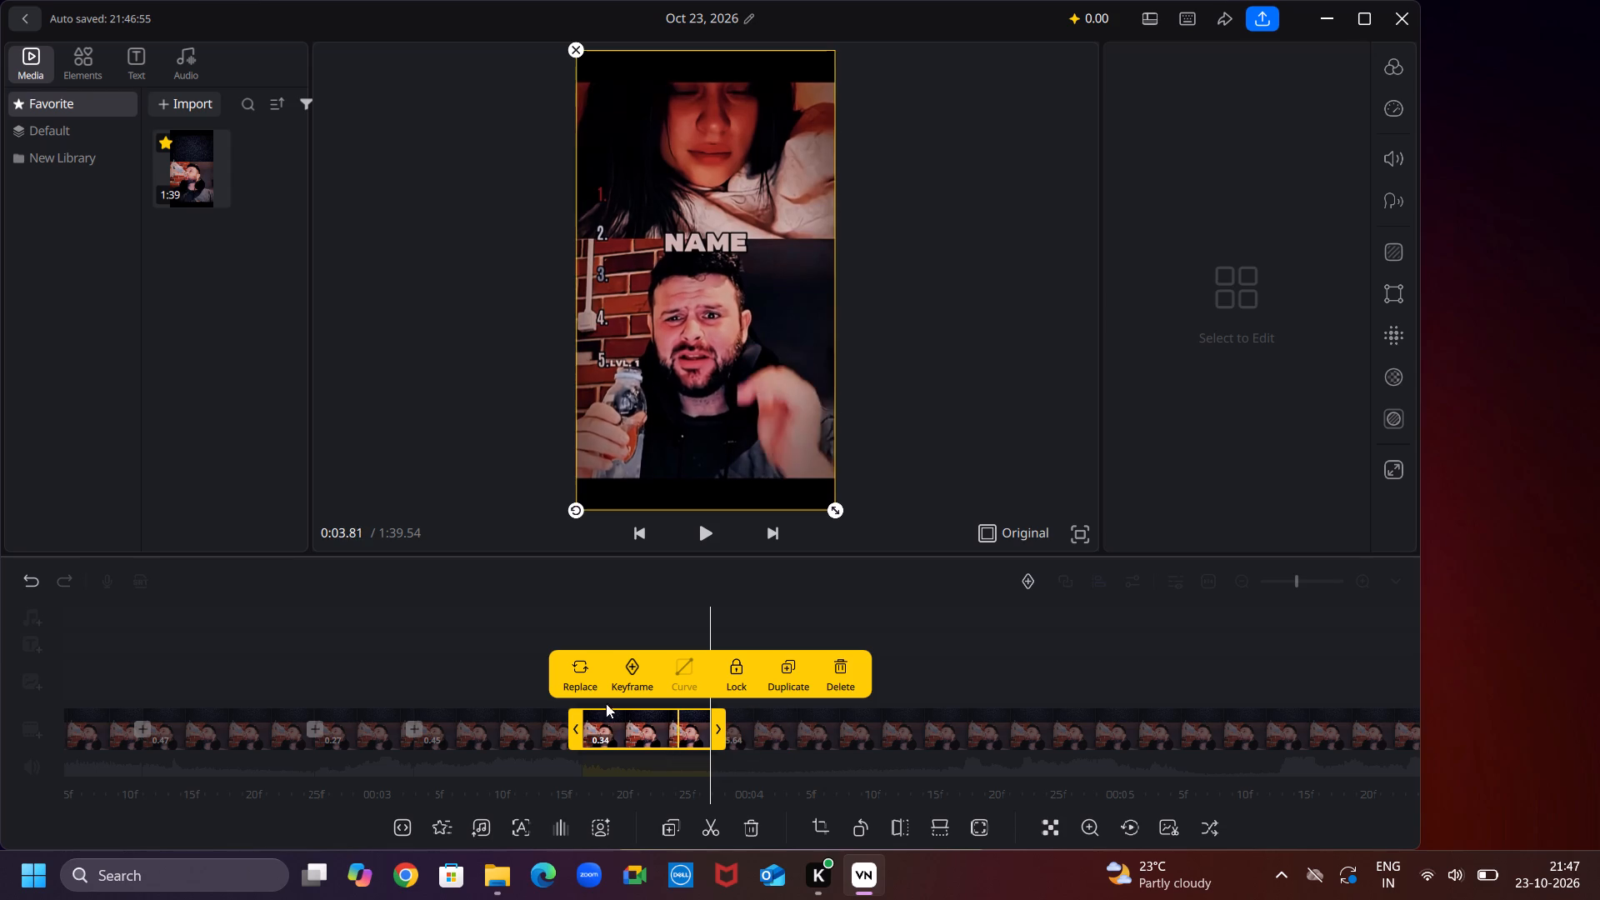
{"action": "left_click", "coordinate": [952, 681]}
Split the remaining part of the video at about 0:04.27, making a 0.37-second segment after the 0:03.90 cut.
{"action": "left_click", "coordinate": [752, 727]}
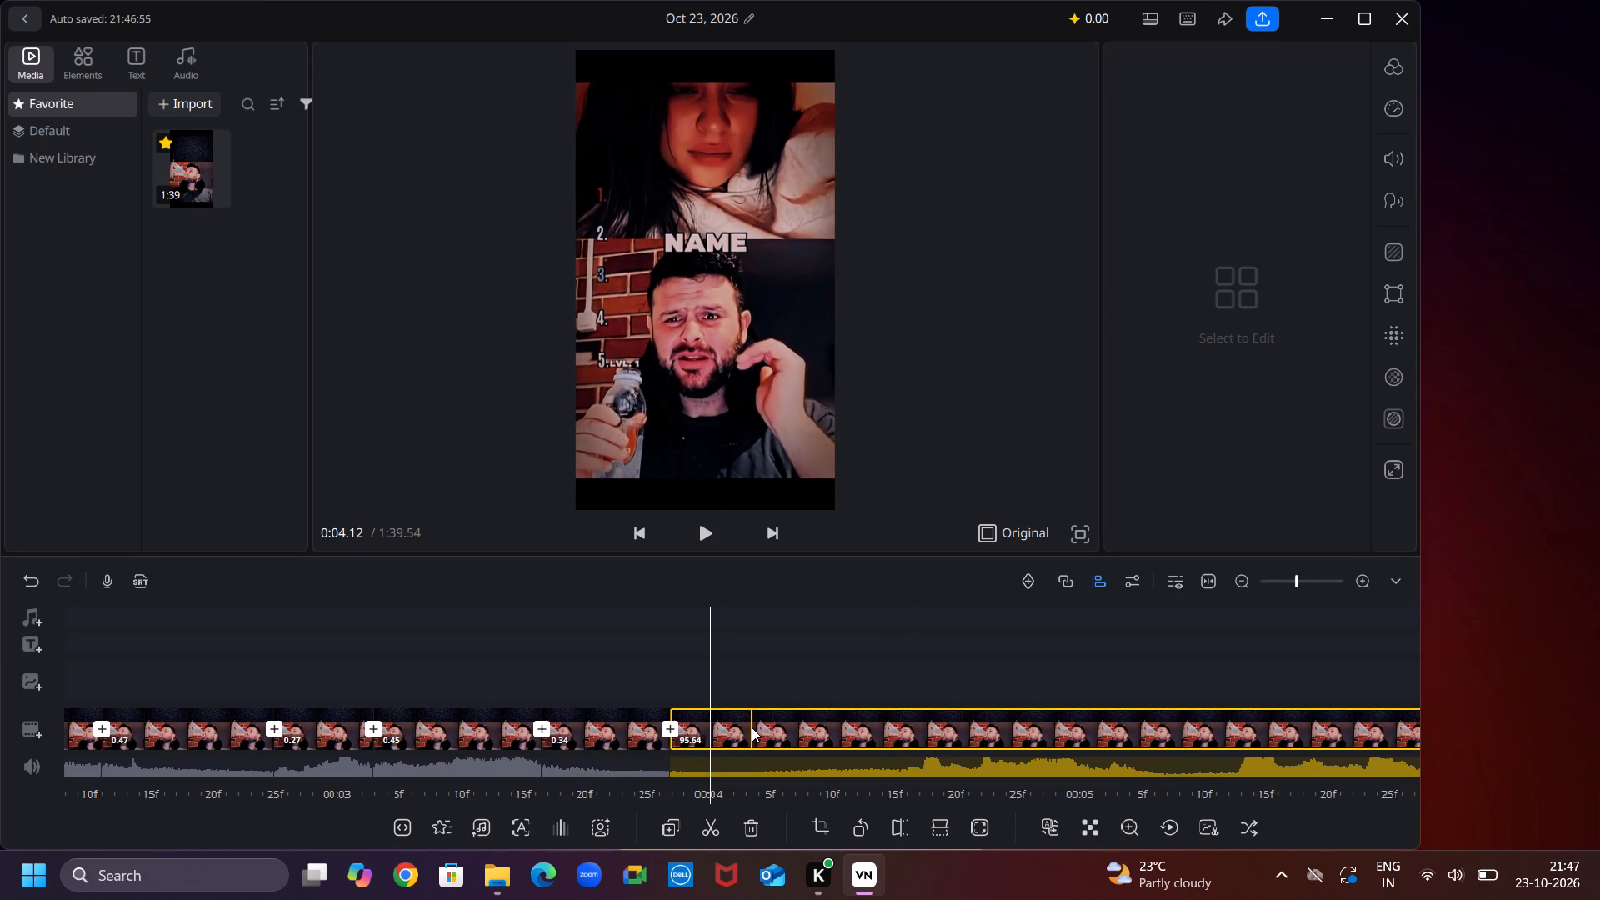
{"action": "key", "text": "Right"}
{"action": "key", "text": "Right"}
{"action": "key", "text": "Right"}
{"action": "key", "text": "Right"}
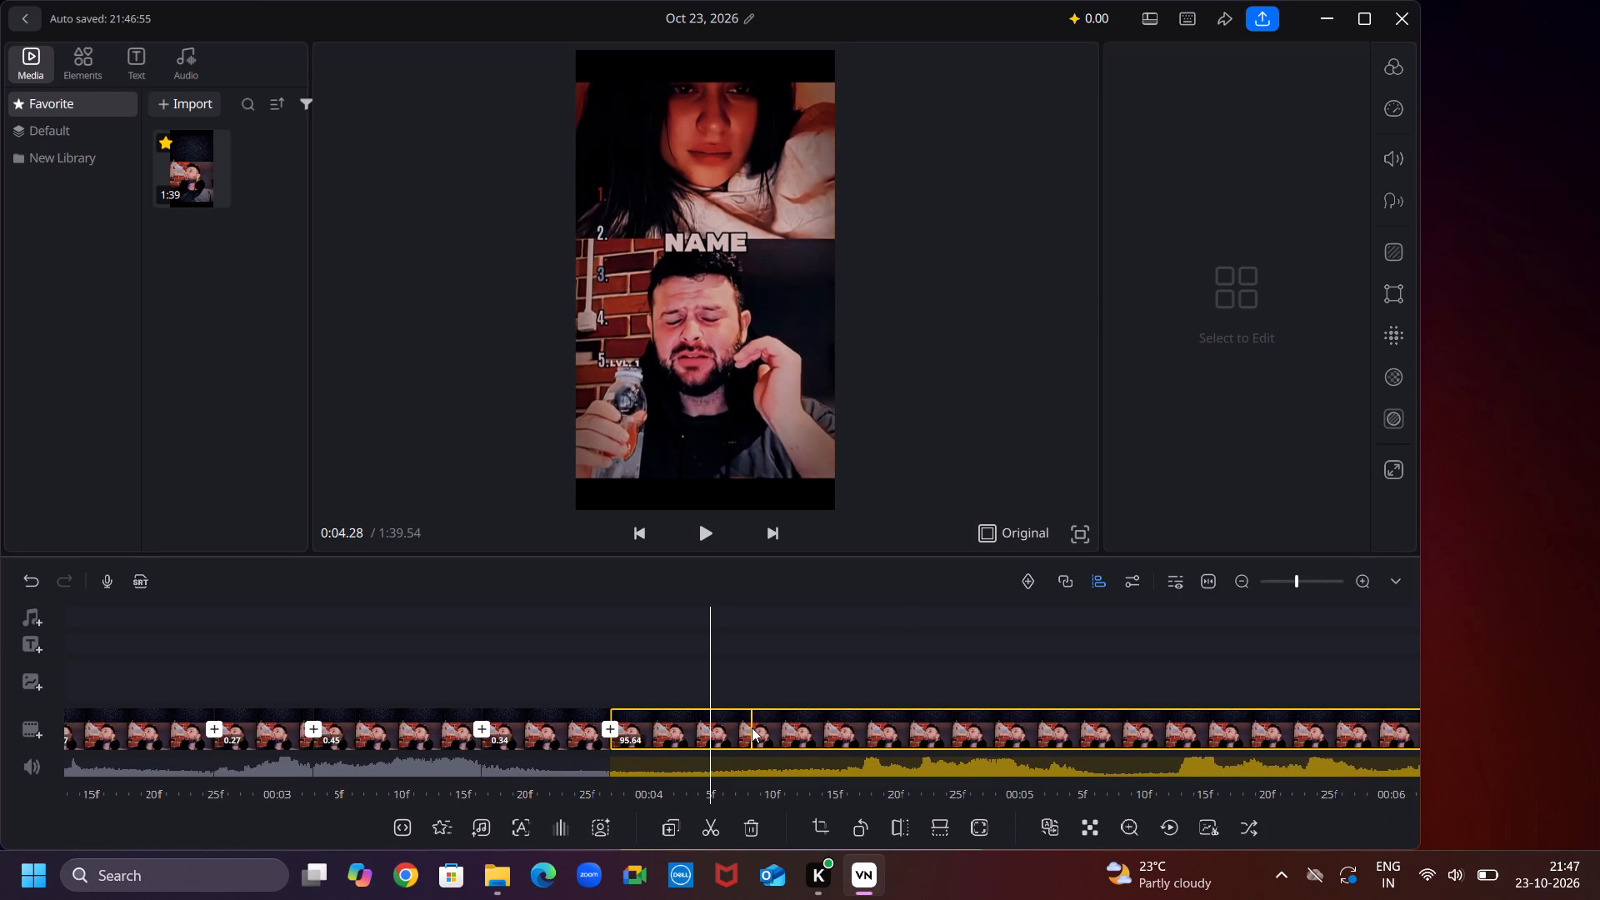
{"action": "key", "text": "Right"}
{"action": "key", "text": "Right"}
{"action": "left_click", "coordinate": [707, 822]}
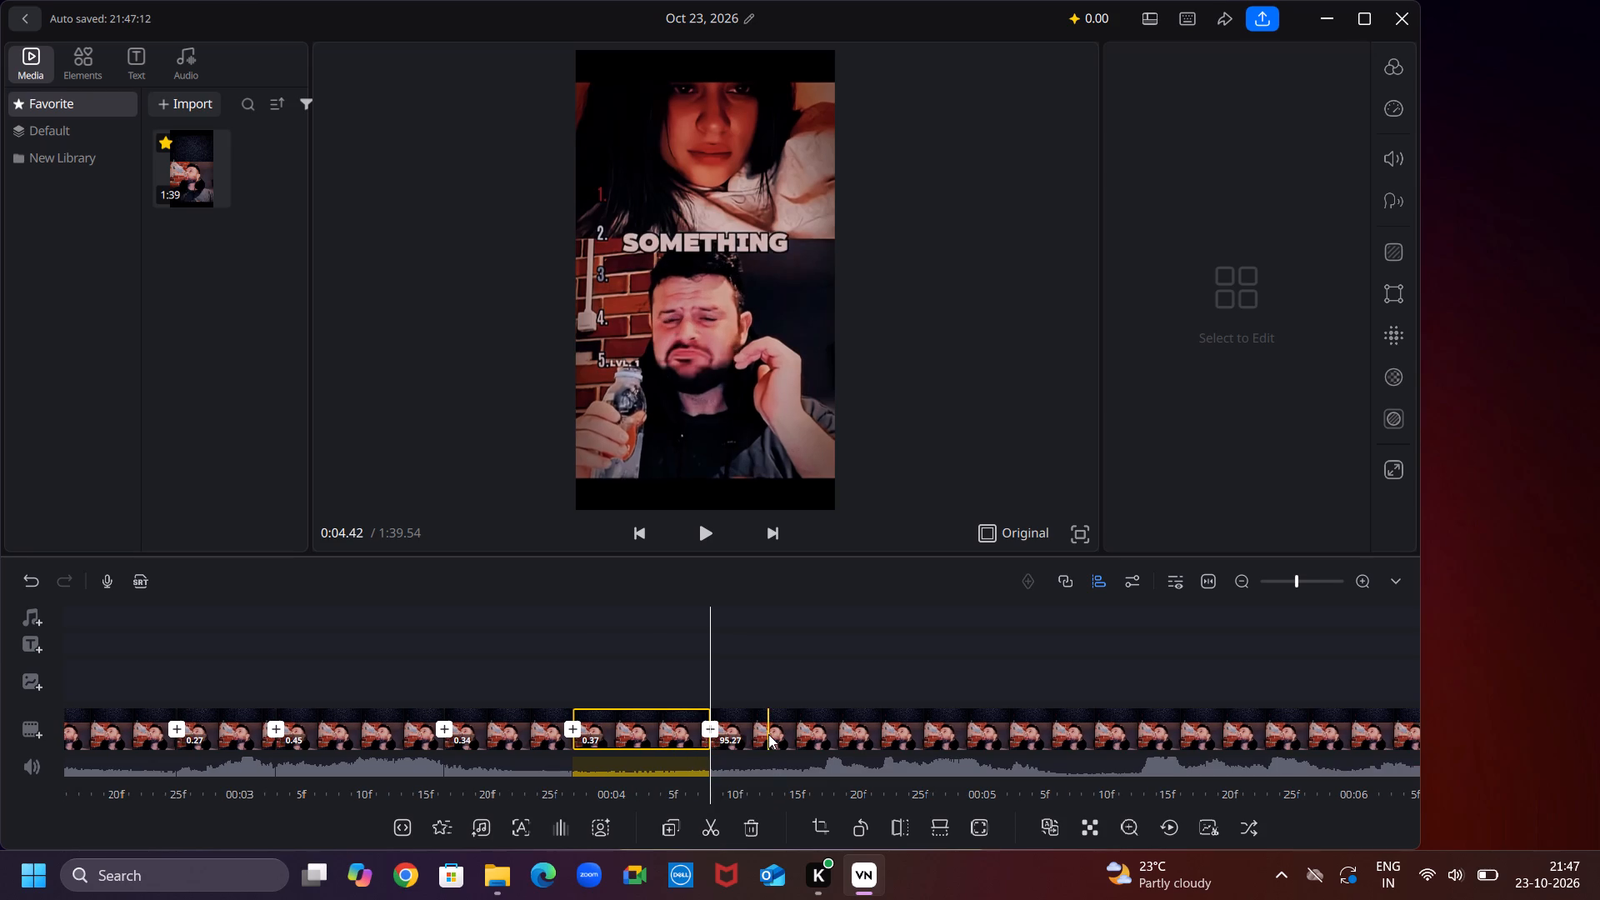
Select the long clip after the last cut and split it at 0:04.89.
{"action": "left_click", "coordinate": [768, 734]}
{"action": "key", "text": "Right"}
{"action": "key", "text": "Right"}
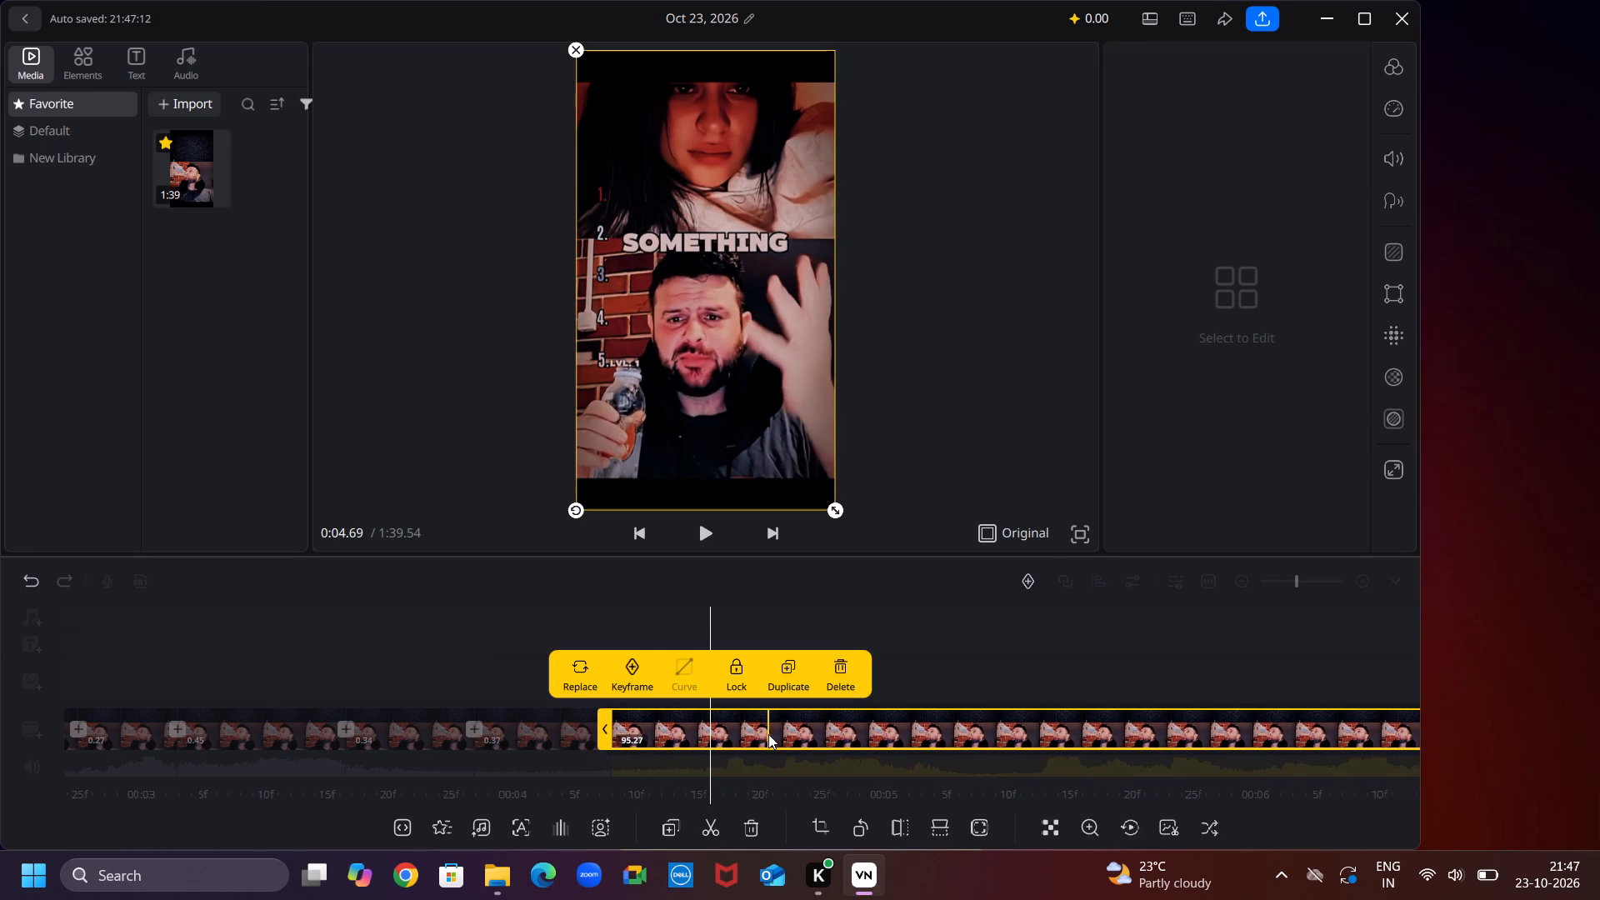
{"action": "key", "text": "Right"}
{"action": "key", "text": "Right"}
{"action": "key", "text": "Right"}
{"action": "key", "text": "Right"}
{"action": "key", "text": "Right"}
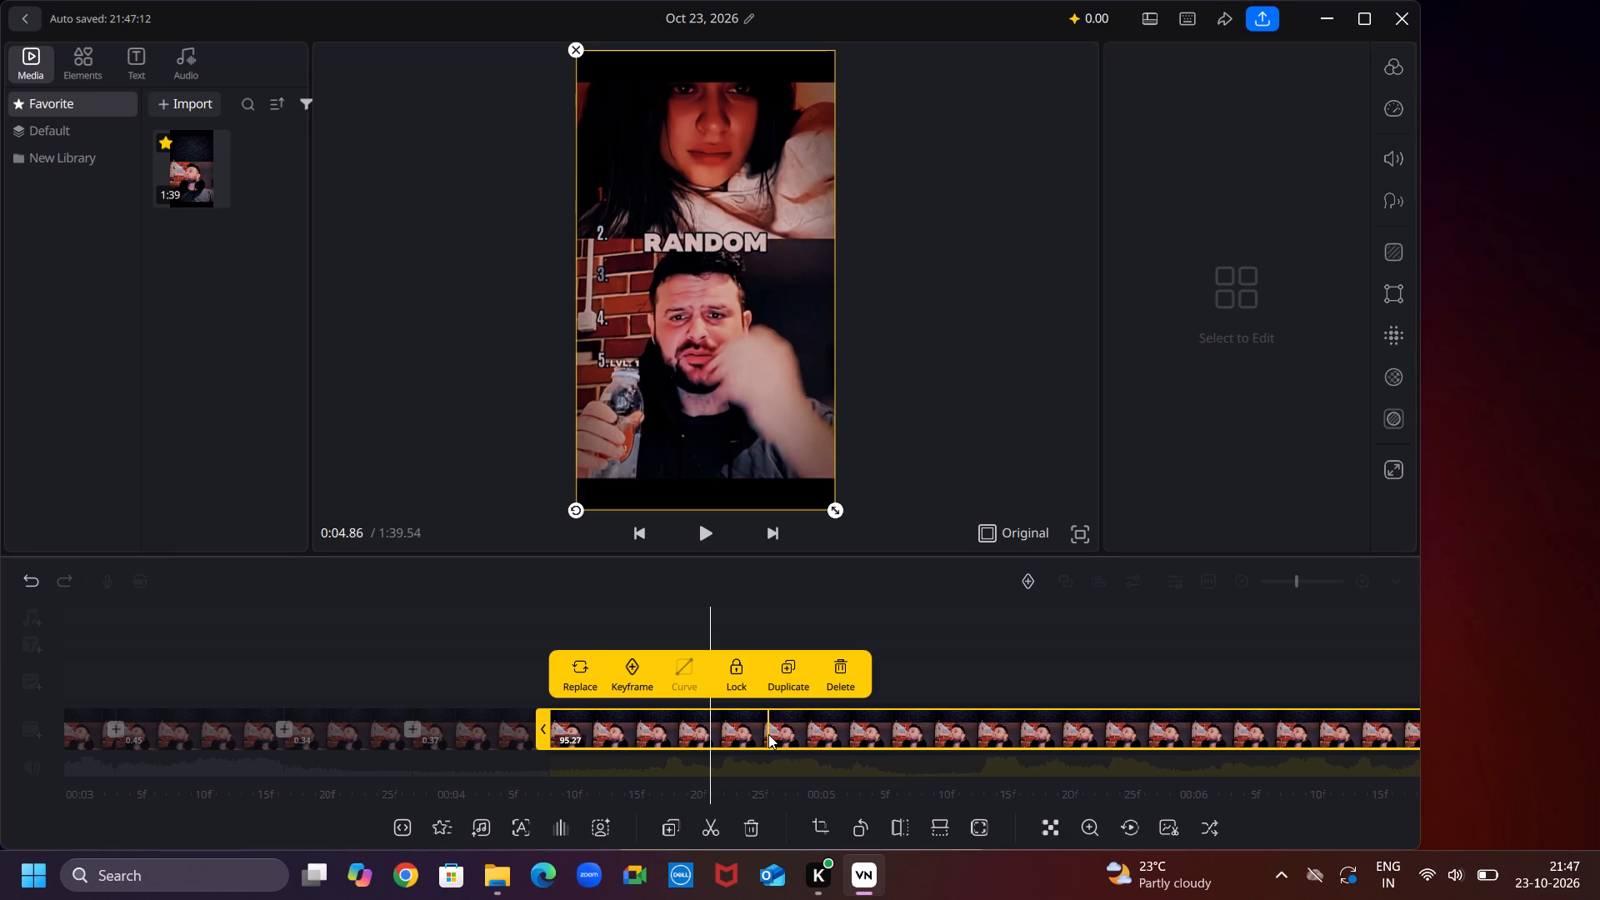
{"action": "key", "text": "Right"}
{"action": "left_click", "coordinate": [768, 734]}
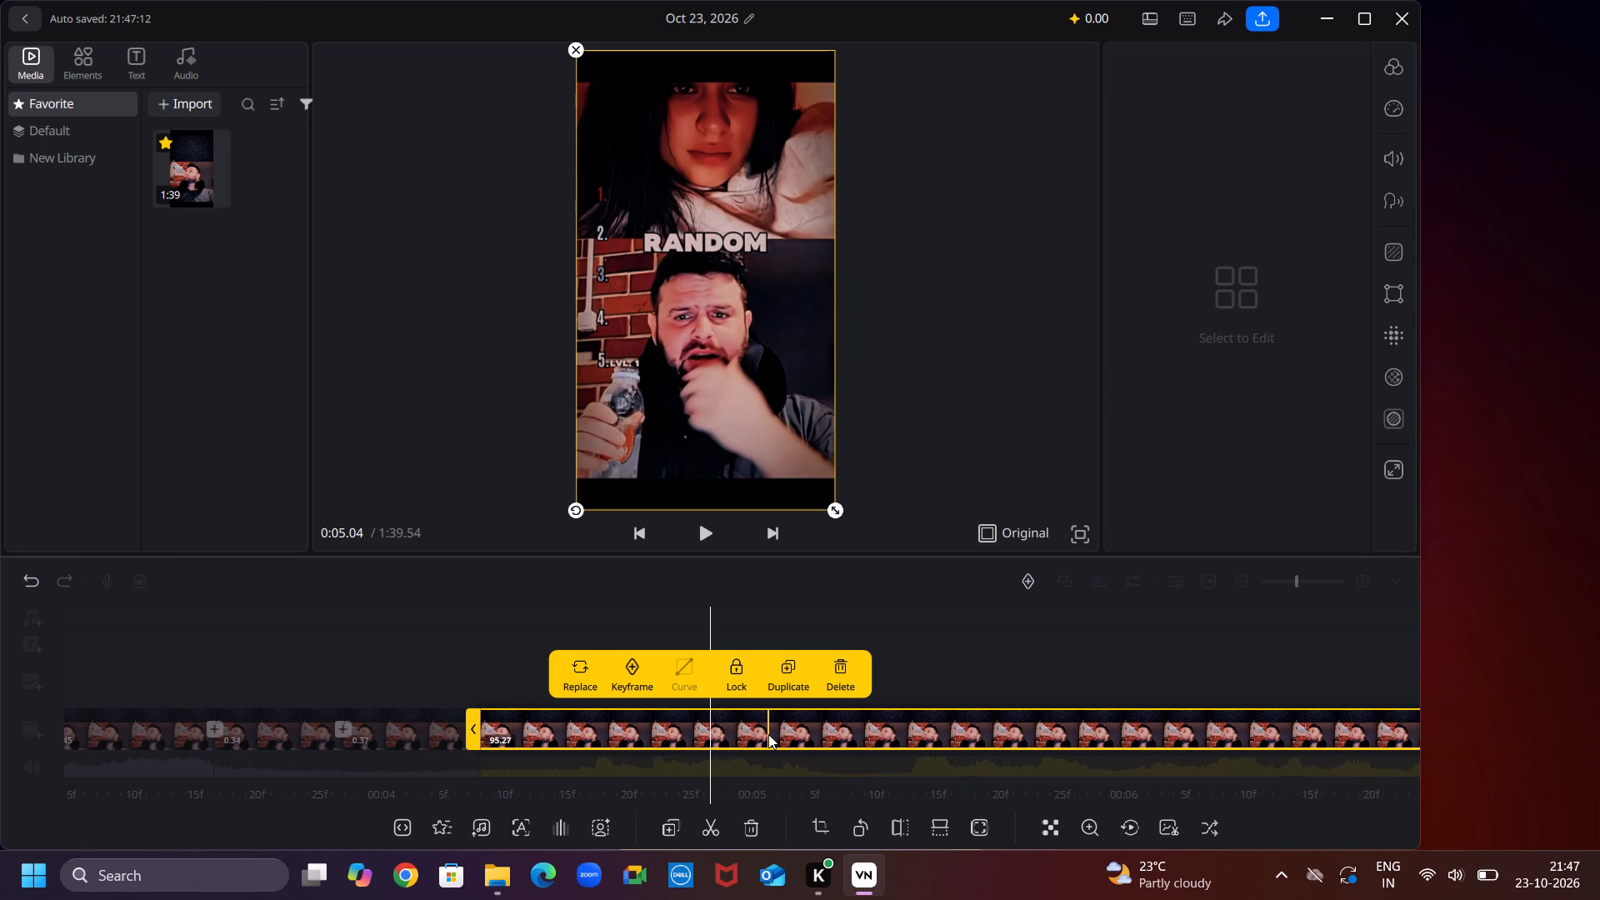
{"action": "left_click", "coordinate": [704, 831]}
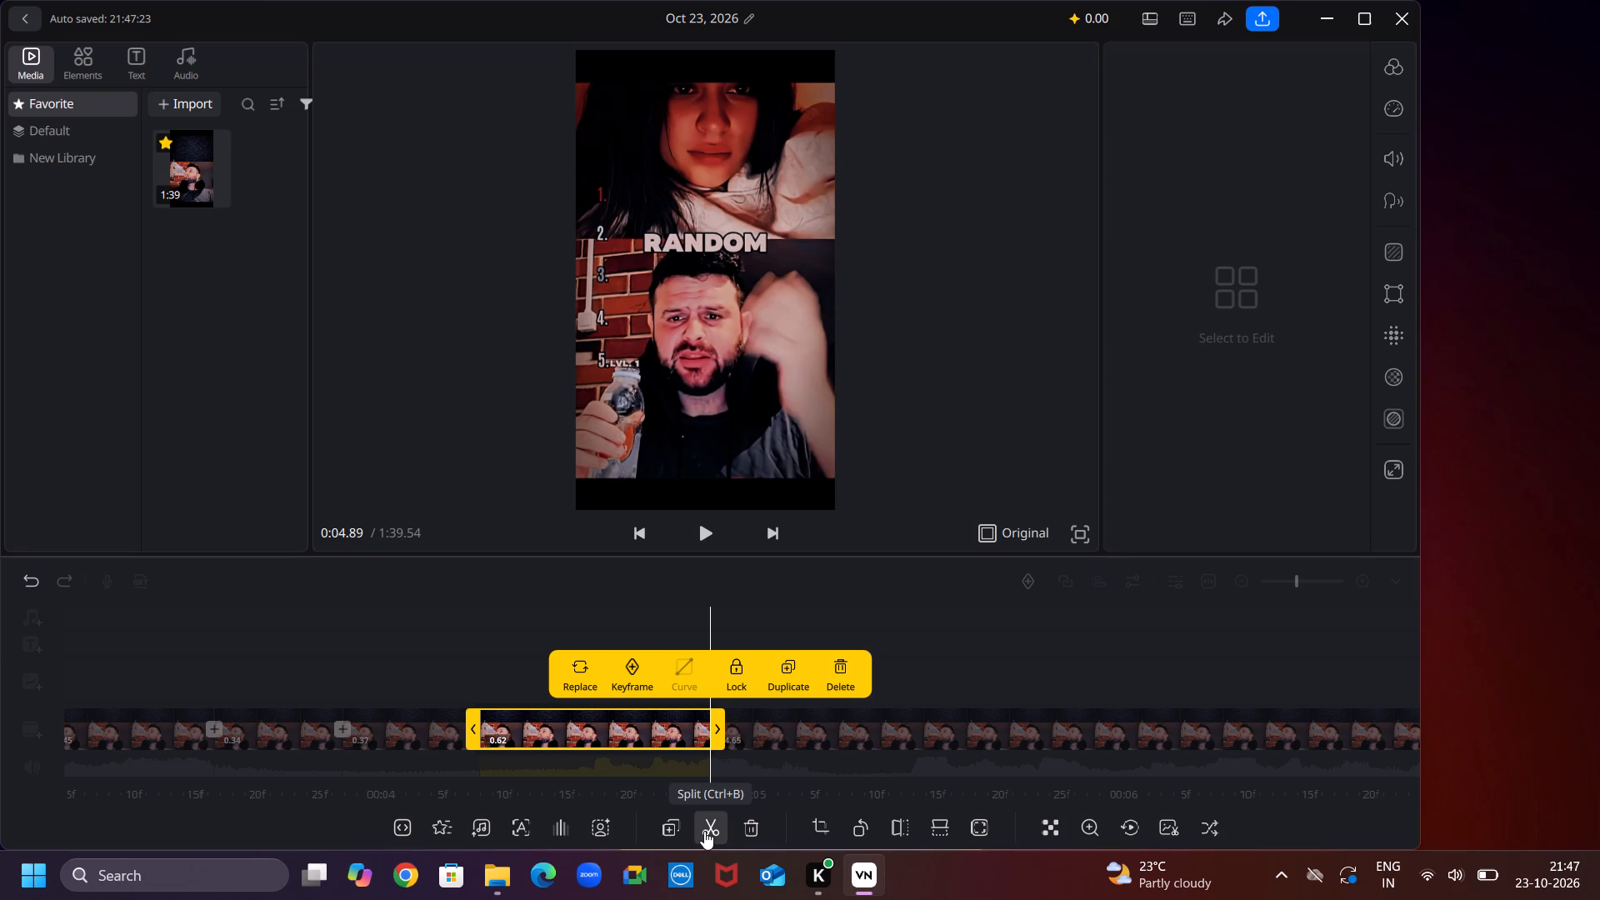
Select the long clip after the 0:04.89 cut, split it at 0:05.17, and clear the selection.
{"action": "left_click", "coordinate": [767, 741]}
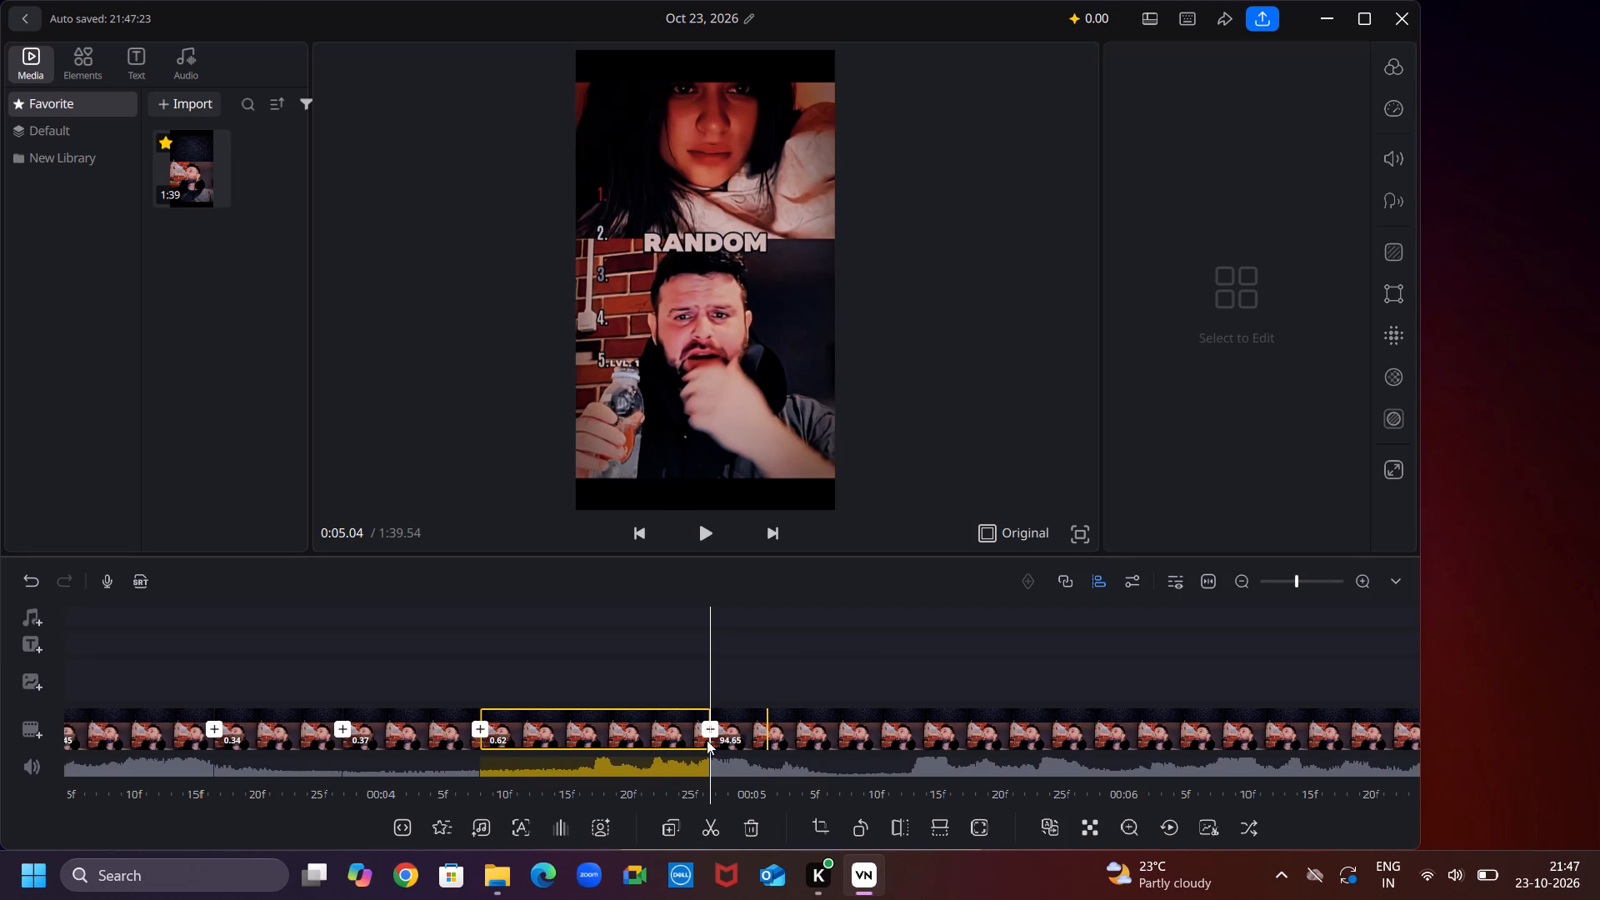
{"action": "left_click", "coordinate": [759, 736]}
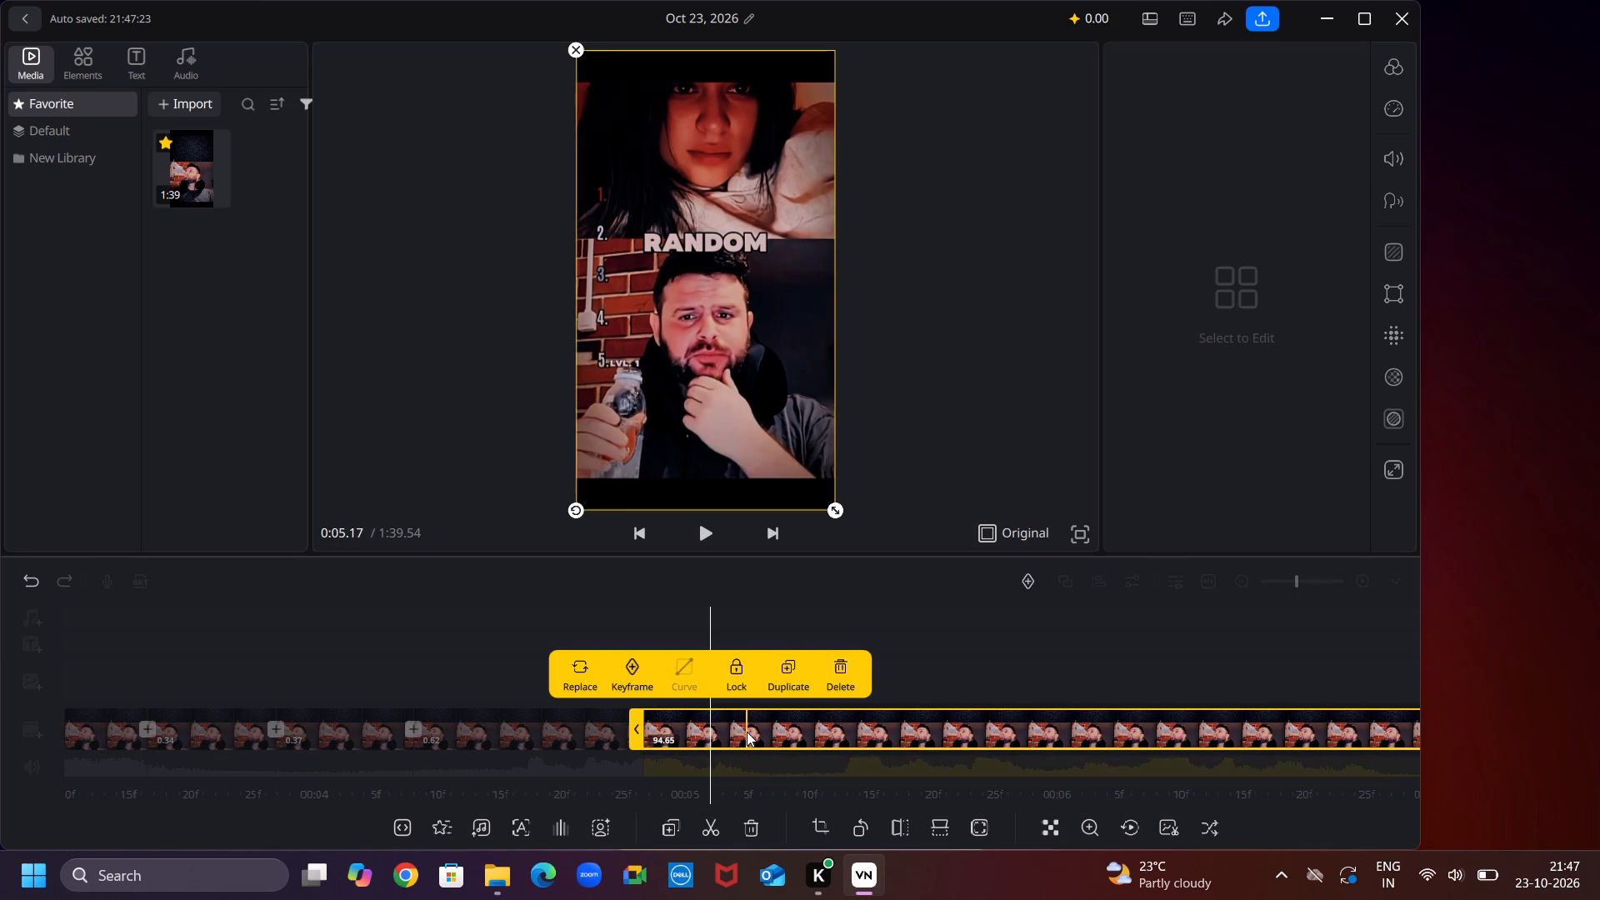
{"action": "key", "text": "Right"}
{"action": "key", "text": "Right"}
{"action": "key", "text": "Right"}
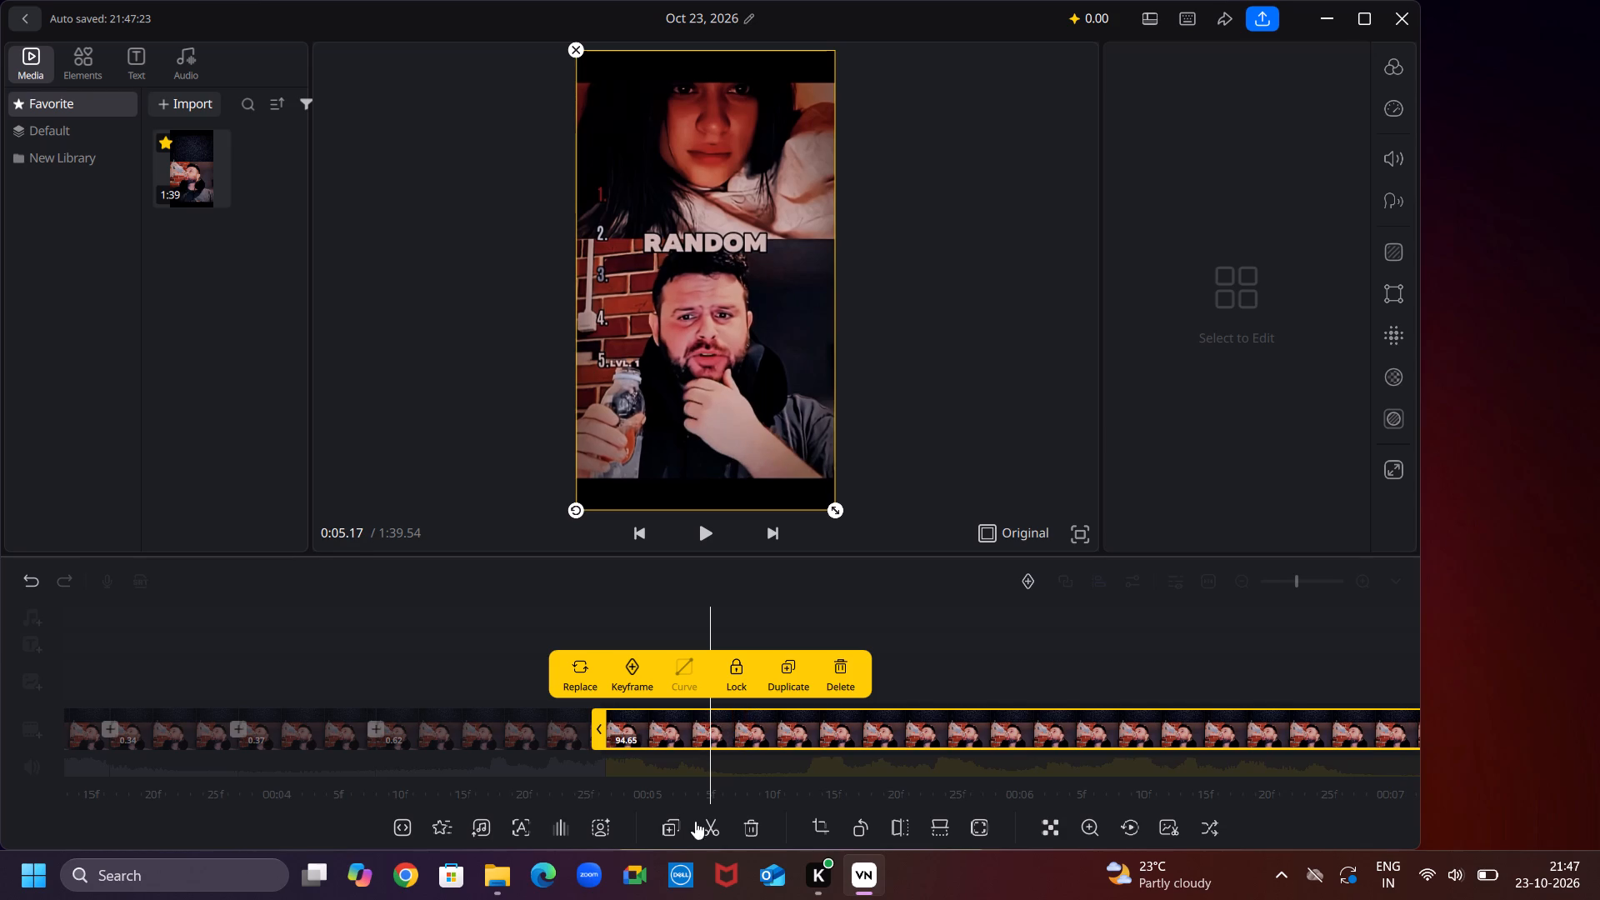
{"action": "left_click", "coordinate": [706, 826]}
{"action": "left_click", "coordinate": [468, 671]}
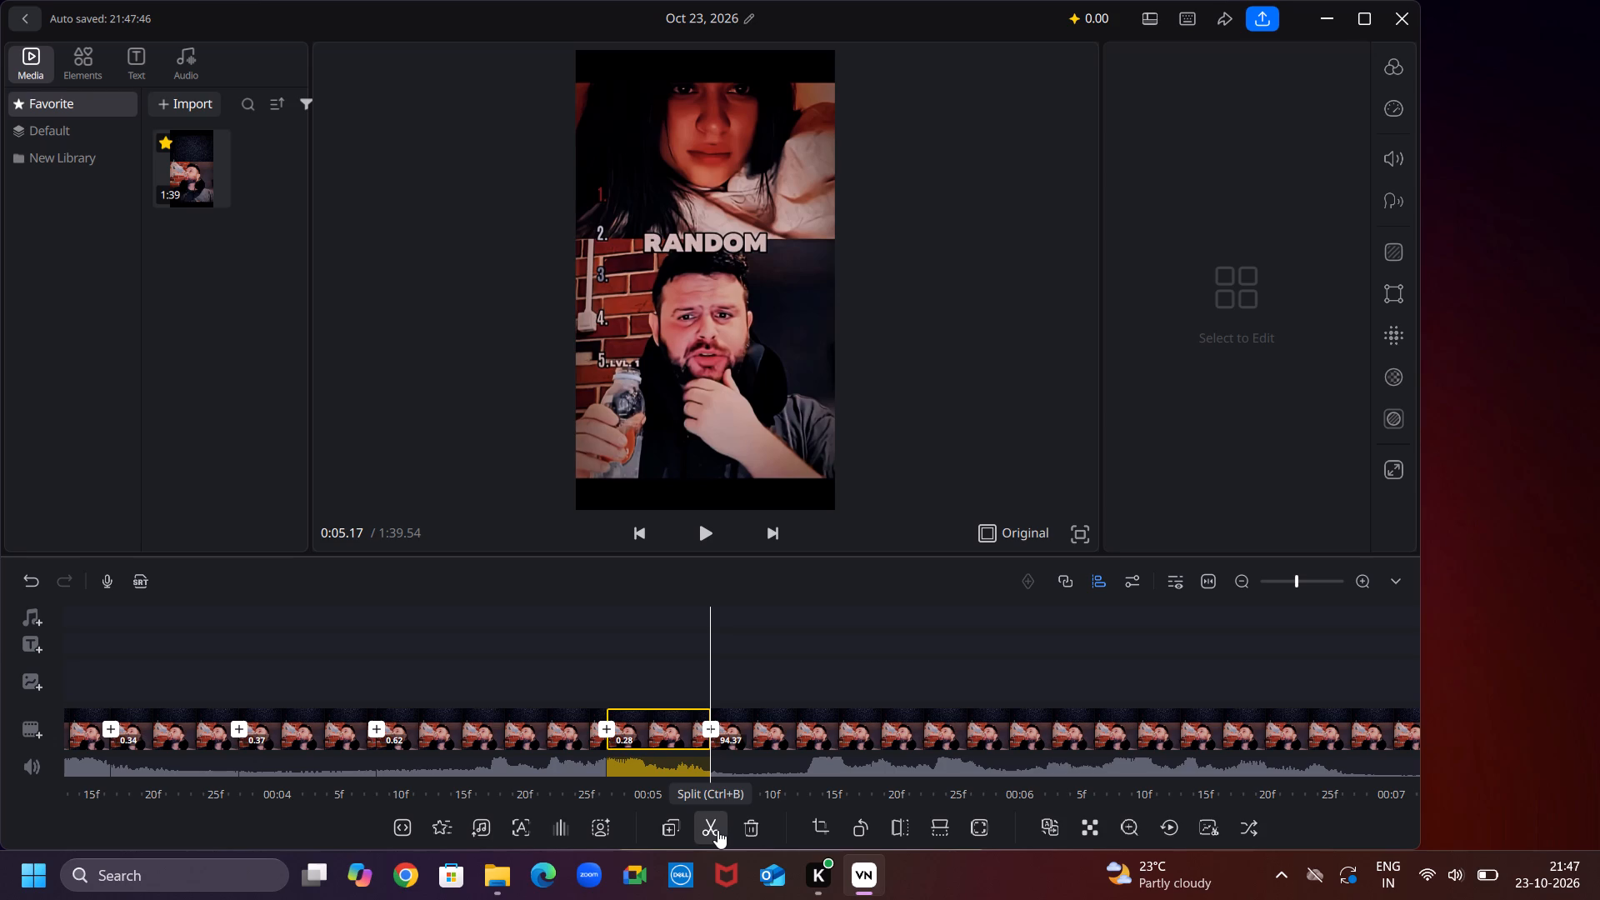
Split the remaining part of the video at 0:05.43, where the caption reads ALSO.
{"action": "key", "text": "Right"}
{"action": "key", "text": "Right"}
{"action": "key", "text": "Right"}
{"action": "key", "text": "Right"}
{"action": "key", "text": "Right"}
{"action": "key", "text": "Right"}
{"action": "key", "text": "Right"}
{"action": "key", "text": "Right"}
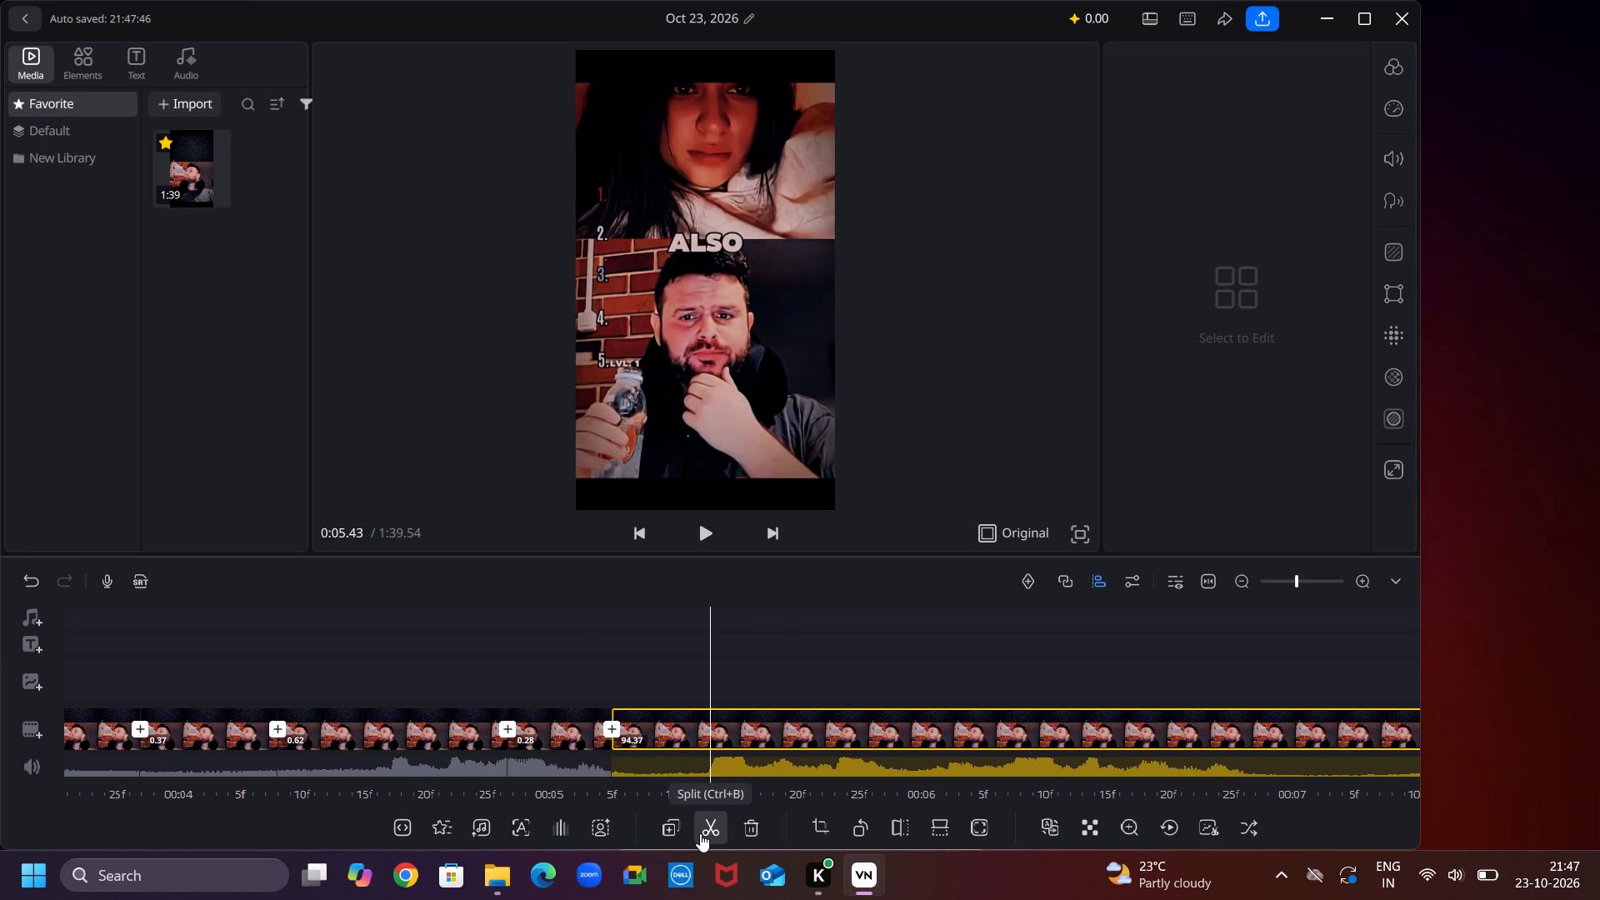
{"action": "left_click", "coordinate": [696, 833]}
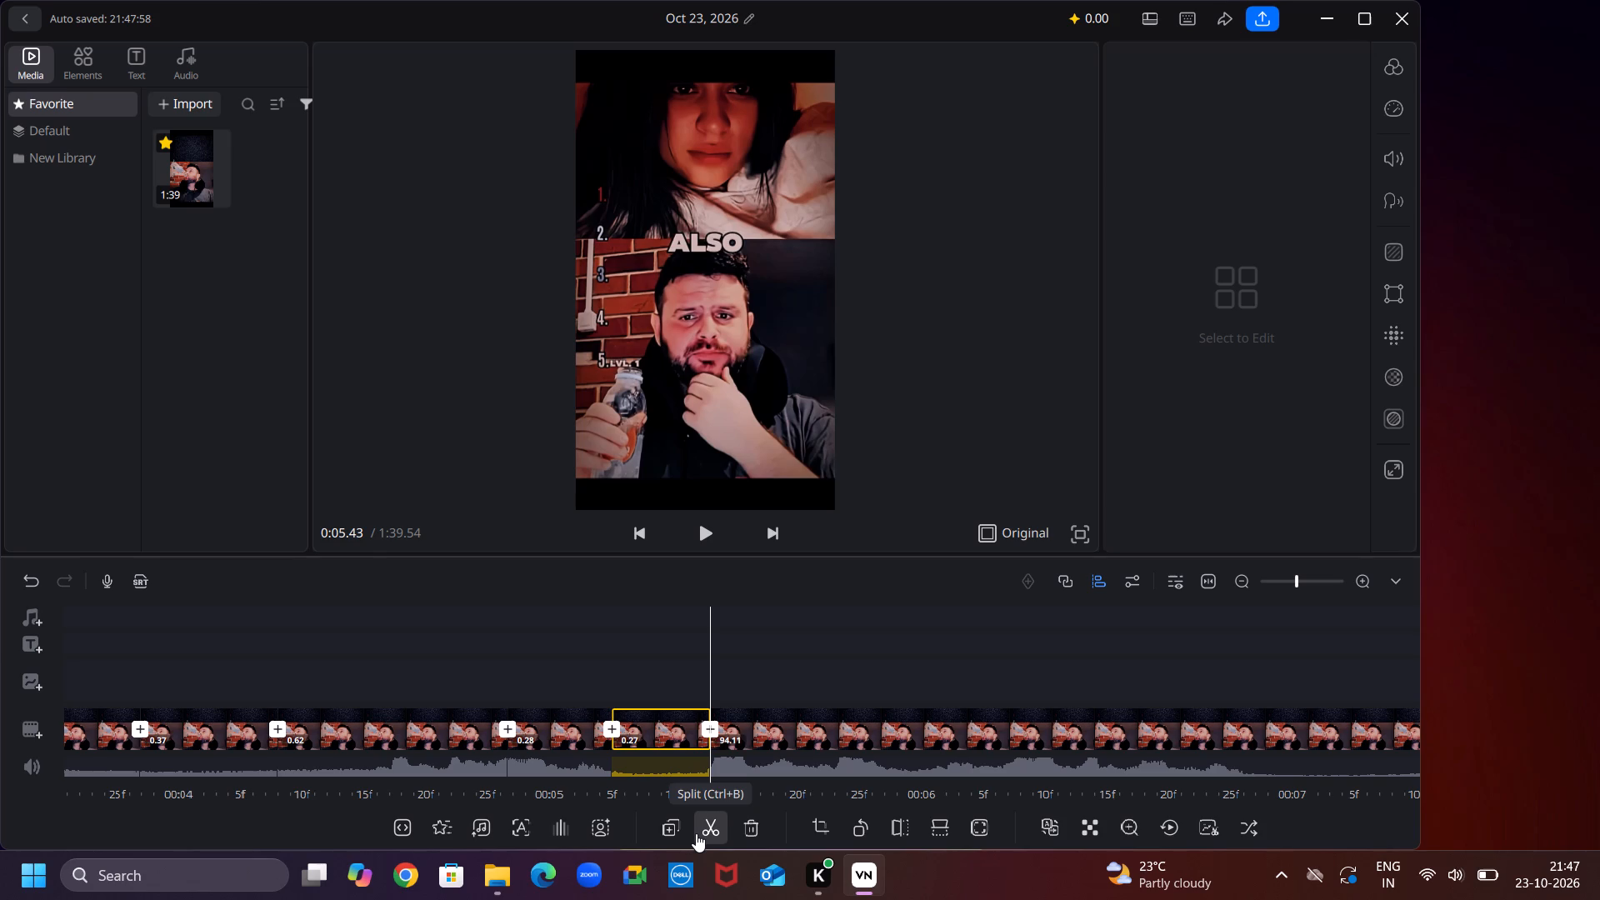
Split the remaining part of the video at 0:05.67.
{"action": "key", "text": "Right"}
{"action": "key", "text": "Right"}
{"action": "key", "text": "Right"}
{"action": "key", "text": "Right"}
{"action": "key", "text": "Right"}
{"action": "key", "text": "Right"}
{"action": "key", "text": "Right"}
{"action": "key", "text": "Right"}
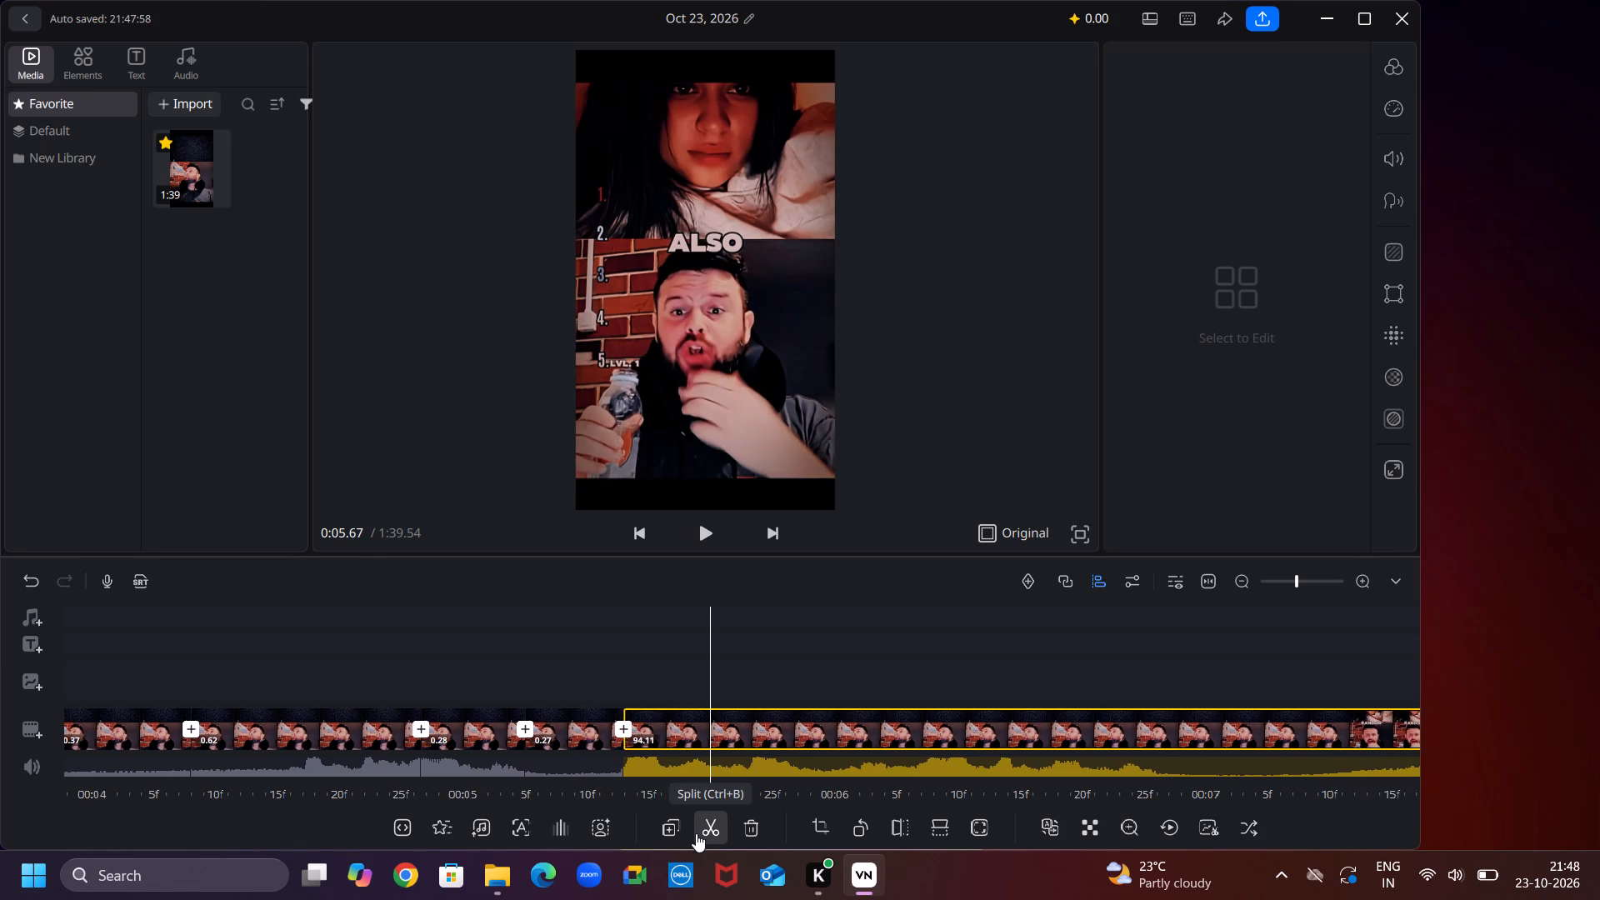
{"action": "left_click_drag", "start_coordinate": [696, 833], "coordinate": [708, 819]}
Split the remaining part of the video at 0:06.10, where the caption reads SOME.
{"action": "key", "text": "Right"}
{"action": "key", "text": "Right"}
{"action": "key", "text": "Right"}
{"action": "key", "text": "Right"}
{"action": "key", "text": "Right"}
{"action": "key", "text": "Right"}
{"action": "key", "text": "Right"}
{"action": "key", "text": "Right"}
{"action": "key", "text": "Right"}
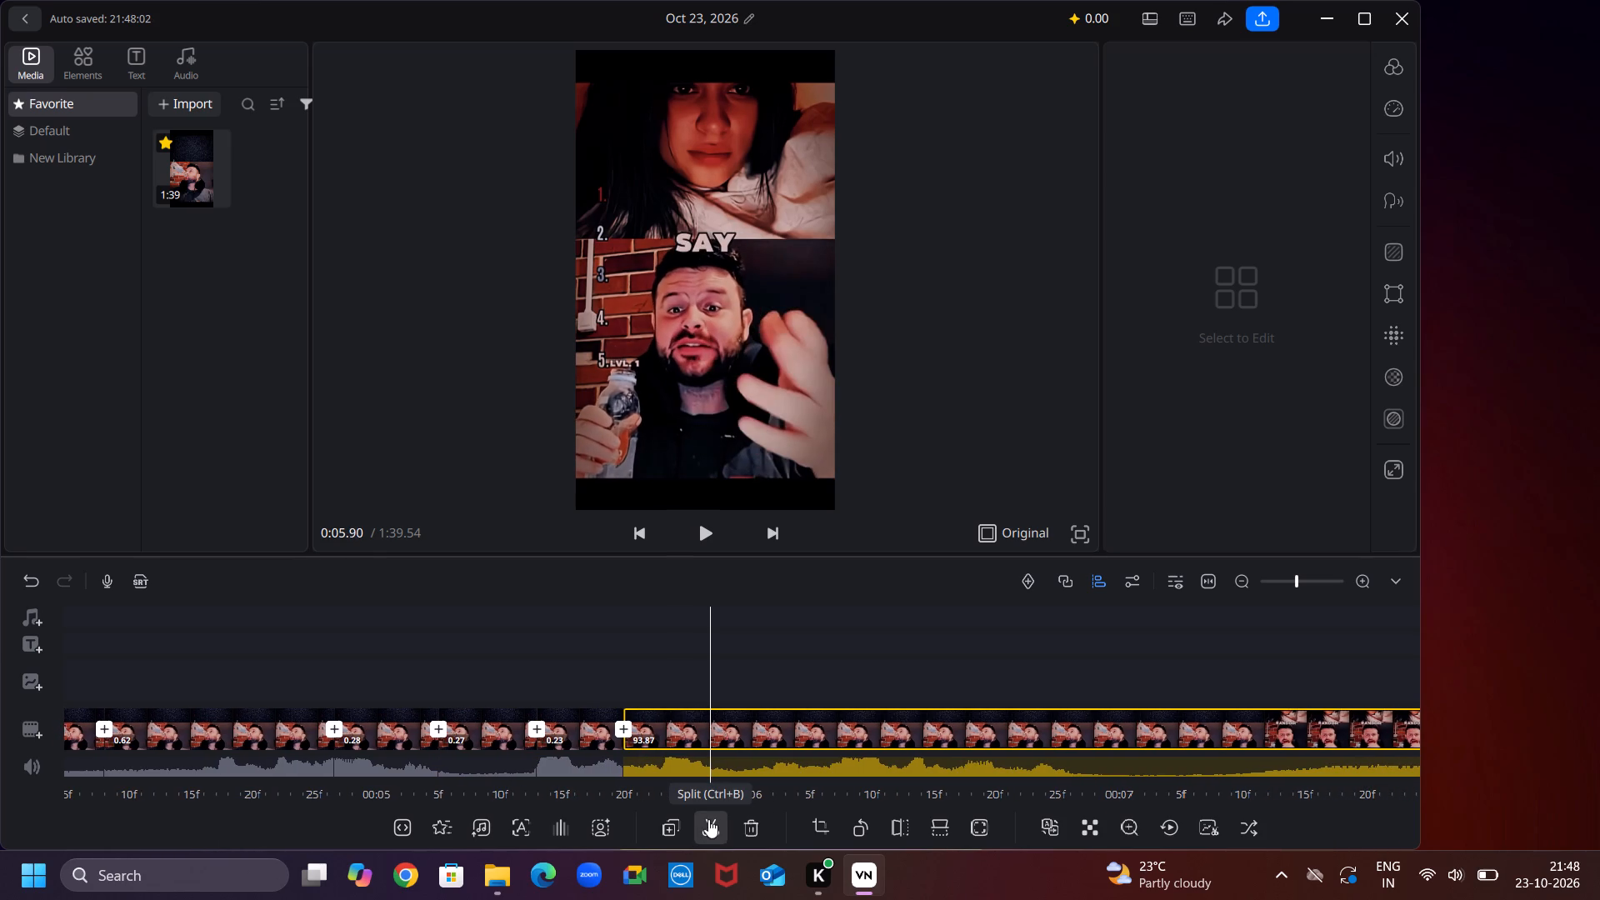
{"action": "key", "text": "Right"}
{"action": "key", "text": "Right"}
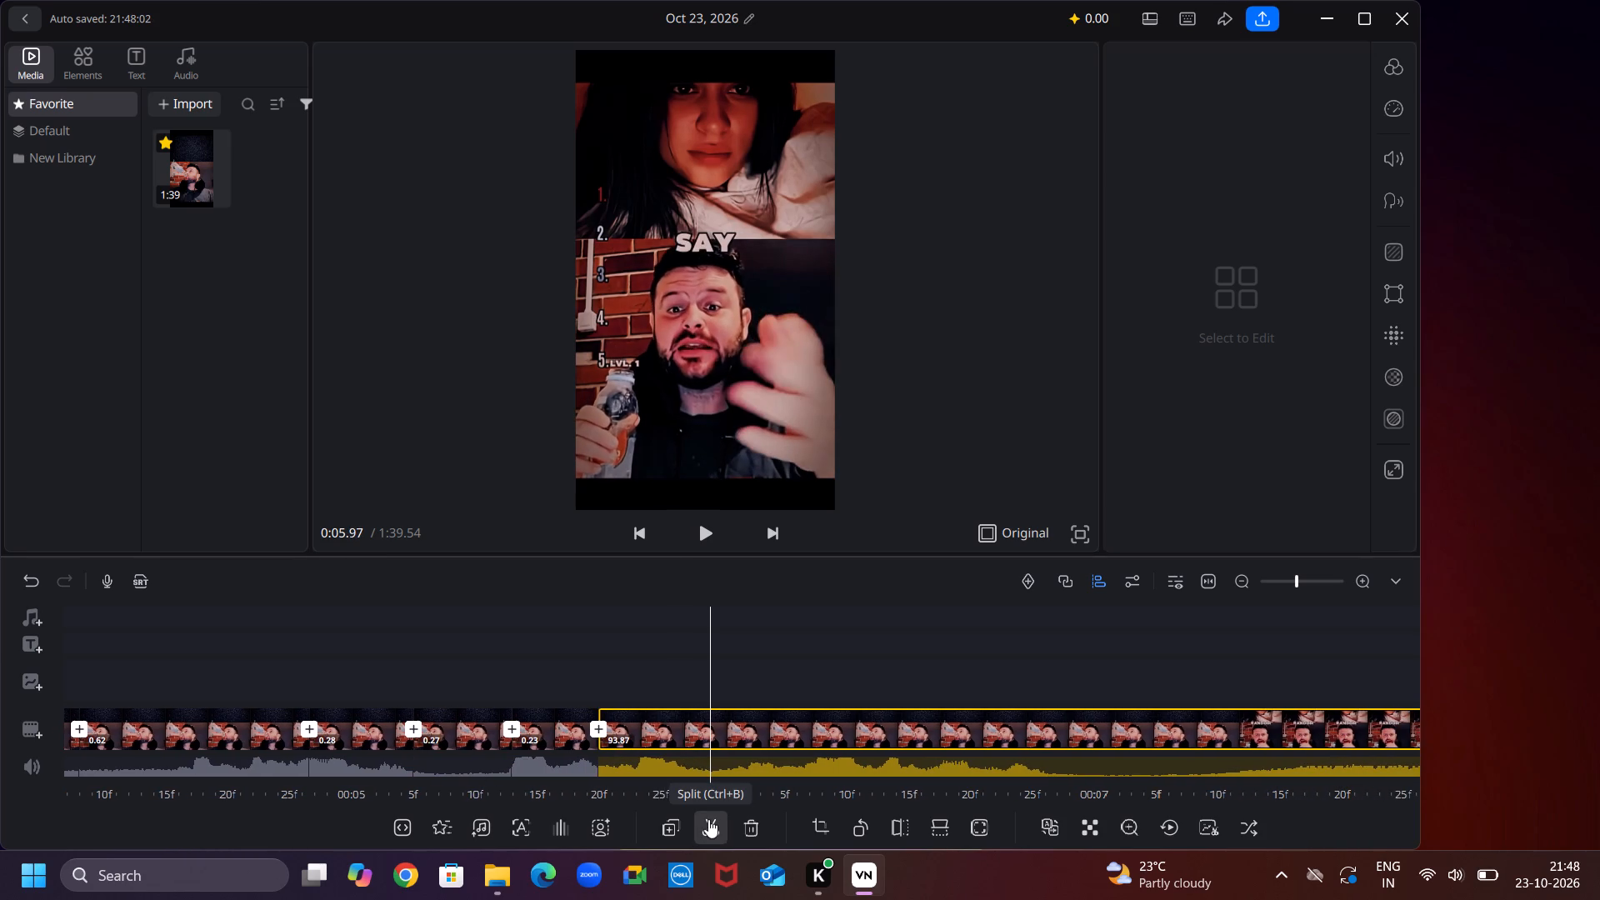
{"action": "key", "text": "Right"}
{"action": "key", "text": "Right"}
{"action": "key", "text": "Right"}
{"action": "key", "text": "Right"}
{"action": "left_click", "coordinate": [708, 819]}
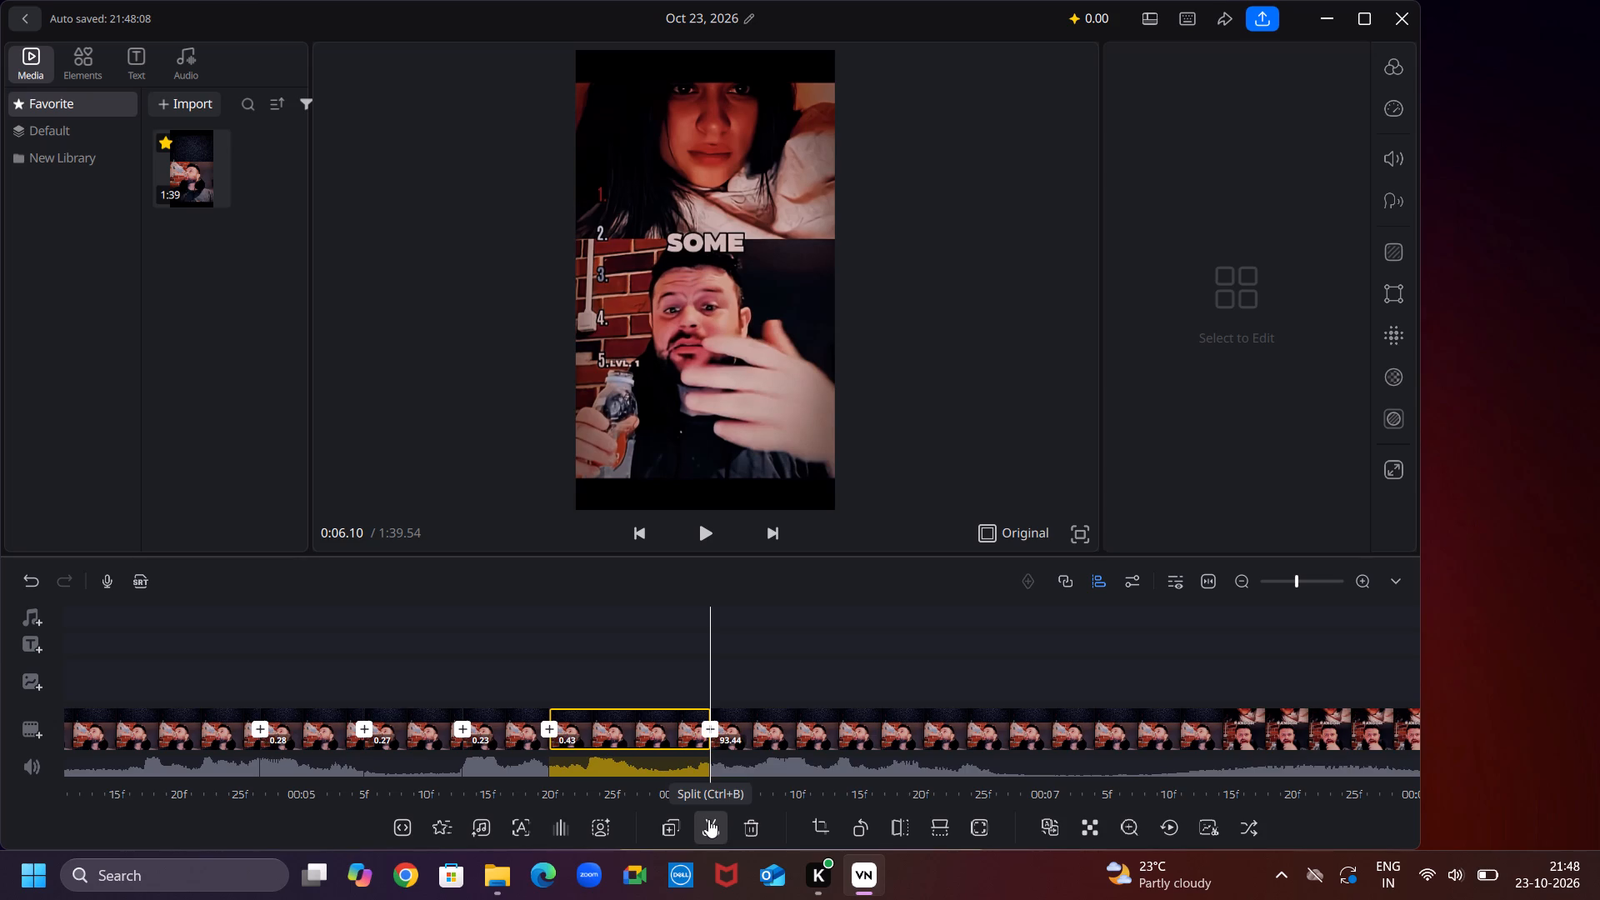
Split the remaining part of the video at 0:06.37, where the caption reads RANDOM.
{"action": "key", "text": "Right"}
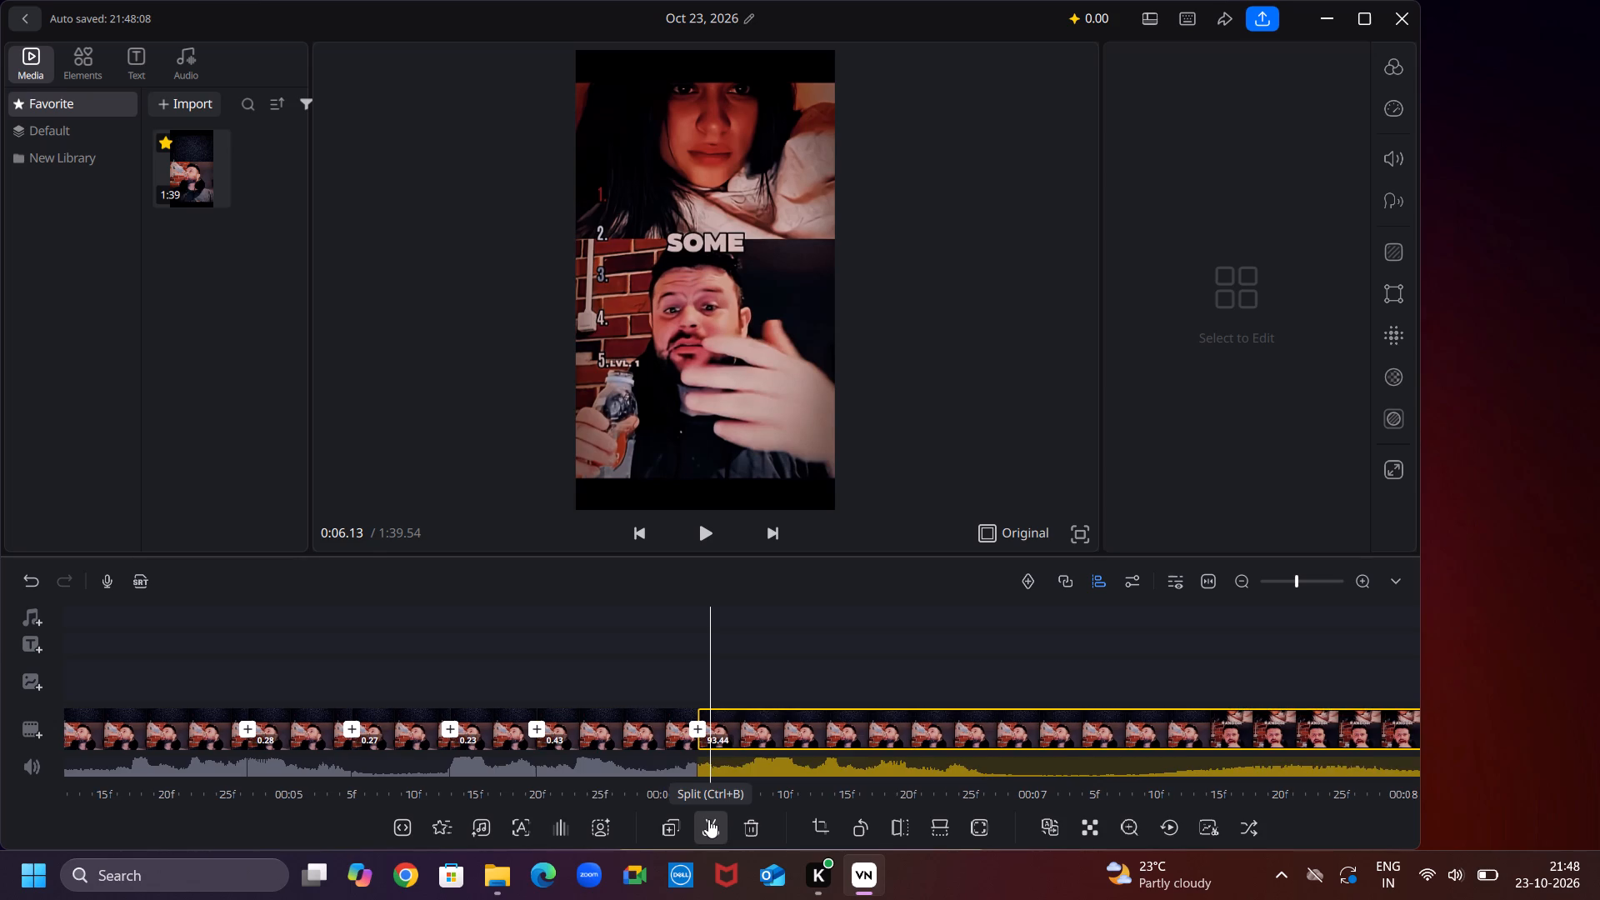
{"action": "key", "text": "Right"}
{"action": "key", "text": "Right"}
{"action": "key", "text": "Right"}
{"action": "key", "text": "Right"}
{"action": "key", "text": "Right"}
{"action": "key", "text": "Right"}
{"action": "key", "text": "Right"}
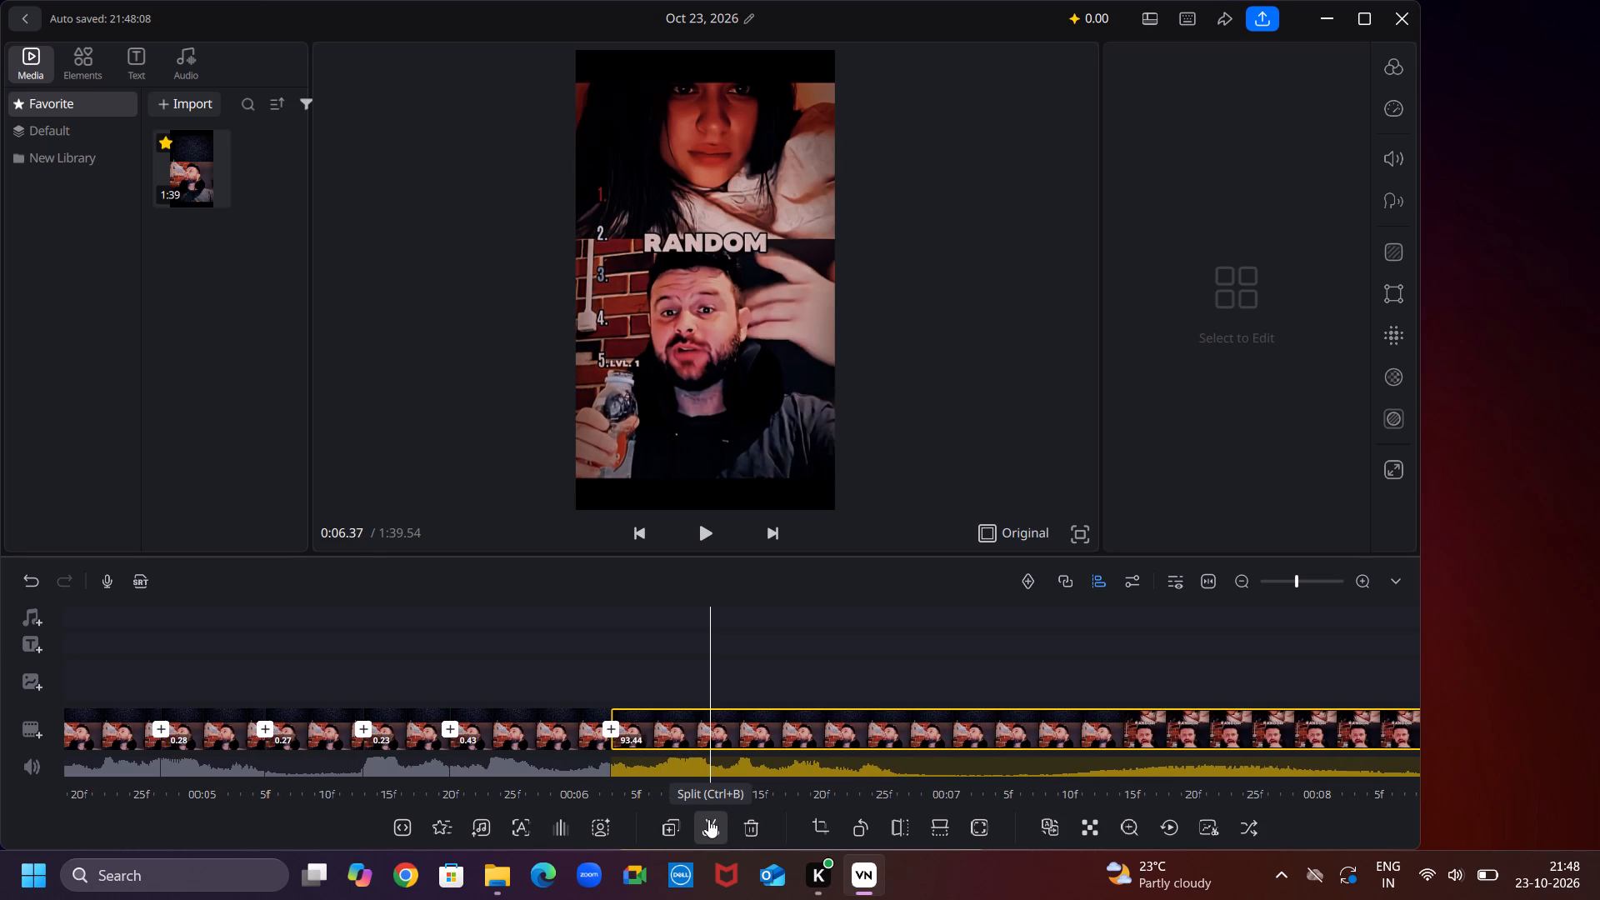
{"action": "left_click", "coordinate": [708, 819]}
Split the remaining part of the video at 0:06.63, where the caption reads NUMBER.
{"action": "key", "text": "Right"}
{"action": "key", "text": "Right"}
{"action": "key", "text": "Right"}
{"action": "key", "text": "Right"}
{"action": "key", "text": "Right"}
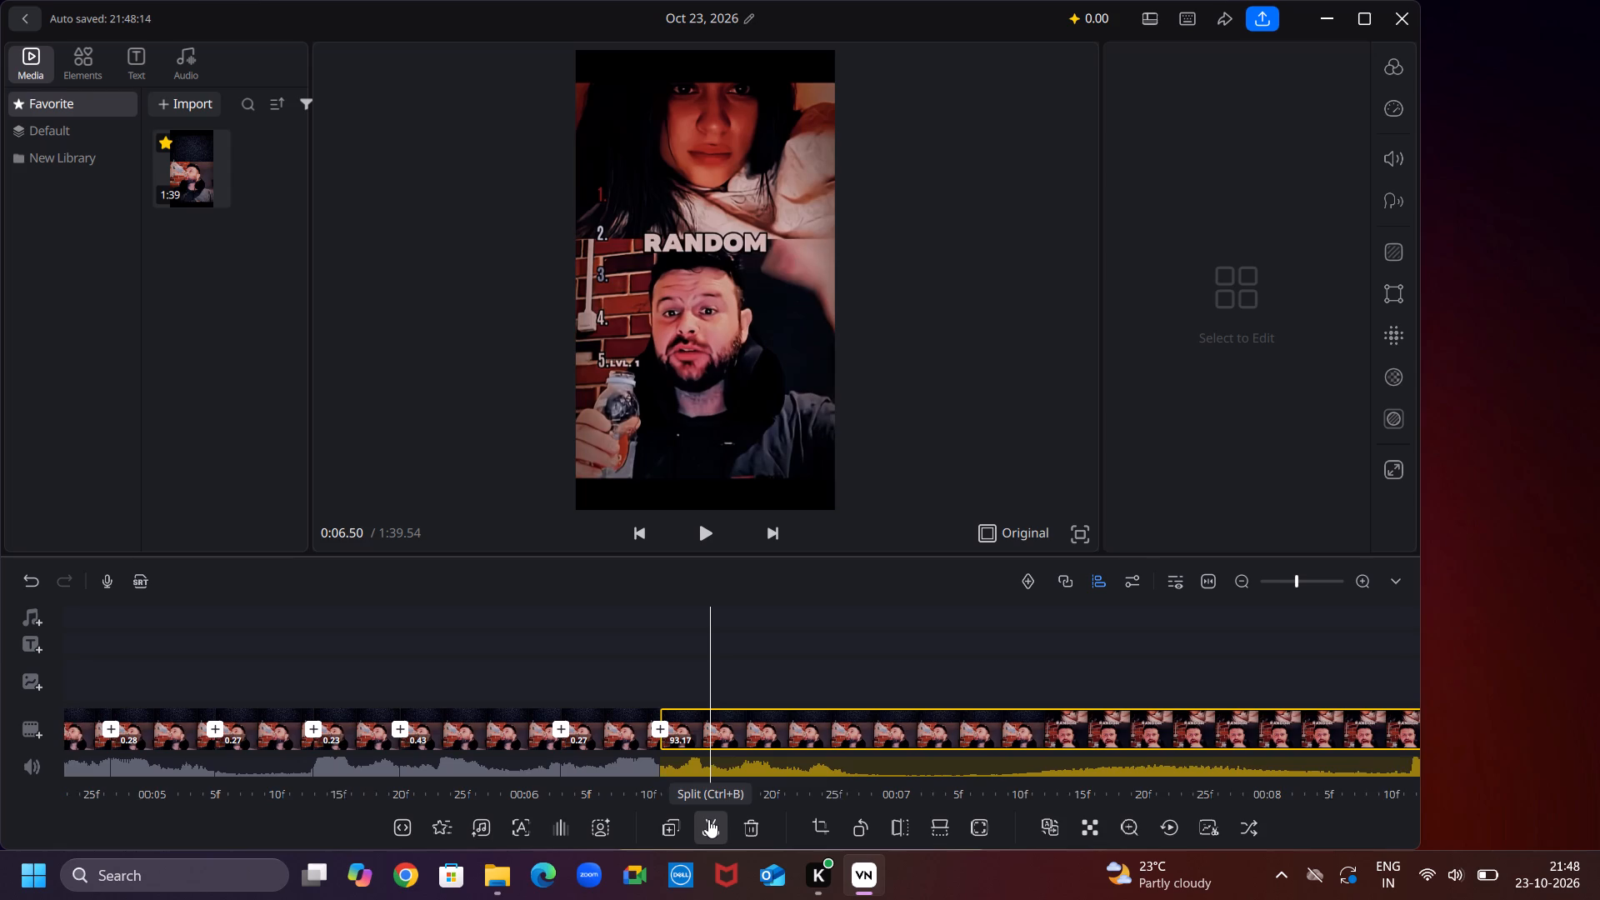
{"action": "key", "text": "Right"}
{"action": "key", "text": "Right"}
{"action": "key", "text": "Right"}
{"action": "left_click", "coordinate": [708, 819]}
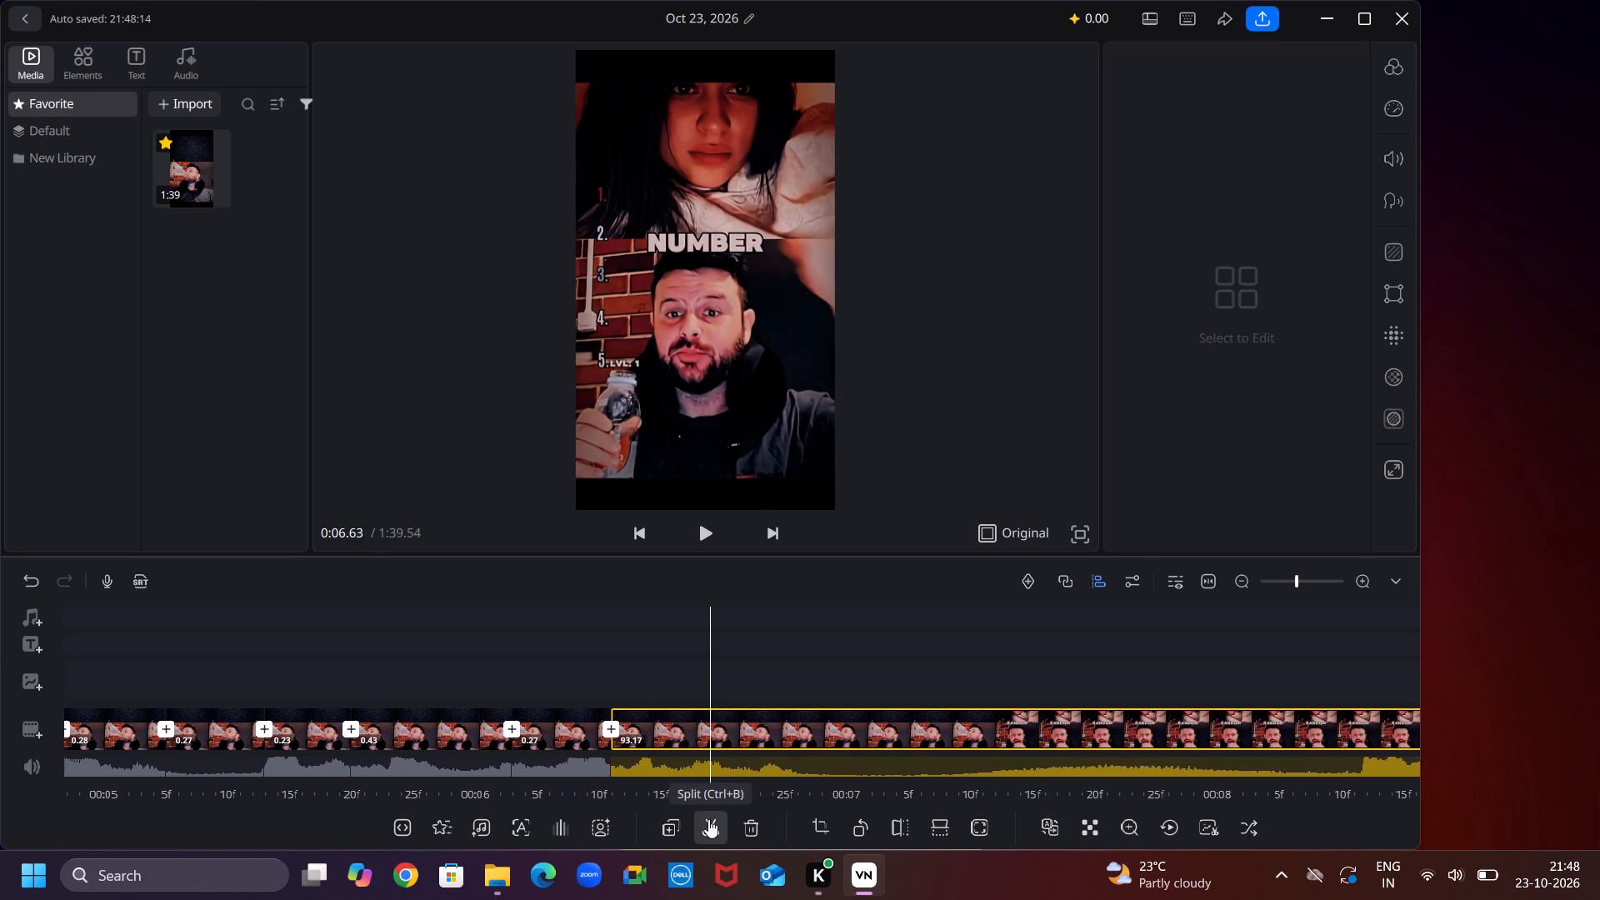
Split the remaining part of the video at 0:07.03.
{"action": "key", "text": "Right"}
{"action": "key", "text": "Right"}
{"action": "key", "text": "Right"}
{"action": "key", "text": "Right"}
{"action": "key", "text": "Right"}
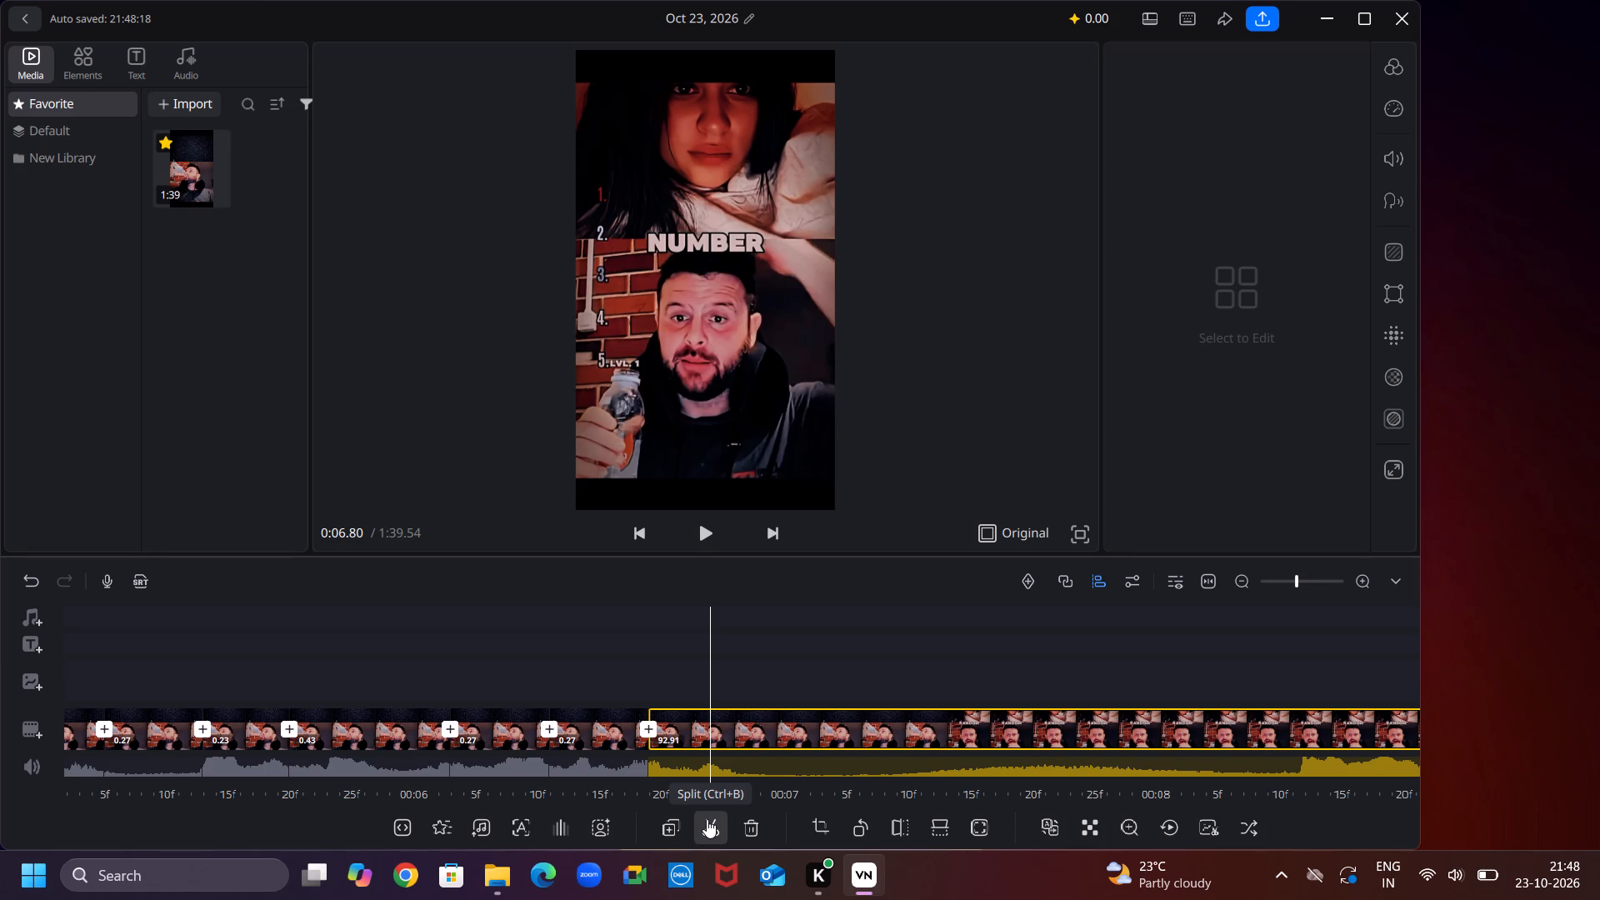
{"action": "key", "text": "Right"}
{"action": "key", "text": "Right"}
{"action": "key", "text": "Right"}
{"action": "key", "text": "Right"}
{"action": "key", "text": "Right"}
{"action": "key", "text": "Right"}
{"action": "key", "text": "Right"}
{"action": "left_click_drag", "start_coordinate": [707, 819], "coordinate": [707, 818]}
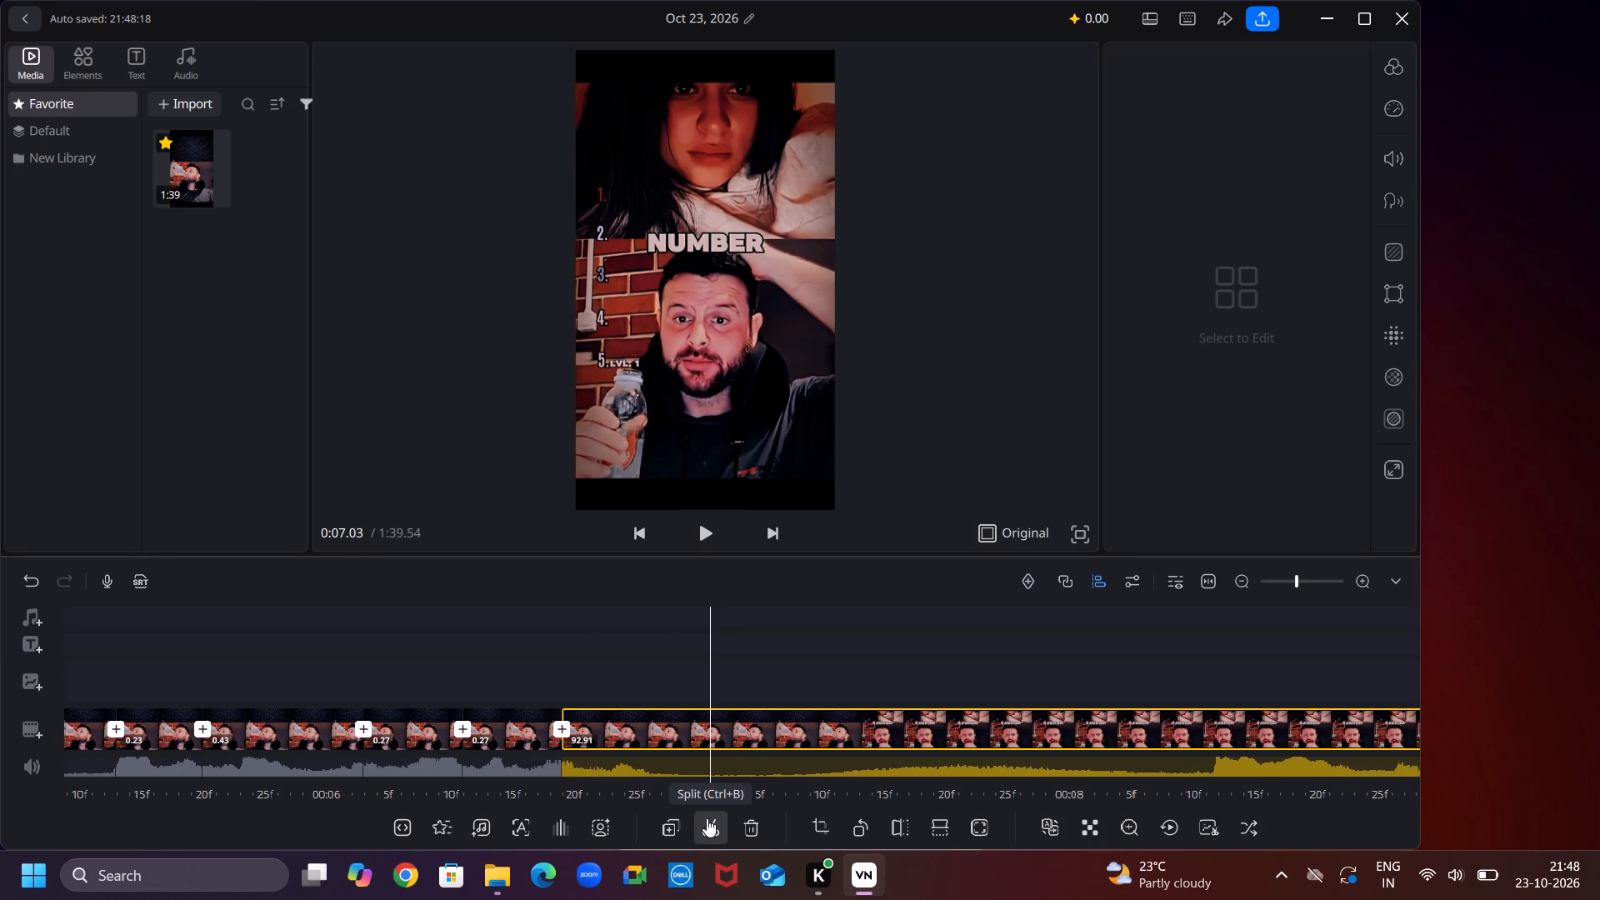
{"action": "left_click_drag", "start_coordinate": [707, 818], "coordinate": [708, 812]}
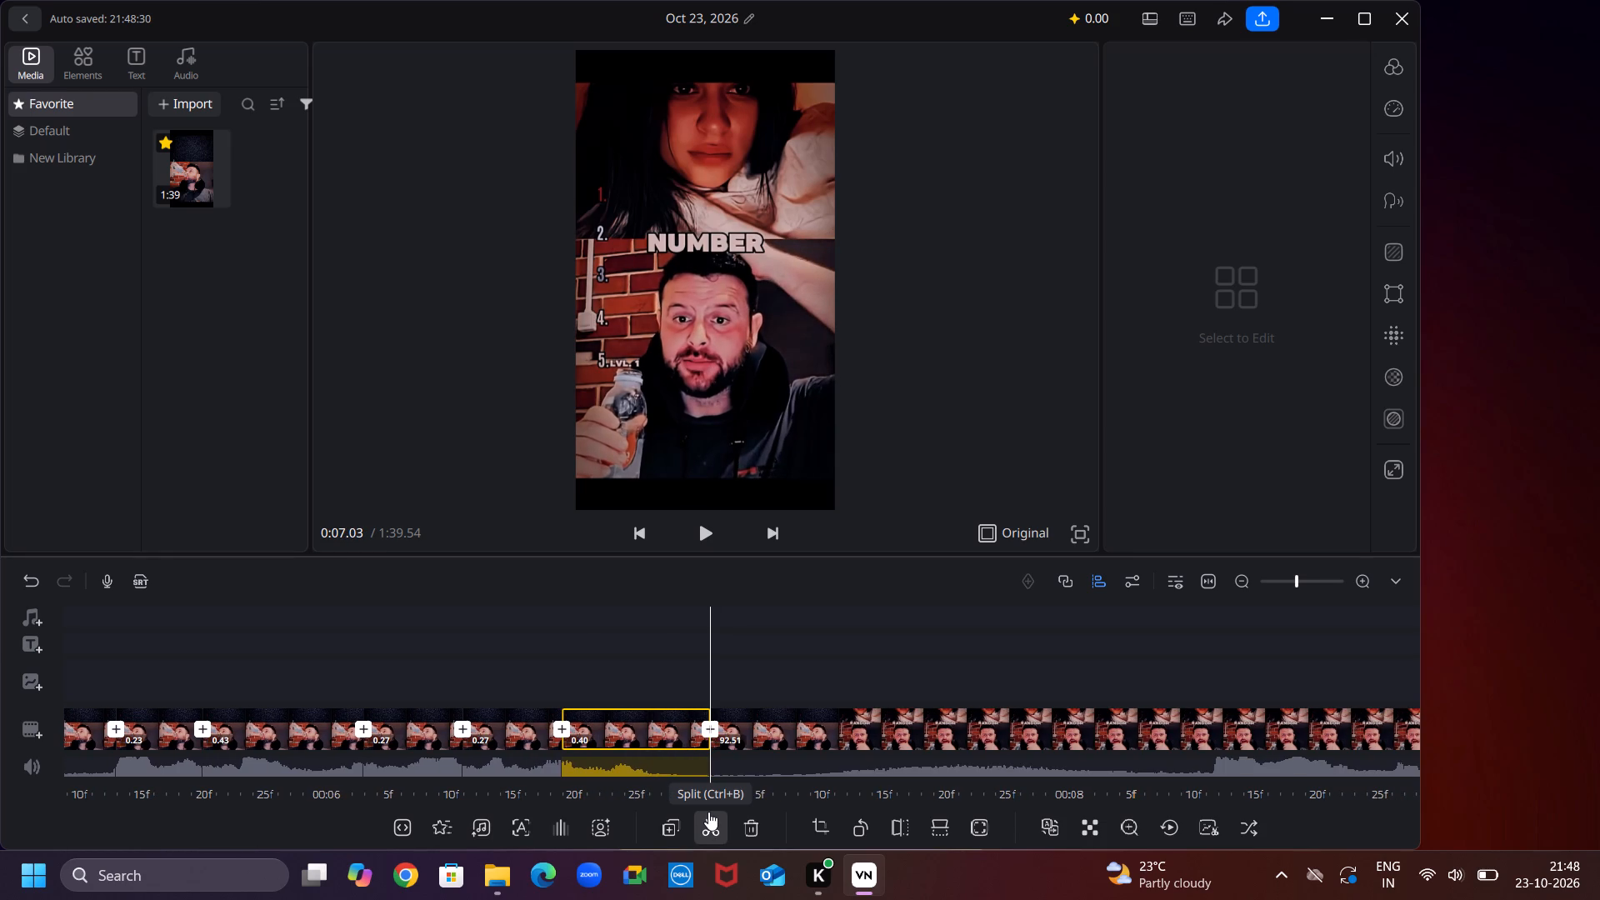
Split the remaining part of the video at 0:07.37.
{"action": "key", "text": "Right"}
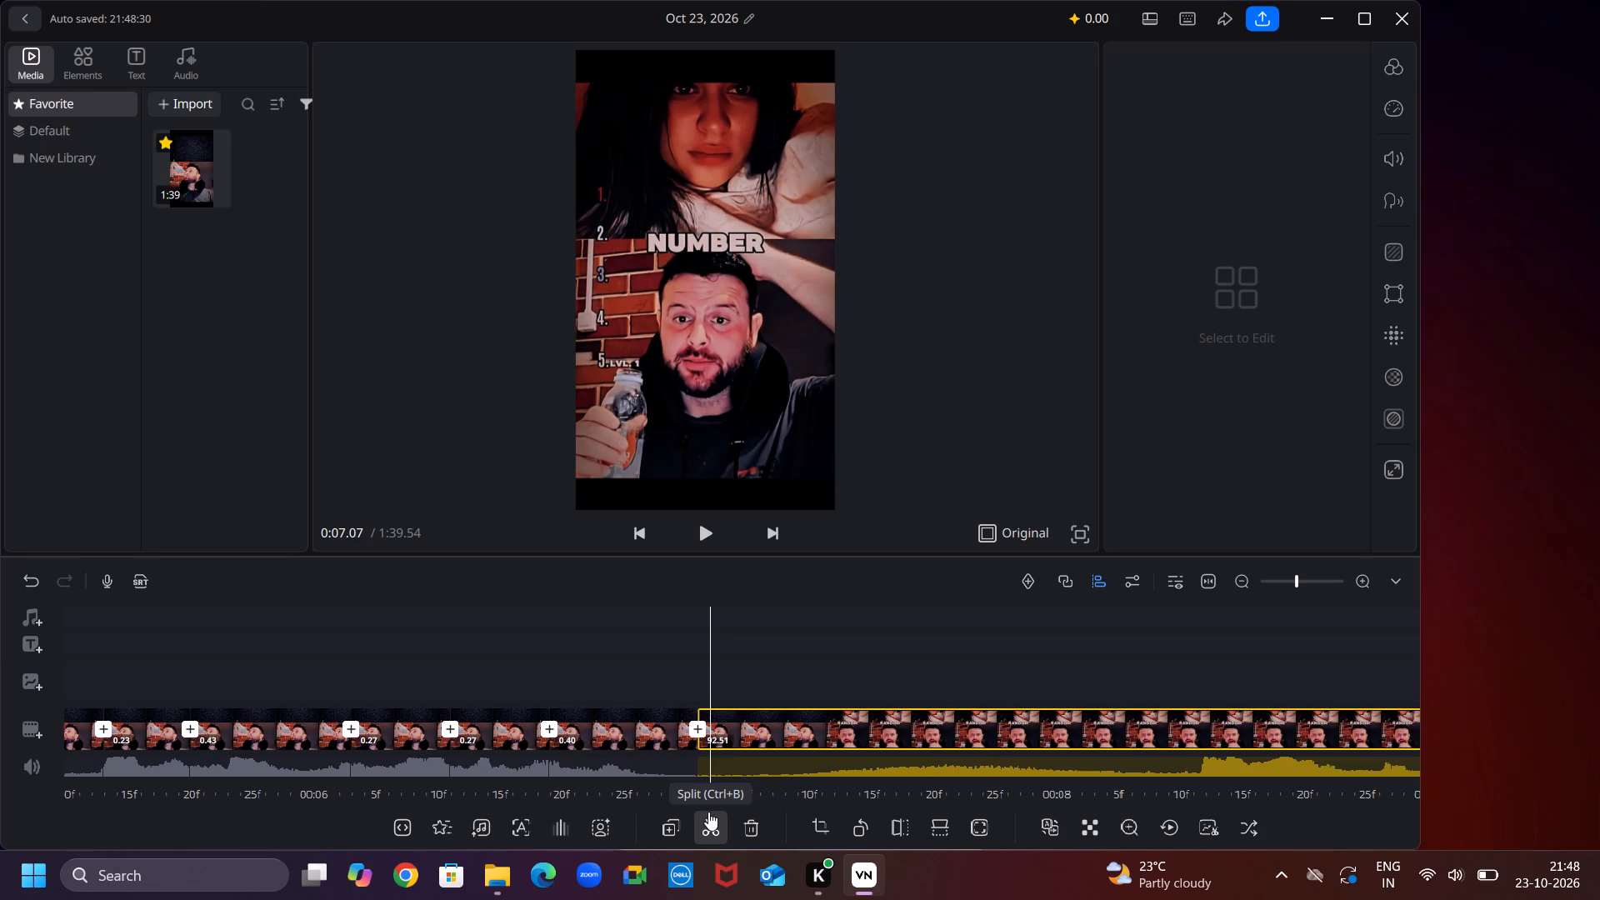
{"action": "key", "text": "Right"}
{"action": "key", "text": "Right"}
{"action": "key", "text": "Right"}
{"action": "key", "text": "Right"}
{"action": "key", "text": "Right"}
{"action": "key", "text": "Right"}
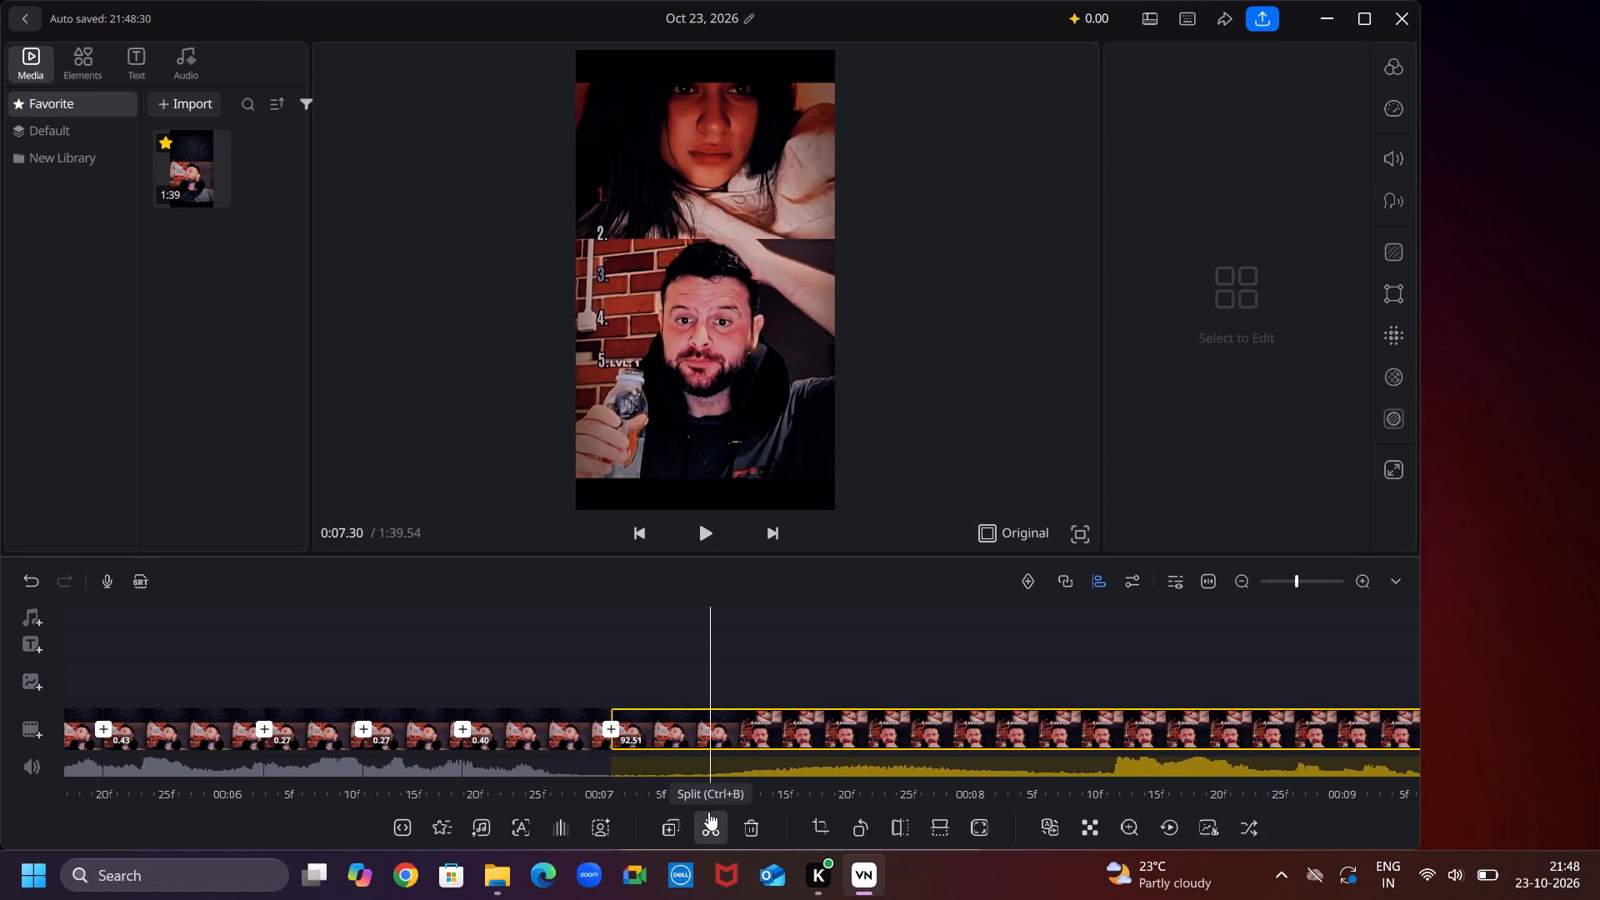
{"action": "key", "text": "Right"}
{"action": "key", "text": "Right"}
{"action": "left_click", "coordinate": [708, 812]}
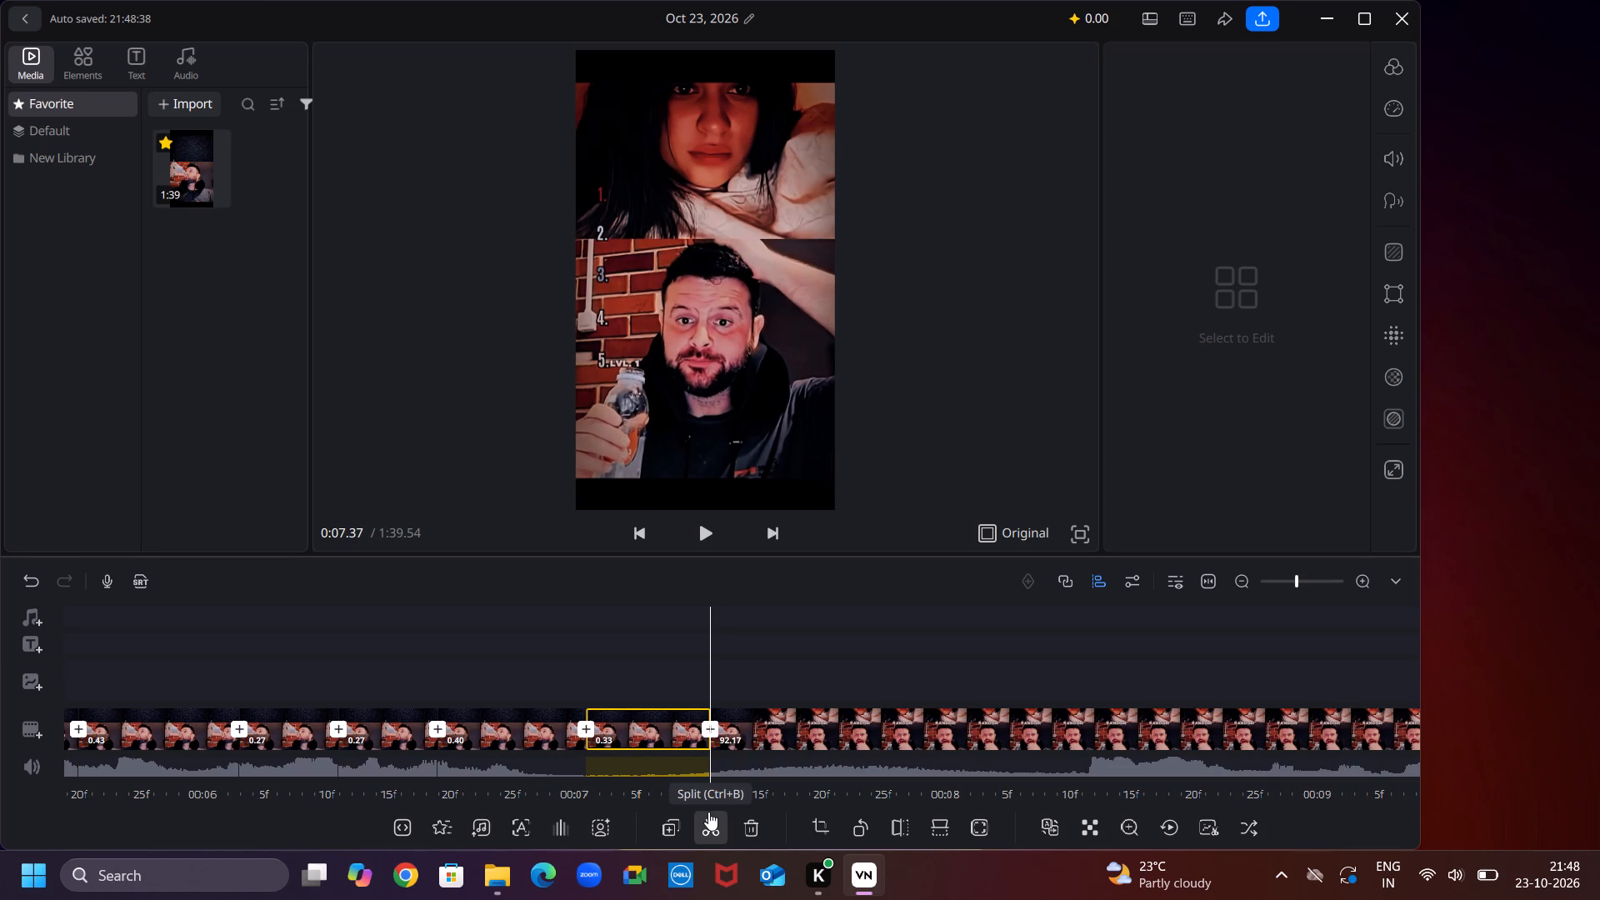
Split the remaining part of the video at about 0:08.10, making a 0.73-second segment after the 0:07.37 cut.
{"action": "key", "text": "Right"}
{"action": "key", "text": "Right"}
{"action": "key", "text": "Right"}
{"action": "key", "text": "Right"}
{"action": "key", "text": "Right"}
{"action": "key", "text": "Right"}
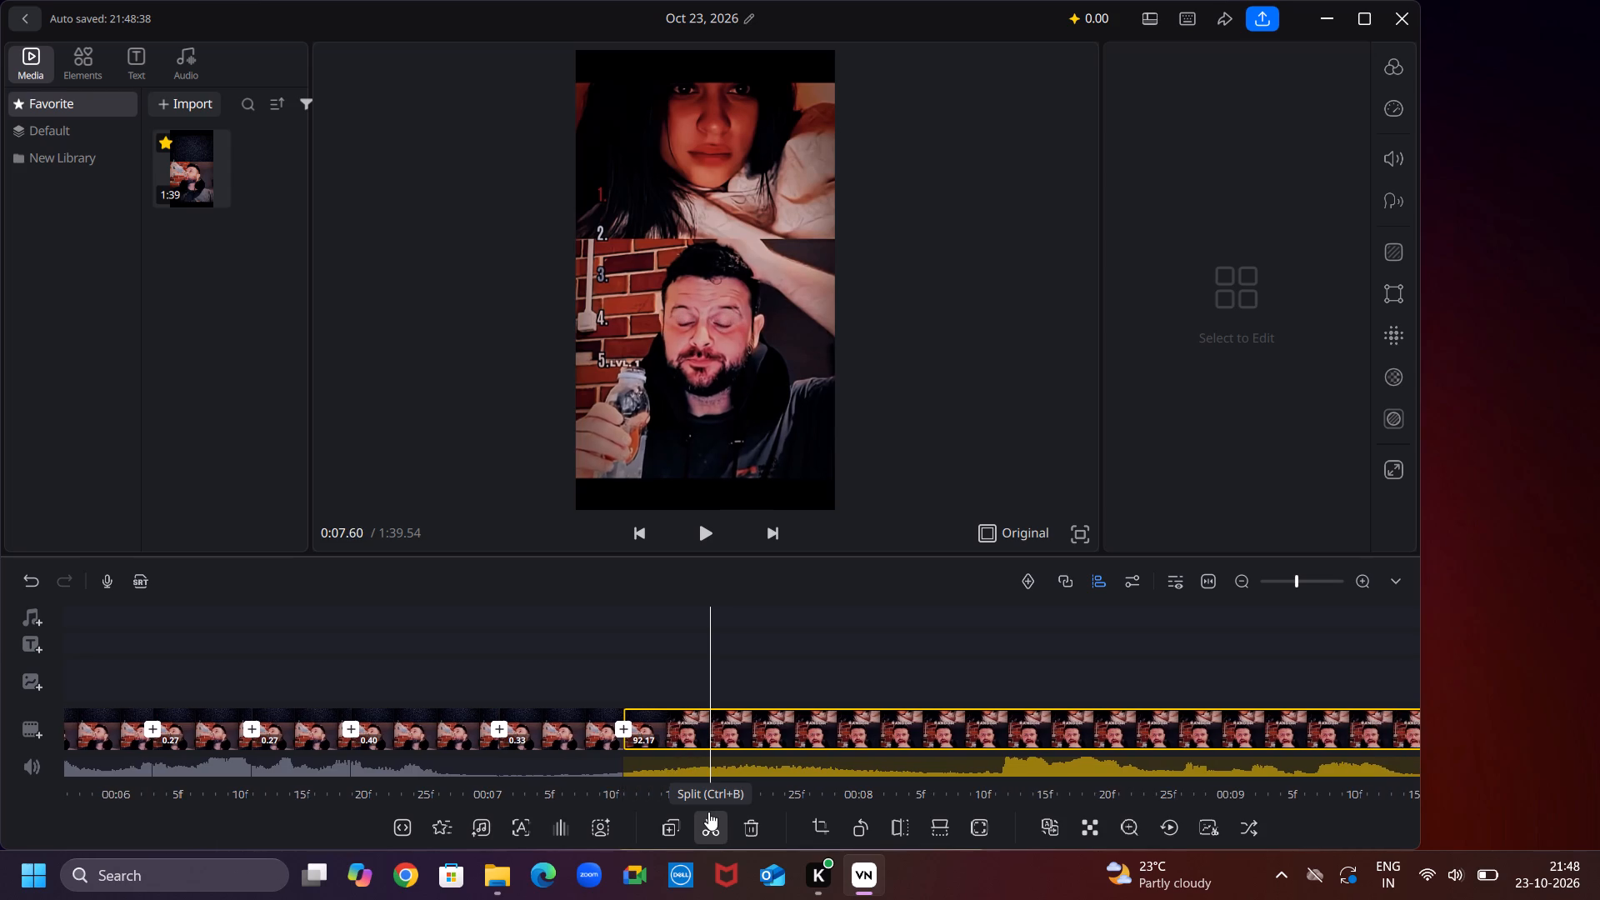
{"action": "key", "text": "Right"}
{"action": "key", "text": "Right"}
{"action": "key", "text": "Right"}
{"action": "key", "text": "Right"}
{"action": "key", "text": "Right"}
{"action": "key", "text": "Right"}
{"action": "key", "text": "Right"}
{"action": "key", "text": "Right"}
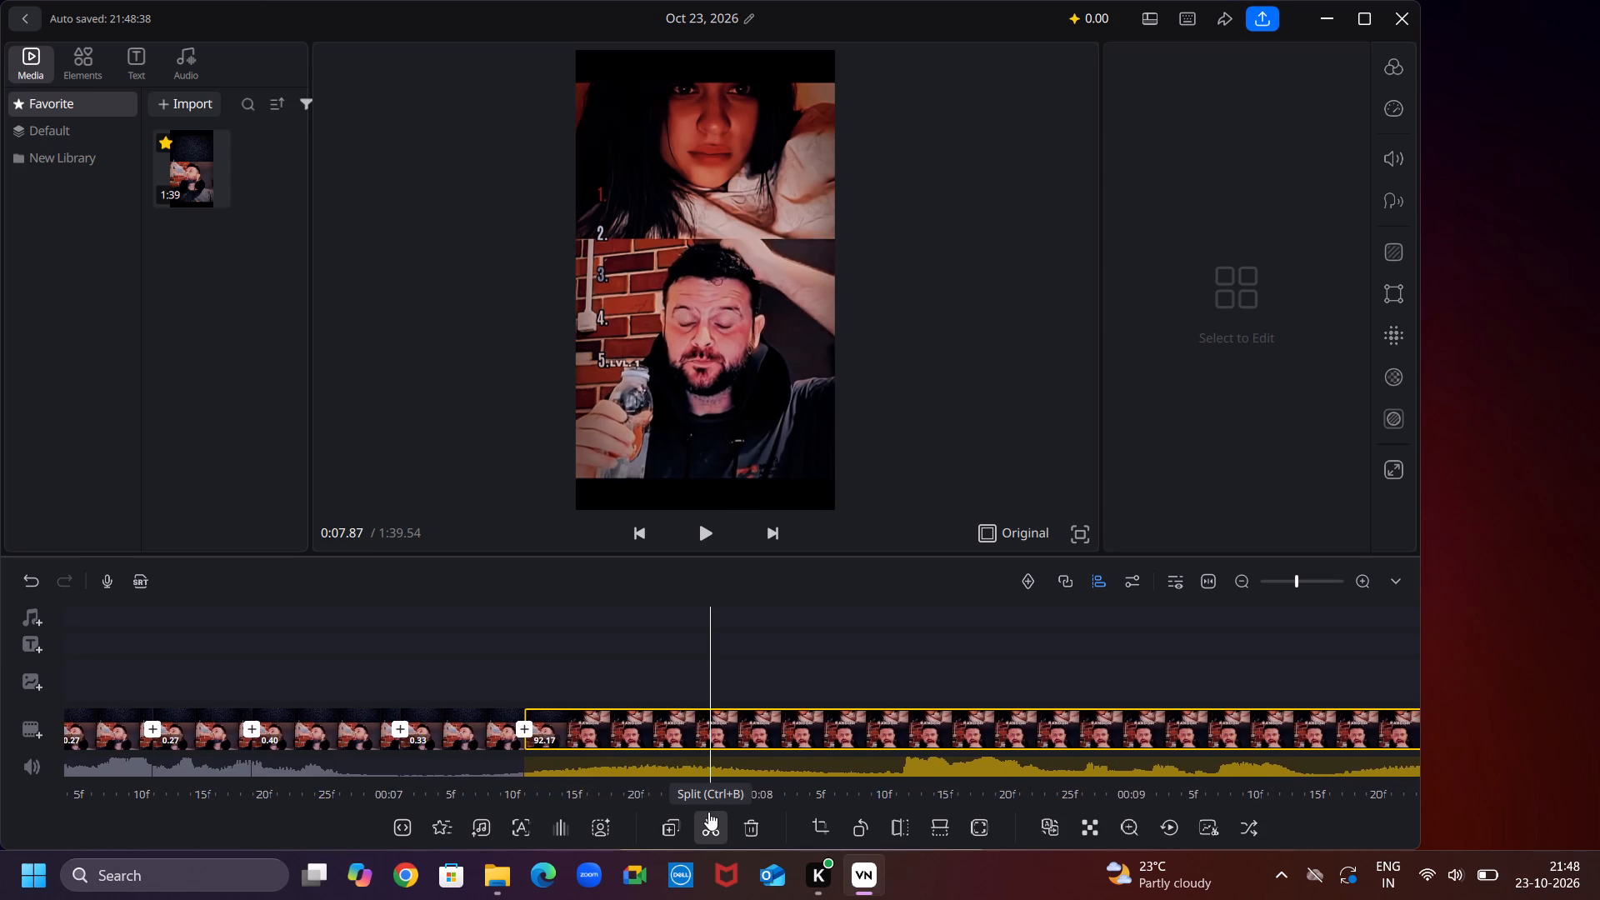
{"action": "key", "text": "Right"}
{"action": "key", "text": "Right"}
{"action": "key", "text": "Right"}
{"action": "key", "text": "Right"}
{"action": "key", "text": "Right"}
{"action": "key", "text": "Right"}
{"action": "key", "text": "Right"}
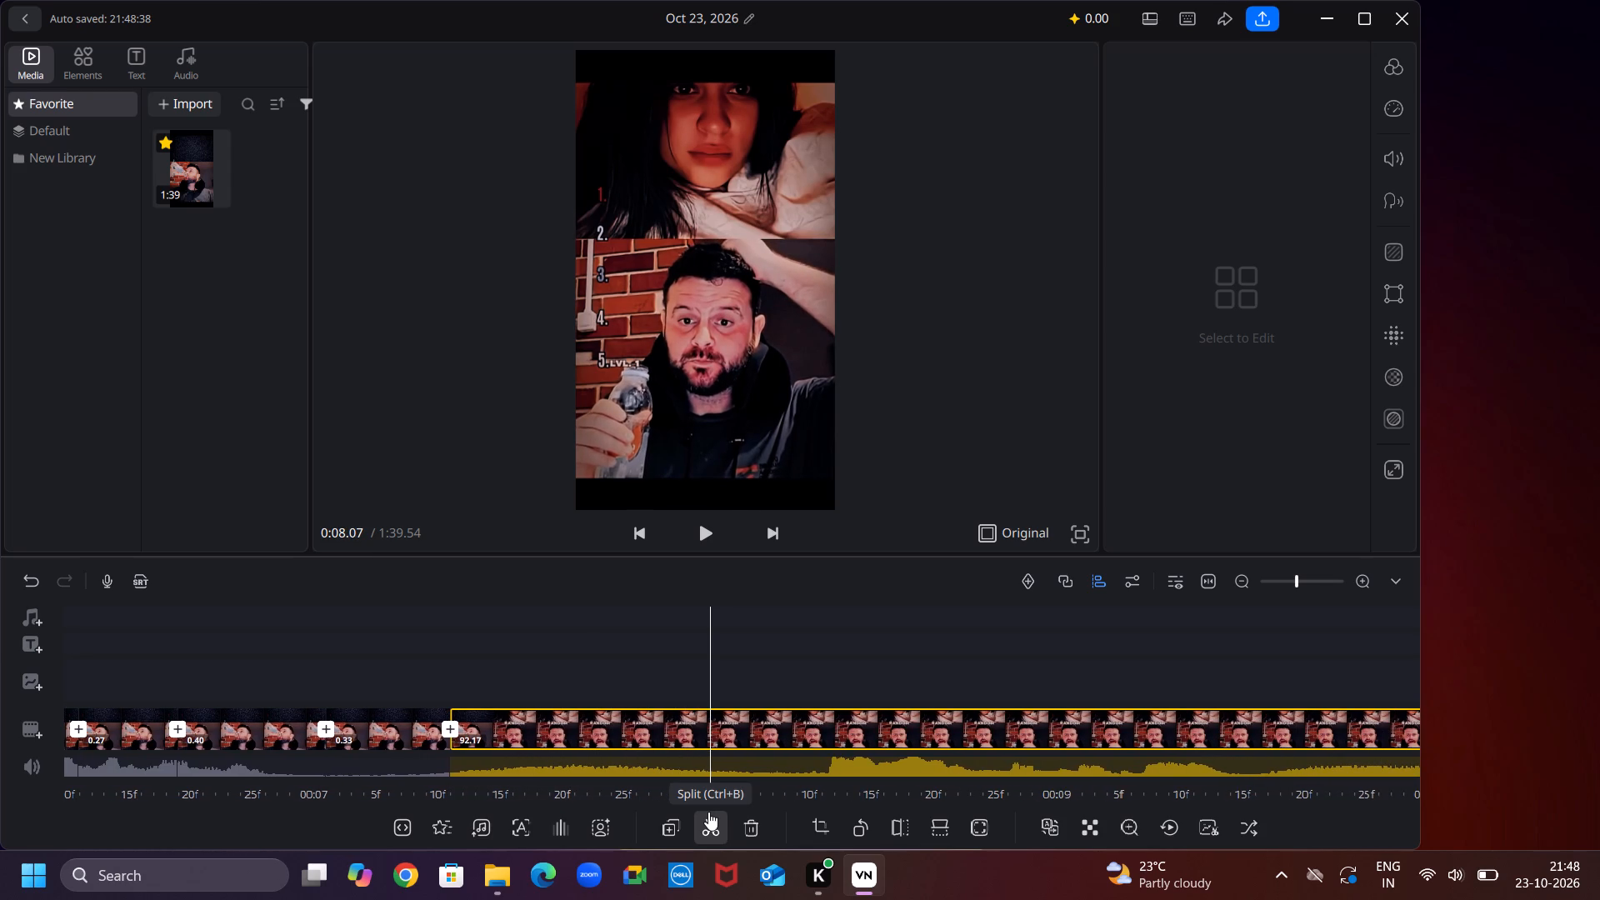
{"action": "left_click", "coordinate": [708, 812]}
Duplicate the long remaining part of the video that follows the cut at about 0:08.10.
{"action": "key", "text": "Right"}
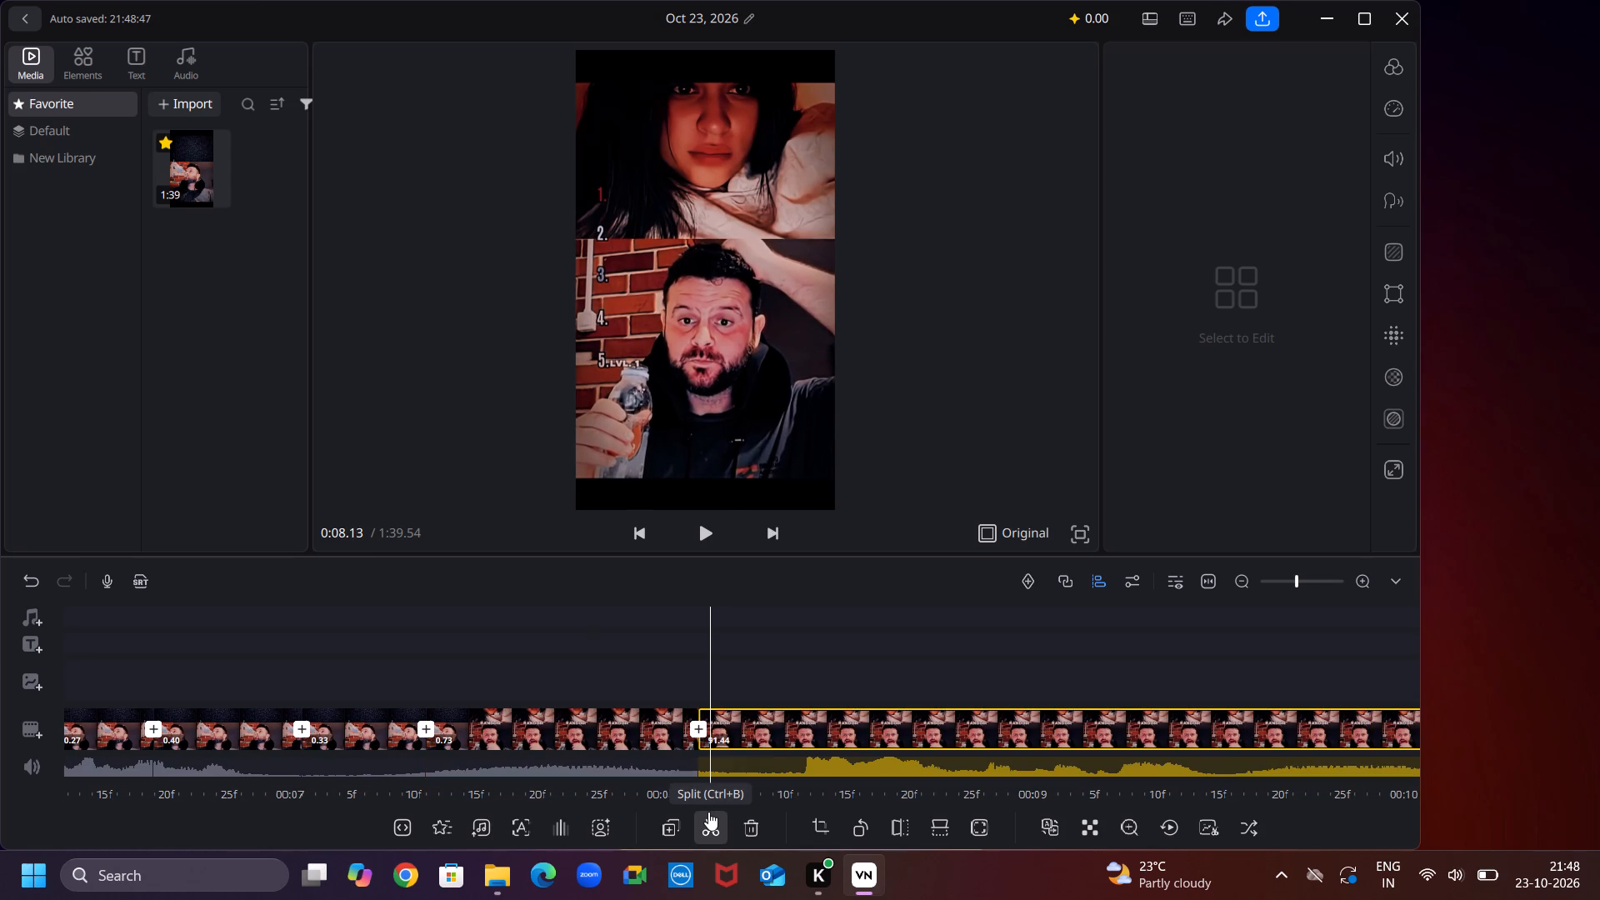
{"action": "key", "text": "Right"}
{"action": "key", "text": "Right"}
{"action": "key", "text": "Right"}
{"action": "key", "text": "Right"}
{"action": "key", "text": "Right"}
{"action": "key", "text": "Right"}
{"action": "key", "text": "Right"}
{"action": "key", "text": "Right"}
{"action": "key", "text": "Right"}
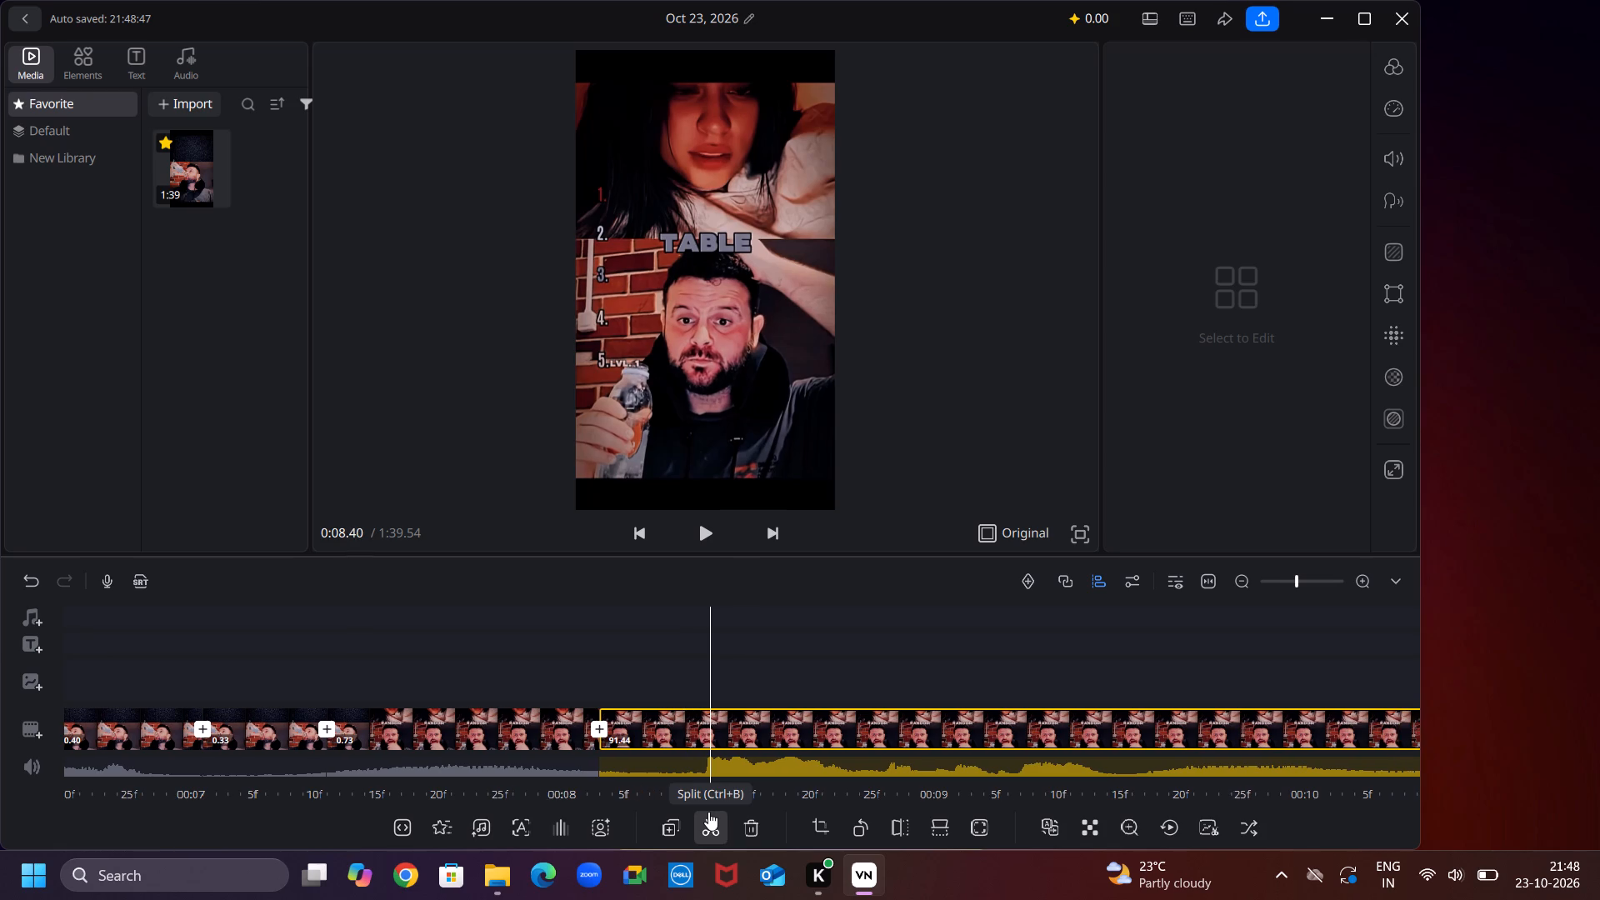
{"action": "key", "text": "Right"}
{"action": "key", "text": "Right"}
{"action": "key", "text": "Right"}
{"action": "key", "text": "Right"}
{"action": "left_click", "coordinate": [711, 803]}
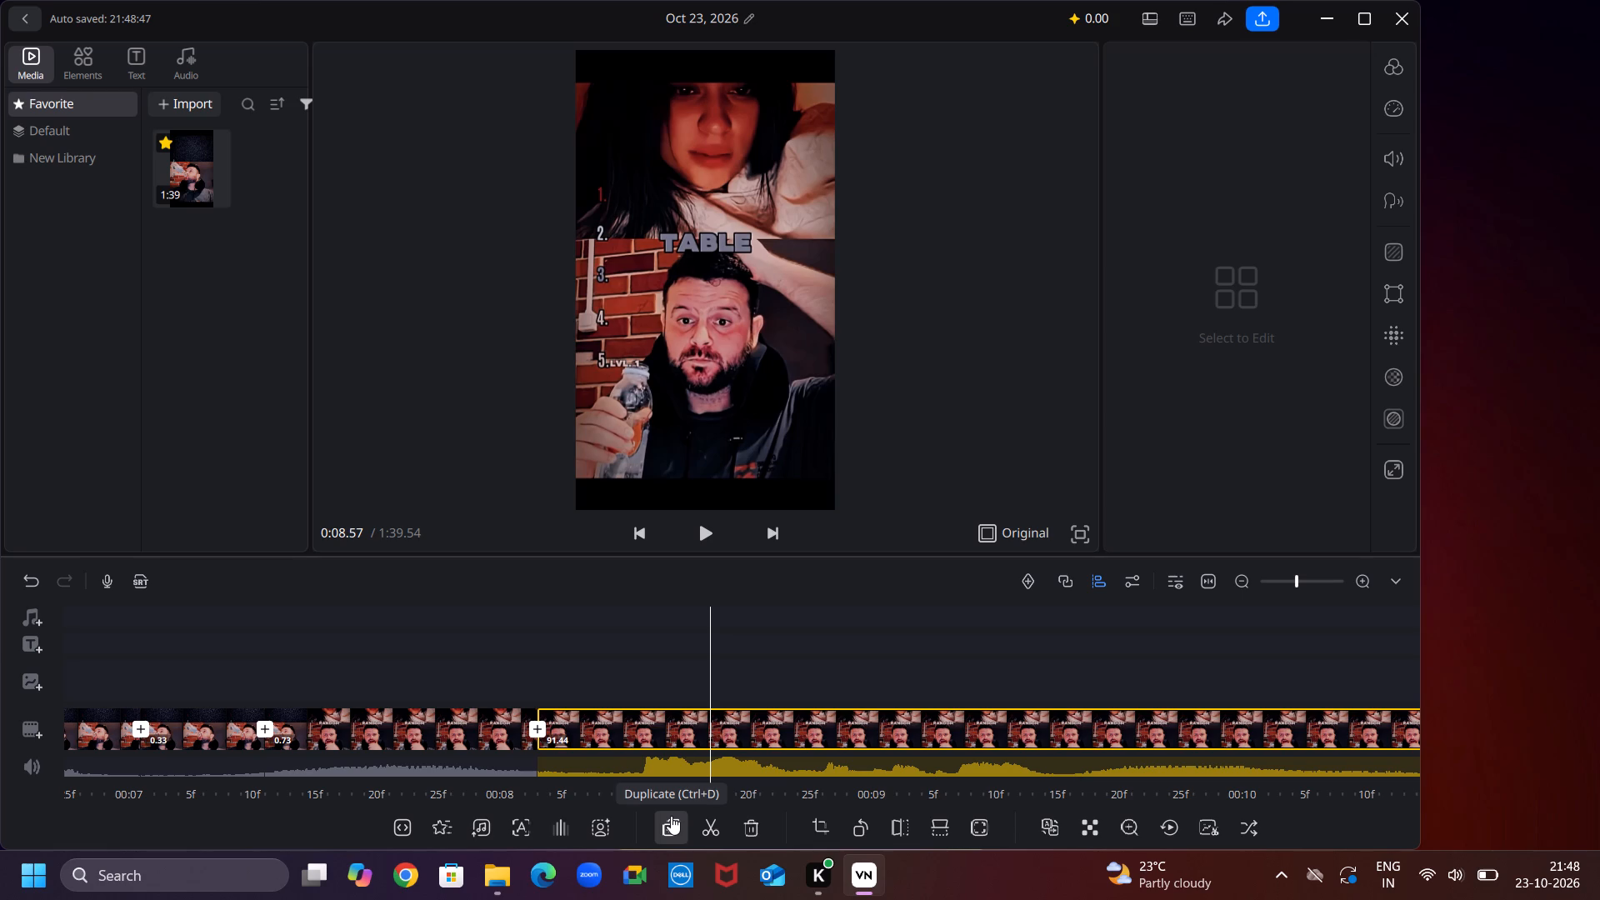
{"action": "left_click", "coordinate": [671, 816]}
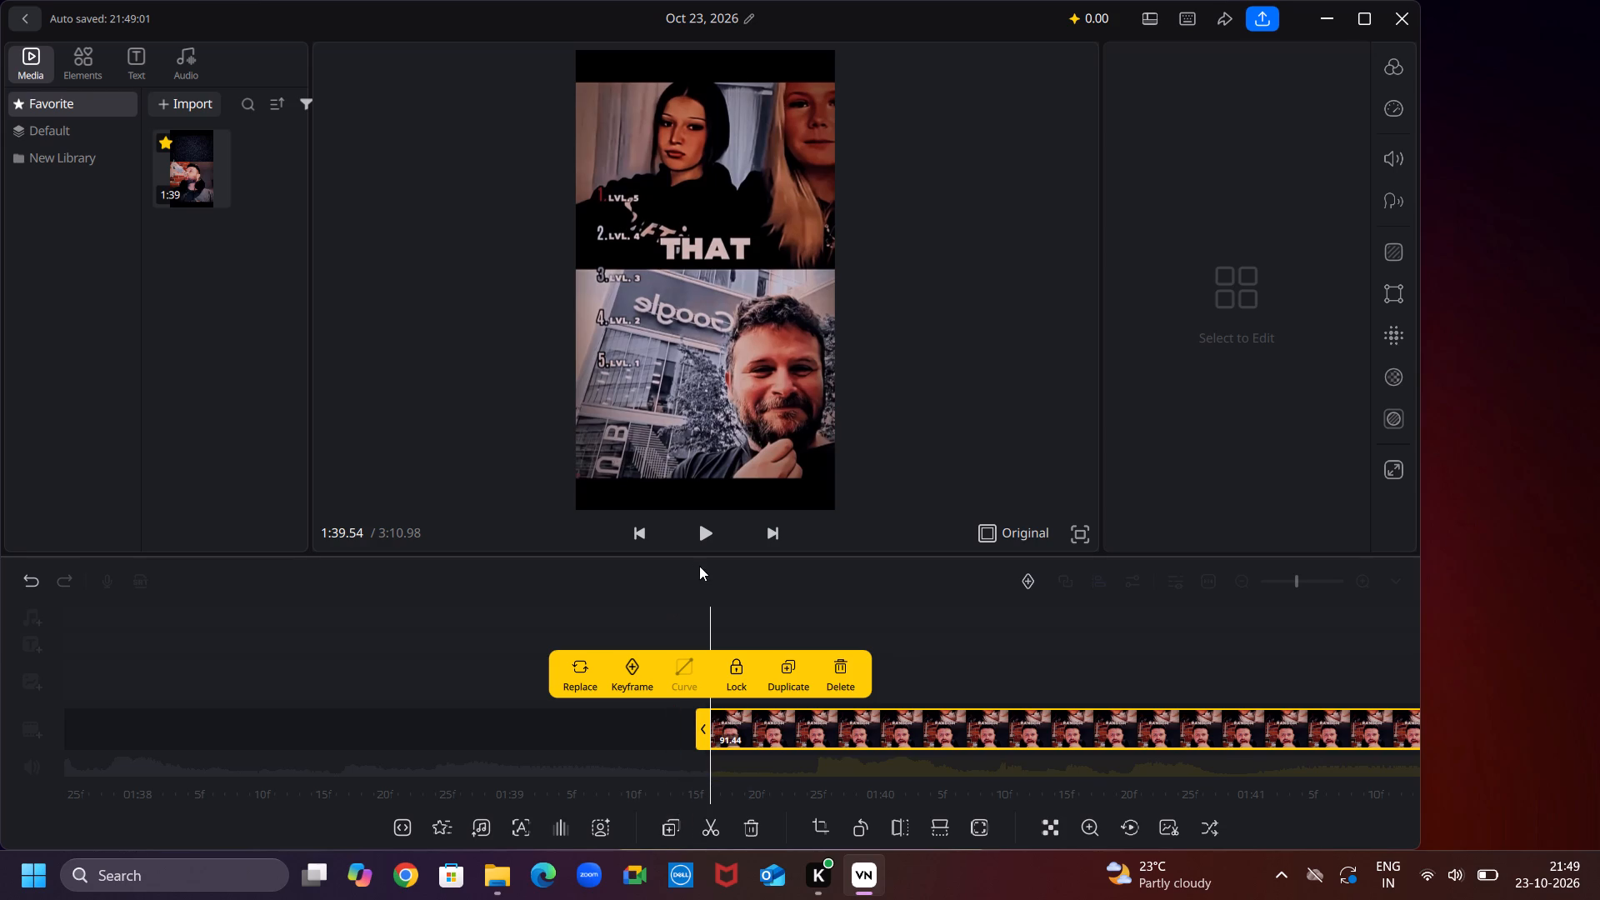
{"action": "left_click", "coordinate": [664, 595]}
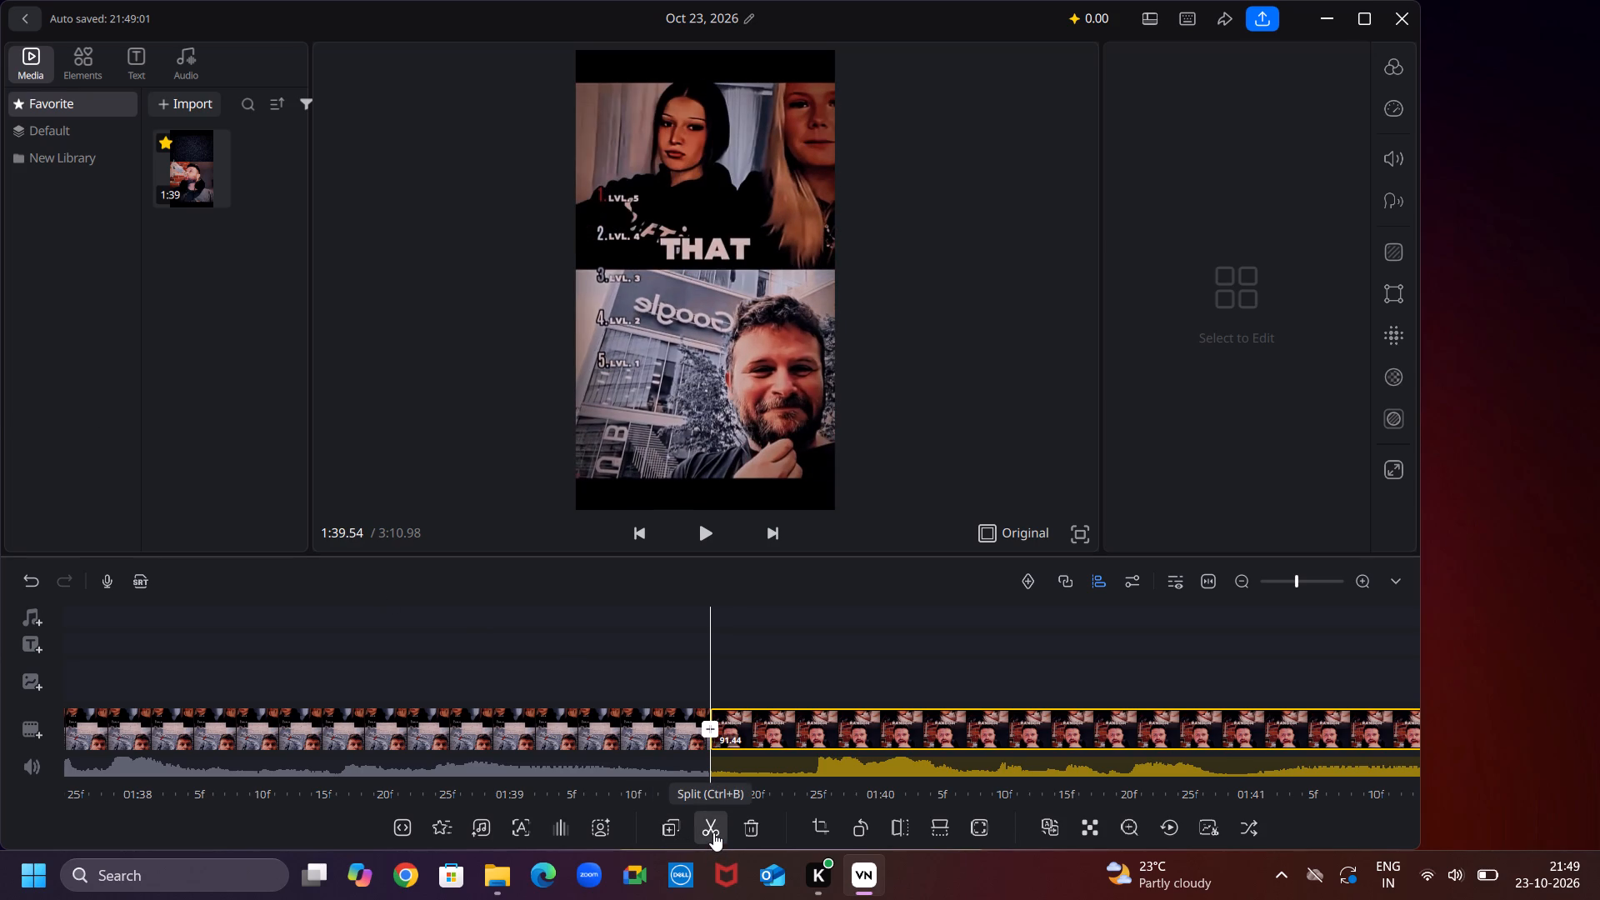
Split the duplicated part at 1:39.97, making a 0.43-second segment captioned TABLE.
{"action": "key", "text": "Right"}
{"action": "key", "text": "Right"}
{"action": "key", "text": "Right"}
{"action": "key", "text": "Right"}
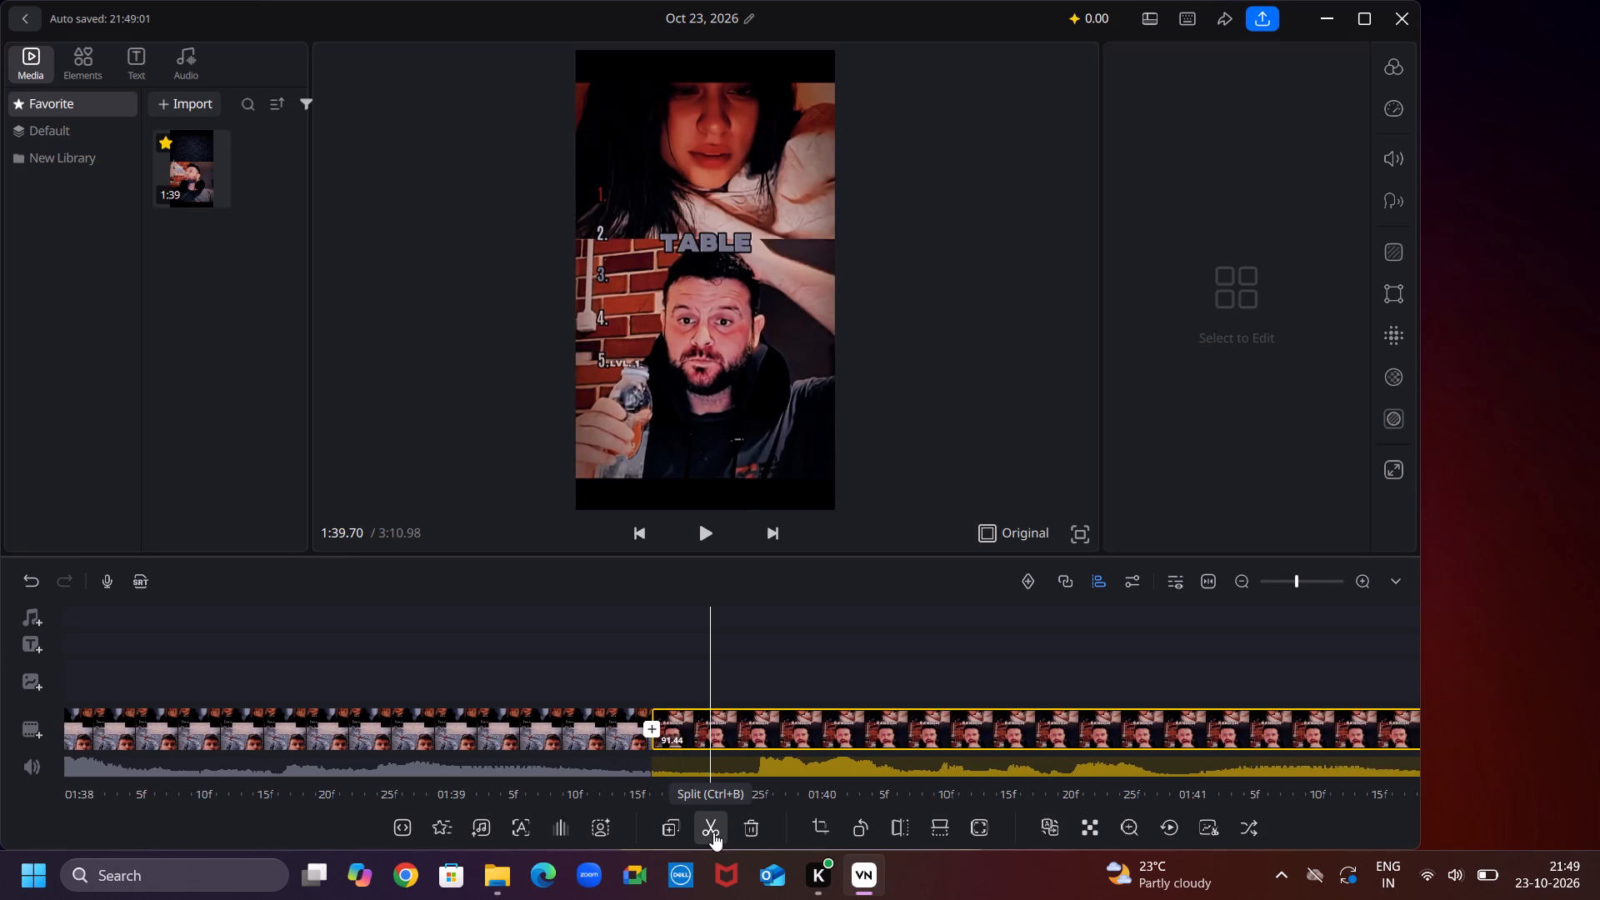
{"action": "key", "text": "Right"}
{"action": "key", "text": "Right"}
{"action": "key", "text": "Right"}
{"action": "key", "text": "Right"}
{"action": "key", "text": "Right"}
{"action": "key", "text": "Right"}
{"action": "key", "text": "Right"}
{"action": "key", "text": "Right"}
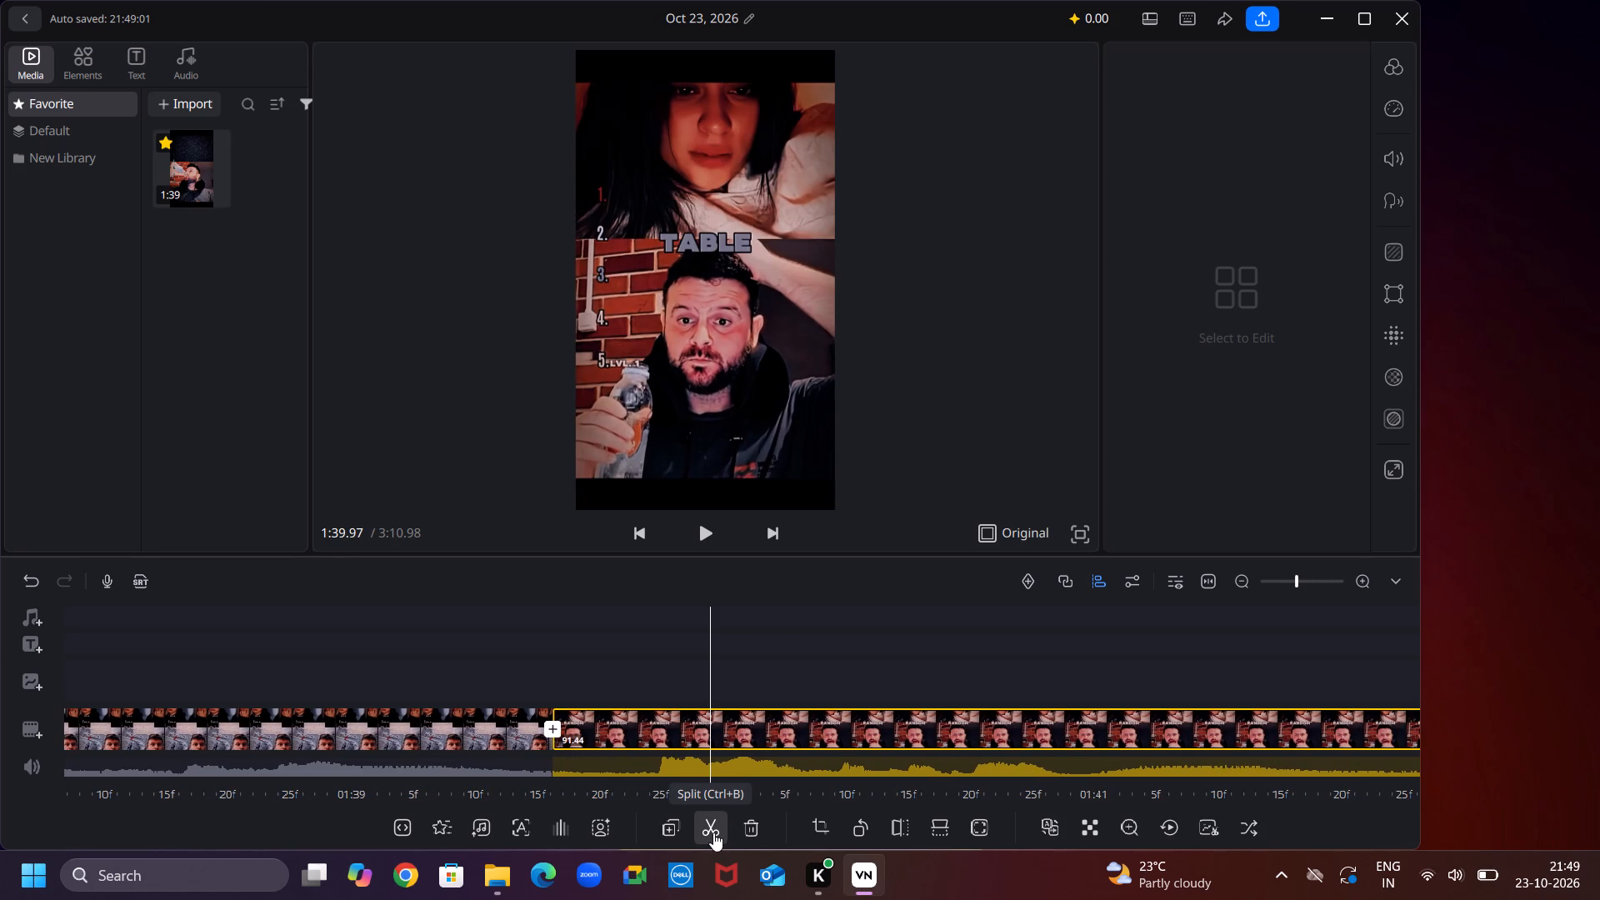
{"action": "left_click", "coordinate": [713, 832]}
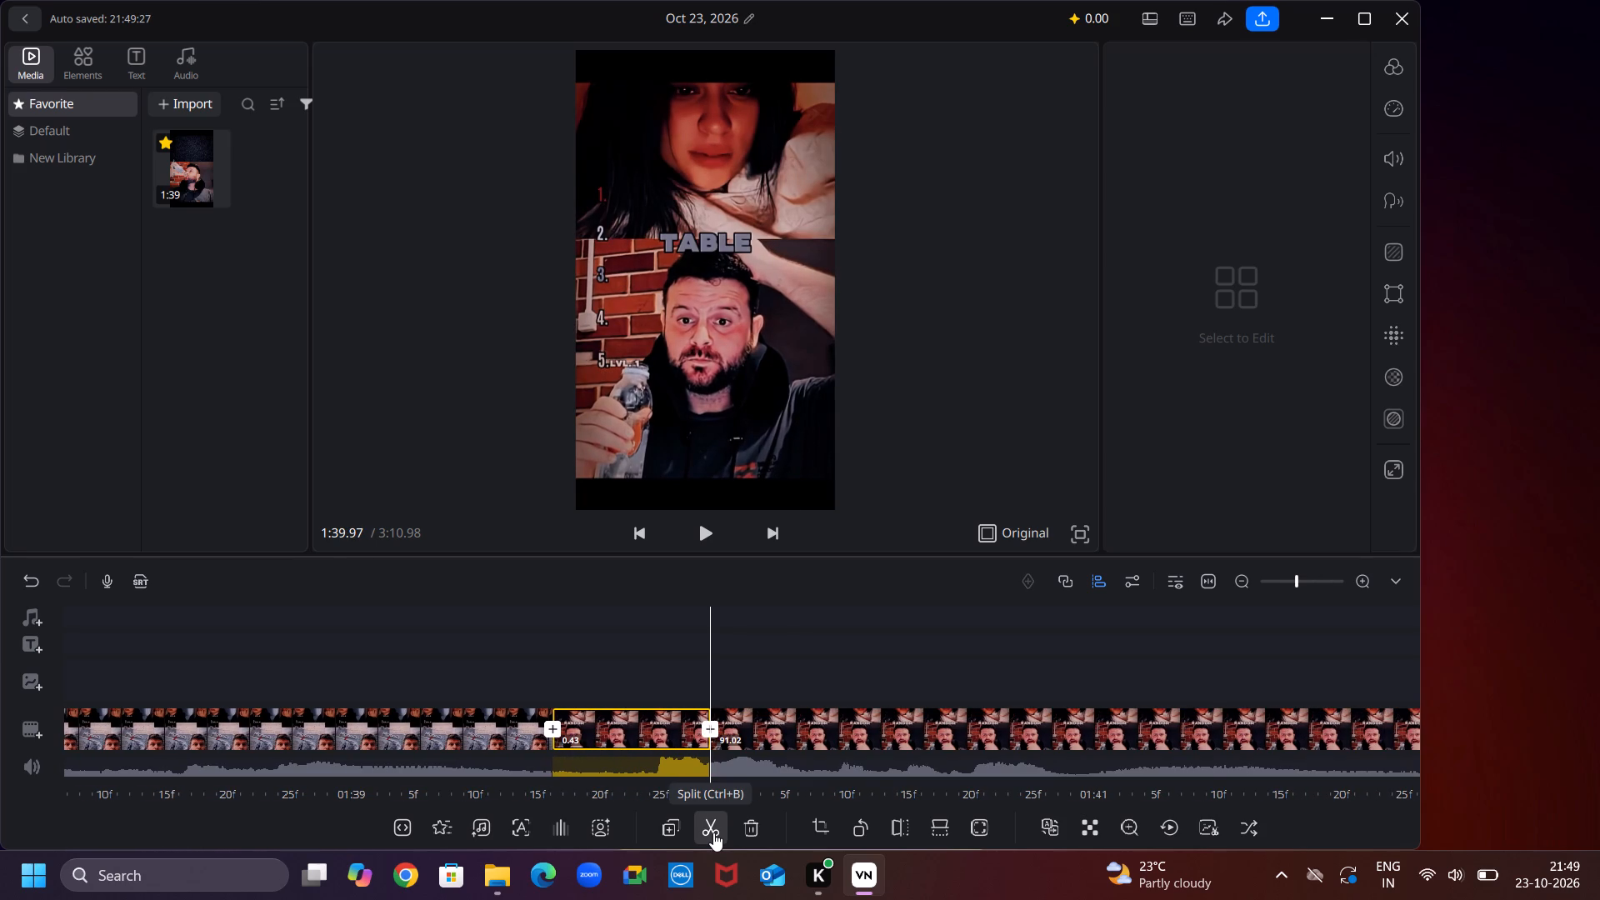
Split the remaining duplicated part at 1:40.37 and once more about one frame on, at about 1:40.40.
{"action": "key", "text": "Right"}
{"action": "key", "text": "Right"}
{"action": "key", "text": "Right"}
{"action": "key", "text": "Right"}
{"action": "key", "text": "Right"}
{"action": "key", "text": "Right"}
{"action": "key", "text": "Right"}
{"action": "key", "text": "Right"}
{"action": "key", "text": "Right"}
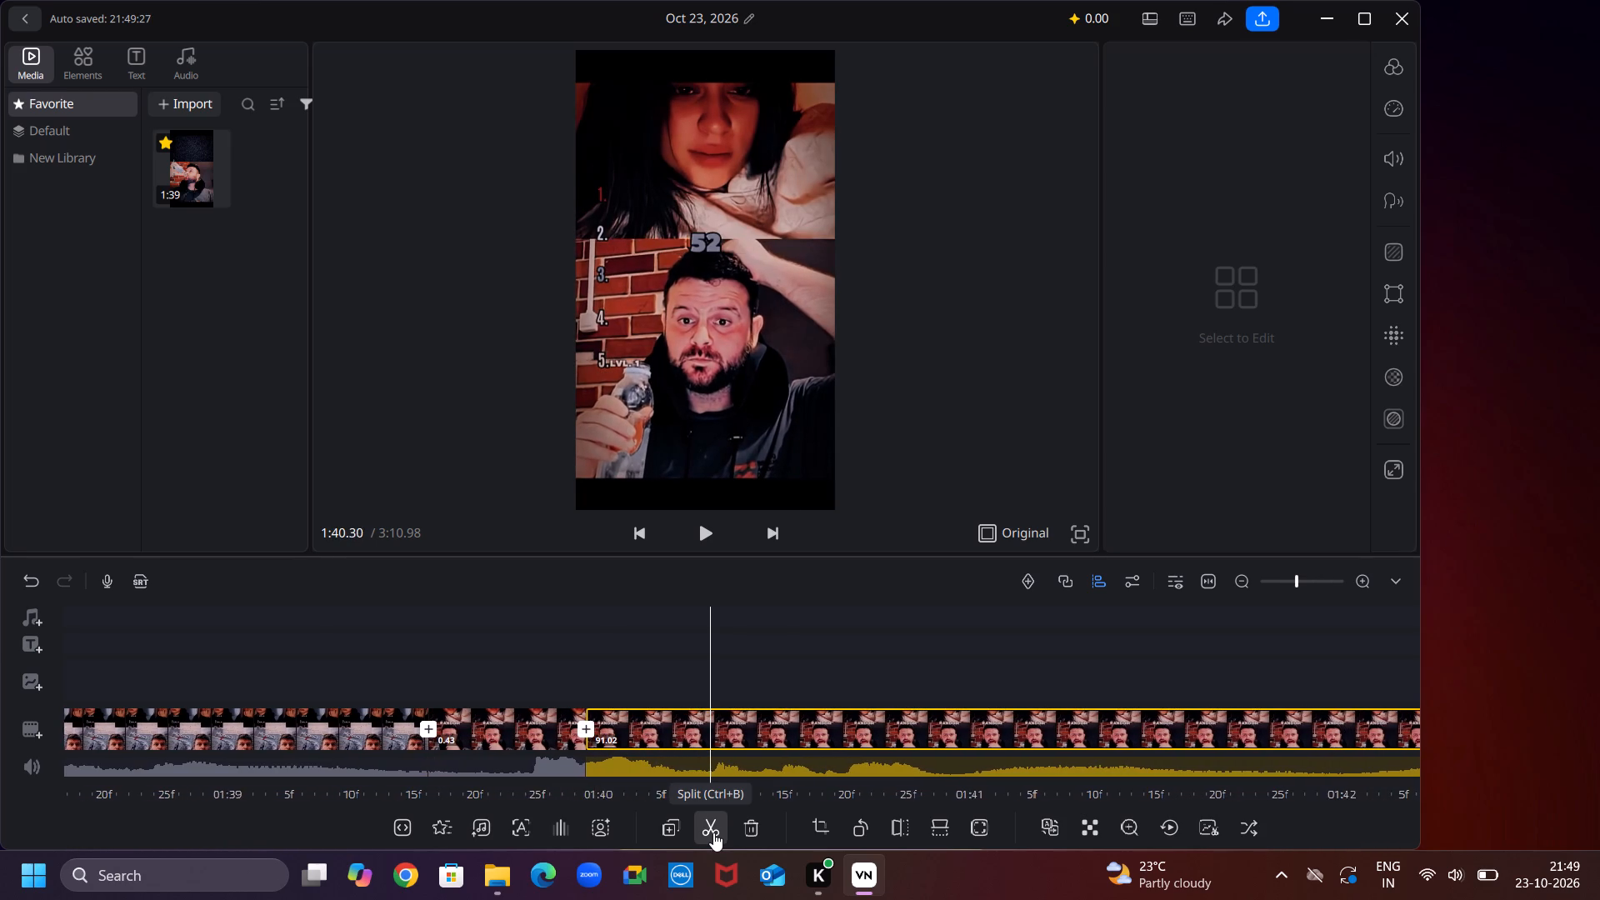
{"action": "key", "text": "Right"}
{"action": "key", "text": "Right"}
{"action": "left_click", "coordinate": [713, 832]}
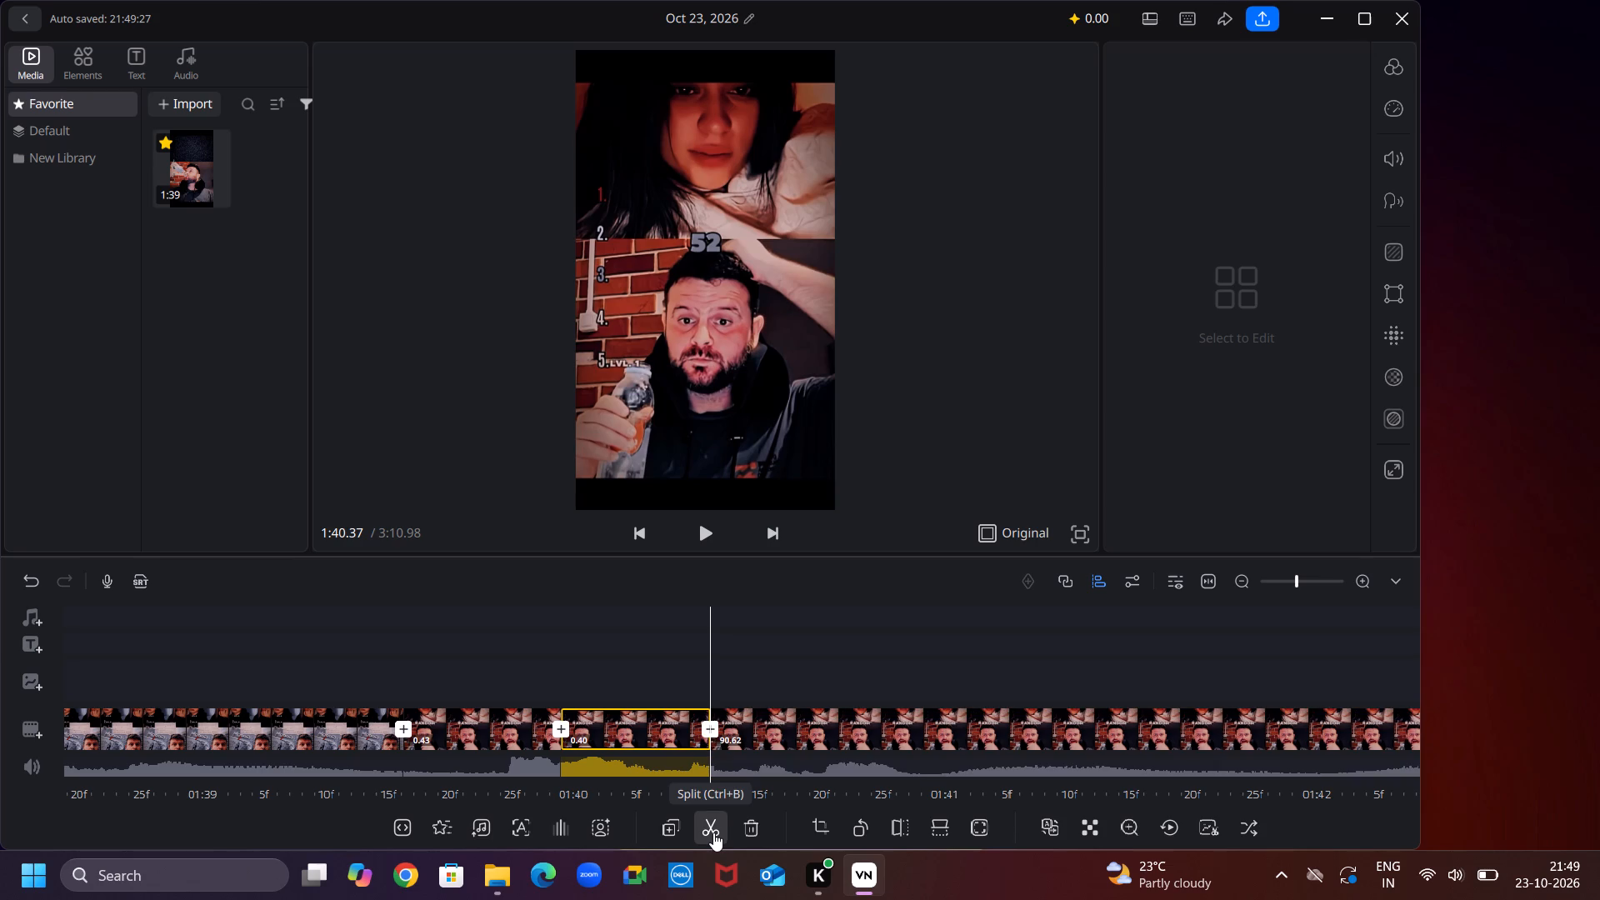
{"action": "left_click", "coordinate": [710, 832]}
Split the remaining duplicated part at 1:40.80, making a 0.40-second segment with the caption 52.
{"action": "key", "text": "Right"}
{"action": "key", "text": "Right"}
{"action": "key", "text": "Right"}
{"action": "key", "text": "Right"}
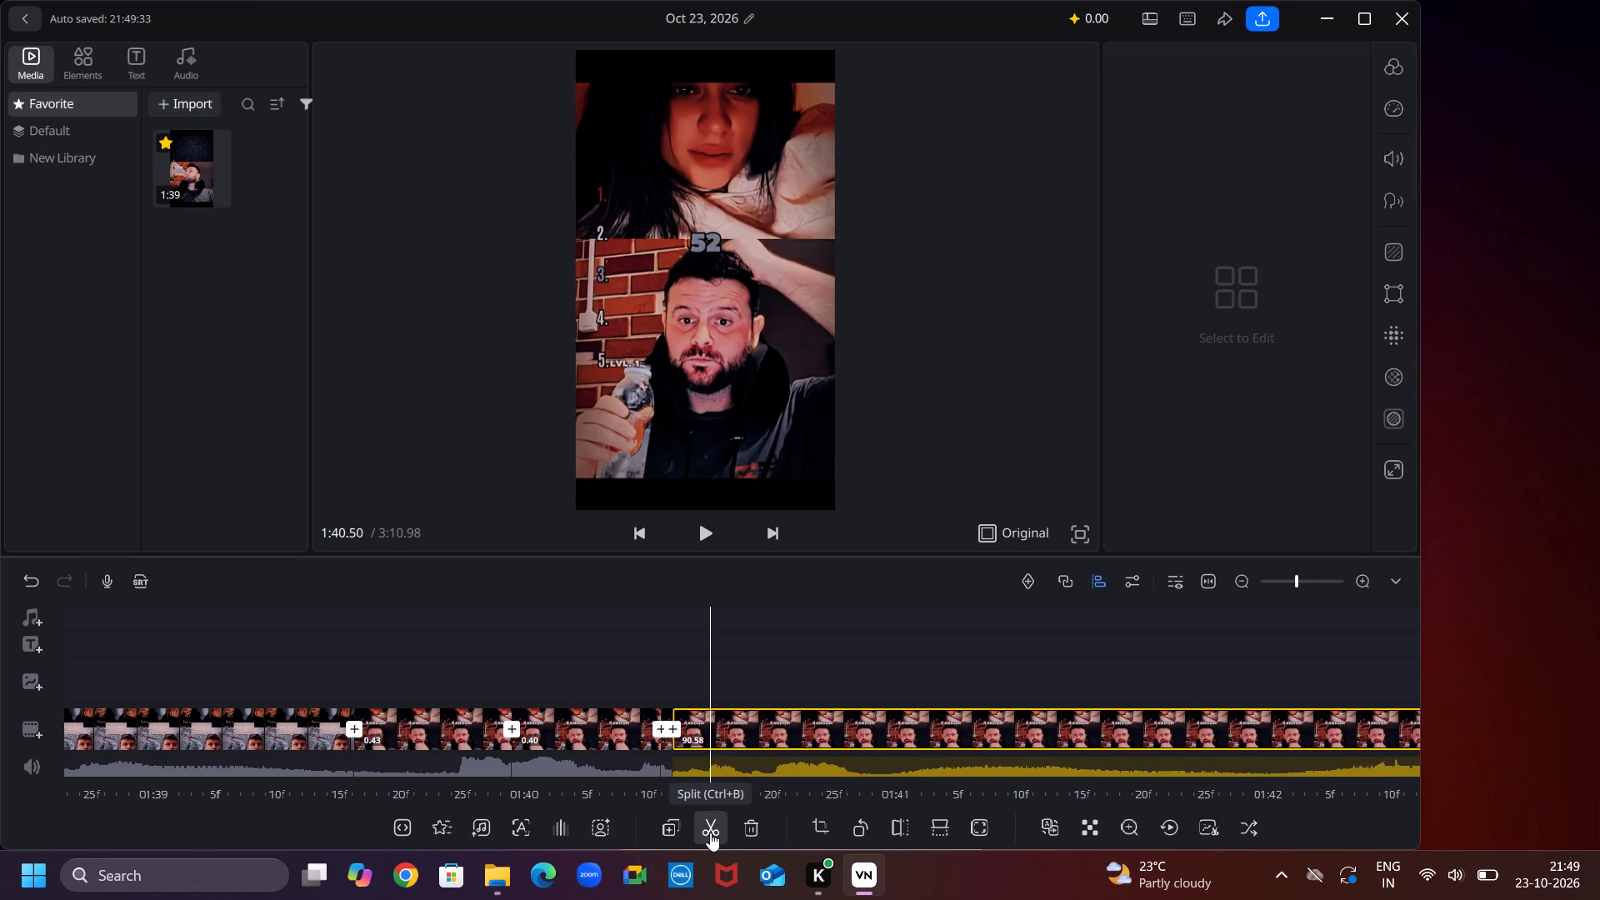
{"action": "key", "text": "Right"}
{"action": "key", "text": "Right"}
{"action": "key", "text": "Right"}
{"action": "key", "text": "Right"}
{"action": "key", "text": "Right"}
{"action": "key", "text": "Right"}
{"action": "key", "text": "Right"}
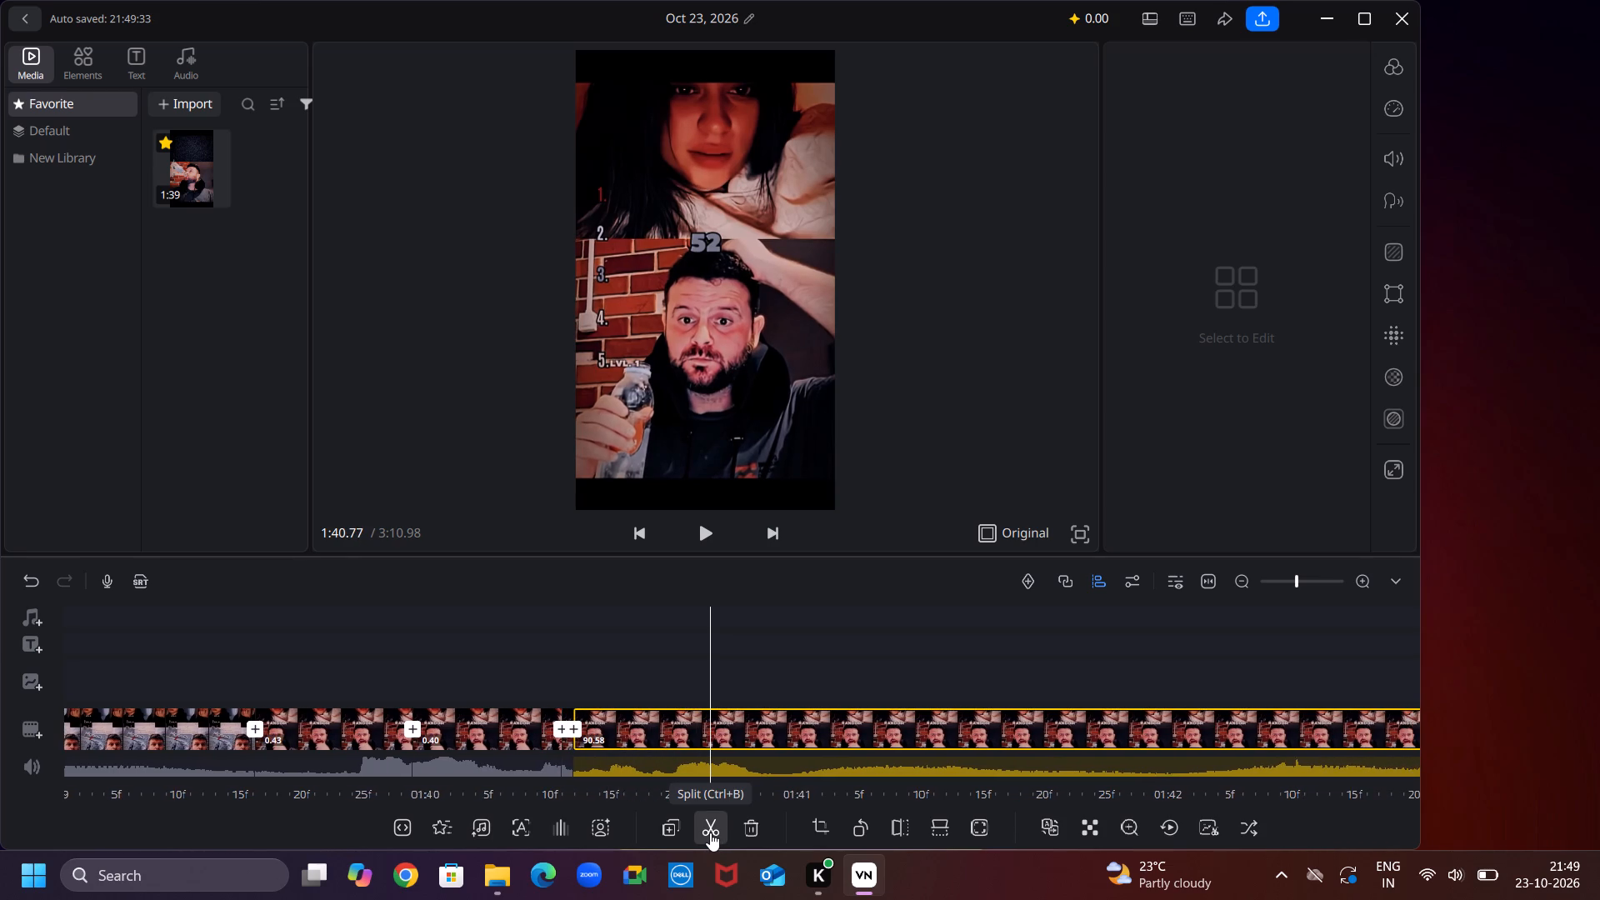
{"action": "key", "text": "Right"}
{"action": "left_click", "coordinate": [710, 832]}
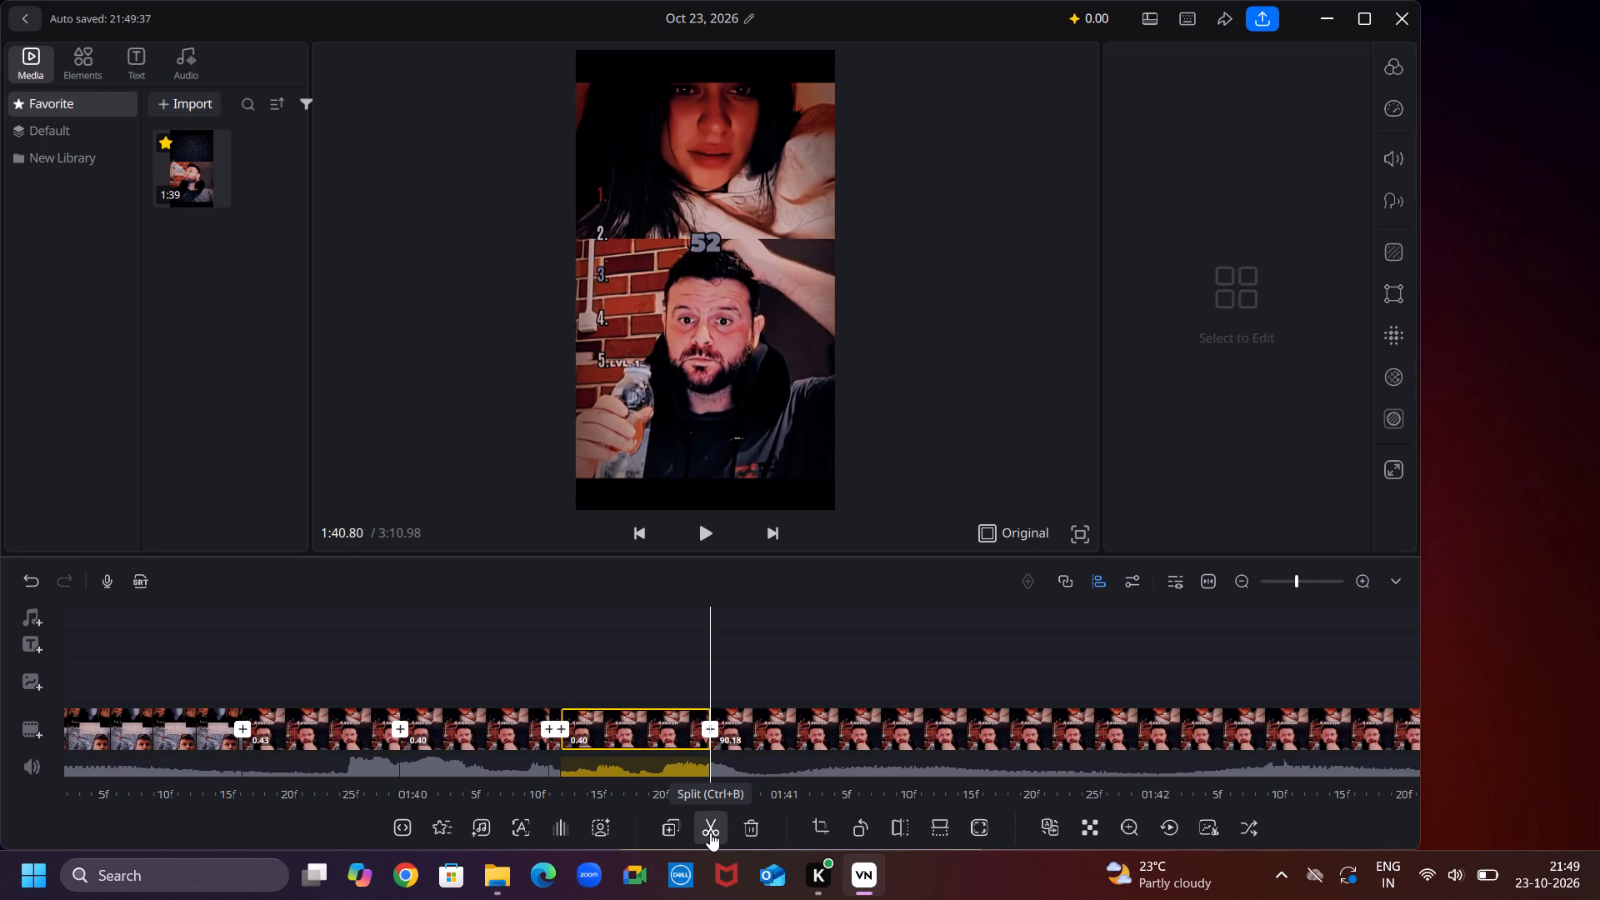
Split the remaining duplicated part at about 1:41.23, making a 0.43-second segment.
{"action": "key", "text": "Right"}
{"action": "key", "text": "Right"}
{"action": "key", "text": "Right"}
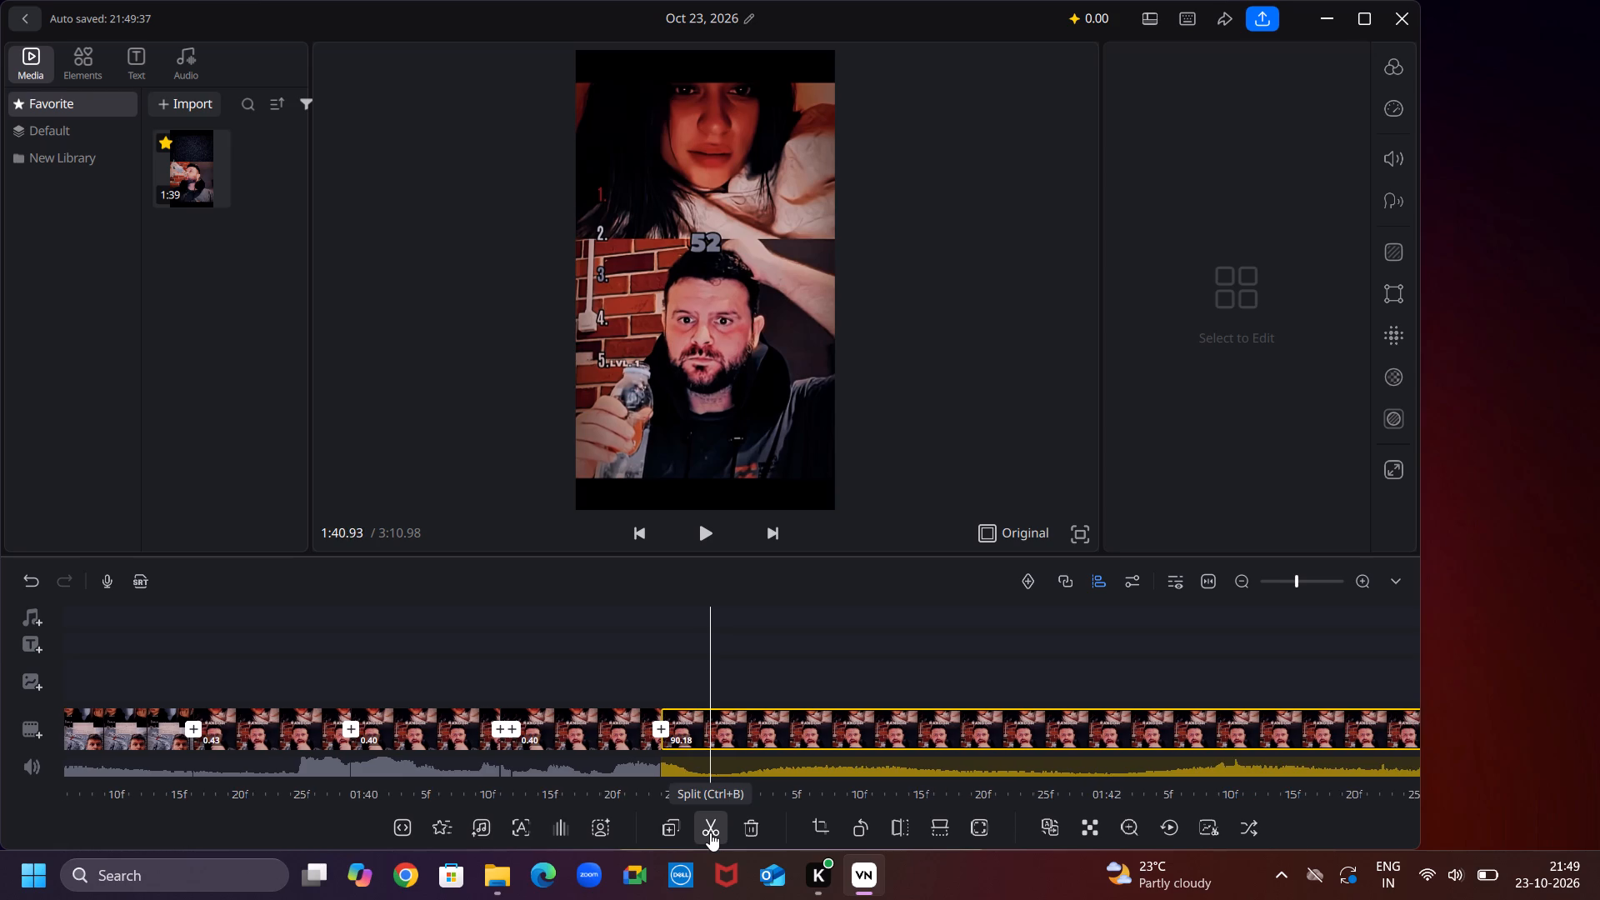
{"action": "key", "text": "Right"}
{"action": "key", "text": "Right"}
{"action": "key", "text": "Right"}
{"action": "key", "text": "Right"}
{"action": "key", "text": "Right"}
{"action": "key", "text": "Right"}
{"action": "key", "text": "Right"}
{"action": "key", "text": "Right"}
{"action": "key", "text": "Right"}
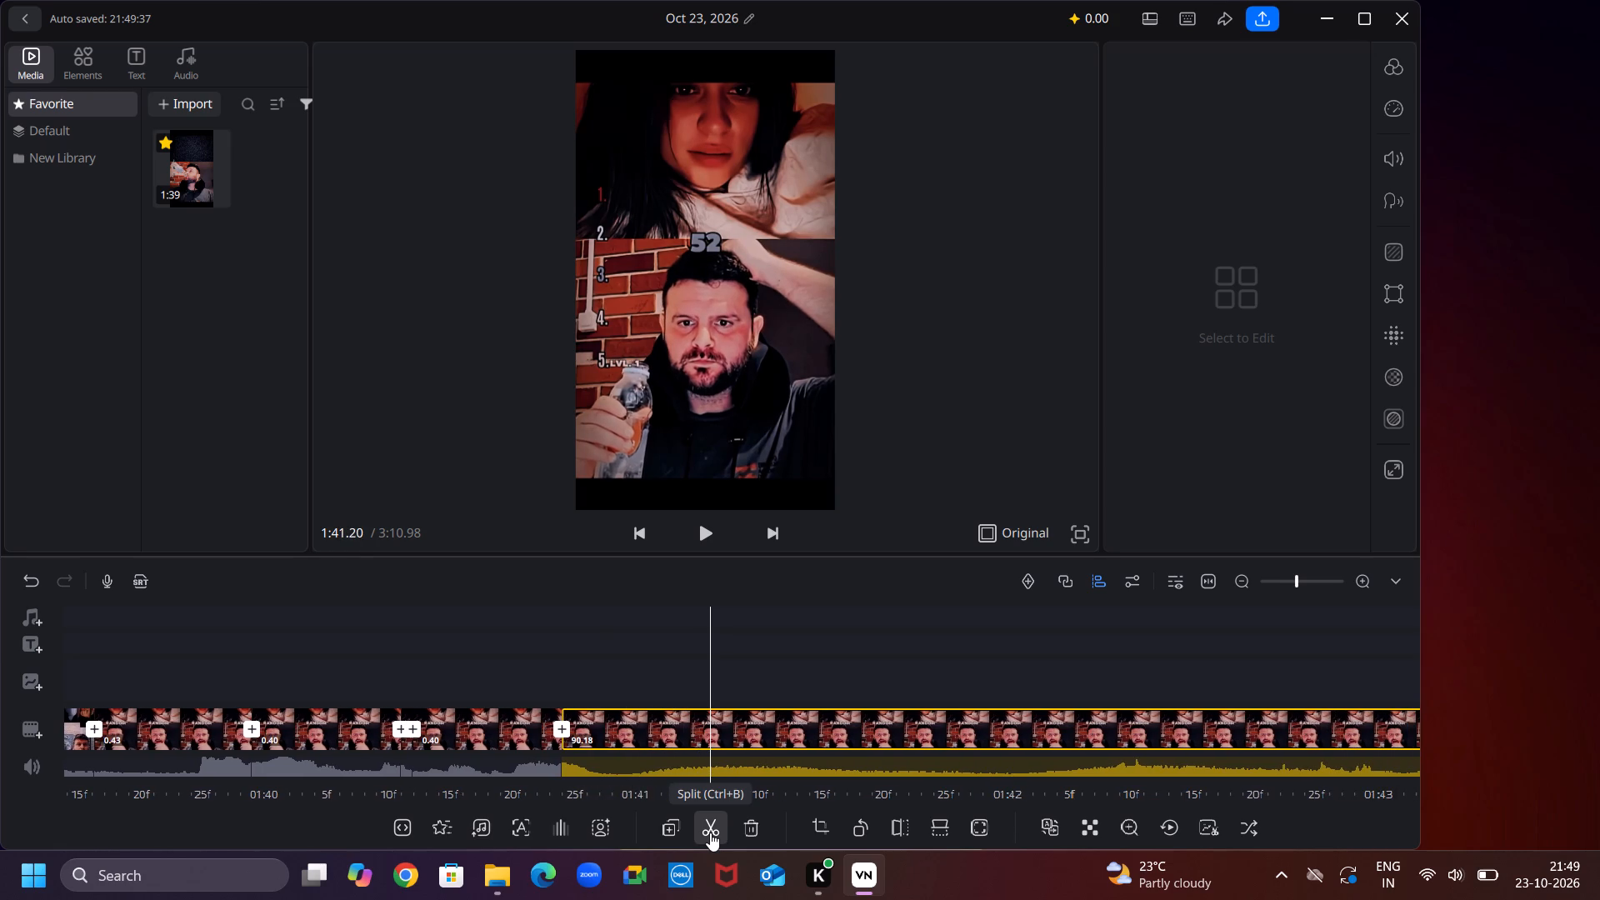
{"action": "left_click", "coordinate": [710, 832]}
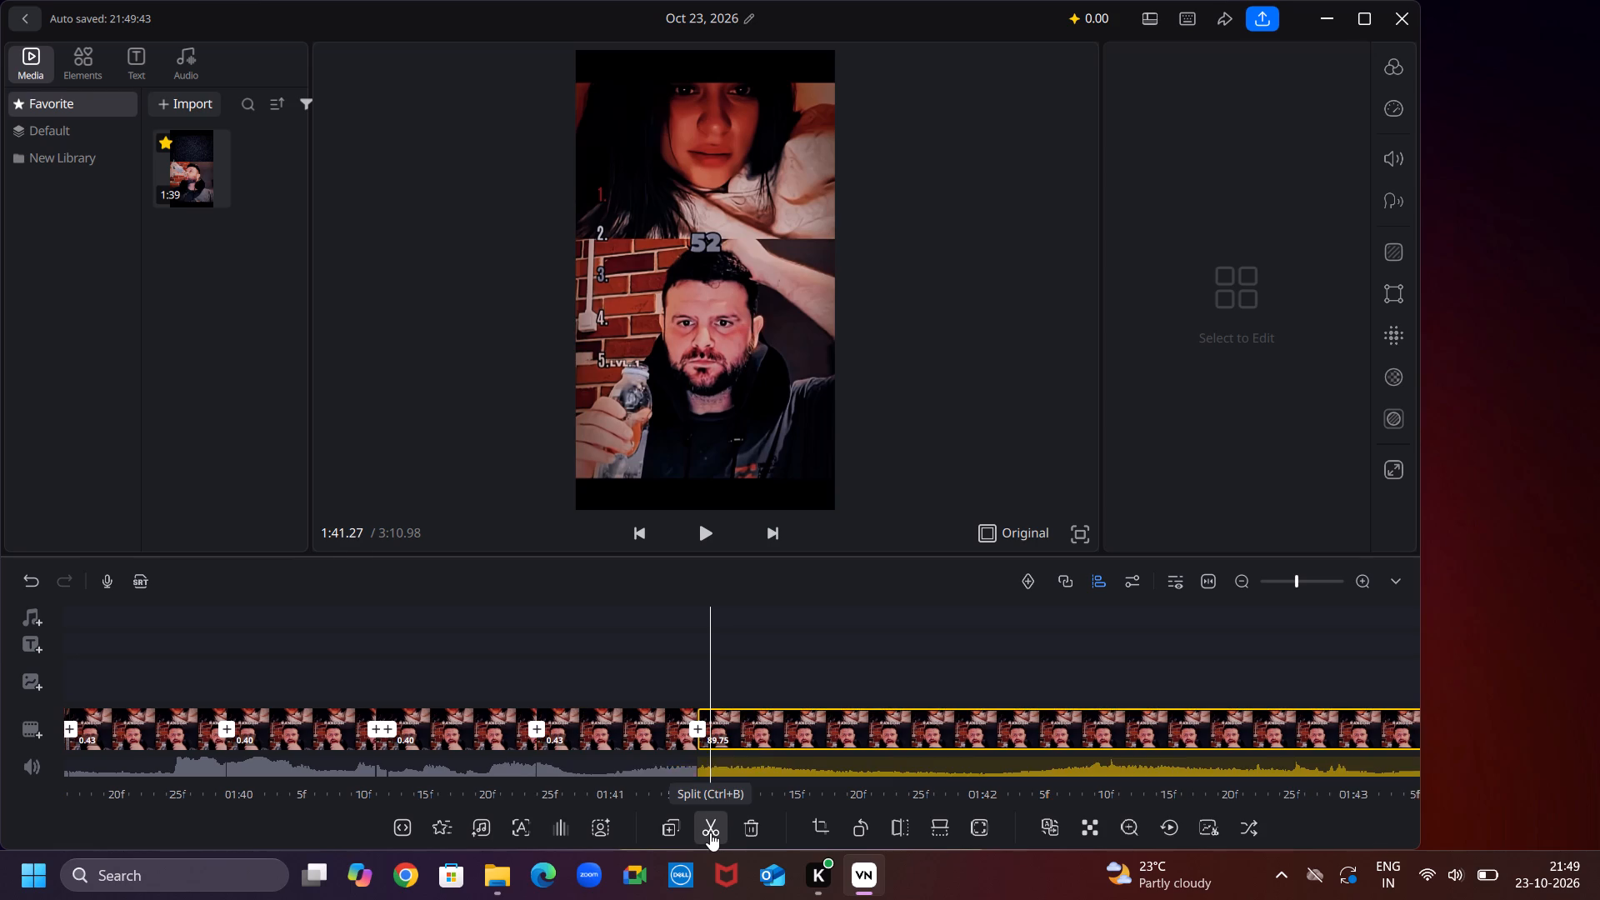
Split the remaining duplicated part at 1:41.60, making a 0.37-second segment.
{"action": "key", "text": "Right"}
{"action": "key", "text": "Right"}
{"action": "key", "text": "Right"}
{"action": "key", "text": "Right"}
{"action": "key", "text": "Right"}
{"action": "key", "text": "Right"}
{"action": "key", "text": "Right"}
{"action": "key", "text": "Right"}
{"action": "key", "text": "Right"}
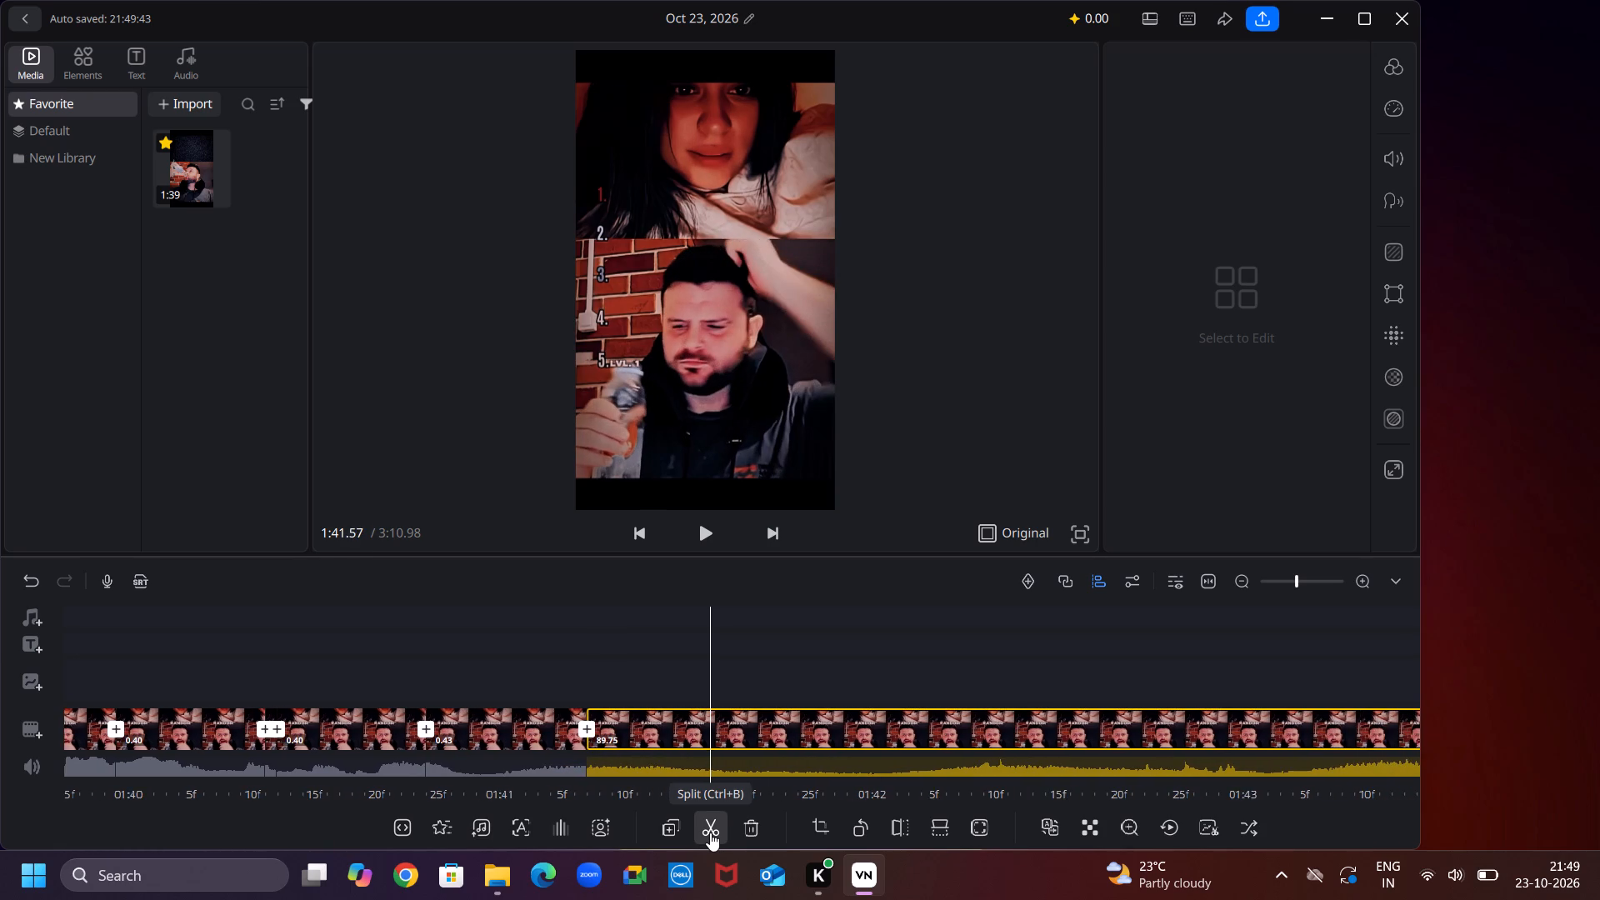
{"action": "key", "text": "Right"}
{"action": "left_click", "coordinate": [710, 832]}
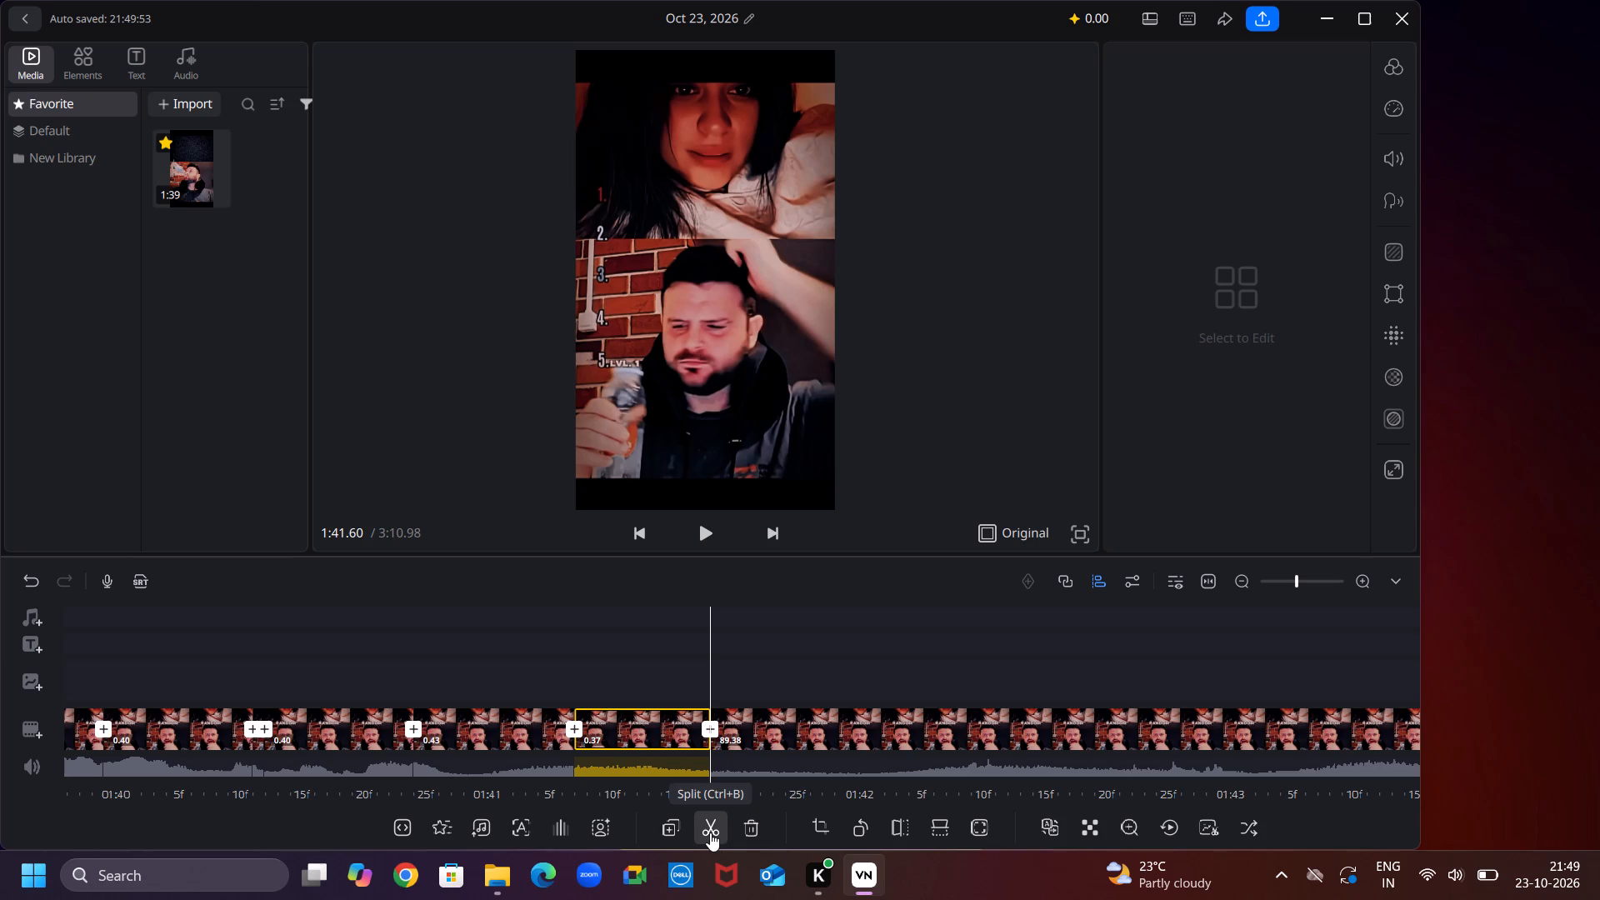
Split the remaining duplicated part at about 1:41.97, making a 0.37-second segment.
{"action": "key", "text": "Right"}
{"action": "key", "text": "Right"}
{"action": "key", "text": "Right"}
{"action": "key", "text": "Right"}
{"action": "key", "text": "Right"}
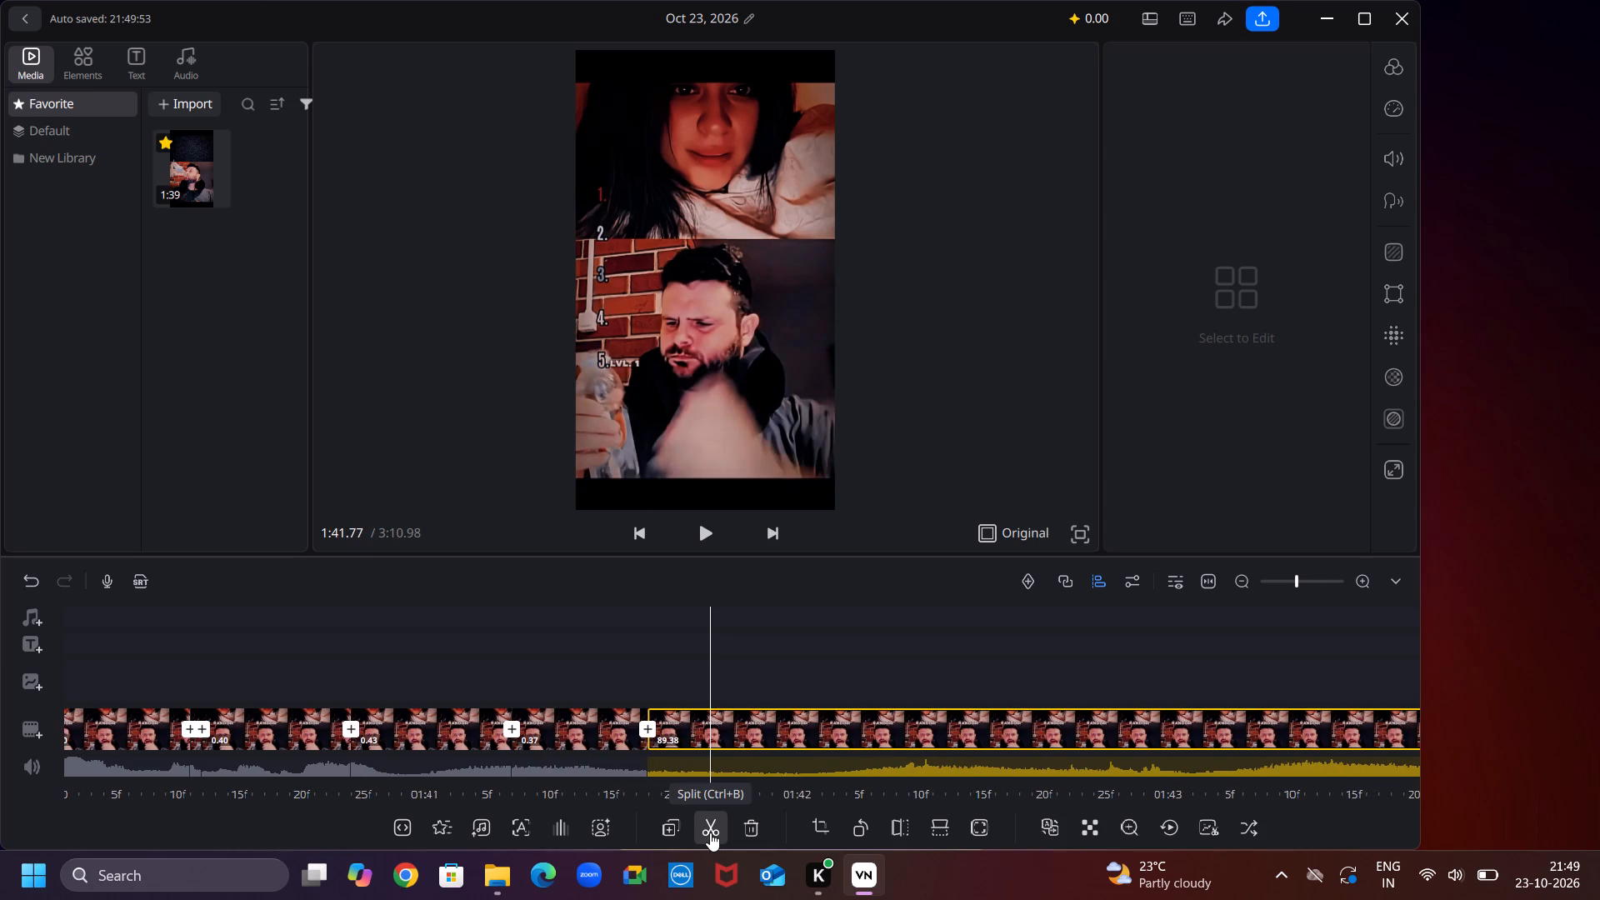
{"action": "key", "text": "Right"}
{"action": "key", "text": "Right"}
{"action": "key", "text": "Right"}
{"action": "key", "text": "Right"}
{"action": "key", "text": "Right"}
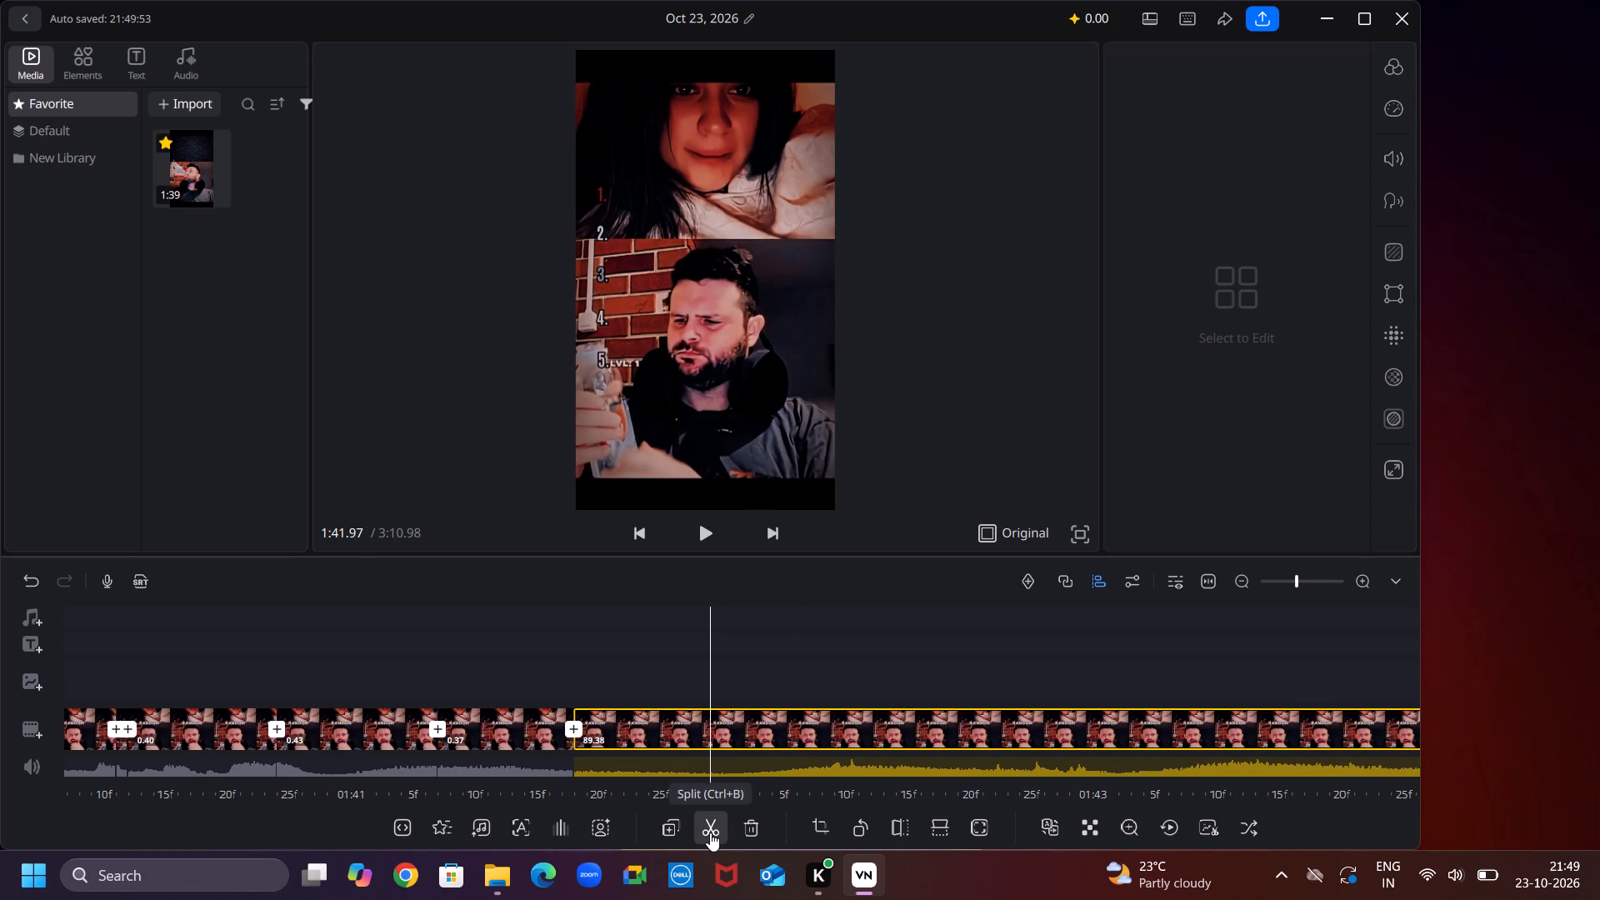
{"action": "left_click", "coordinate": [710, 832]}
Split the remaining duplicated part at 1:42.47, making a 0.50-second segment.
{"action": "key", "text": "Right"}
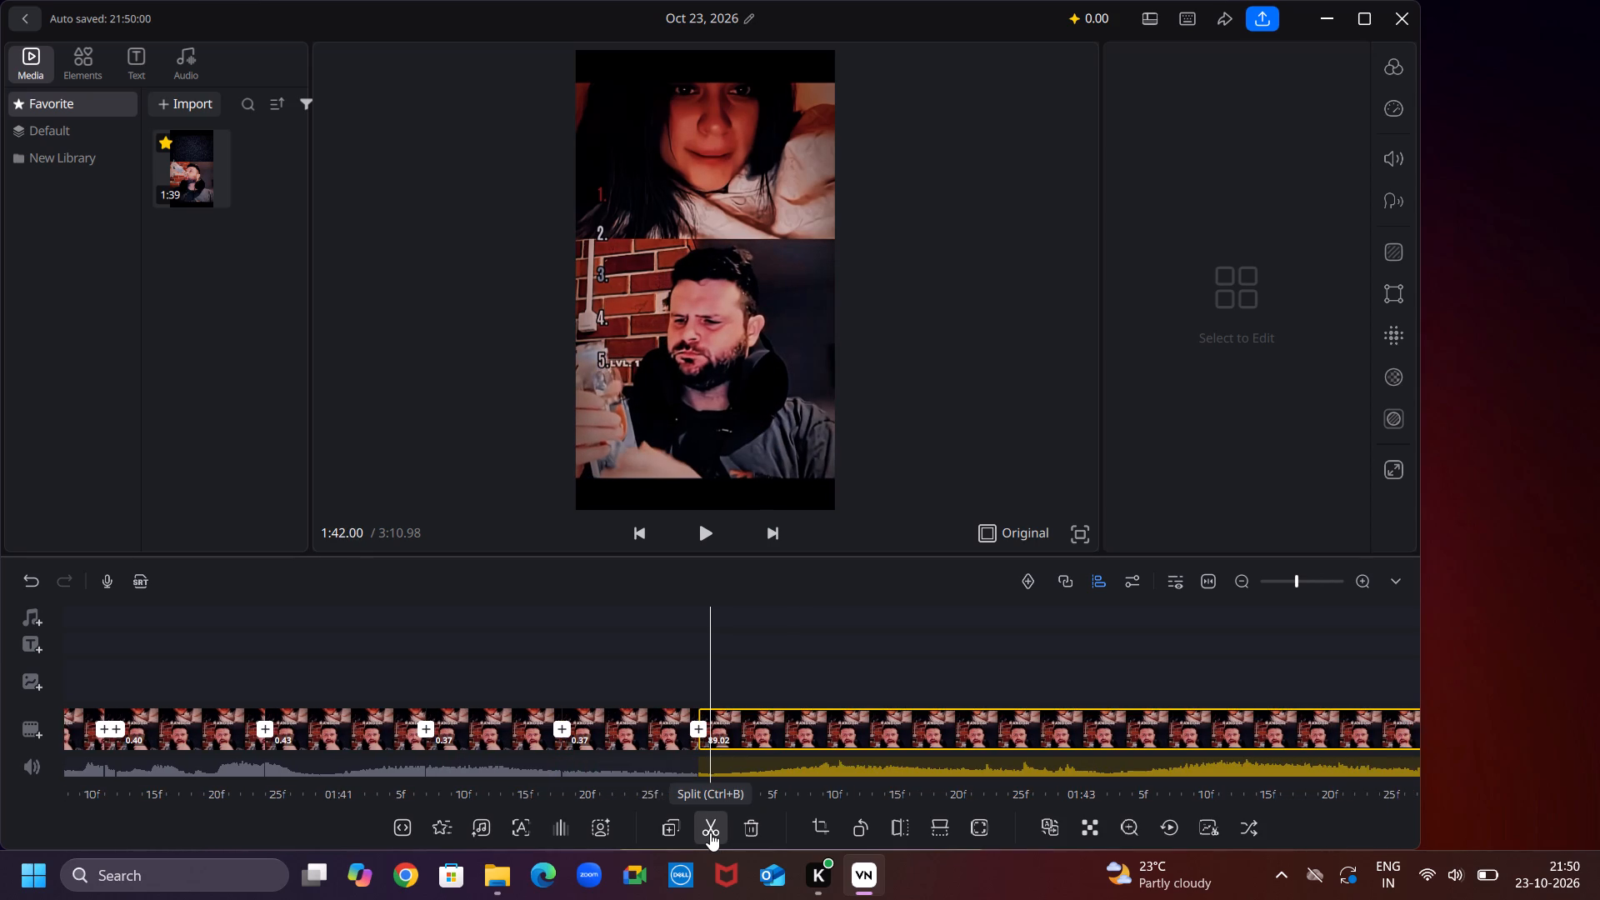
{"action": "key", "text": "Right"}
{"action": "key", "text": "Right"}
{"action": "key", "text": "Right"}
{"action": "key", "text": "Right"}
{"action": "key", "text": "Right"}
{"action": "key", "text": "Right"}
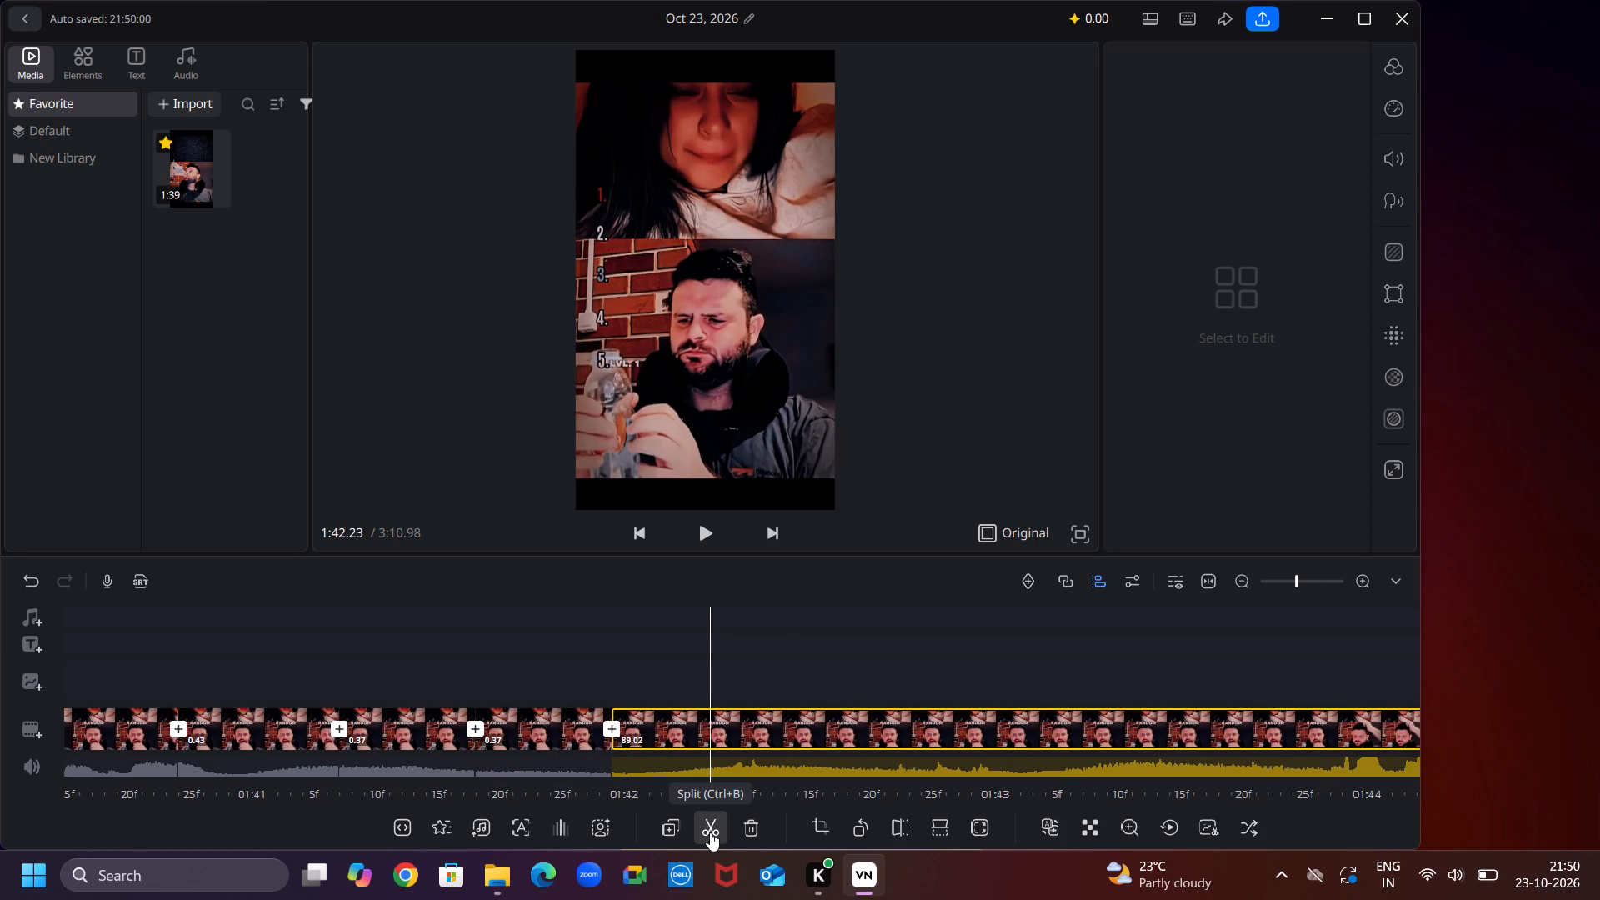
{"action": "key", "text": "Right"}
{"action": "key", "text": "Right"}
{"action": "key", "text": "Right"}
{"action": "key", "text": "Right"}
{"action": "key", "text": "Right"}
{"action": "key", "text": "Right"}
{"action": "key", "text": "Right"}
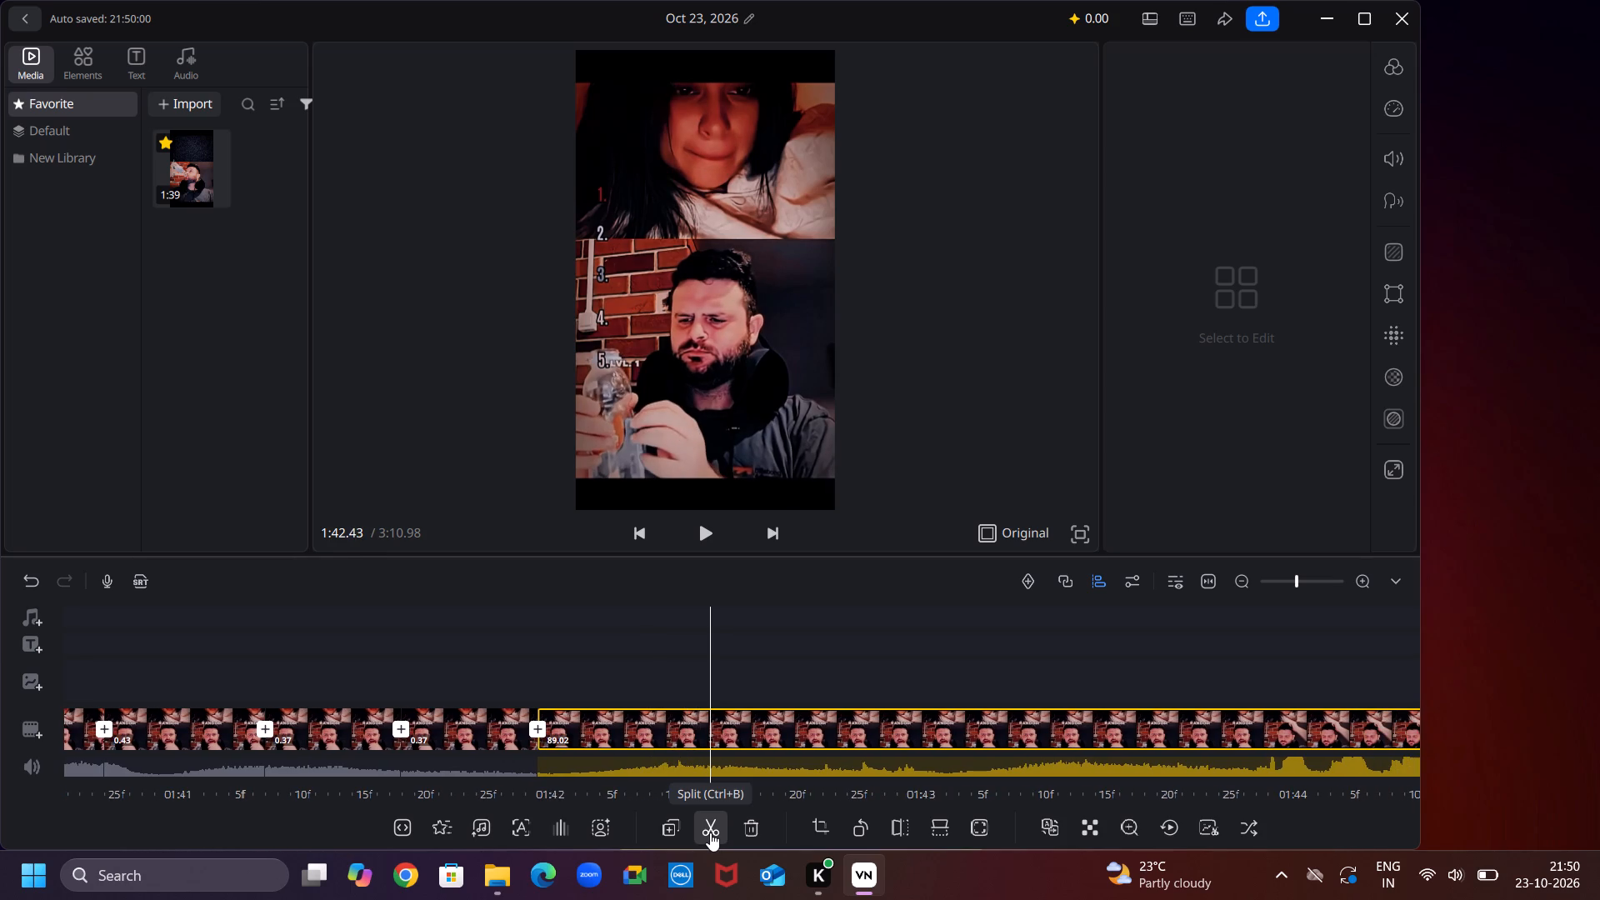
{"action": "left_click", "coordinate": [710, 832]}
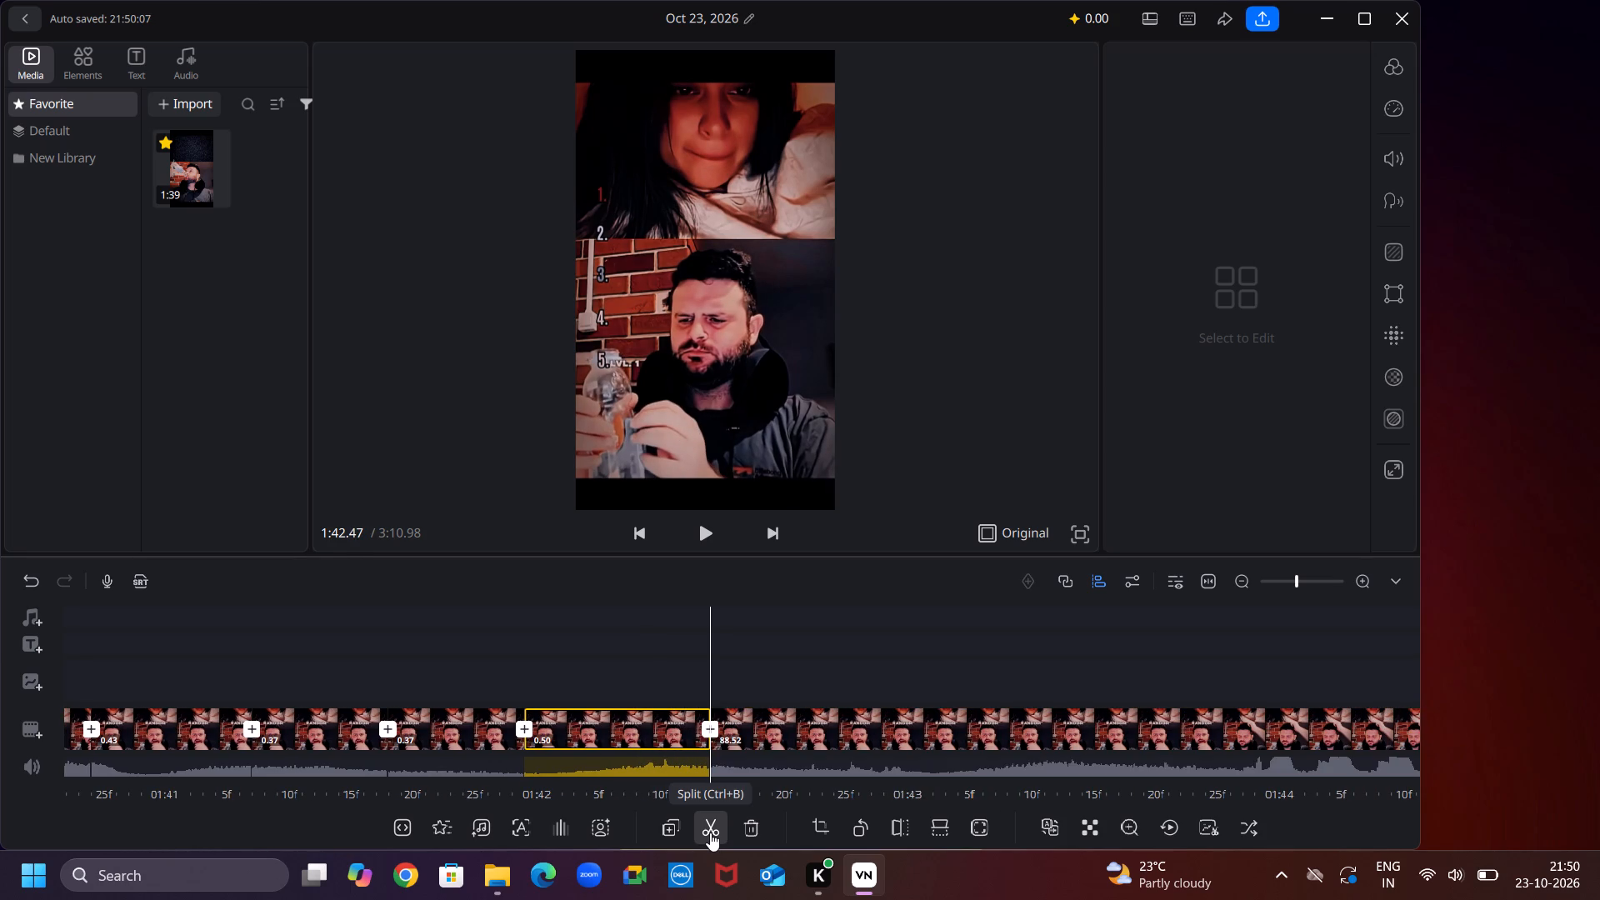
Split the remaining duplicated part at 1:43.03, making a 0.57-second segment.
{"action": "key", "text": "Right"}
{"action": "key", "text": "Right"}
{"action": "key", "text": "Right"}
{"action": "key", "text": "Right"}
{"action": "key", "text": "Right"}
{"action": "key", "text": "Right"}
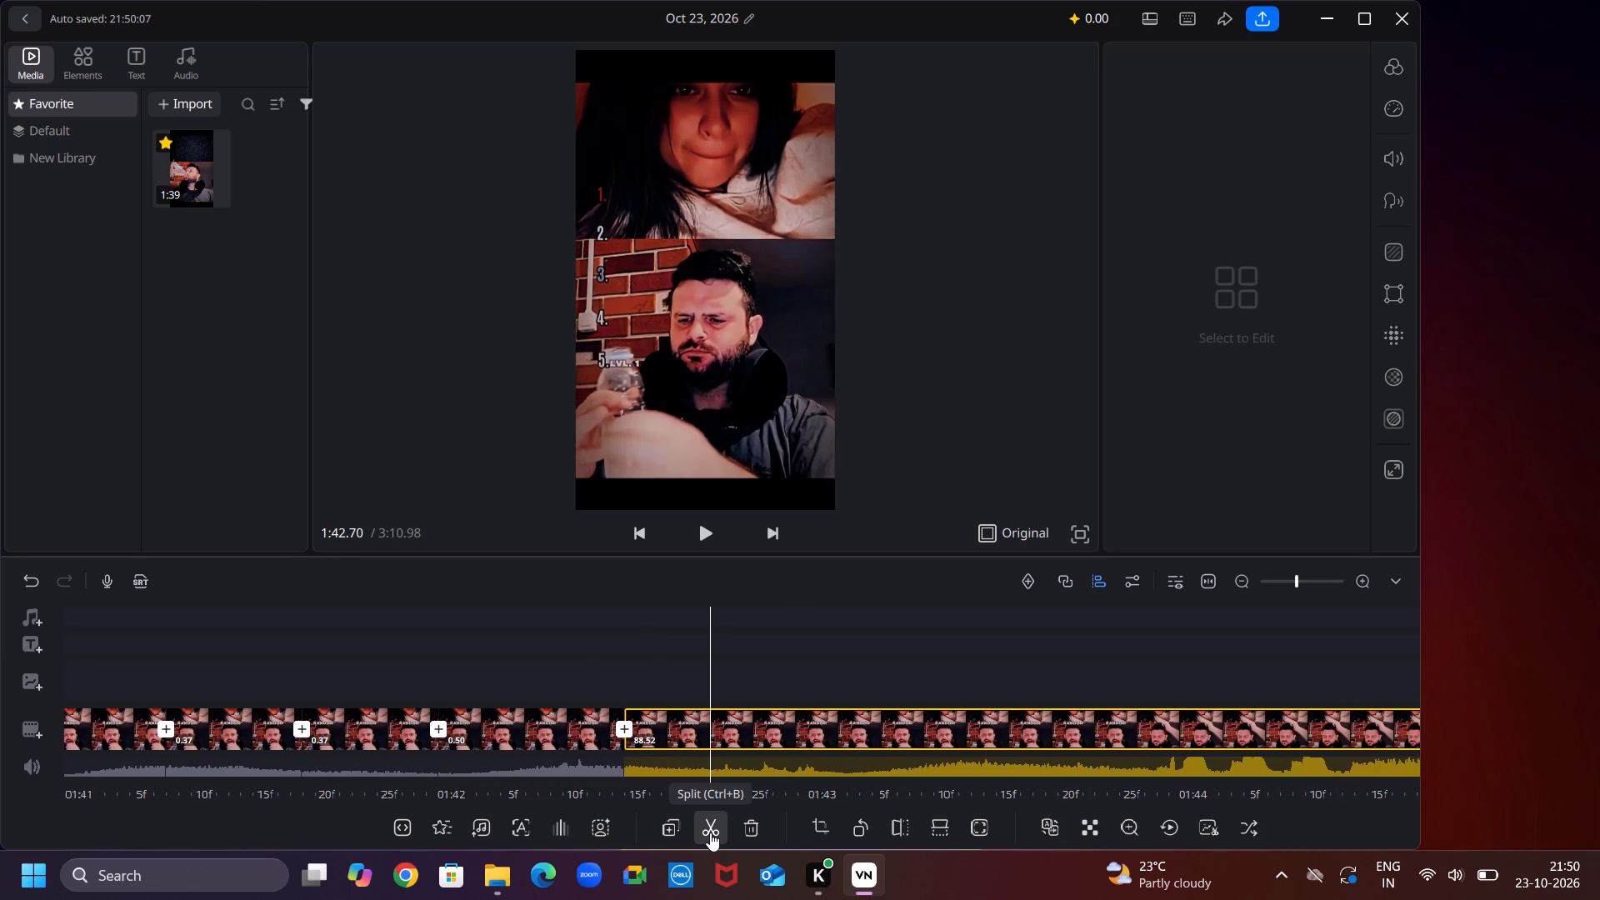
{"action": "key", "text": "Right"}
{"action": "key", "text": "Right"}
{"action": "key", "text": "Right"}
{"action": "key", "text": "Right"}
{"action": "key", "text": "Right"}
{"action": "key", "text": "Right"}
{"action": "key", "text": "Right"}
{"action": "key", "text": "Right"}
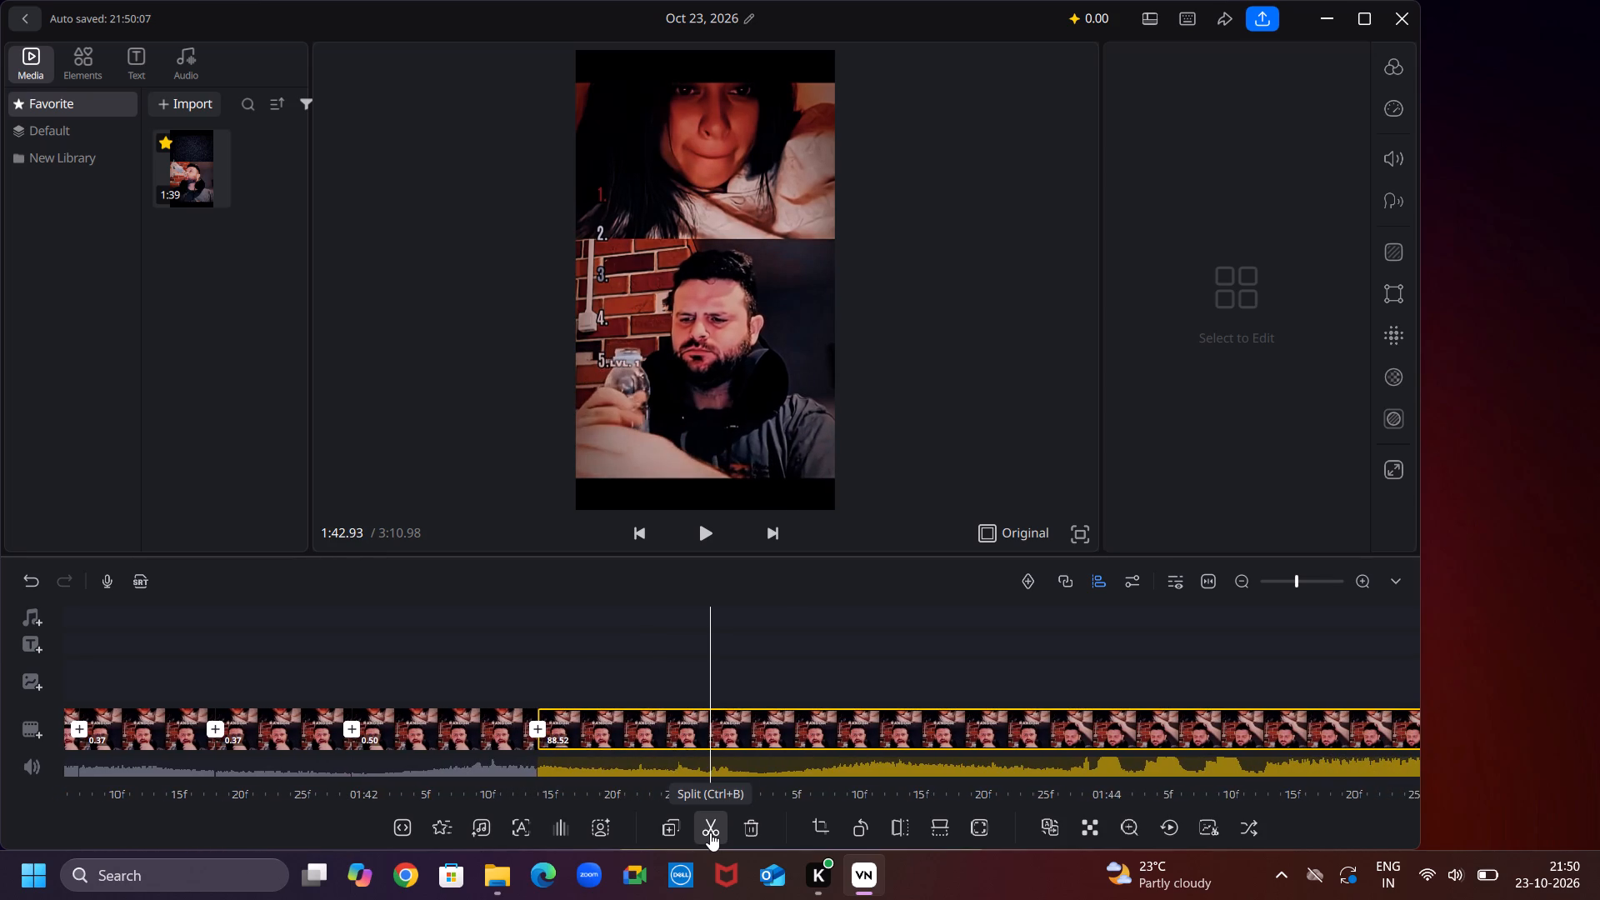
{"action": "key", "text": "Right"}
{"action": "key", "text": "Right"}
{"action": "left_click", "coordinate": [710, 832]}
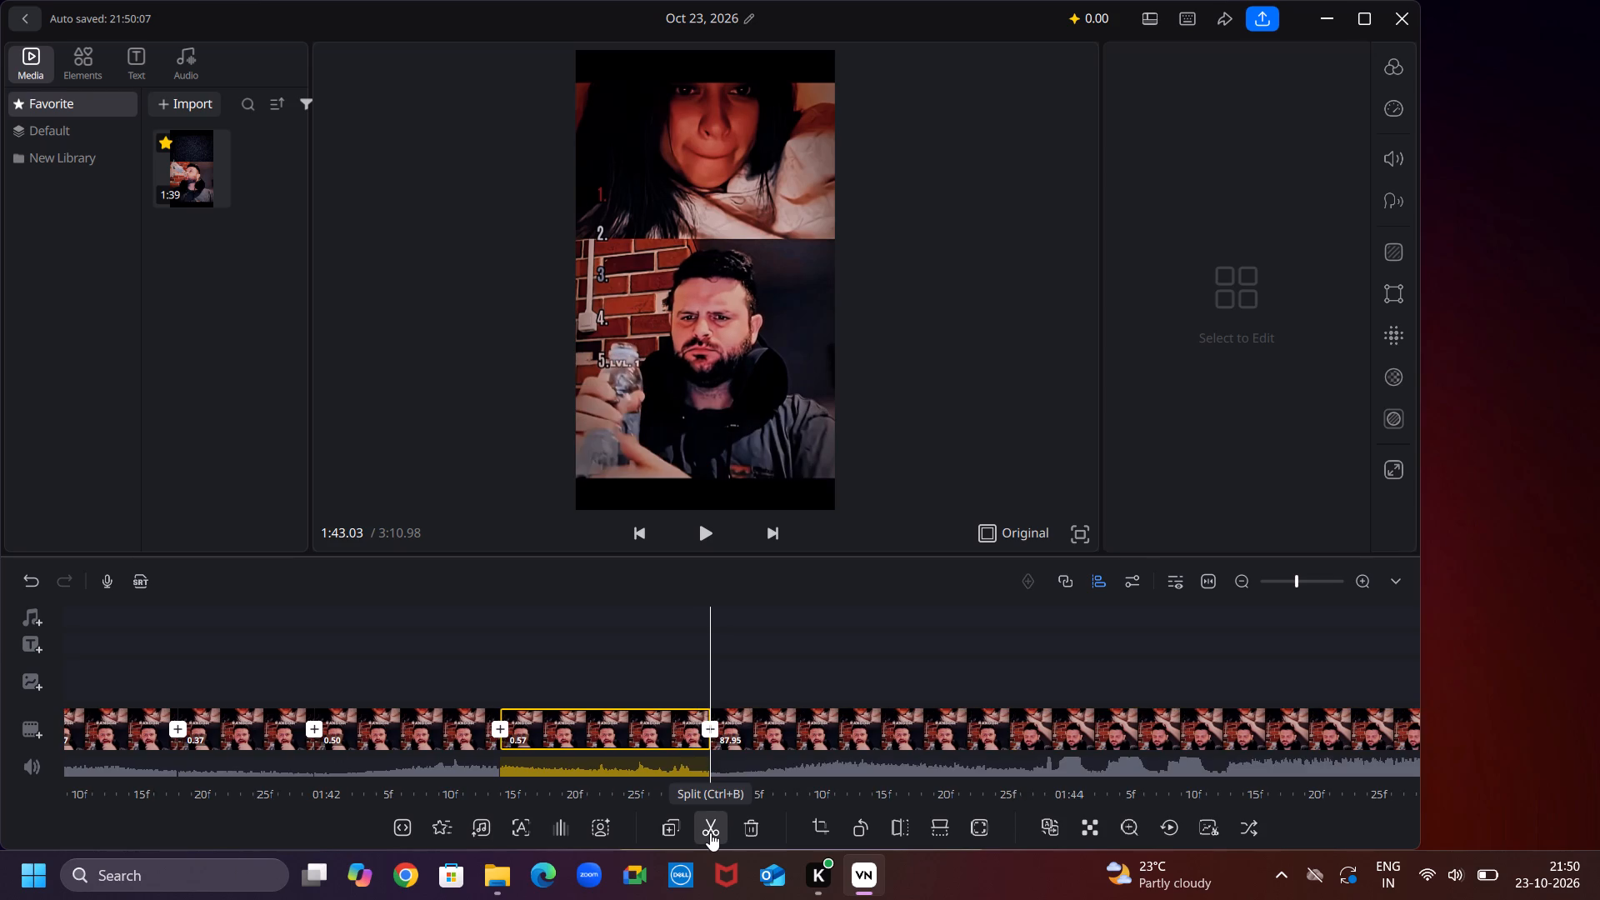
Split the remaining duplicated part at 1:43.50, making a 0.47-second segment.
{"action": "key", "text": "Right"}
{"action": "key", "text": "Right"}
{"action": "key", "text": "Right"}
{"action": "key", "text": "Right"}
{"action": "key", "text": "Right"}
{"action": "key", "text": "Right"}
{"action": "key", "text": "Right"}
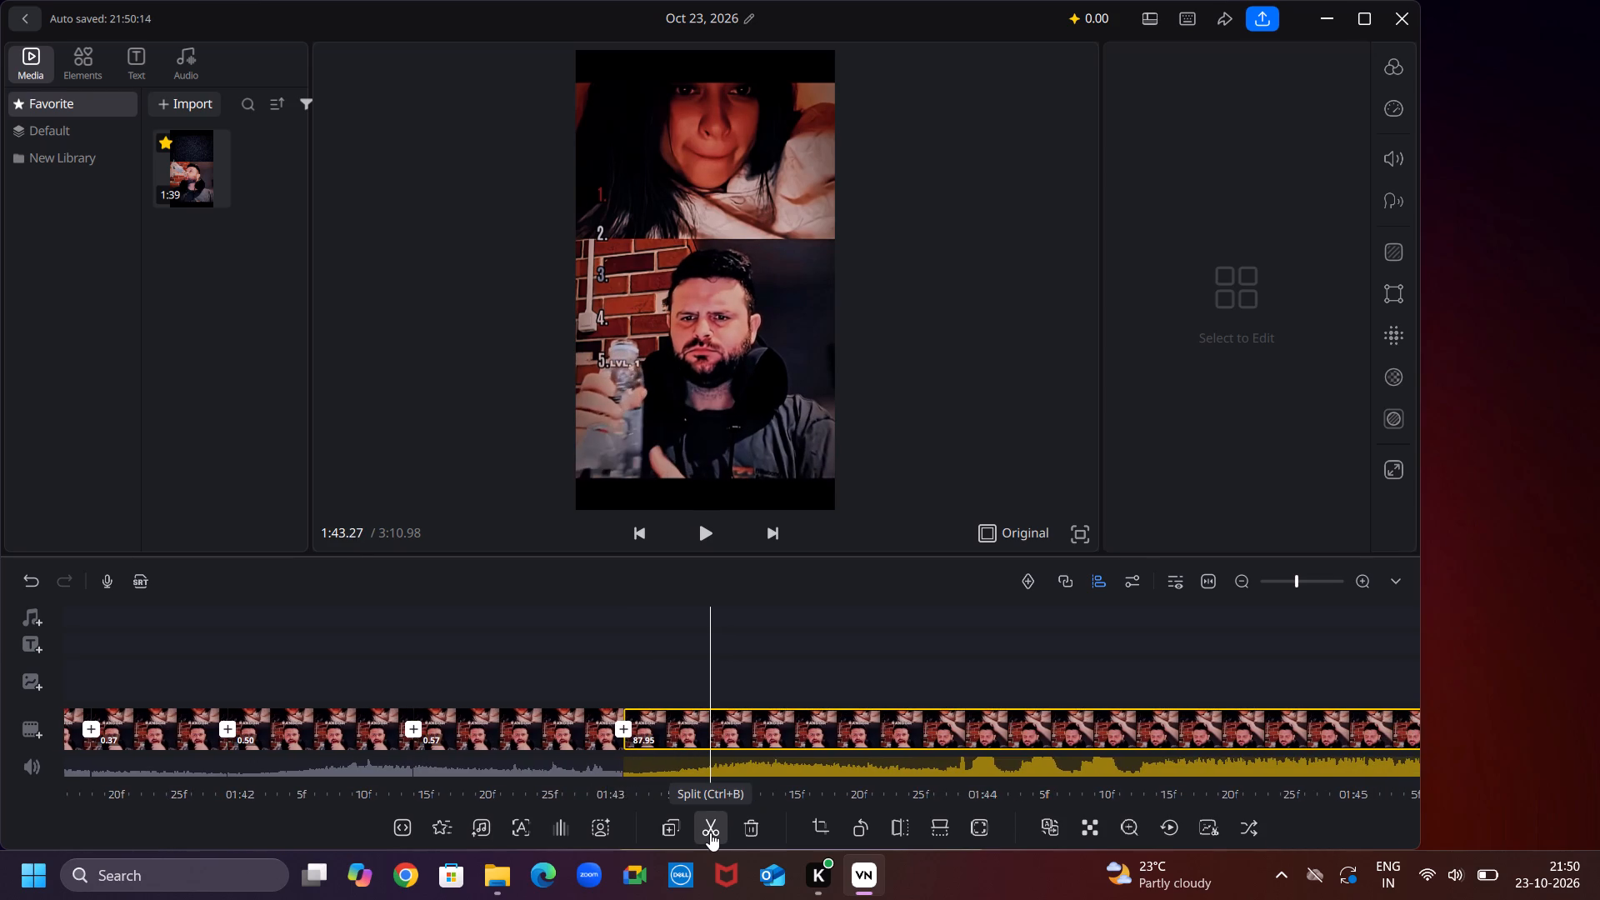
{"action": "key", "text": "Right"}
{"action": "key", "text": "Right"}
{"action": "key", "text": "Right"}
{"action": "key", "text": "Right"}
{"action": "key", "text": "Right"}
{"action": "key", "text": "Right"}
{"action": "key", "text": "Right"}
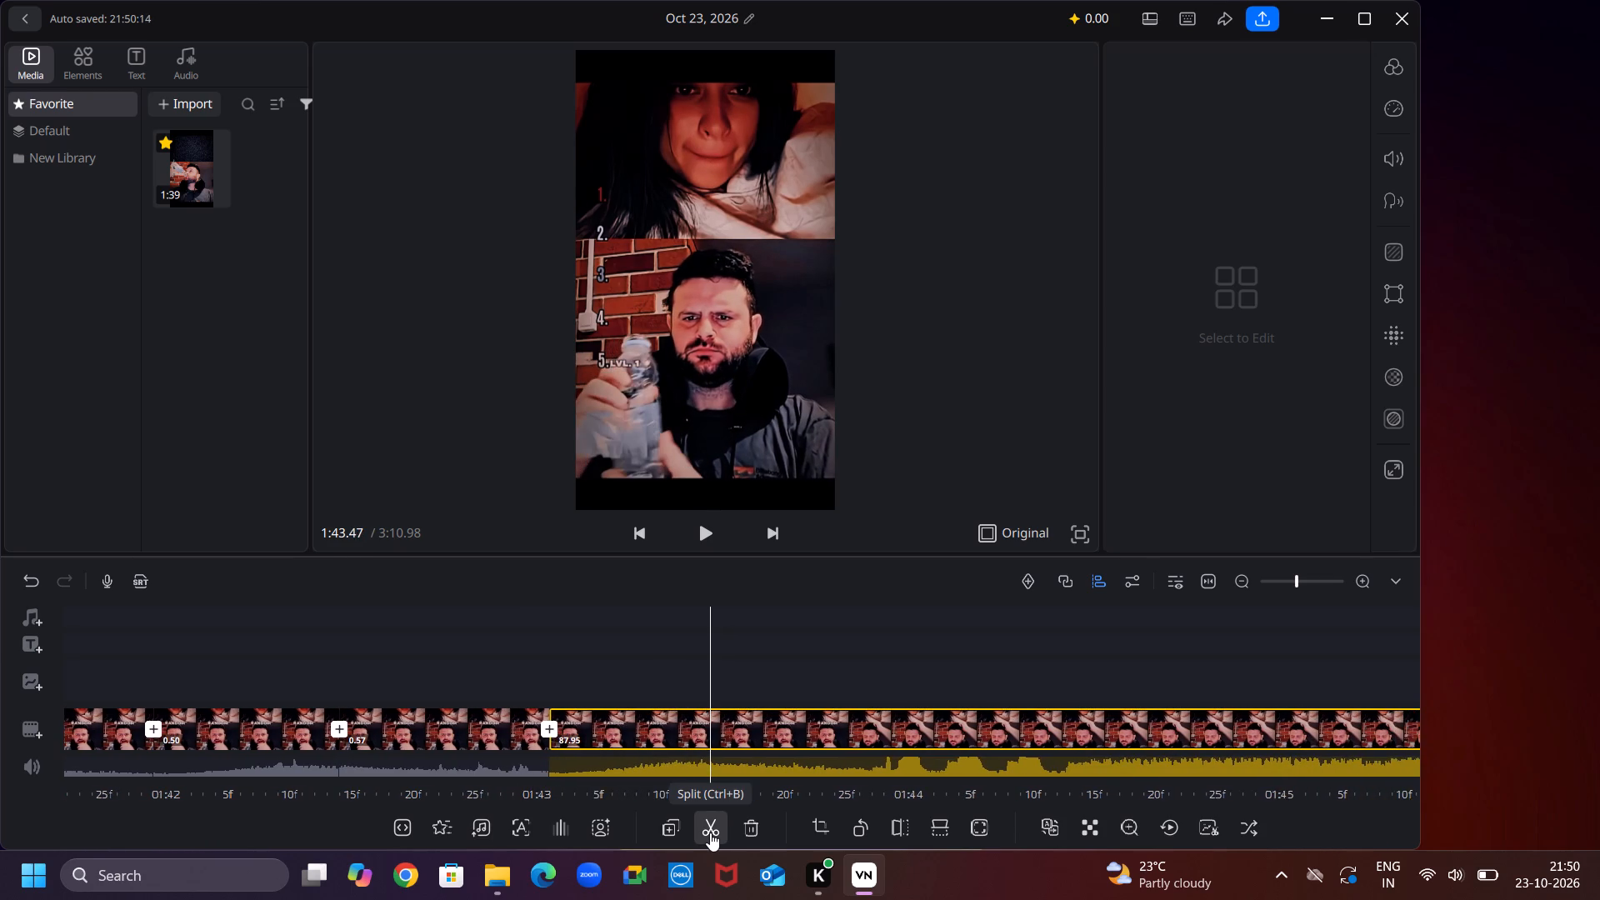
{"action": "left_click", "coordinate": [710, 832]}
Split the remaining duplicated part at 1:44.07, where the text page overlay shows over the picture.
{"action": "key", "text": "Right"}
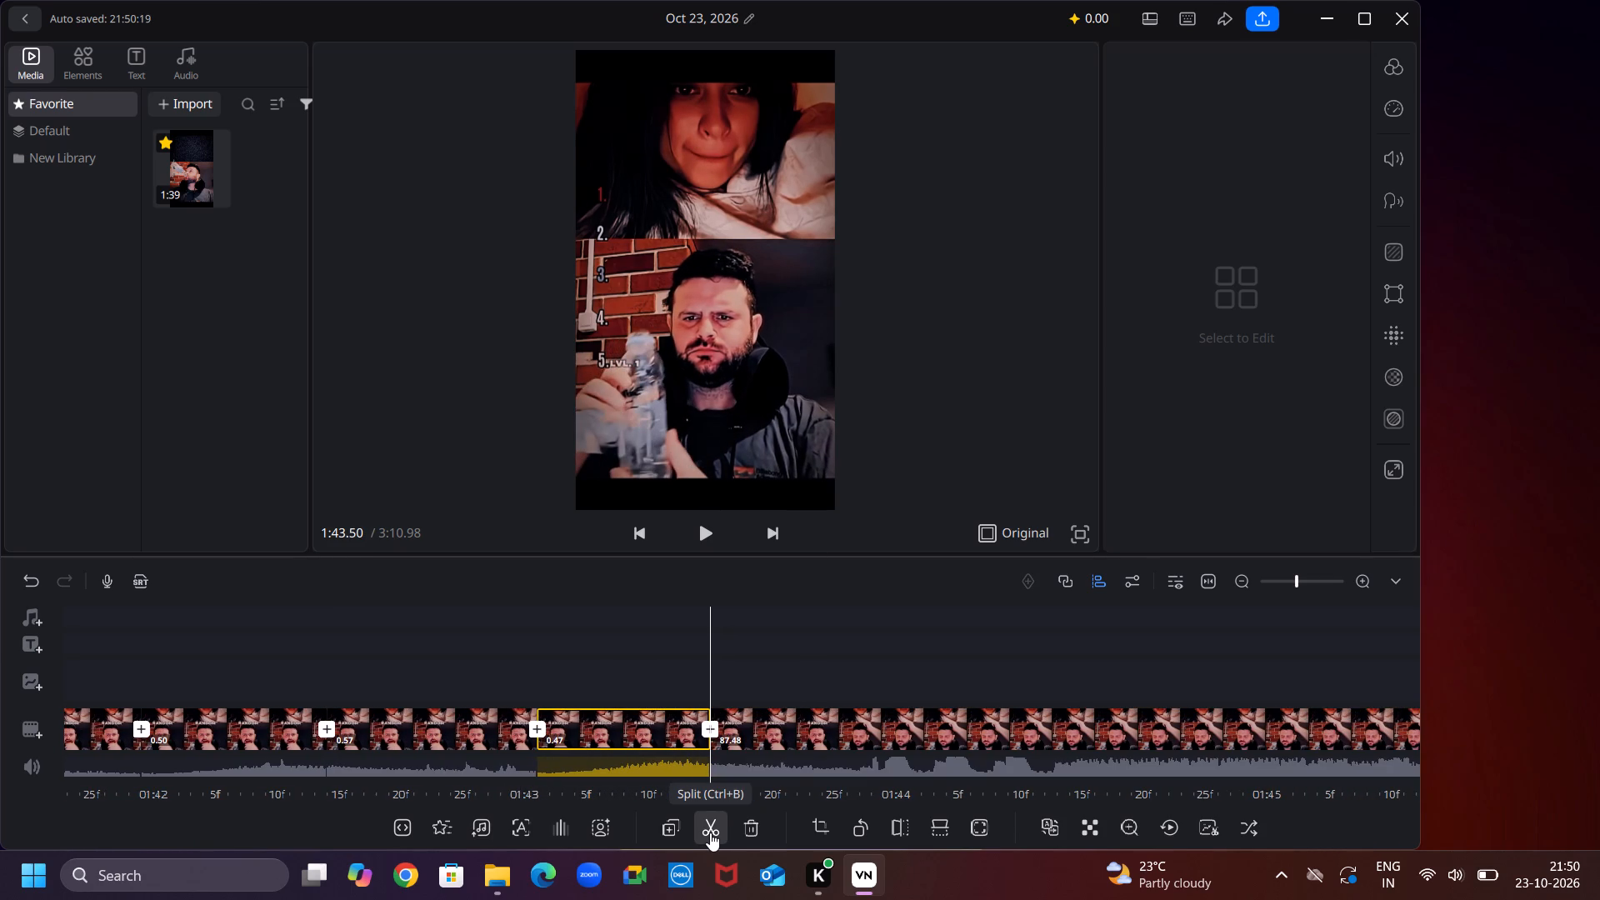
{"action": "key", "text": "Right"}
{"action": "key", "text": "Right"}
{"action": "key", "text": "Right"}
{"action": "key", "text": "Right"}
{"action": "key", "text": "Right"}
{"action": "key", "text": "Right"}
{"action": "key", "text": "Right"}
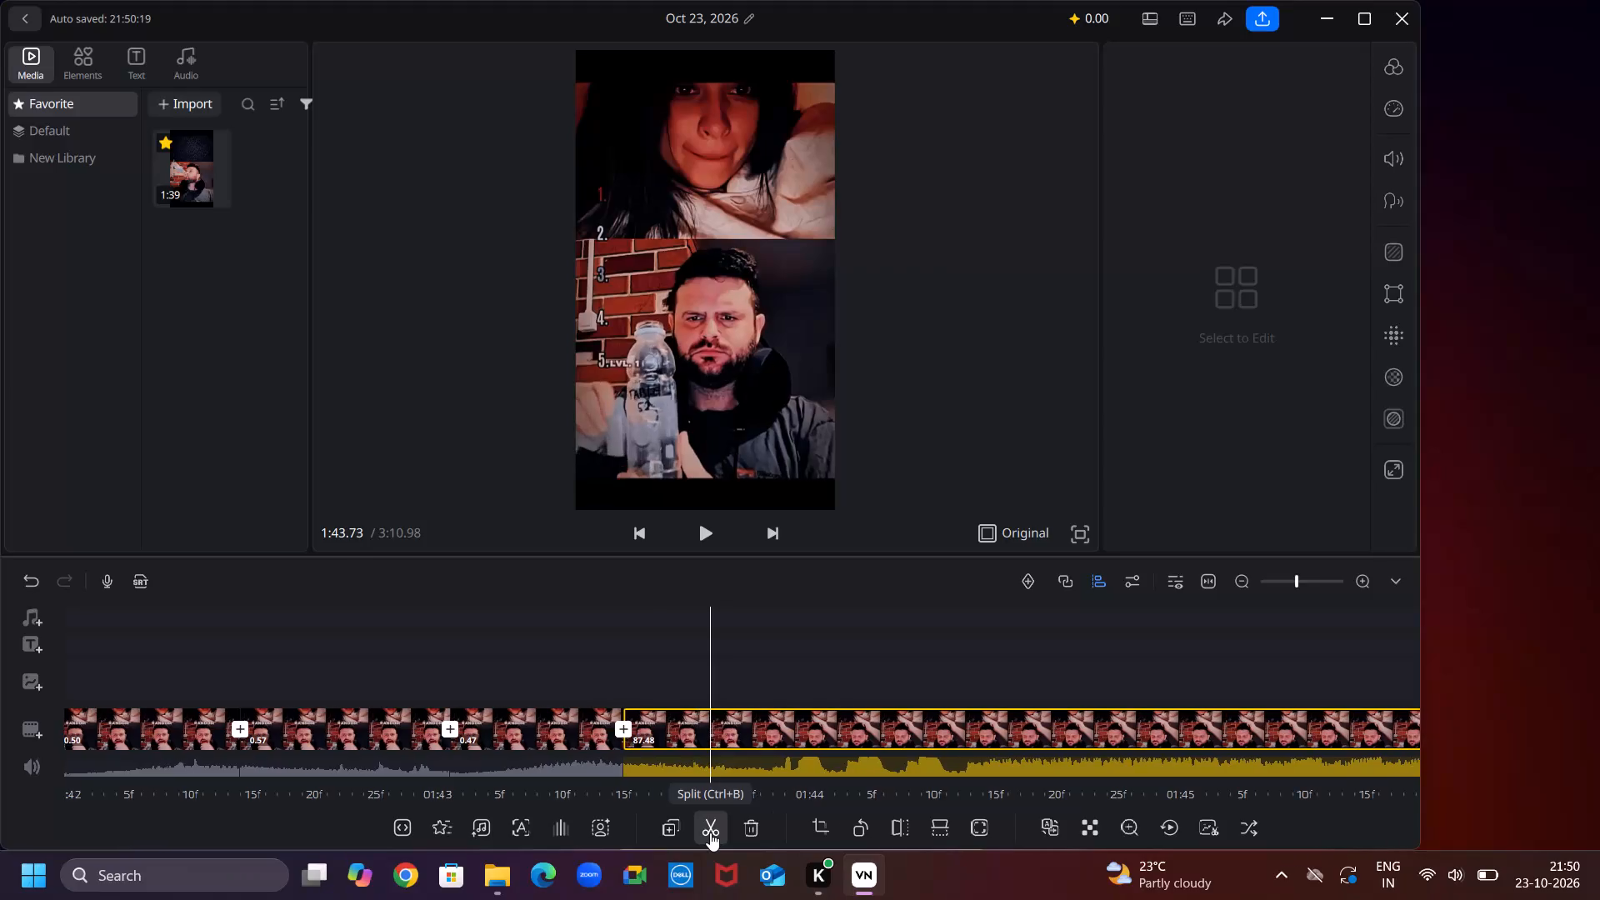
{"action": "key", "text": "Right"}
{"action": "key", "text": "Right"}
{"action": "key", "text": "Right"}
{"action": "key", "text": "Right"}
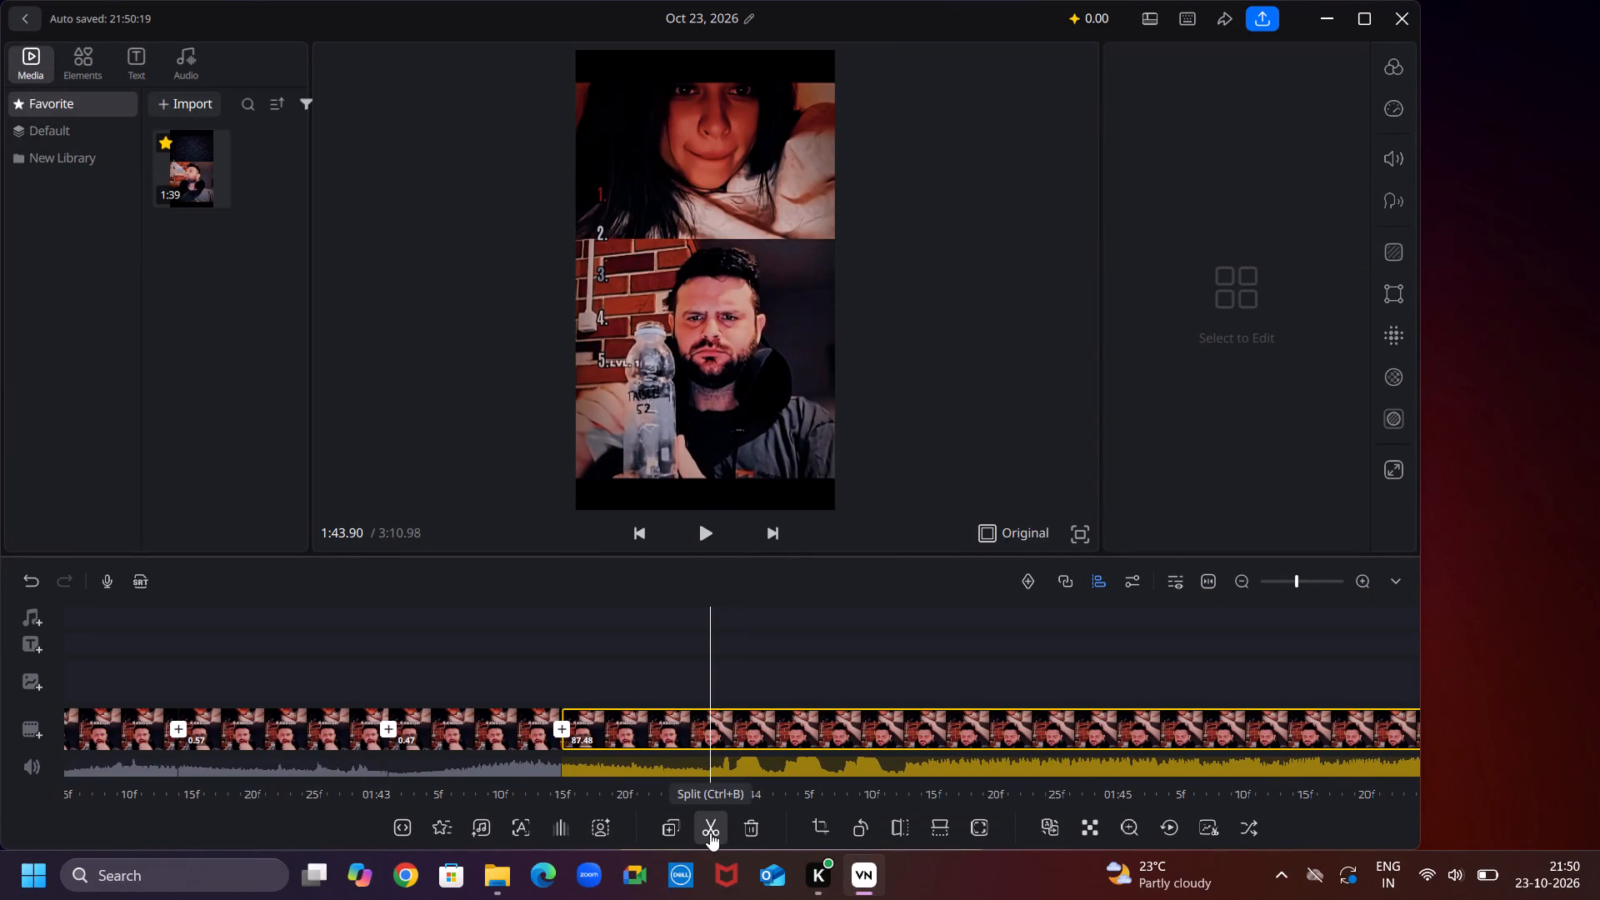
{"action": "key", "text": "Right"}
{"action": "key", "text": "Right"}
{"action": "key", "text": "Right"}
{"action": "key", "text": "Right"}
{"action": "key", "text": "Right"}
{"action": "left_click", "coordinate": [710, 832]}
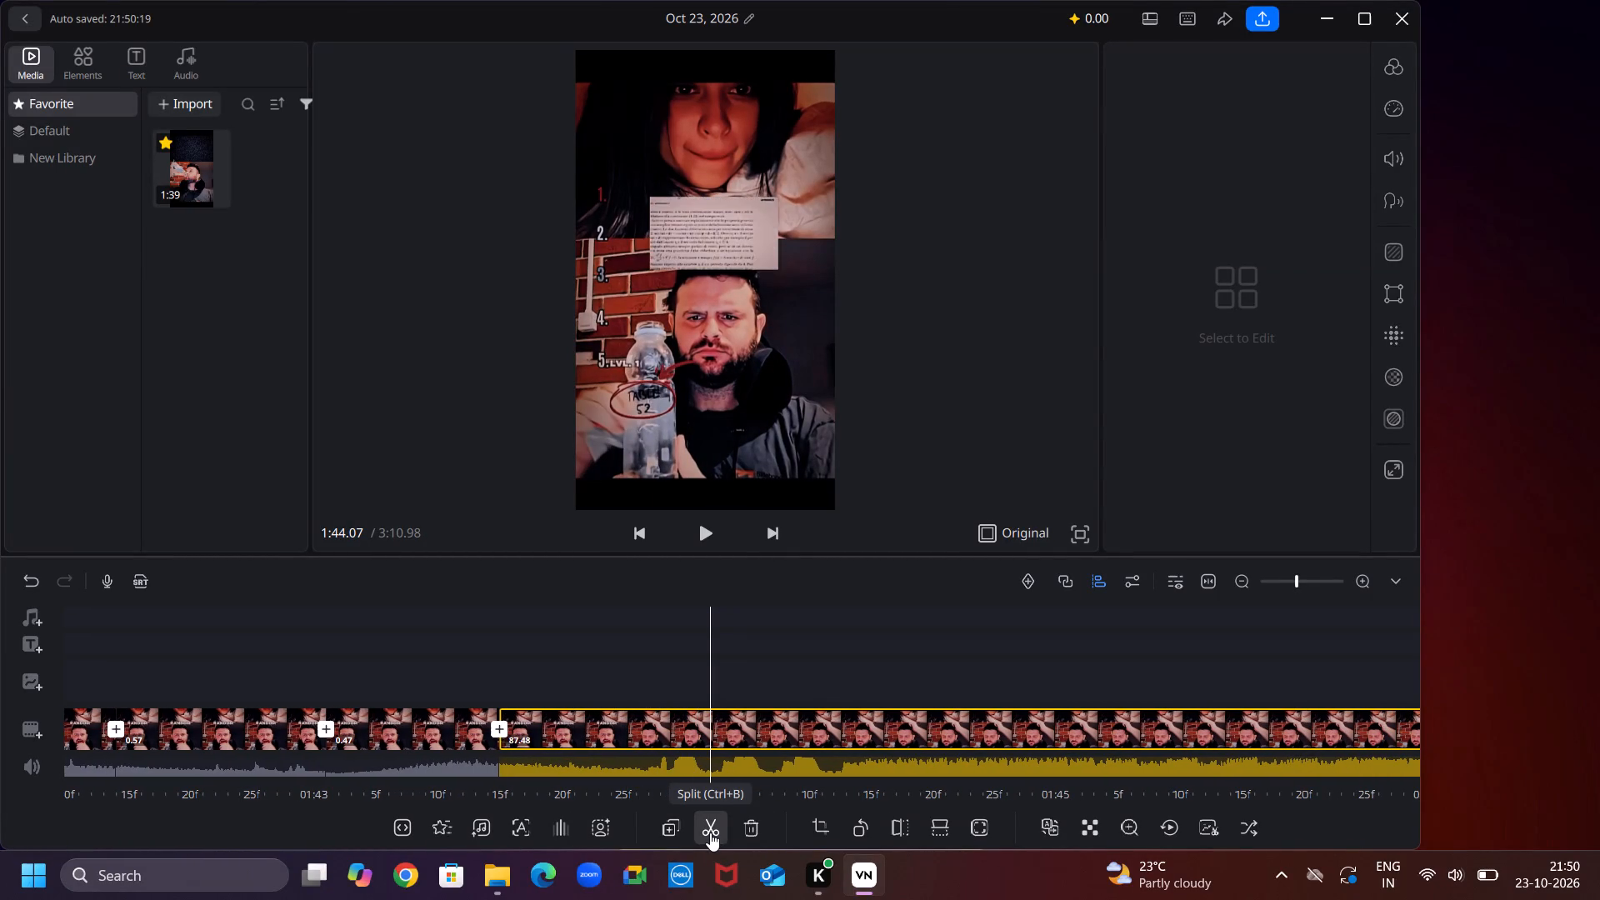
Split the remaining duplicated part at 1:44.60, where the π symbol overlay shows, making a 0.53-second segment.
{"action": "key", "text": "Right"}
{"action": "key", "text": "Right"}
{"action": "key", "text": "Right"}
{"action": "key", "text": "Right"}
{"action": "key", "text": "Right"}
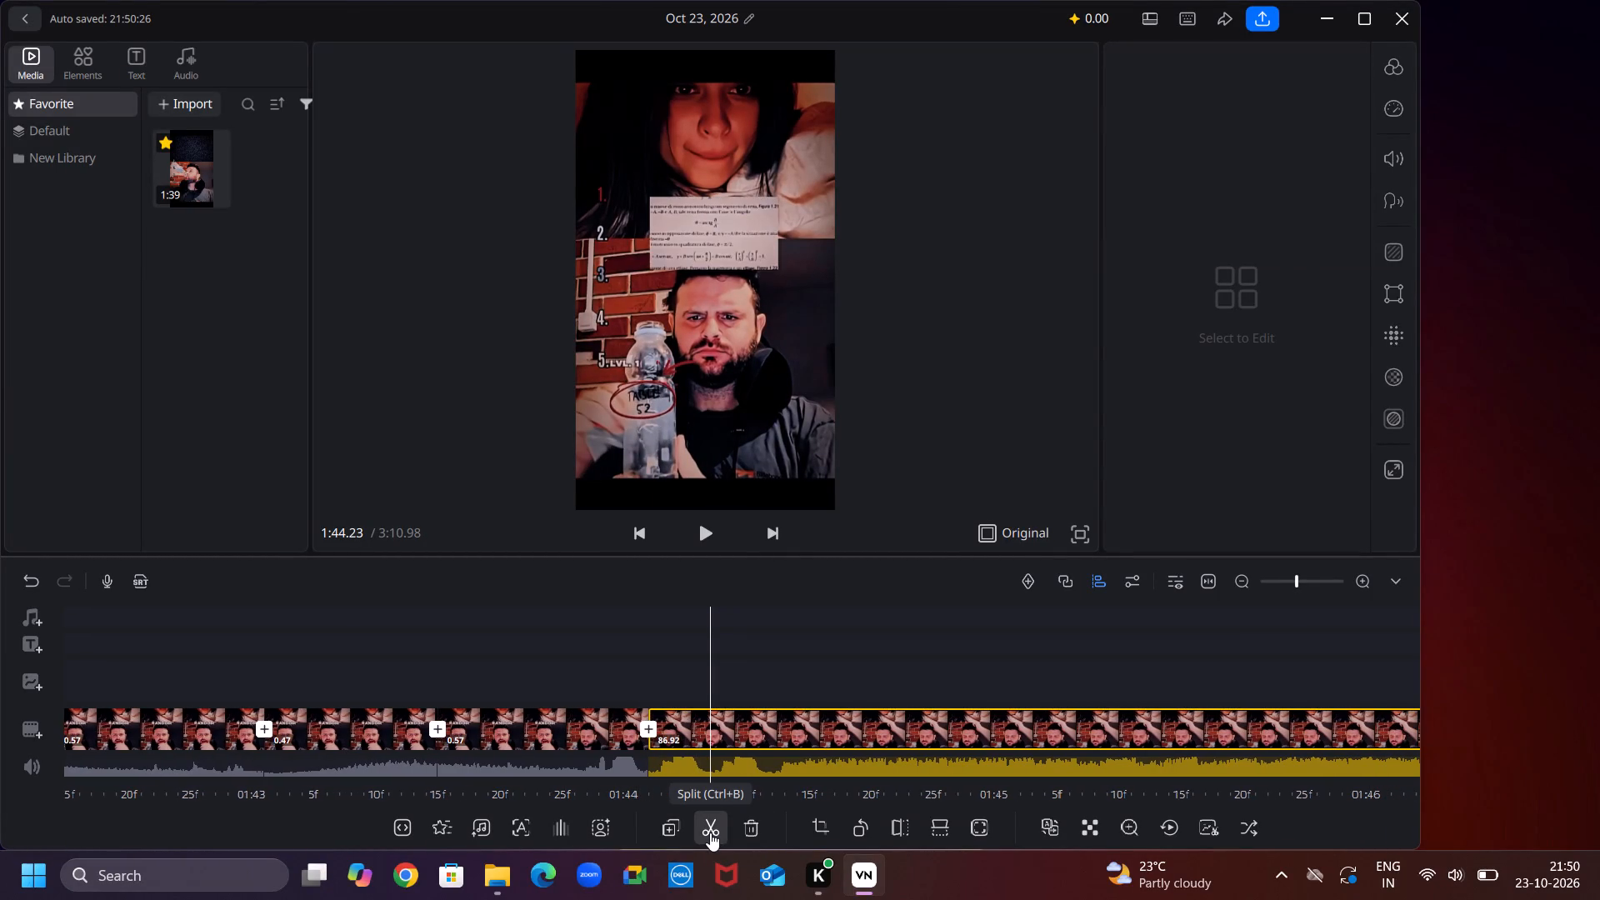
{"action": "key", "text": "Right"}
{"action": "key", "text": "Right"}
{"action": "key", "text": "Right"}
{"action": "key", "text": "Right"}
{"action": "key", "text": "Right"}
{"action": "key", "text": "Right"}
{"action": "key", "text": "Right"}
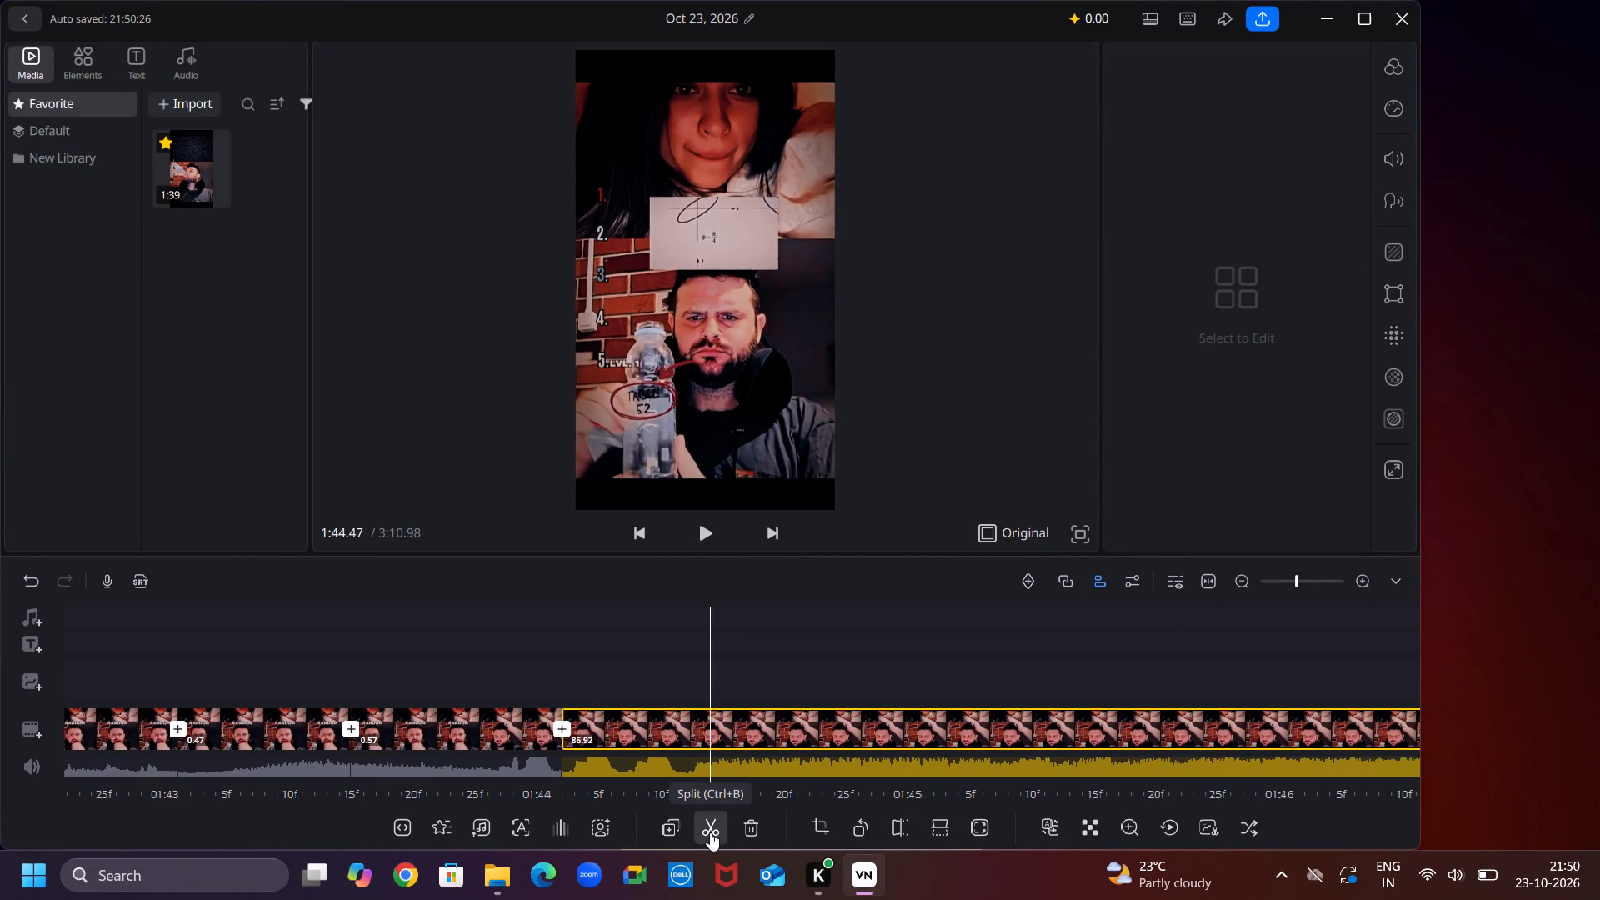
{"action": "key", "text": "Right"}
{"action": "key", "text": "Right"}
{"action": "key", "text": "Right"}
{"action": "key", "text": "Right"}
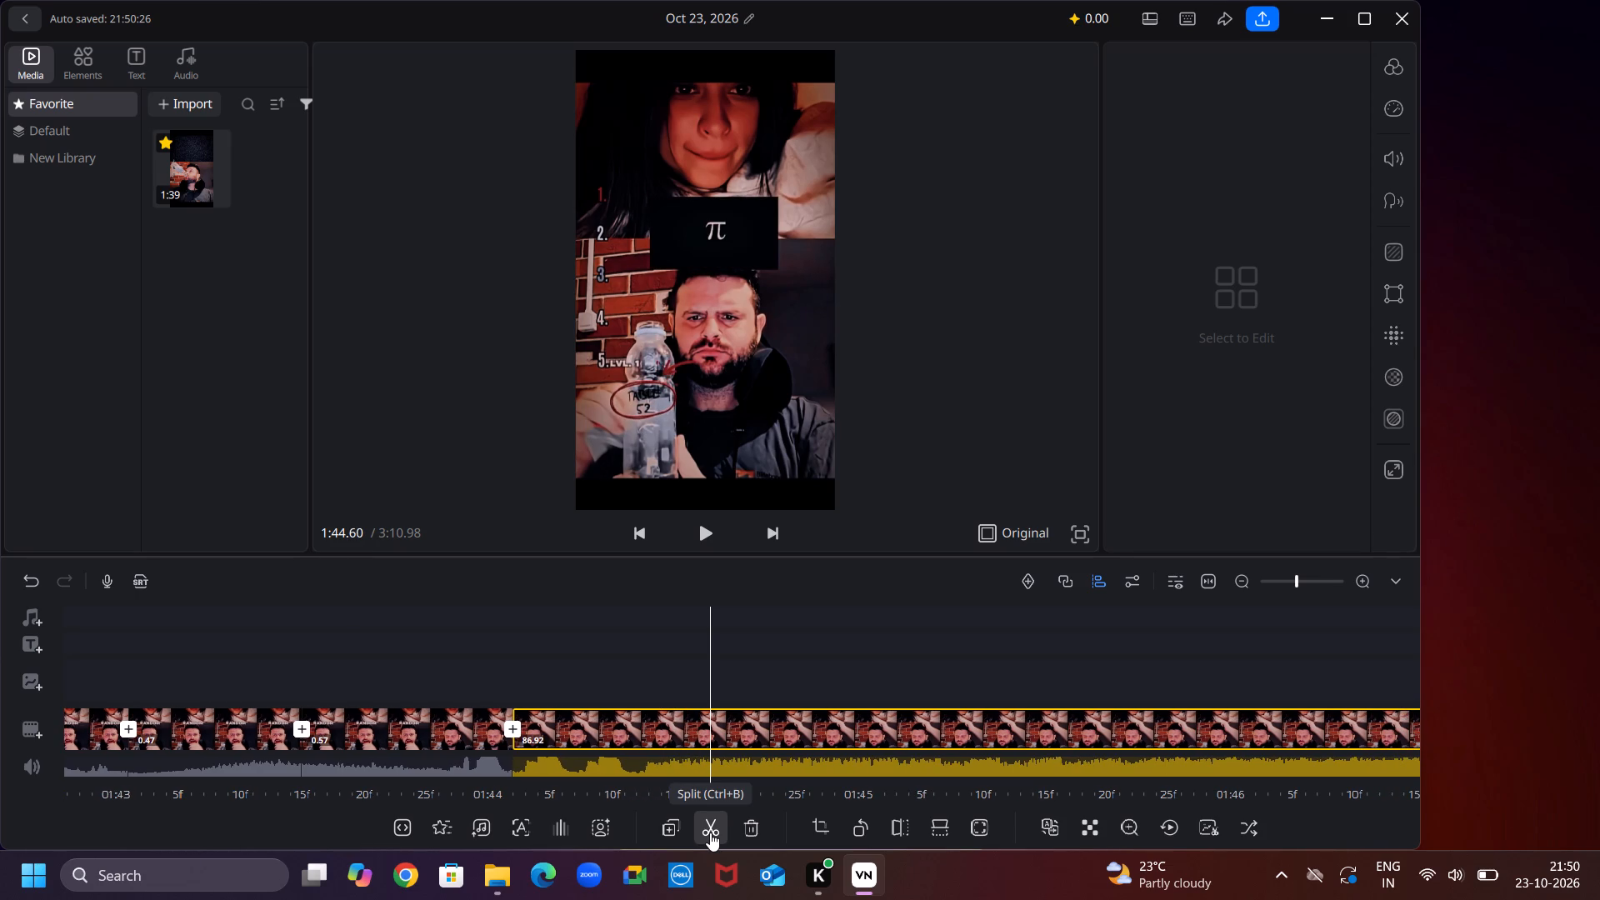
{"action": "left_click", "coordinate": [710, 832]}
Split the remaining duplicated part at 1:45.13, making a 0.53-second segment.
{"action": "key", "text": "Right"}
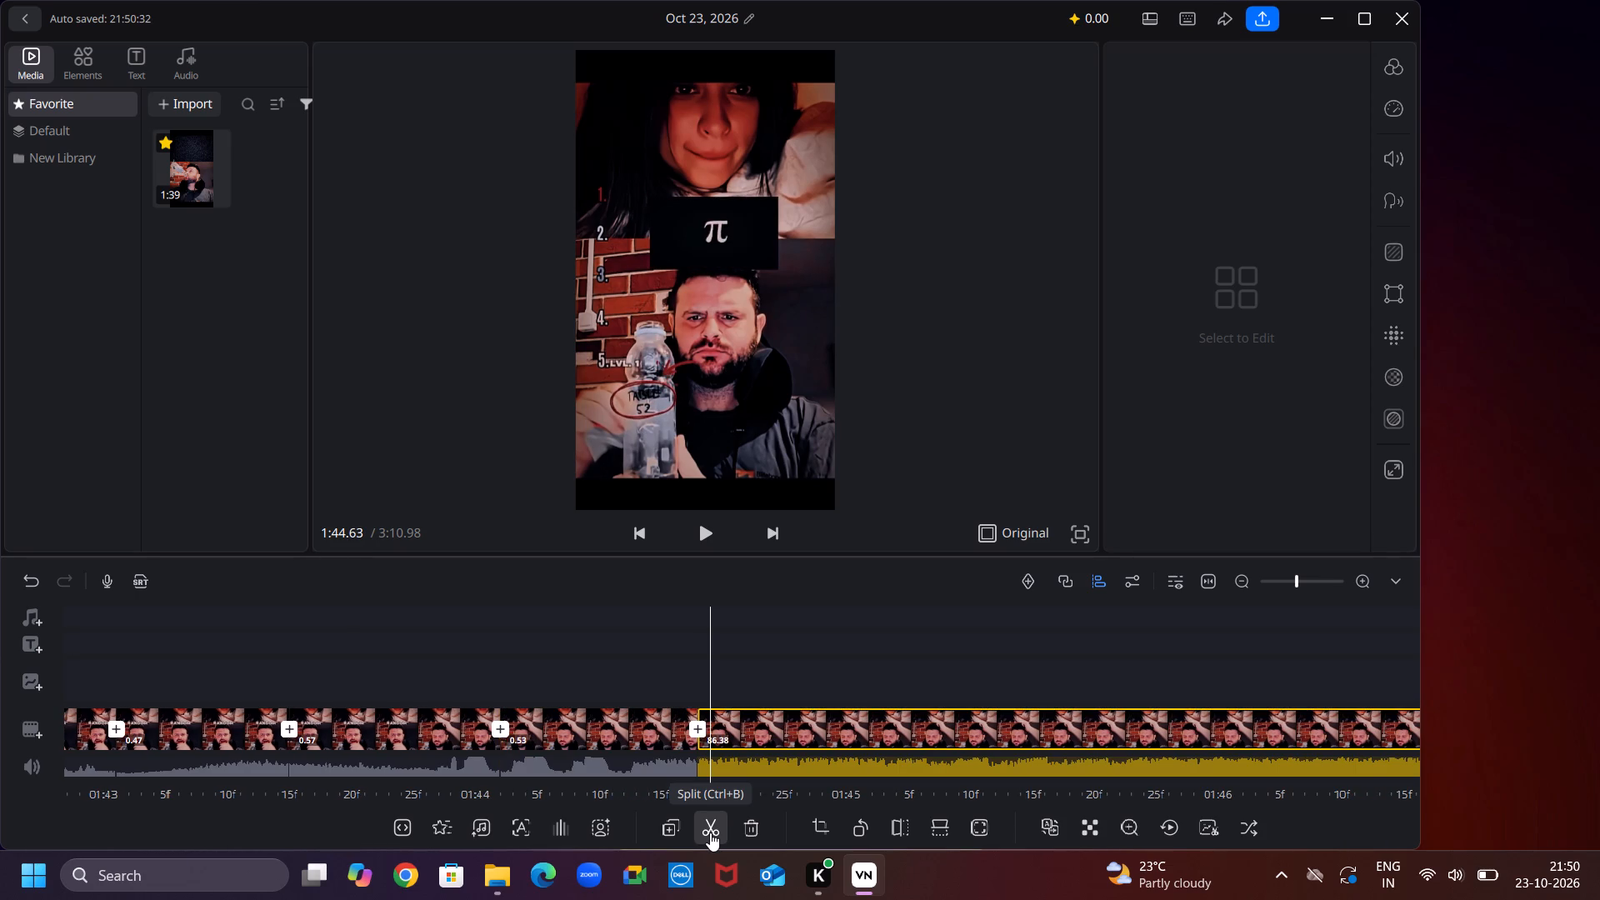
{"action": "key", "text": "Right"}
{"action": "key", "text": "Right"}
{"action": "key", "text": "Right"}
{"action": "key", "text": "Right"}
{"action": "key", "text": "Right"}
{"action": "key", "text": "Right"}
{"action": "key", "text": "Right"}
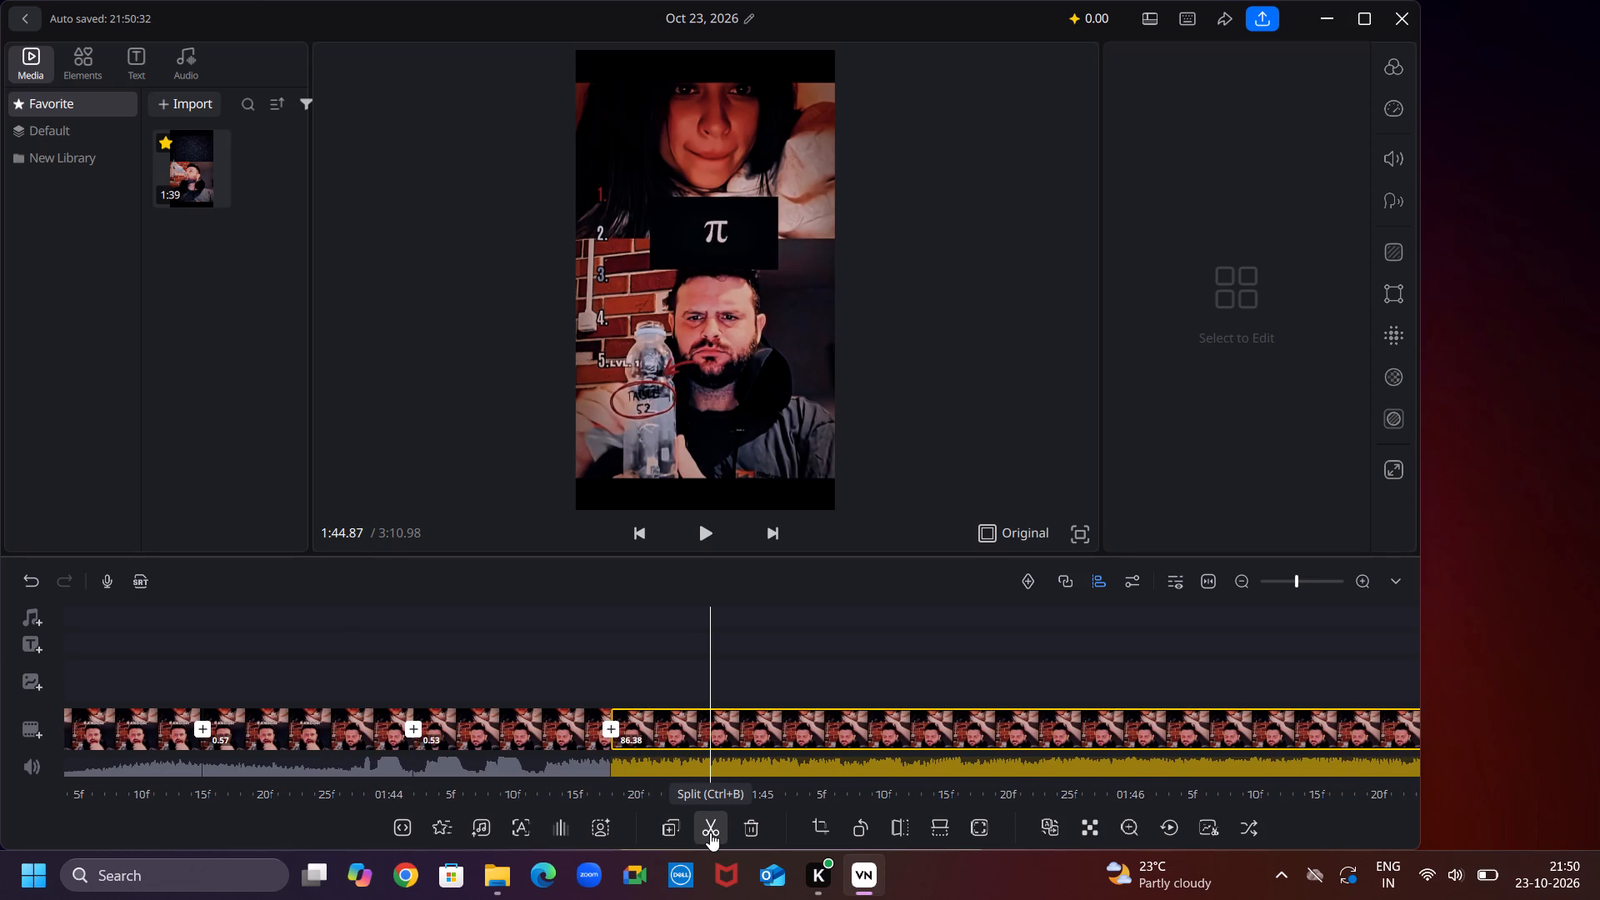
{"action": "key", "text": "Right"}
{"action": "key", "text": "Right"}
{"action": "key", "text": "Right"}
{"action": "key", "text": "Right"}
{"action": "key", "text": "Right"}
{"action": "key", "text": "Right"}
{"action": "key", "text": "Right"}
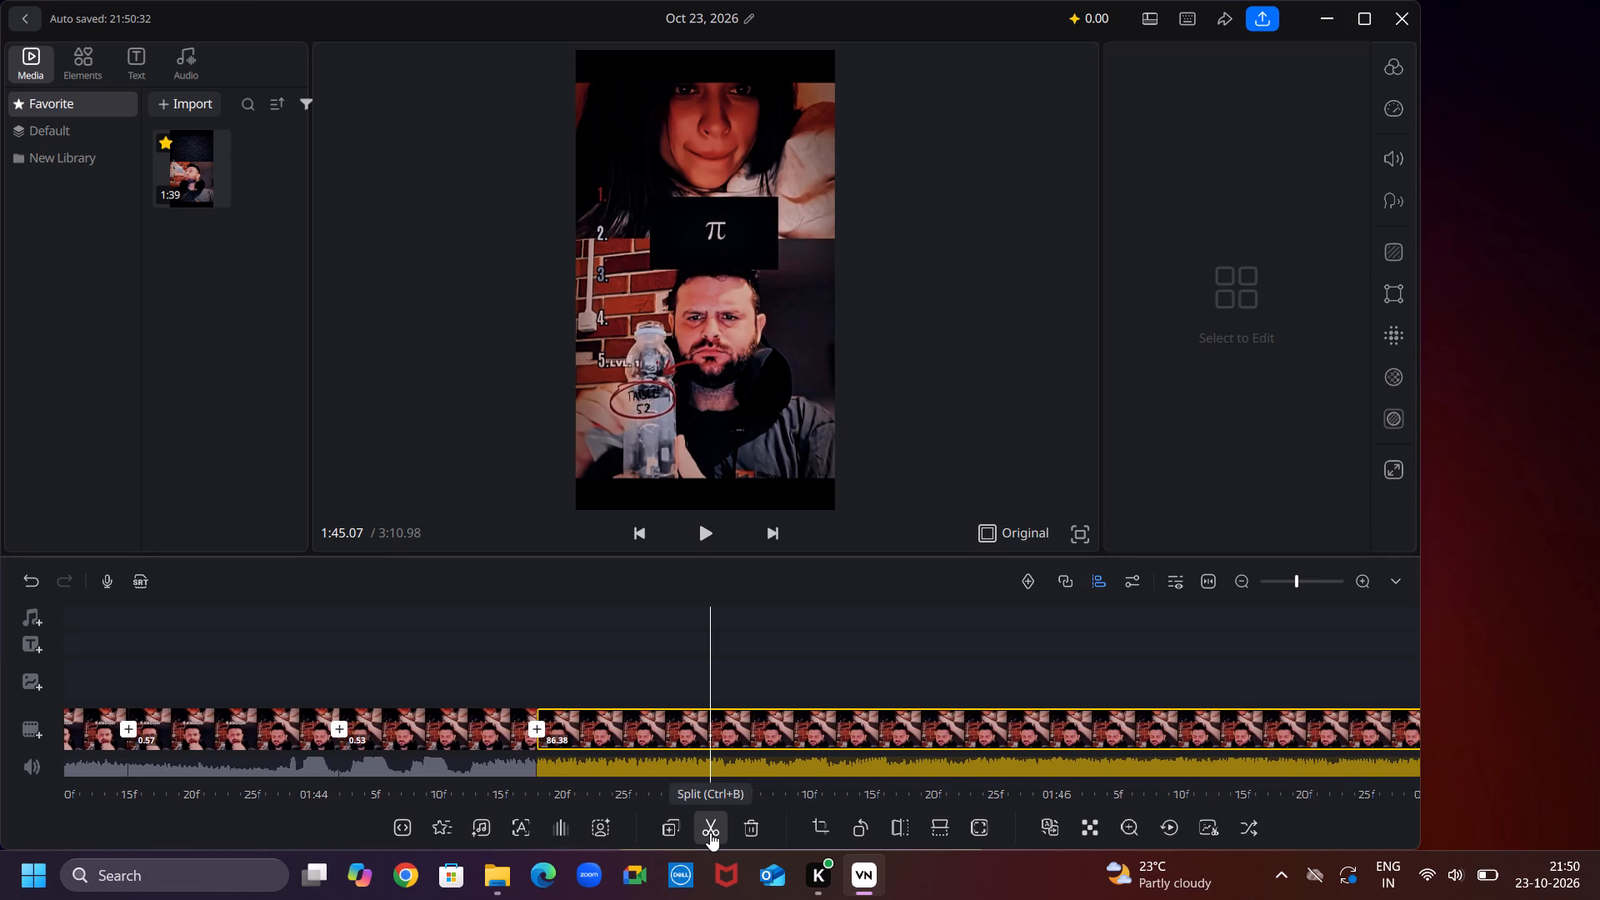
{"action": "key", "text": "Right"}
{"action": "left_click", "coordinate": [710, 832]}
Split the remaining duplicated part at 1:45.50, where a formula page overlay shows, making a 0.37-second segment.
{"action": "key", "text": "Right"}
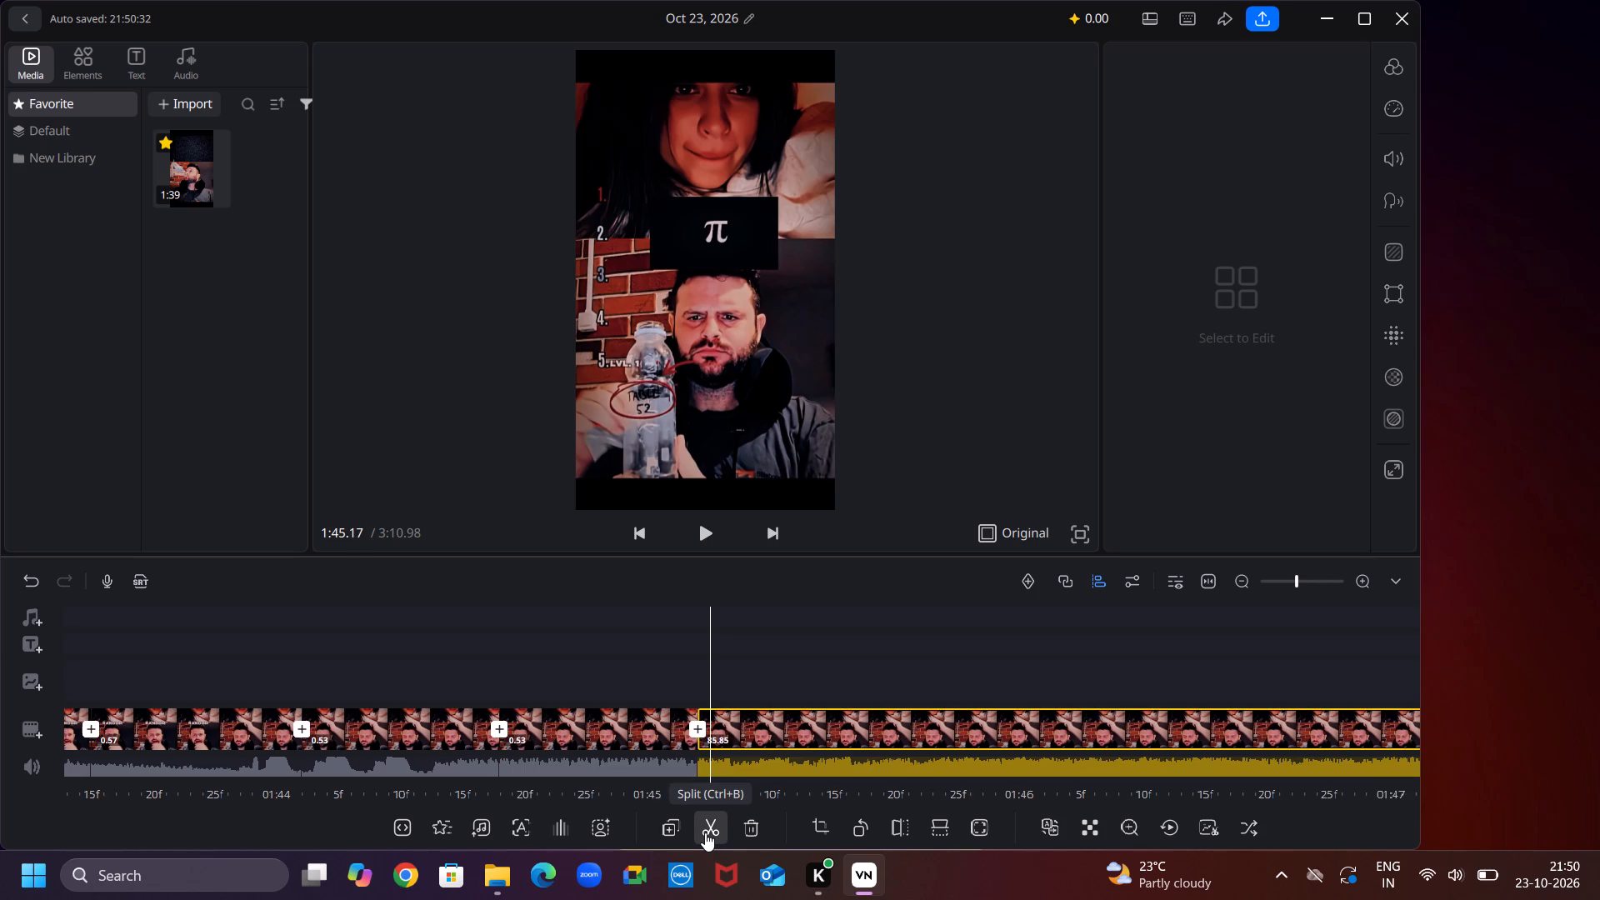
{"action": "key", "text": "Right"}
{"action": "key", "text": "Right"}
{"action": "key", "text": "Right"}
{"action": "key", "text": "Right"}
{"action": "key", "text": "Right"}
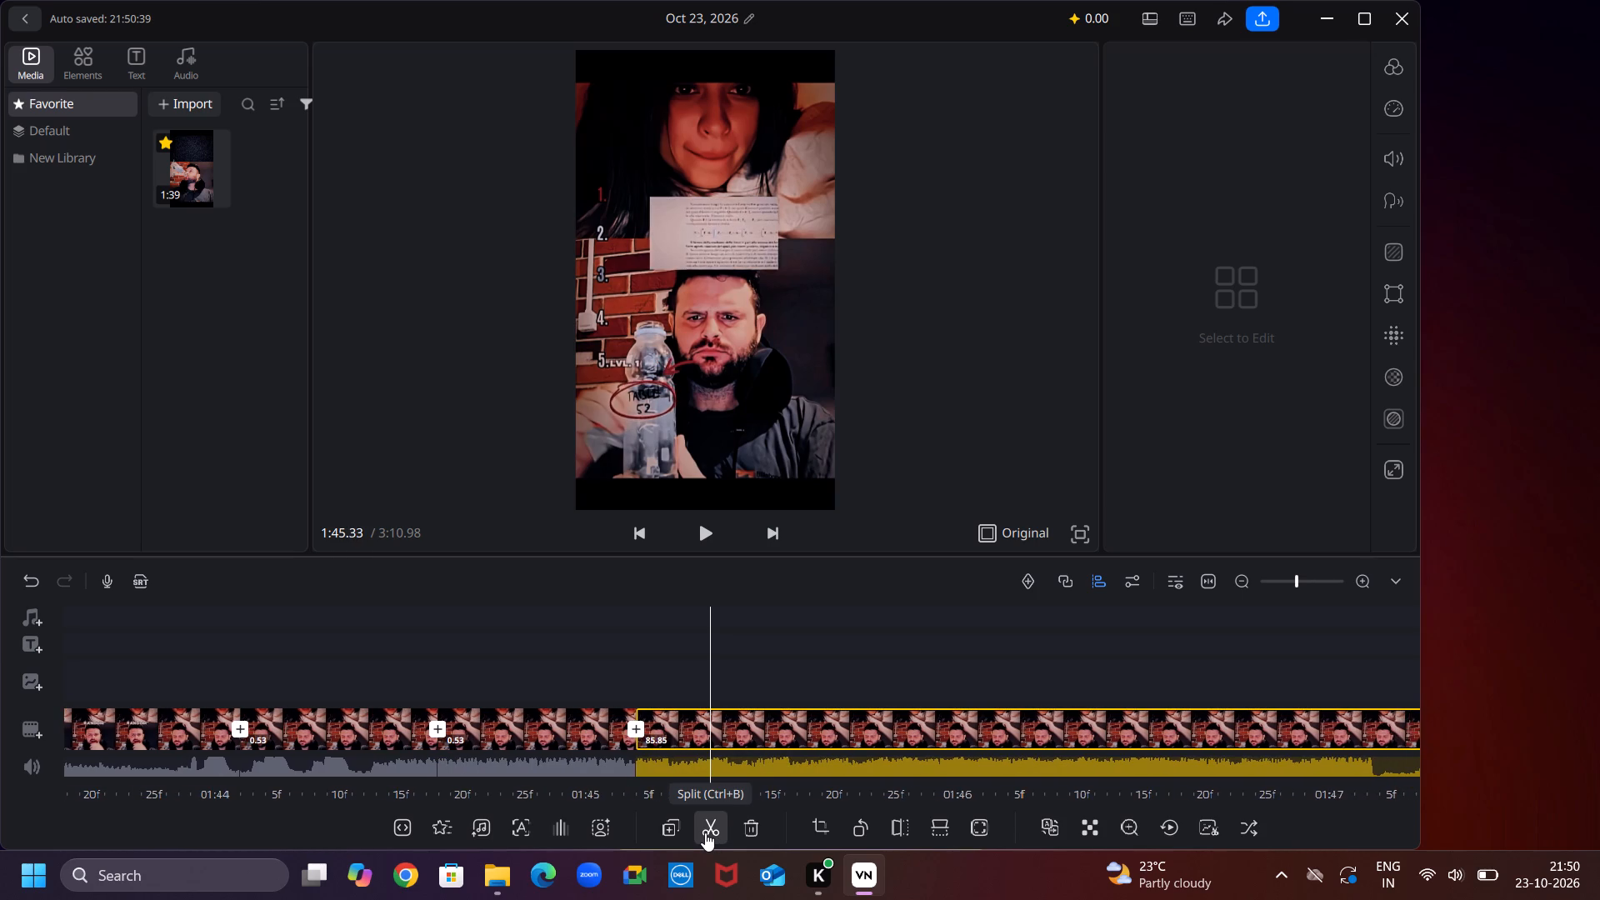
{"action": "key", "text": "Right"}
{"action": "key", "text": "Right"}
{"action": "key", "text": "Right"}
{"action": "key", "text": "Right"}
{"action": "key", "text": "Right"}
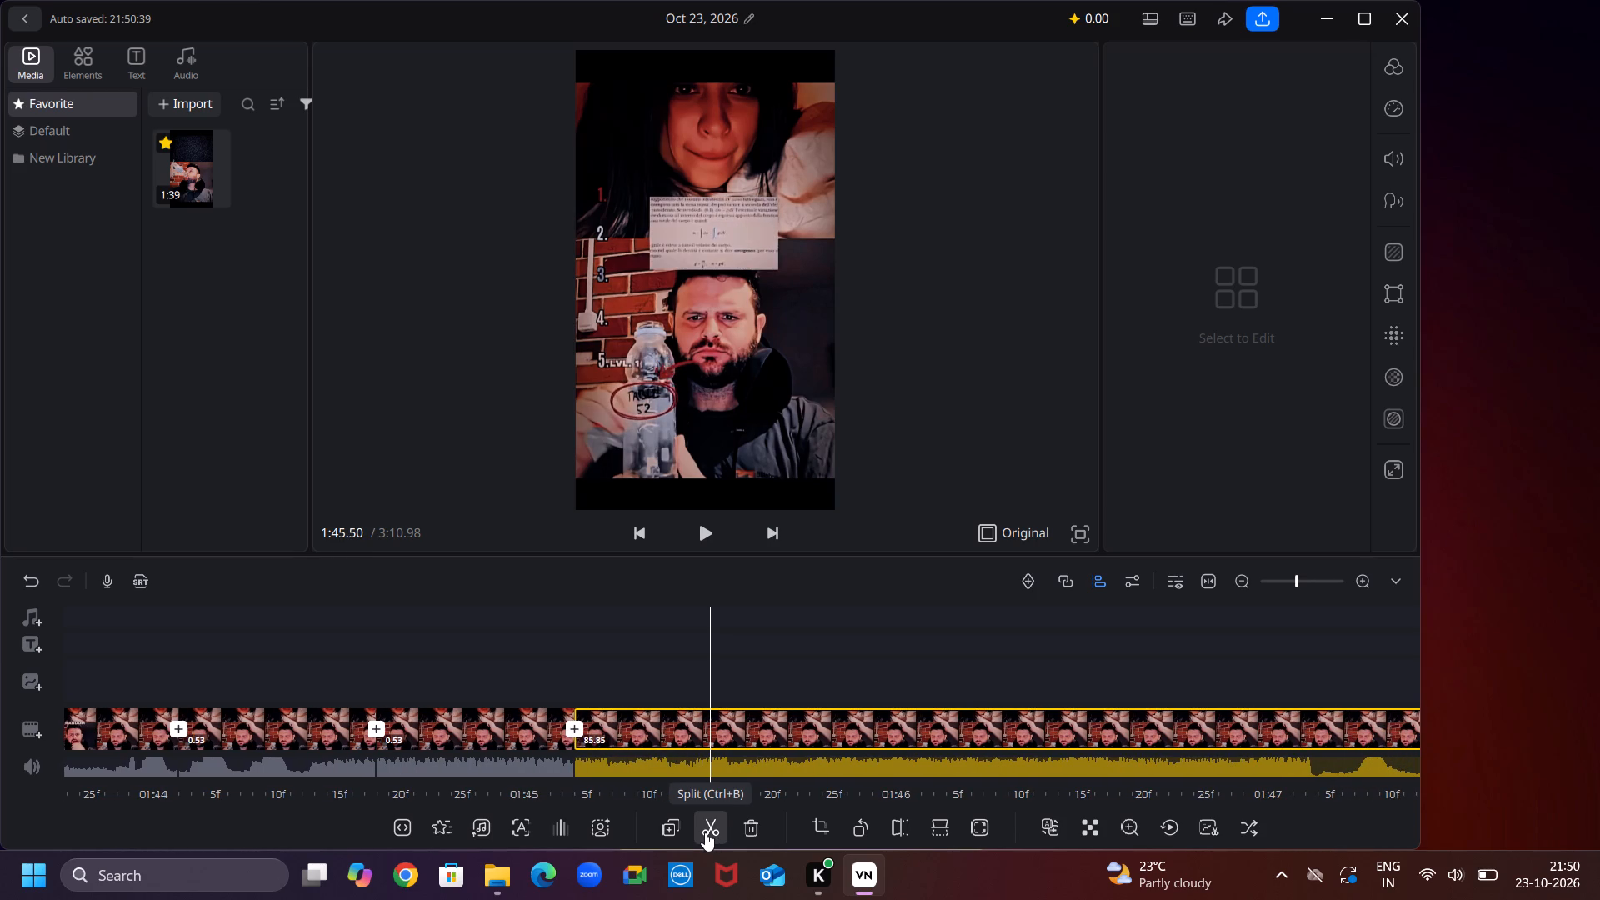
{"action": "left_click", "coordinate": [705, 832]}
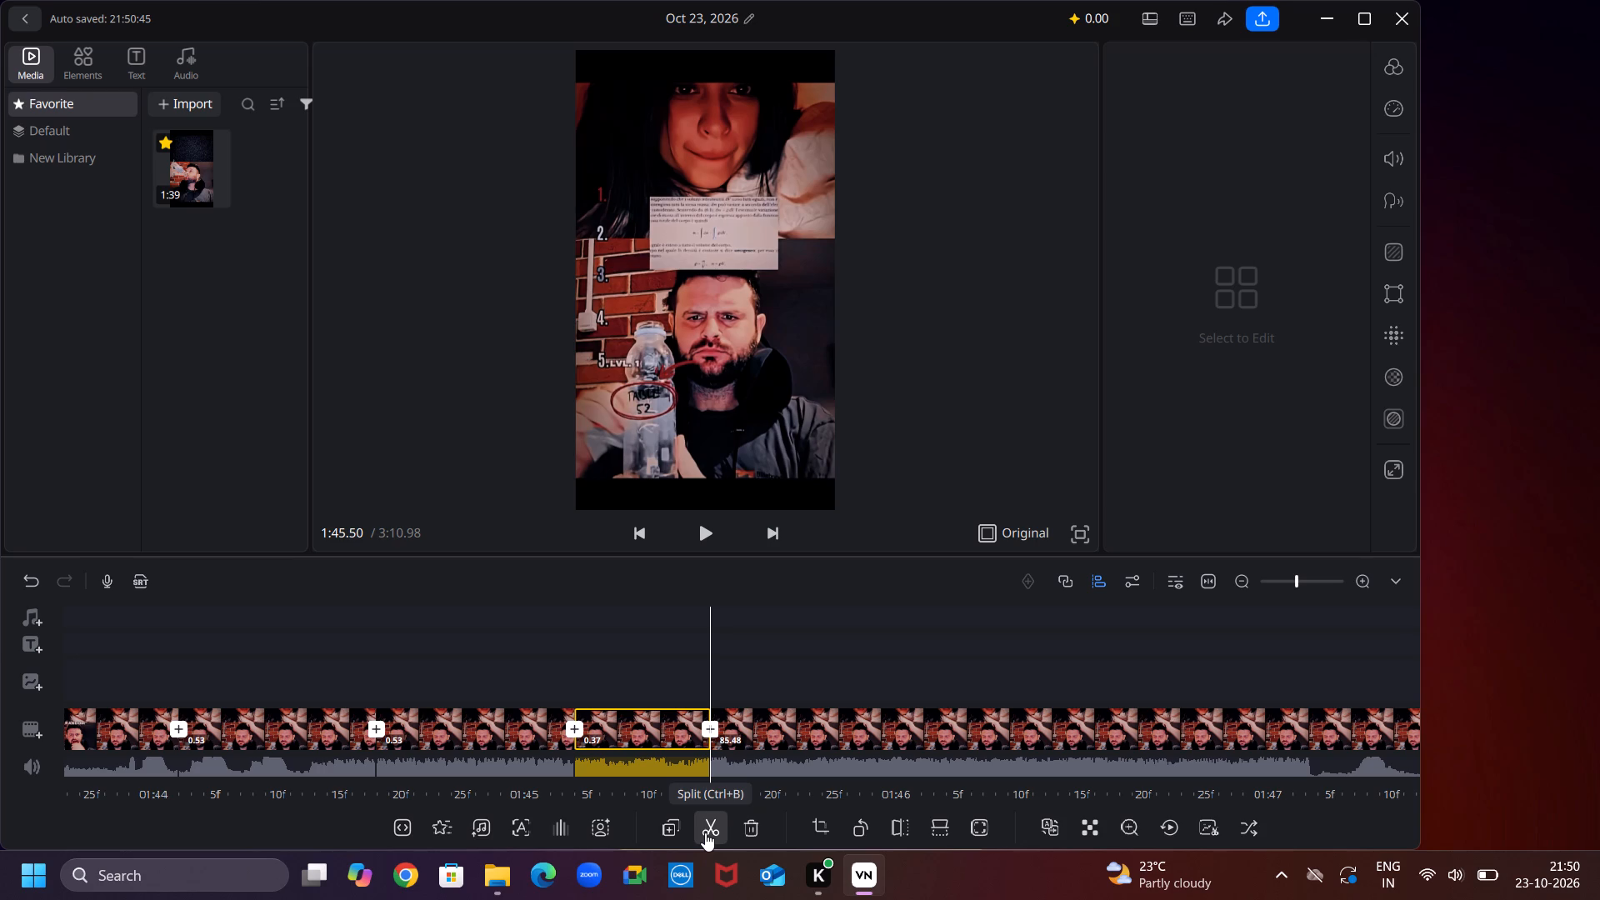
Split the remaining duplicated part at 1:46.00, where the integral symbol overlay shows, making a 0.50-second segment.
{"action": "key", "text": "Right"}
{"action": "key", "text": "Right"}
{"action": "key", "text": "Right"}
{"action": "key", "text": "Right"}
{"action": "key", "text": "Right"}
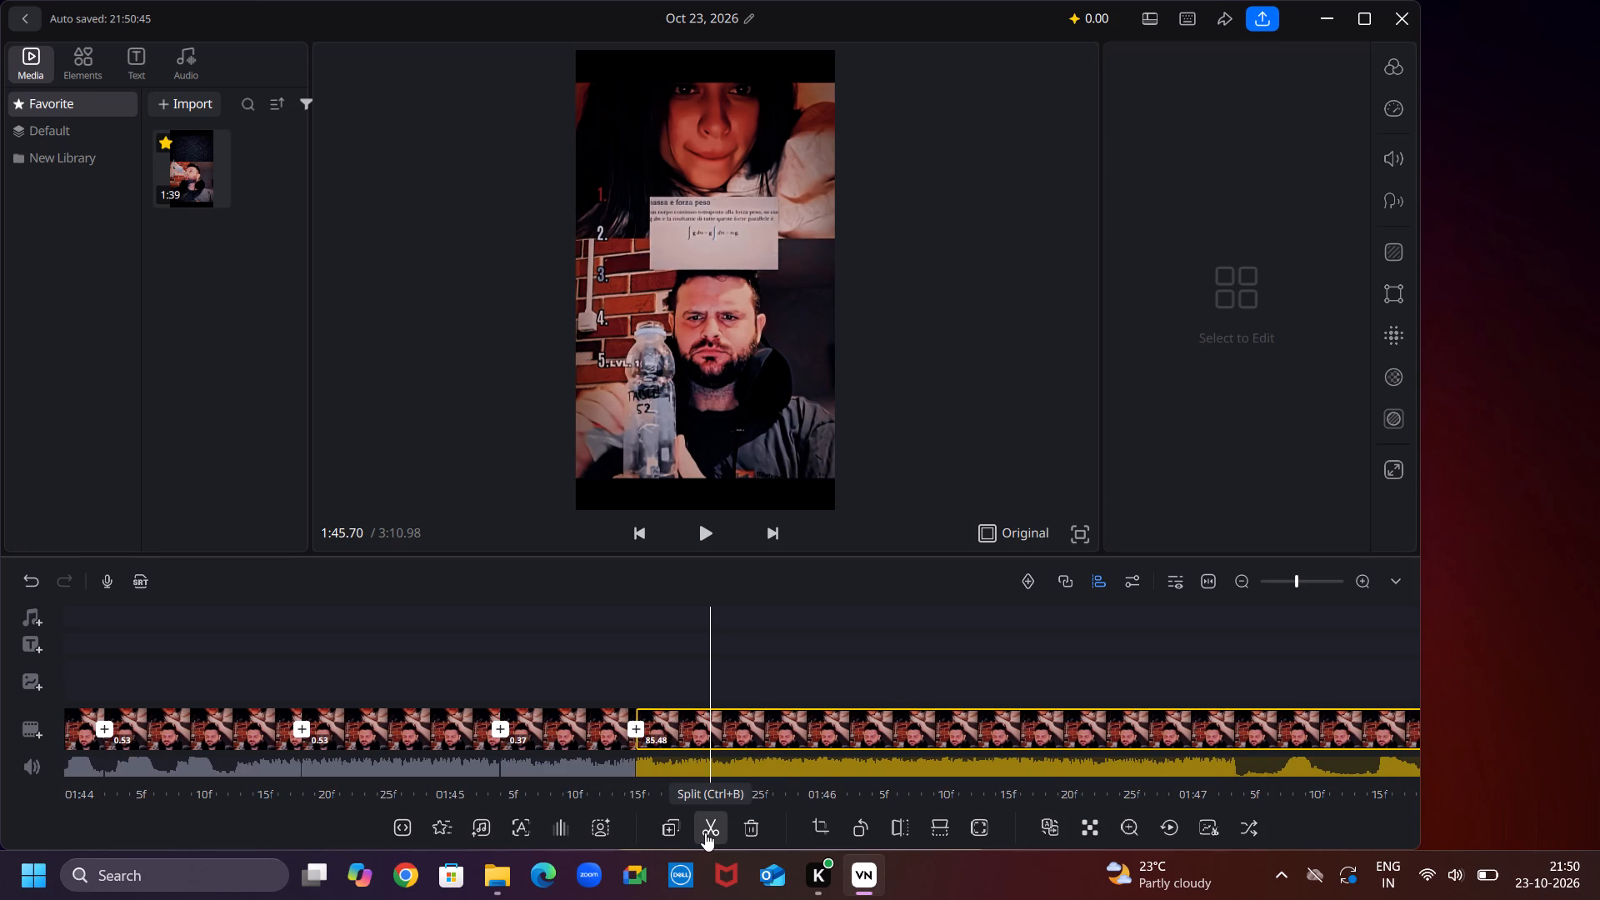
{"action": "key", "text": "Right"}
{"action": "key", "text": "Right"}
{"action": "key", "text": "Right"}
{"action": "key", "text": "Right"}
{"action": "key", "text": "Right"}
{"action": "key", "text": "Right"}
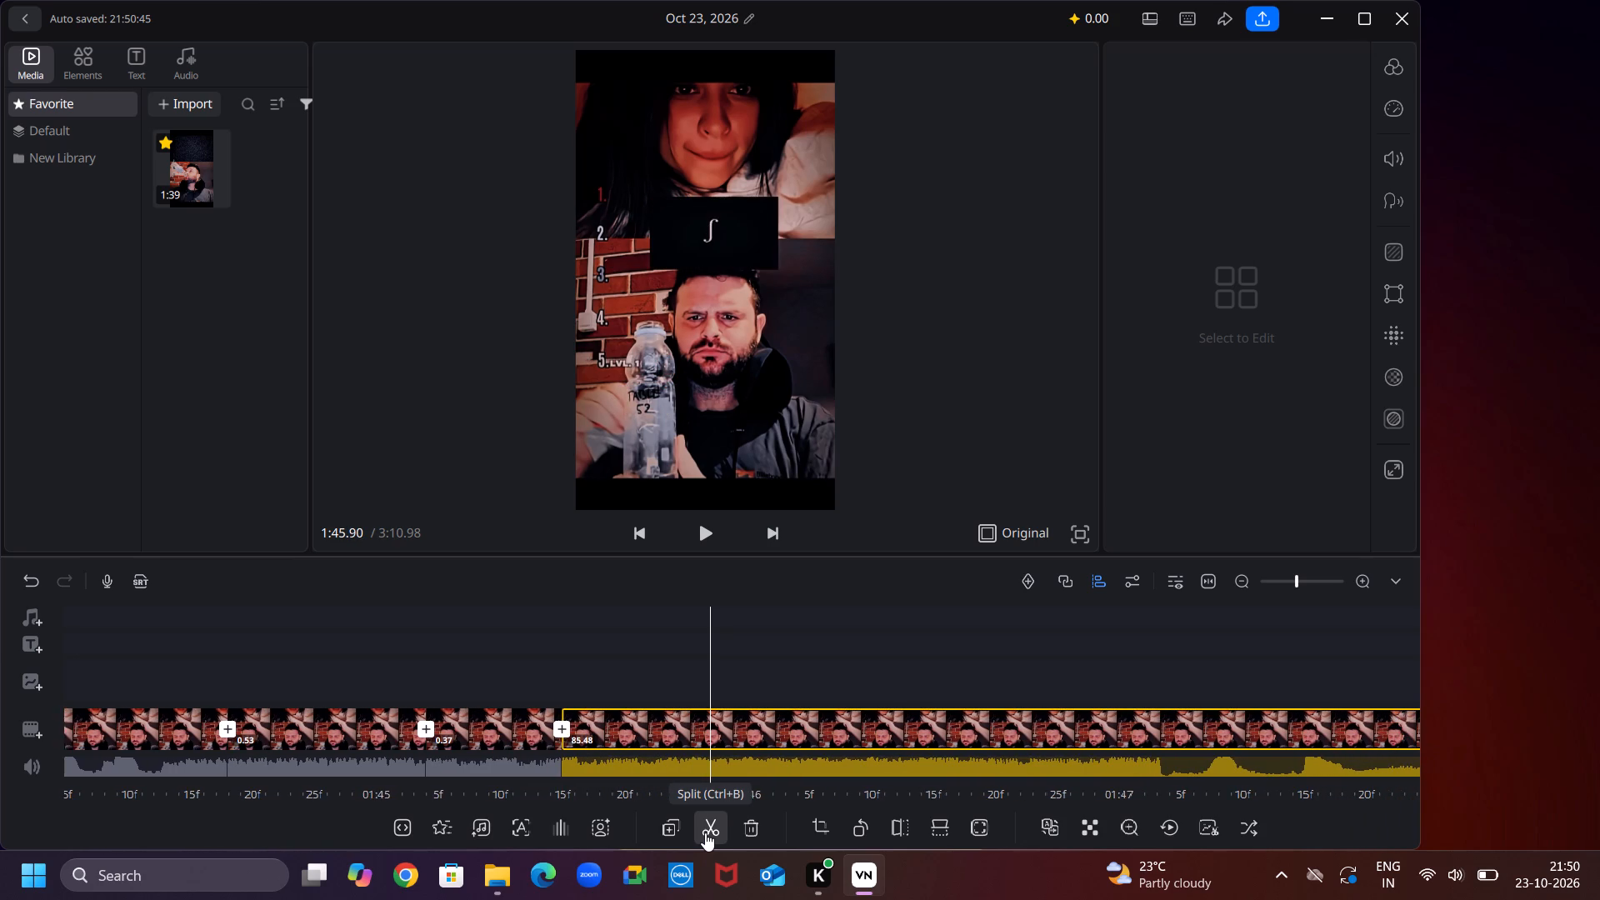
{"action": "key", "text": "Right"}
{"action": "key", "text": "Right"}
{"action": "key", "text": "Right"}
{"action": "left_click", "coordinate": [705, 832]}
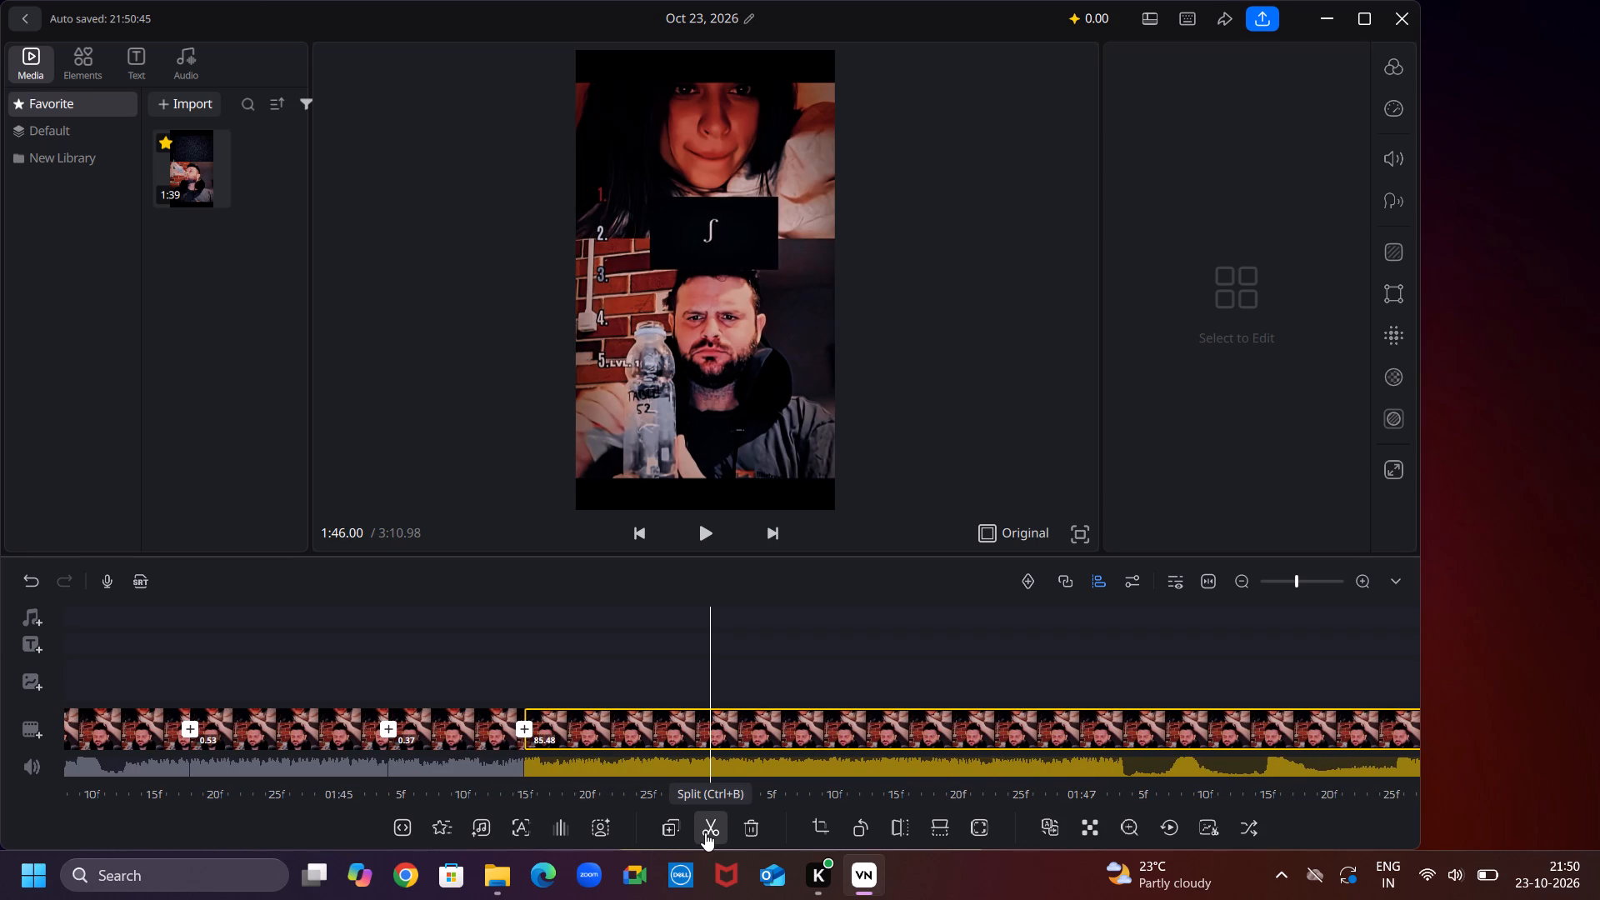
Split the remaining duplicated part at 1:46.70, over the formula page overlay, making a 0.70-second segment.
{"action": "key", "text": "Right"}
{"action": "key", "text": "Right"}
{"action": "key", "text": "Right"}
{"action": "key", "text": "Right"}
{"action": "key", "text": "Right"}
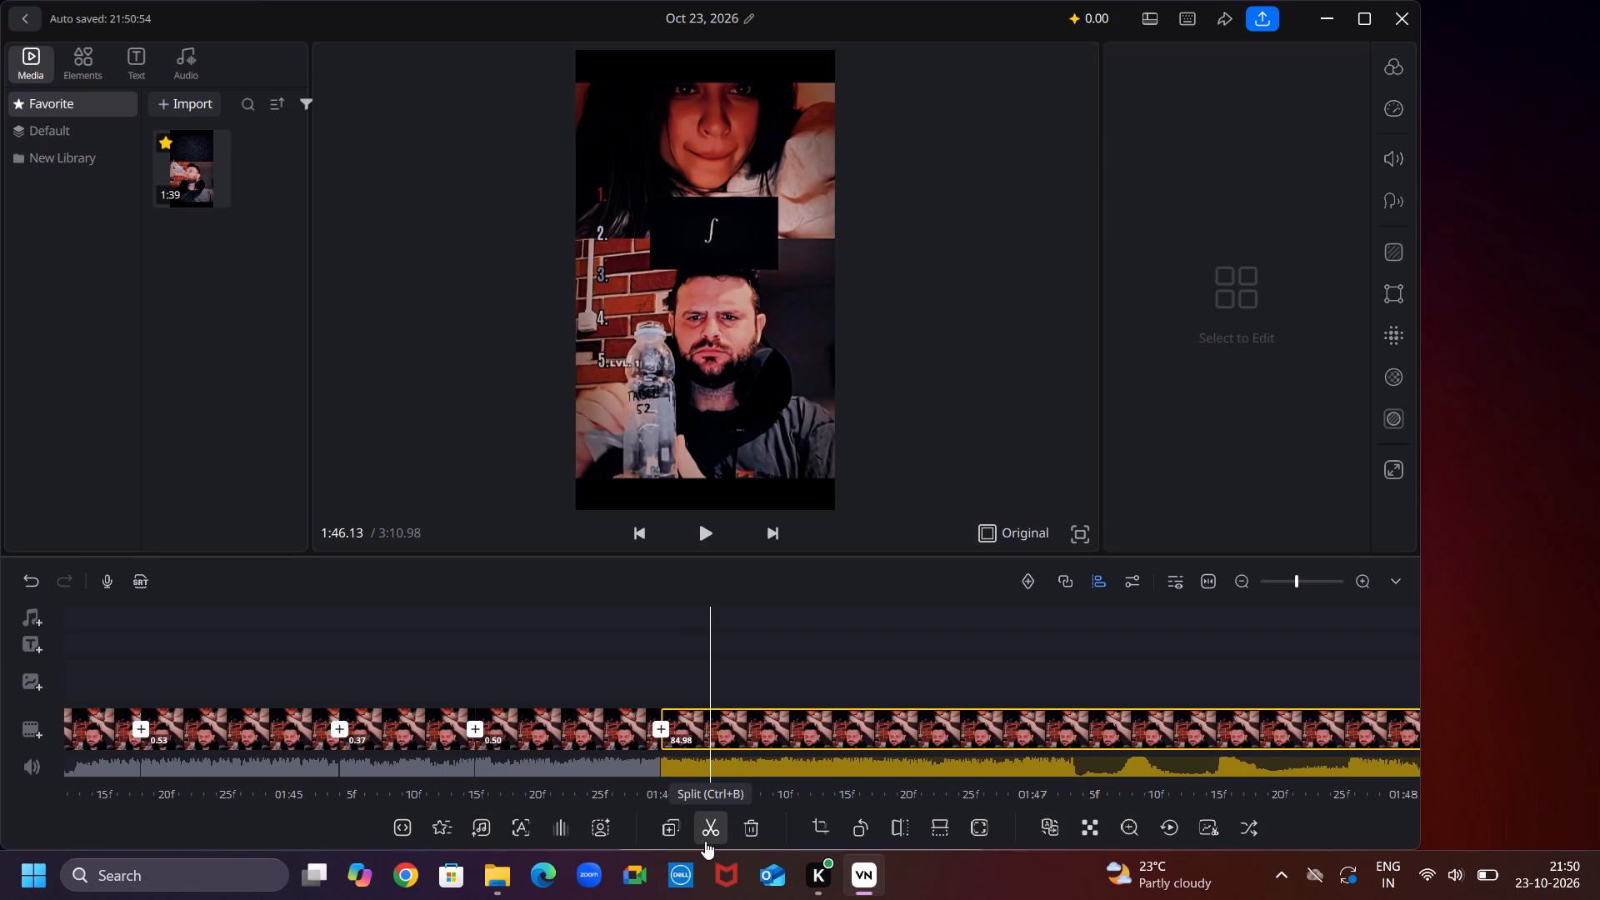
{"action": "key", "text": "Right"}
{"action": "key", "text": "Right"}
{"action": "key", "text": "Right"}
{"action": "key", "text": "Right"}
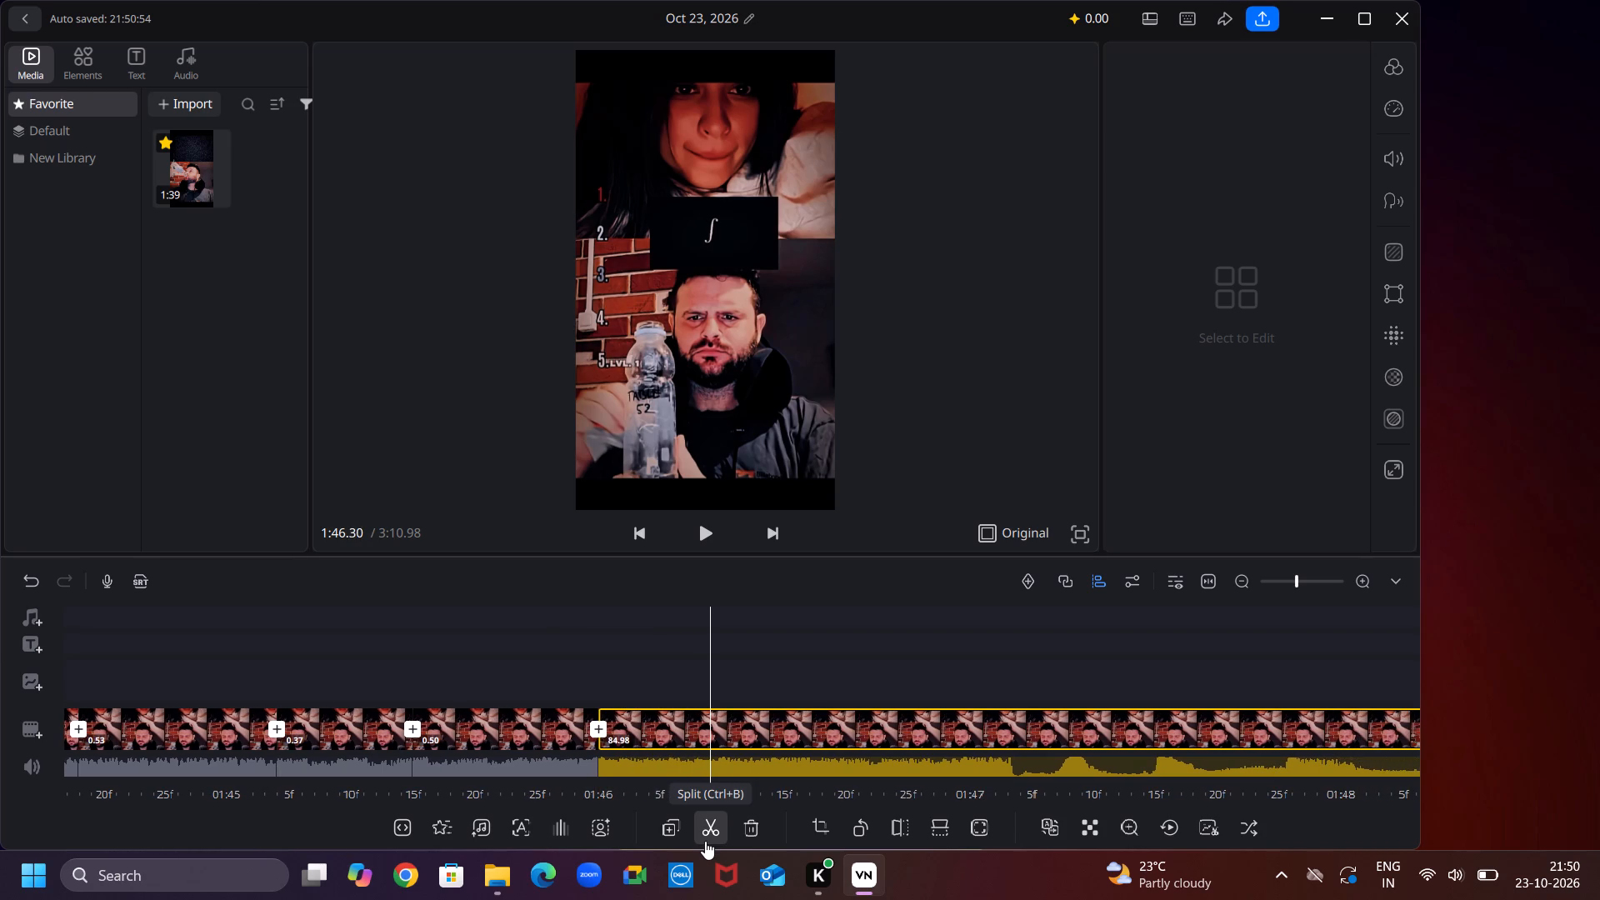
{"action": "key", "text": "Right"}
{"action": "key", "text": "Right"}
{"action": "key", "text": "Right"}
{"action": "key", "text": "Right"}
{"action": "key", "text": "Right"}
{"action": "key", "text": "Right"}
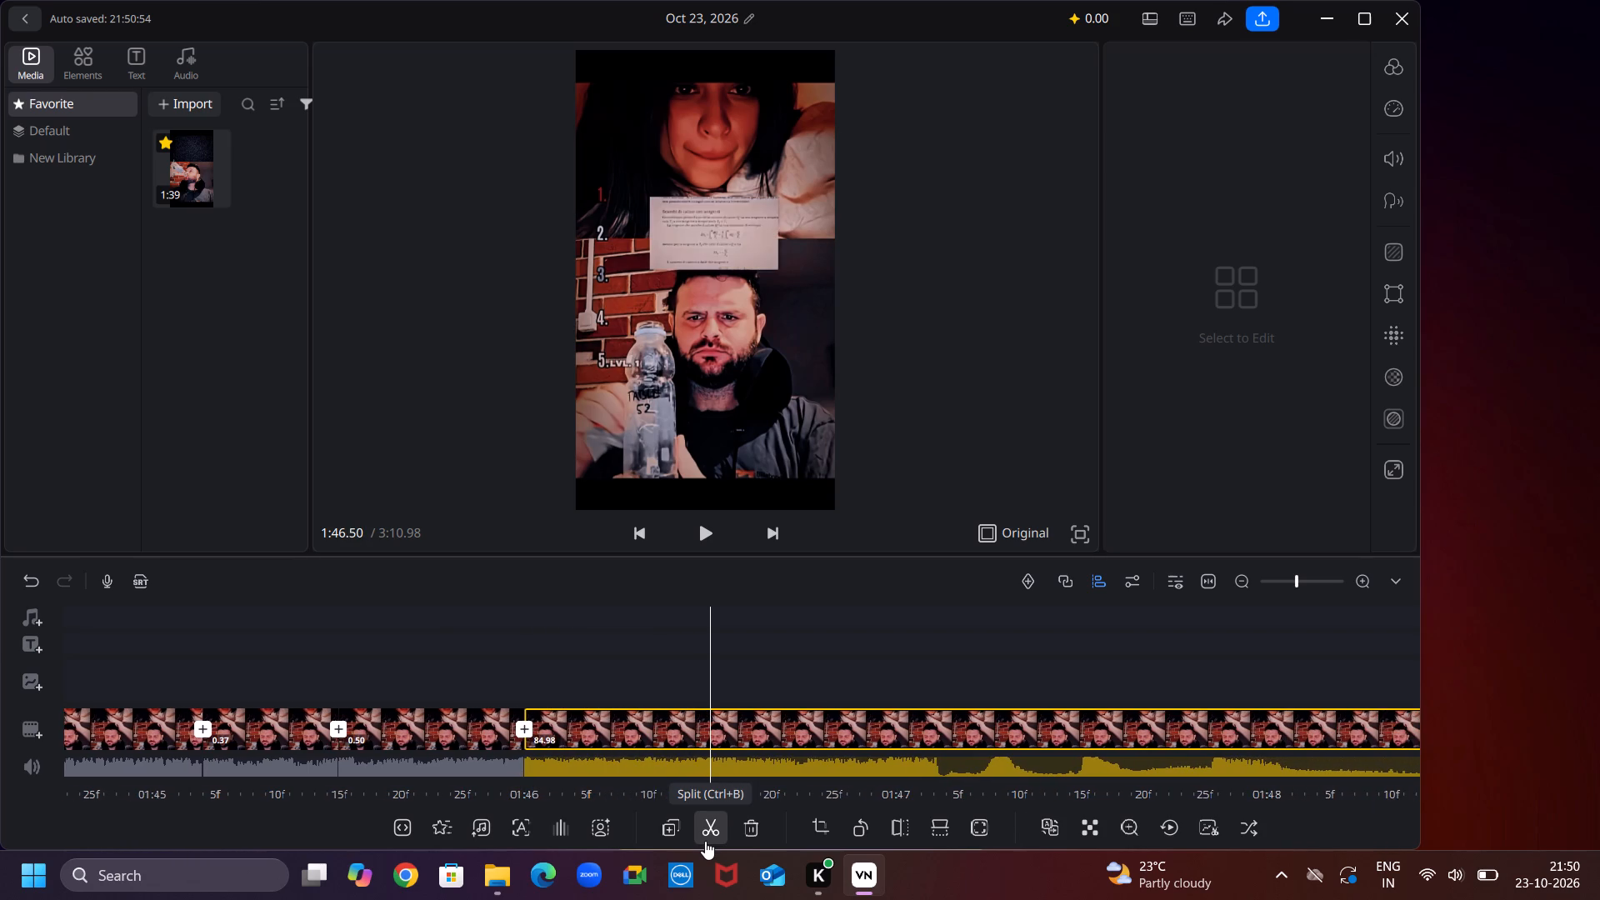
{"action": "key", "text": "Right"}
{"action": "key", "text": "Right"}
{"action": "key", "text": "Right"}
{"action": "key", "text": "Right"}
{"action": "key", "text": "Right"}
{"action": "key", "text": "Right"}
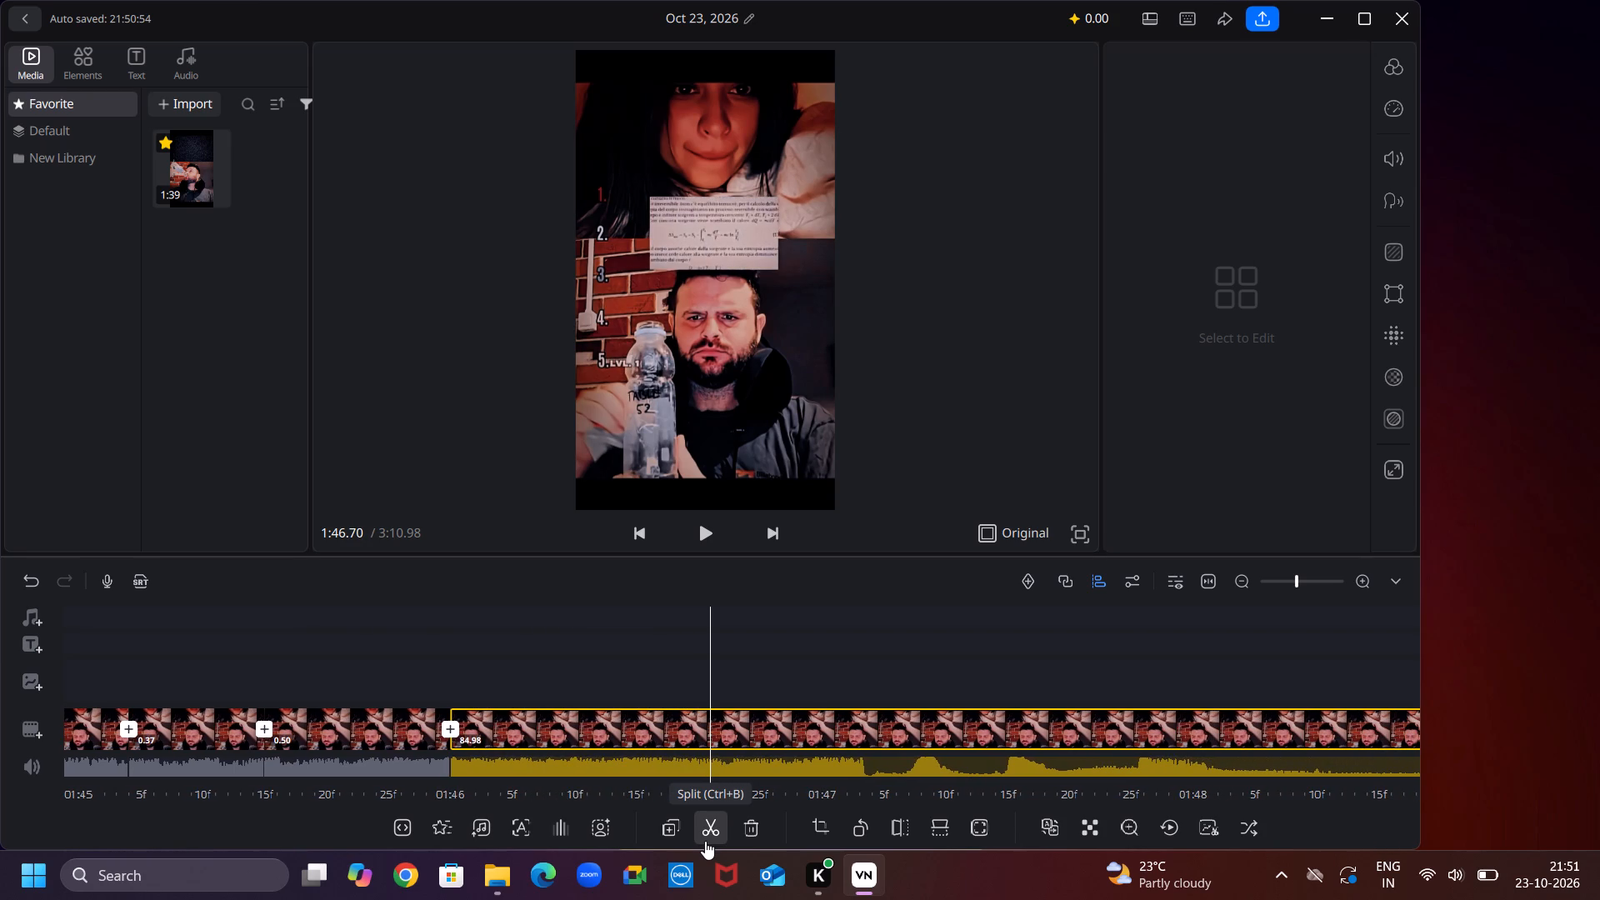
{"action": "left_click", "coordinate": [705, 841]}
Split the remaining duplicated part at 1:47.17, on the caption "DID", making a 0.47-second segment.
{"action": "key", "text": "Right"}
{"action": "key", "text": "Right"}
{"action": "key", "text": "Right"}
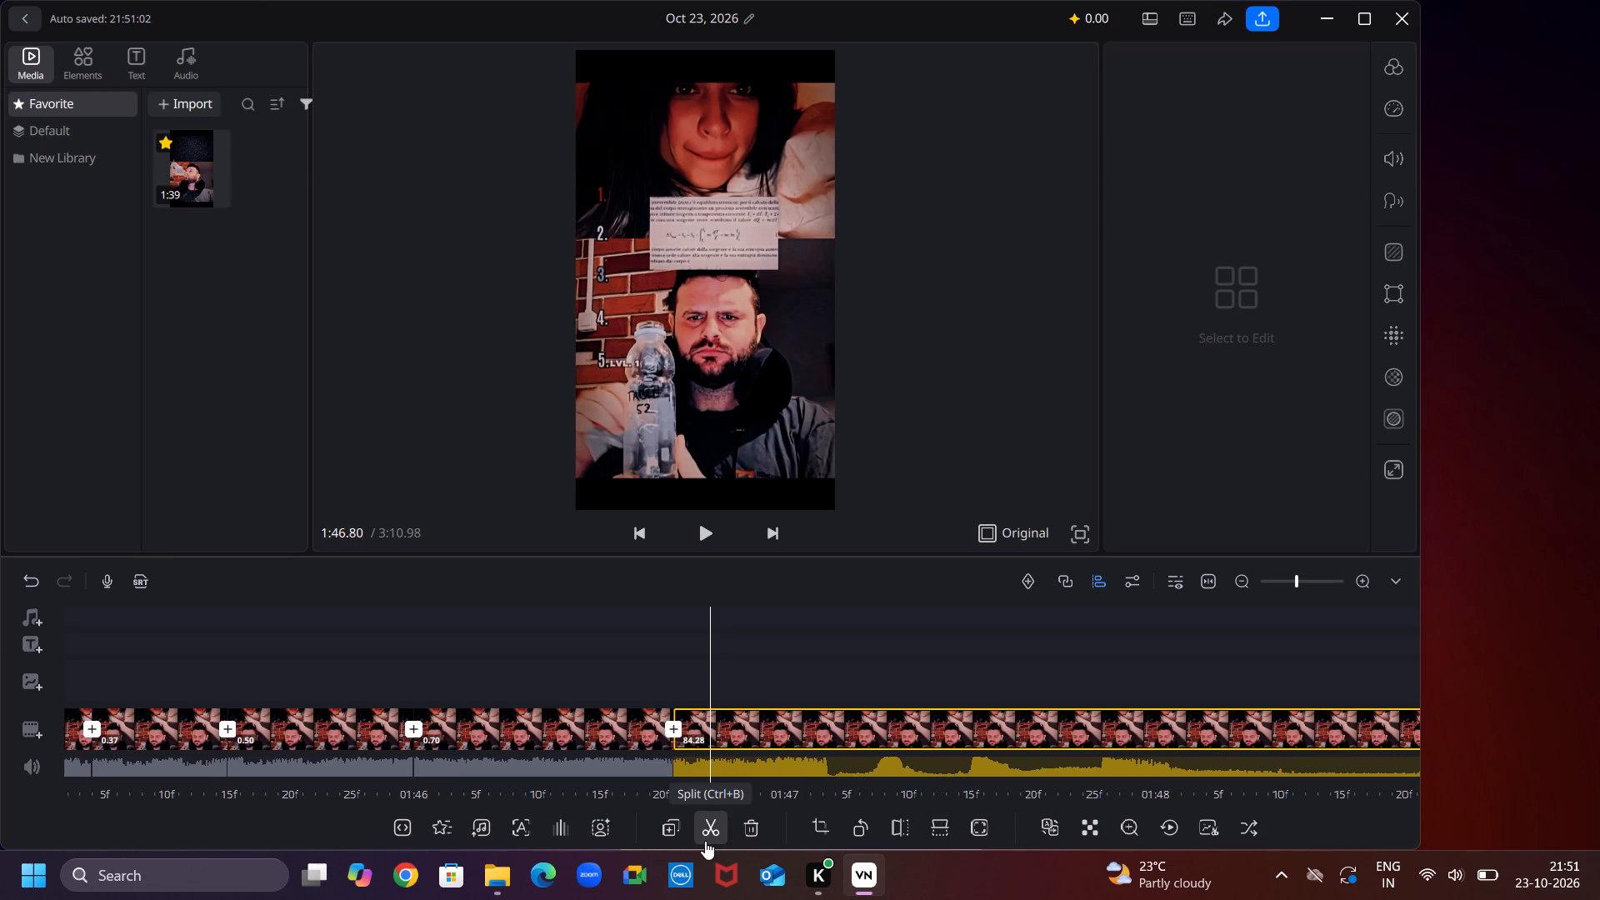
{"action": "key", "text": "Right"}
{"action": "key", "text": "Right"}
{"action": "key", "text": "Right"}
{"action": "key", "text": "Right"}
{"action": "key", "text": "Right"}
{"action": "key", "text": "Right"}
{"action": "key", "text": "Right"}
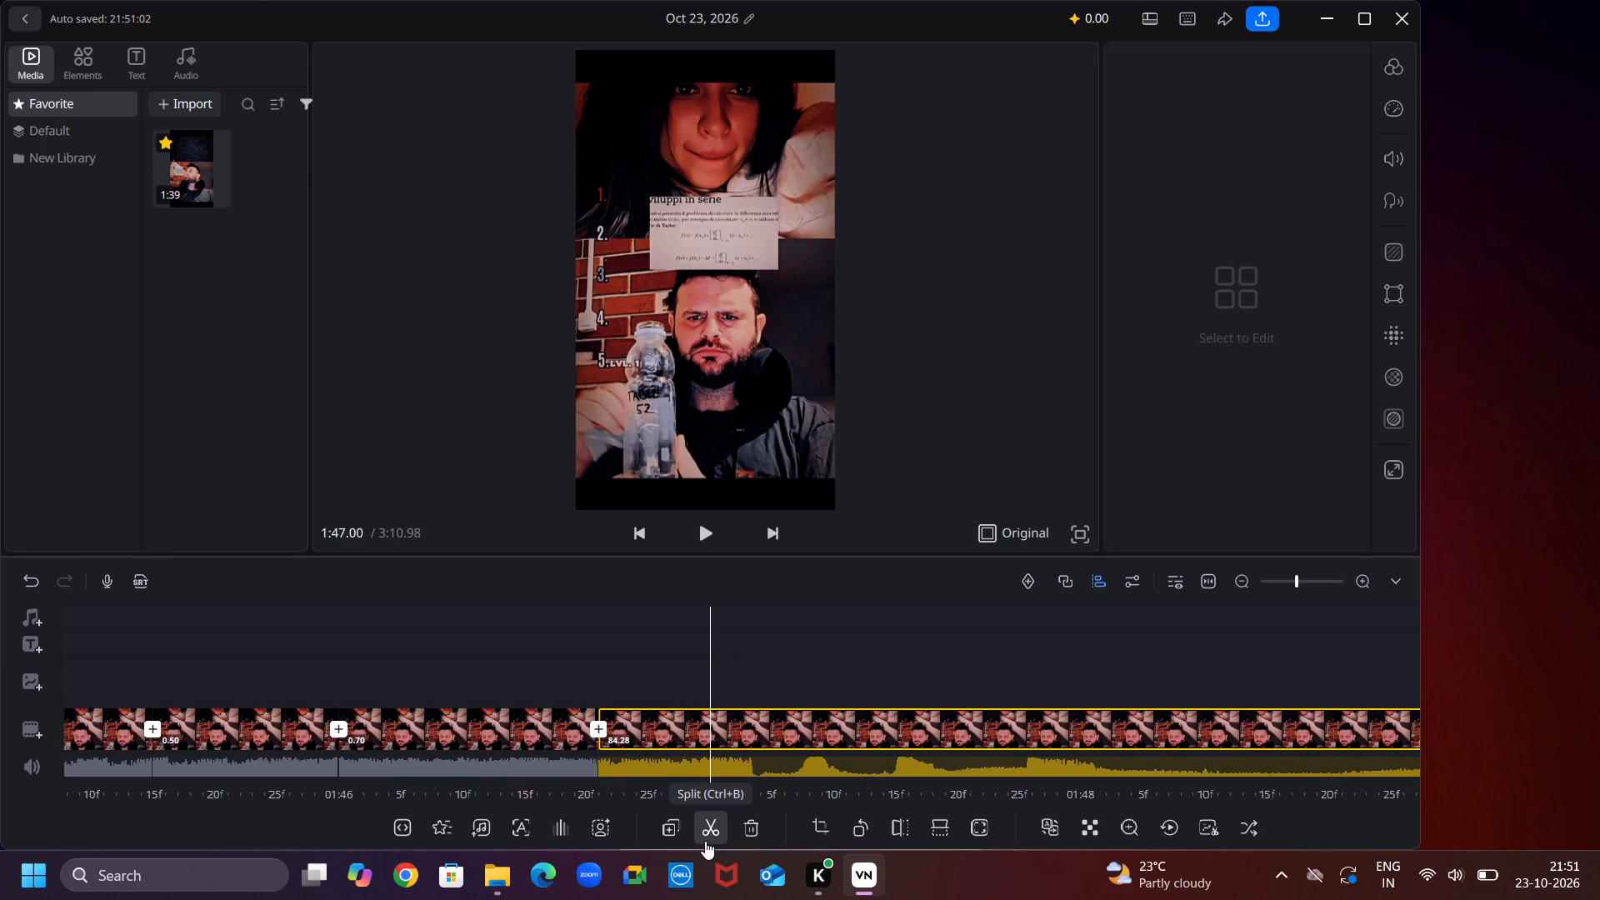
{"action": "key", "text": "Right"}
{"action": "key", "text": "Right"}
{"action": "key", "text": "Right"}
{"action": "key", "text": "Right"}
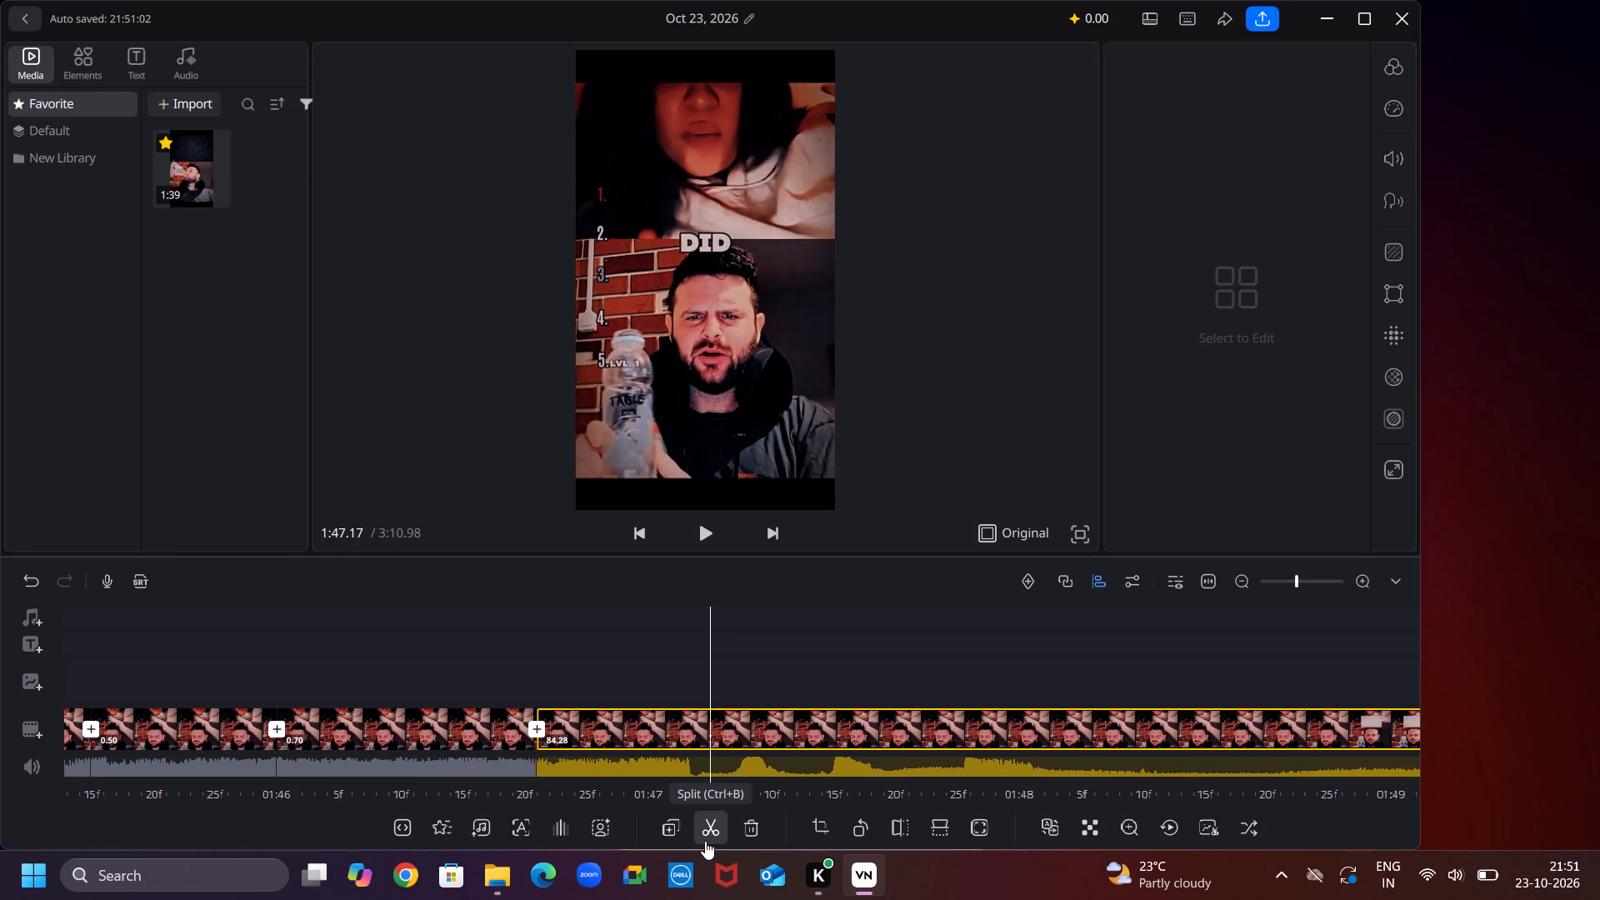
{"action": "left_click", "coordinate": [705, 841]}
Split the remaining duplicated part at 1:47.67, on the caption "THE", making a 0.50-second segment.
{"action": "key", "text": "Right"}
{"action": "key", "text": "Right"}
{"action": "key", "text": "Right"}
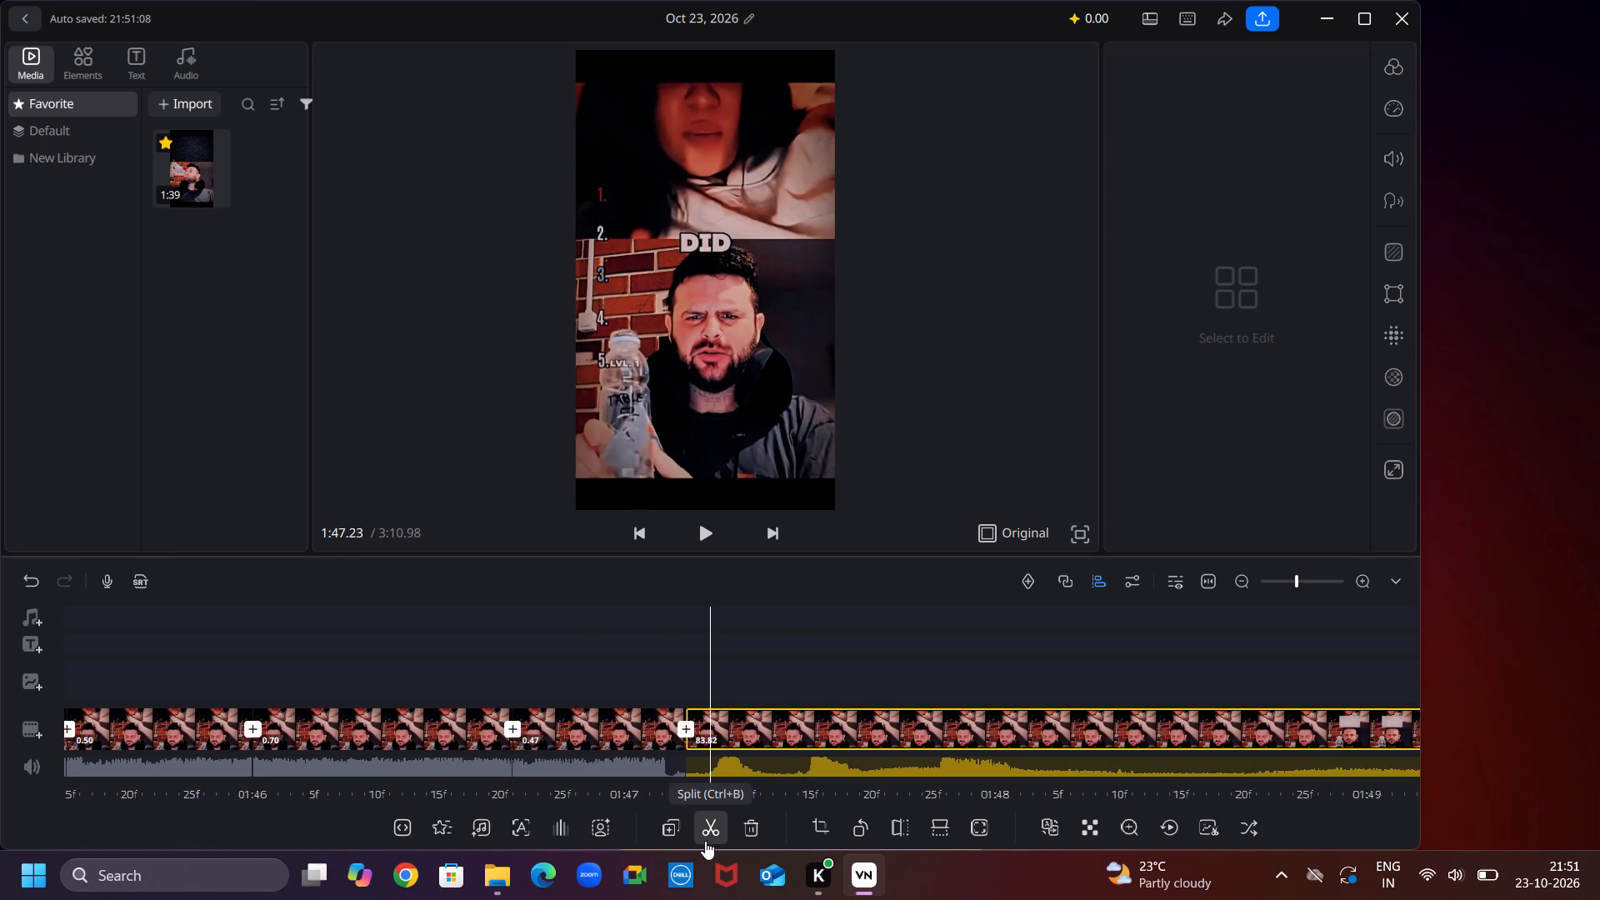
{"action": "key", "text": "Right"}
{"action": "key", "text": "Right"}
{"action": "key", "text": "Right"}
{"action": "key", "text": "Right"}
{"action": "key", "text": "Right"}
{"action": "key", "text": "Right"}
{"action": "key", "text": "Right"}
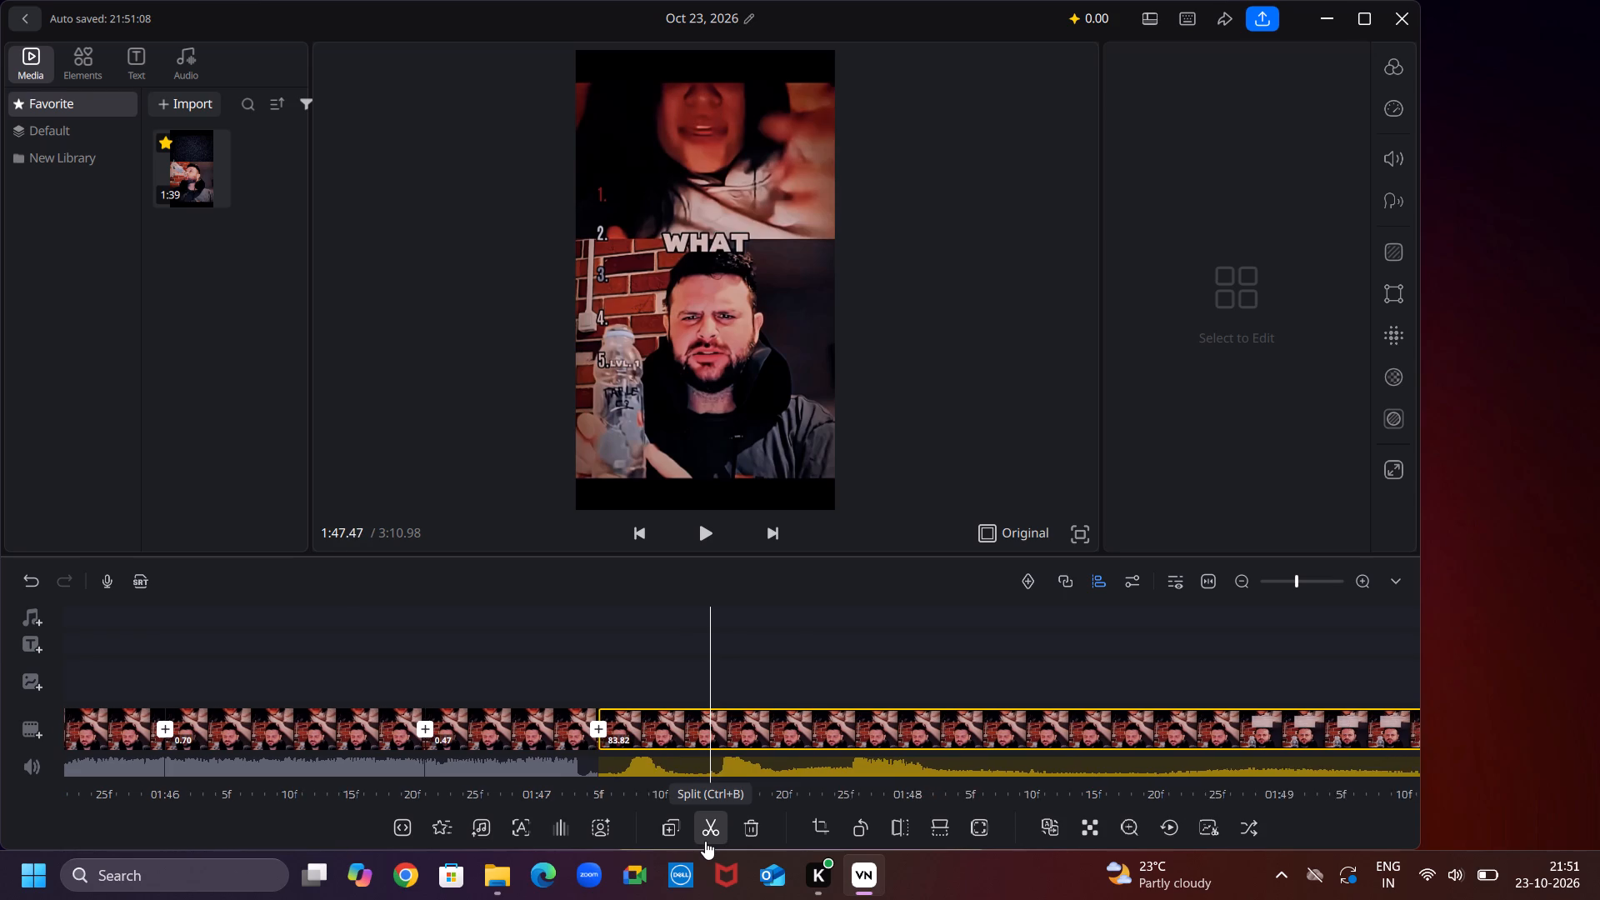
{"action": "key", "text": "Right"}
{"action": "key", "text": "Right"}
{"action": "key", "text": "Right"}
{"action": "key", "text": "Right"}
{"action": "key", "text": "Right"}
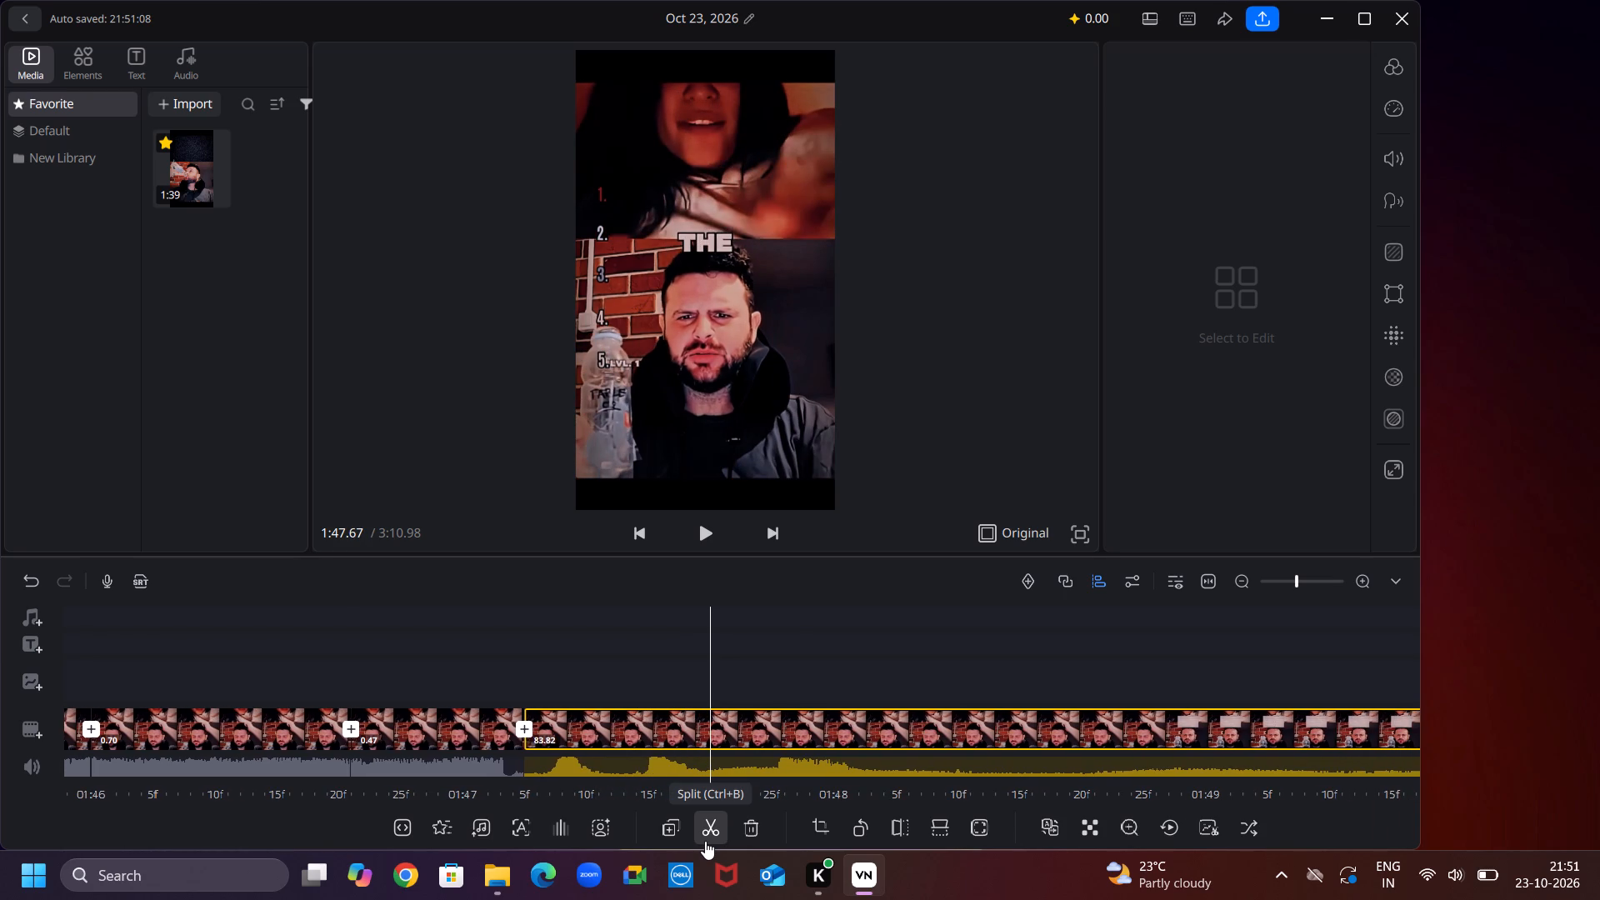
{"action": "left_click", "coordinate": [705, 841]}
Split the remaining duplicated part at 1:48.03, during the caption "?!?!", making a 0.37-second segment.
{"action": "key", "text": "Right"}
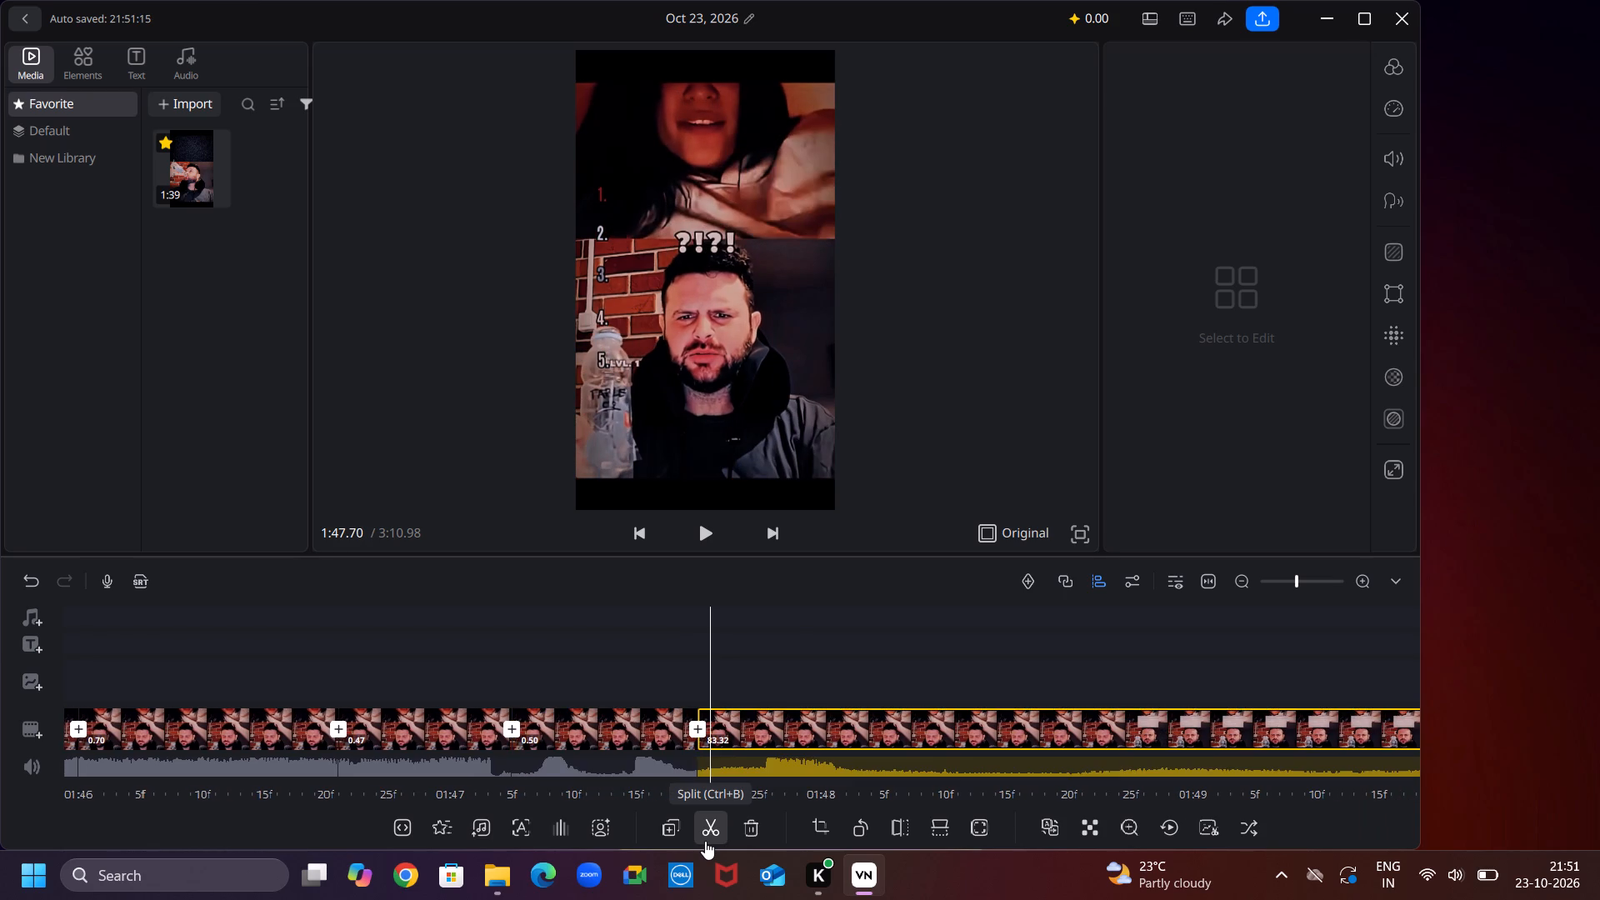
{"action": "key", "text": "Right"}
{"action": "key", "text": "Right"}
{"action": "key", "text": "Right"}
{"action": "key", "text": "Right"}
{"action": "key", "text": "Right"}
{"action": "key", "text": "Right"}
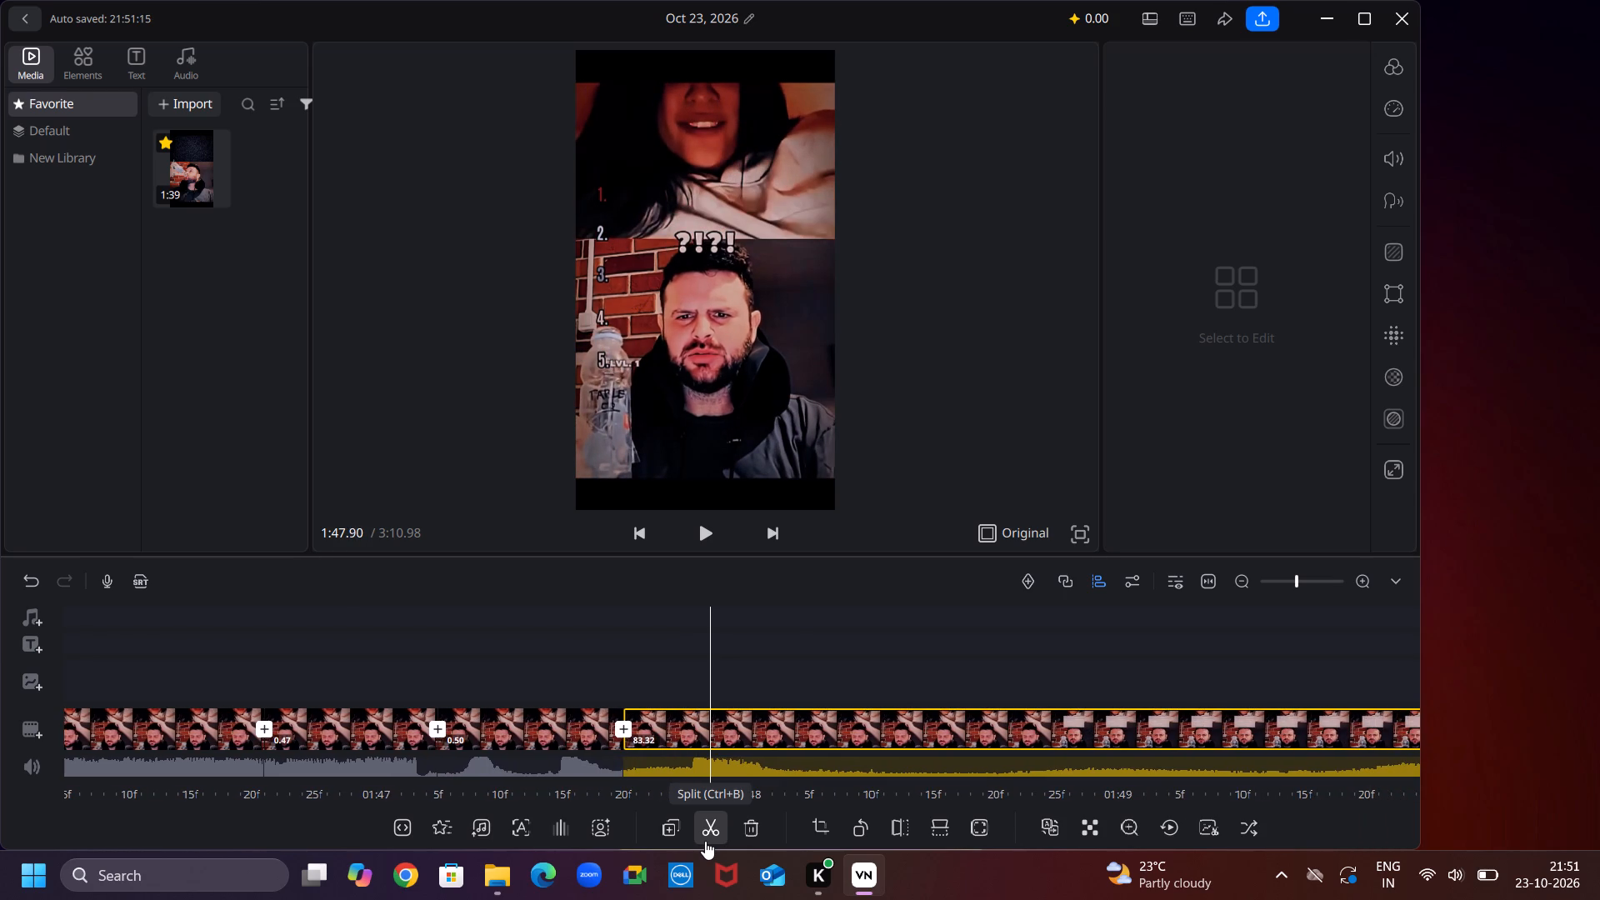
{"action": "key", "text": "Right"}
{"action": "key", "text": "Right"}
{"action": "key", "text": "Right"}
{"action": "key", "text": "Right"}
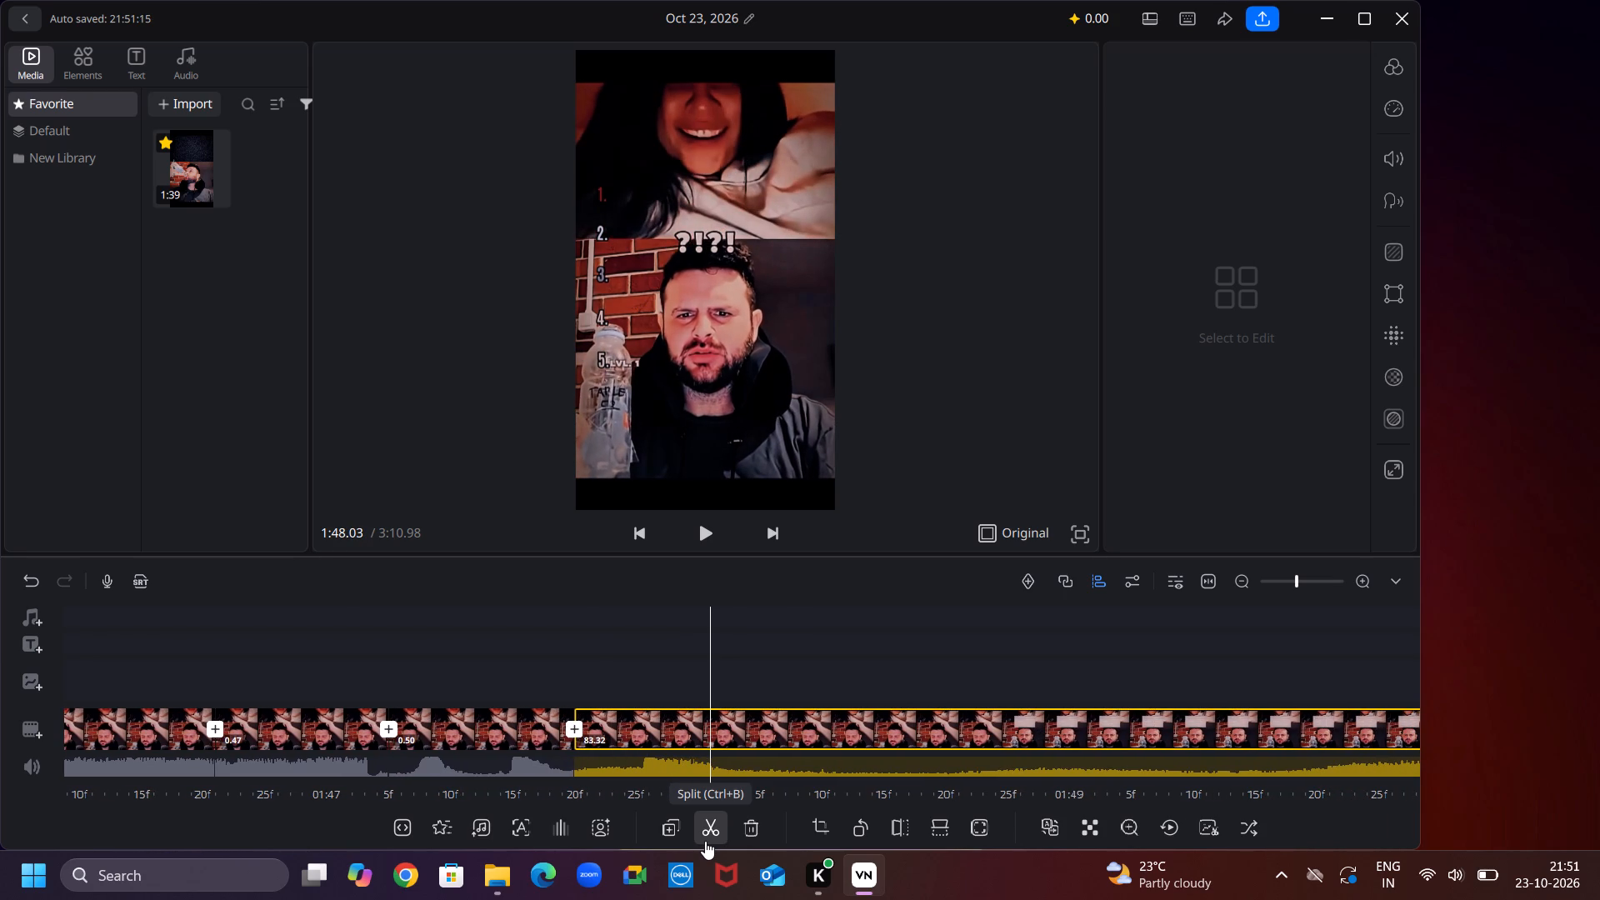
{"action": "left_click", "coordinate": [705, 841]}
Split the remaining duplicated part at 1:48.23, during the caption "?!?!", making a 0.20-second segment.
{"action": "key", "text": "Right"}
{"action": "key", "text": "Right"}
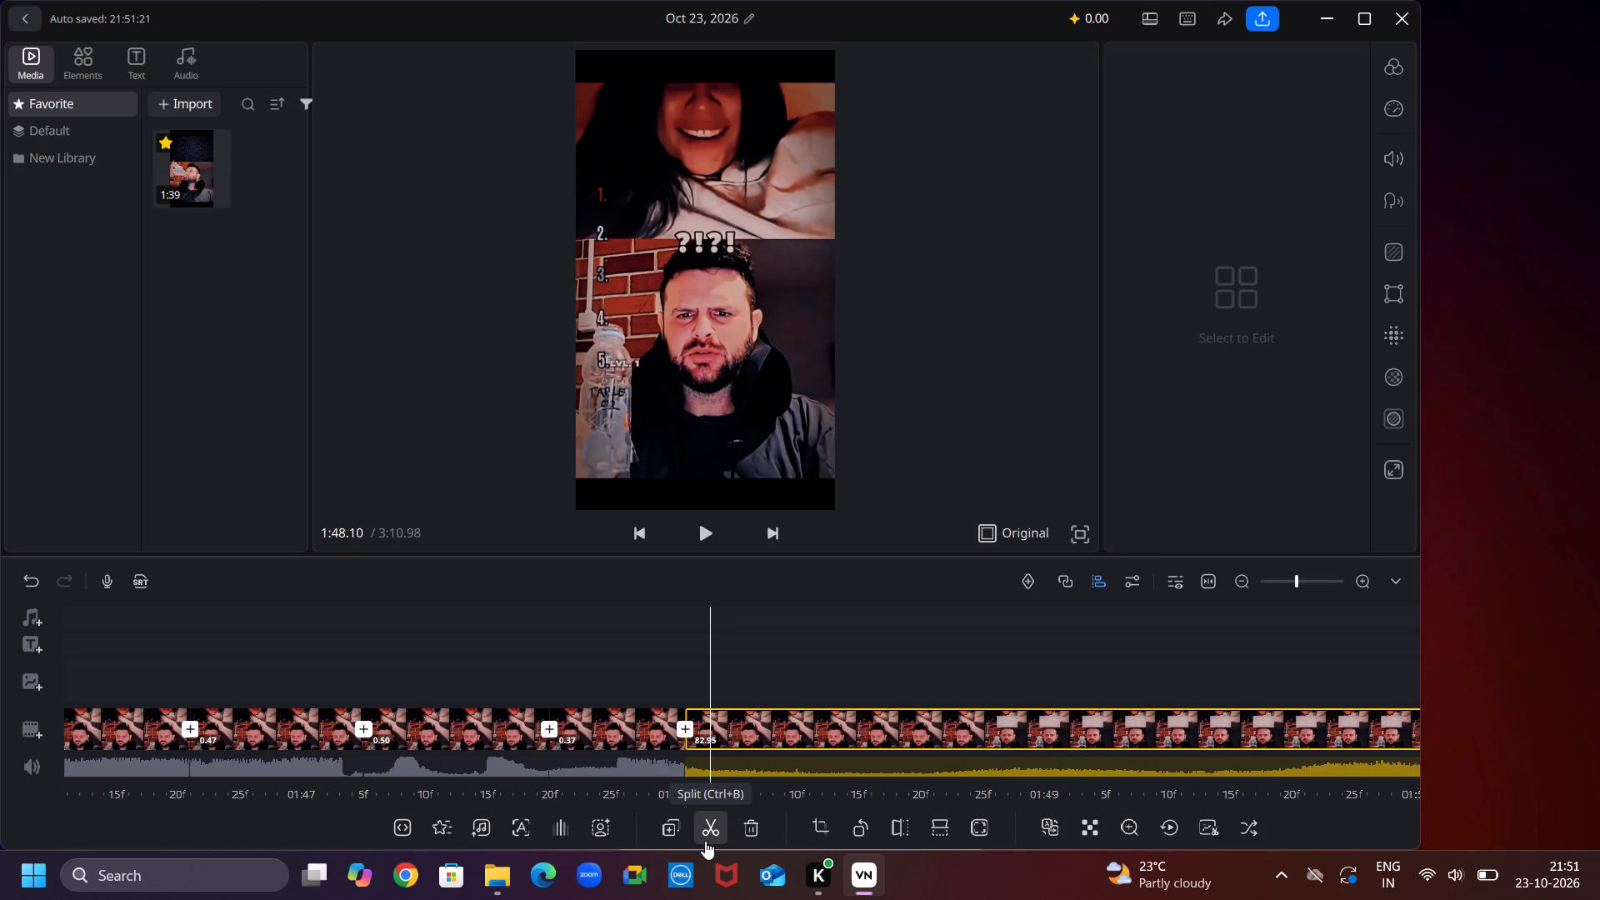
{"action": "key", "text": "Right"}
{"action": "key", "text": "Right"}
{"action": "key", "text": "Right"}
{"action": "key", "text": "Right"}
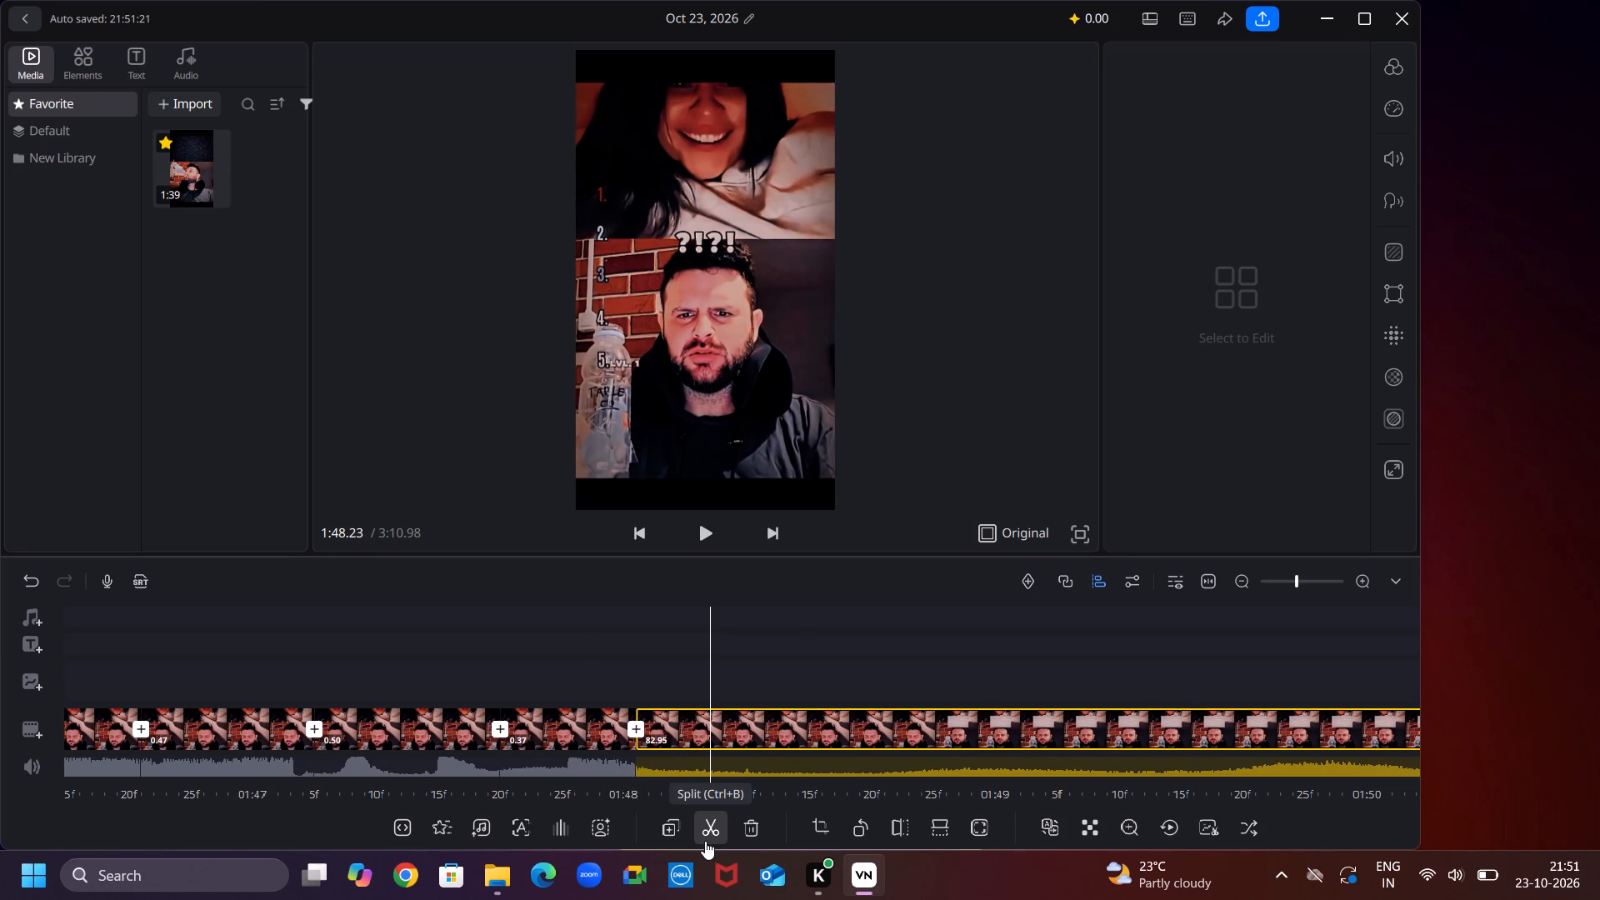
{"action": "left_click", "coordinate": [705, 841]}
Split the remaining duplicated part at 1:48.53, where the "?!?!" caption has ended, making a 0.30-second segment.
{"action": "key", "text": "Right"}
{"action": "key", "text": "Right"}
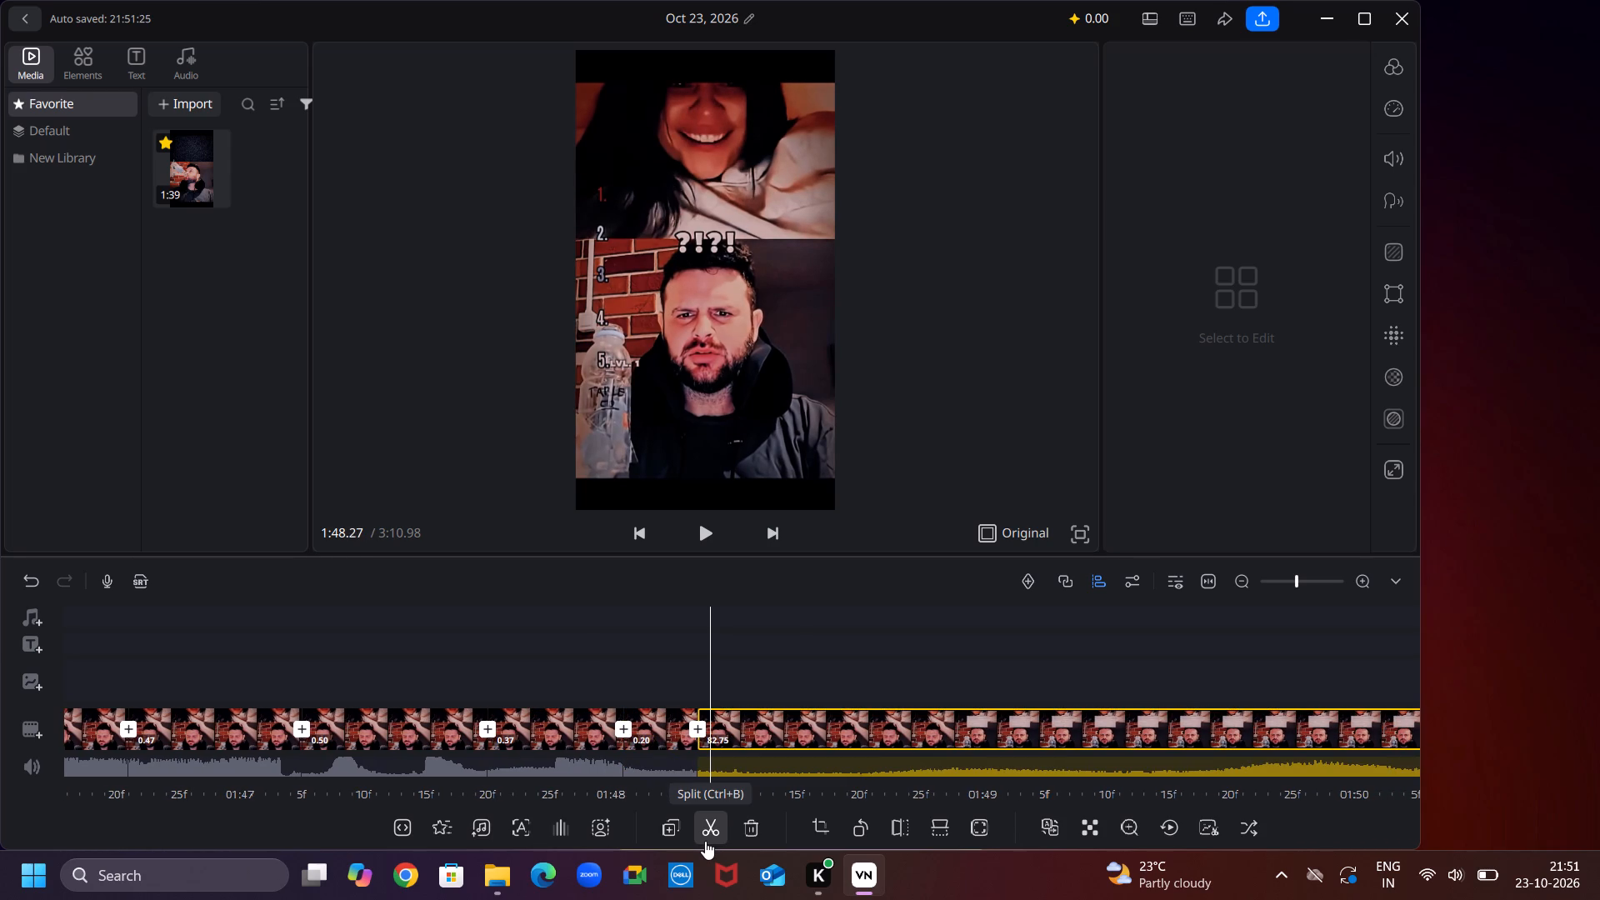
{"action": "key", "text": "Right"}
{"action": "key", "text": "Right"}
{"action": "key", "text": "Right"}
{"action": "key", "text": "Right"}
{"action": "key", "text": "Right"}
{"action": "key", "text": "Right"}
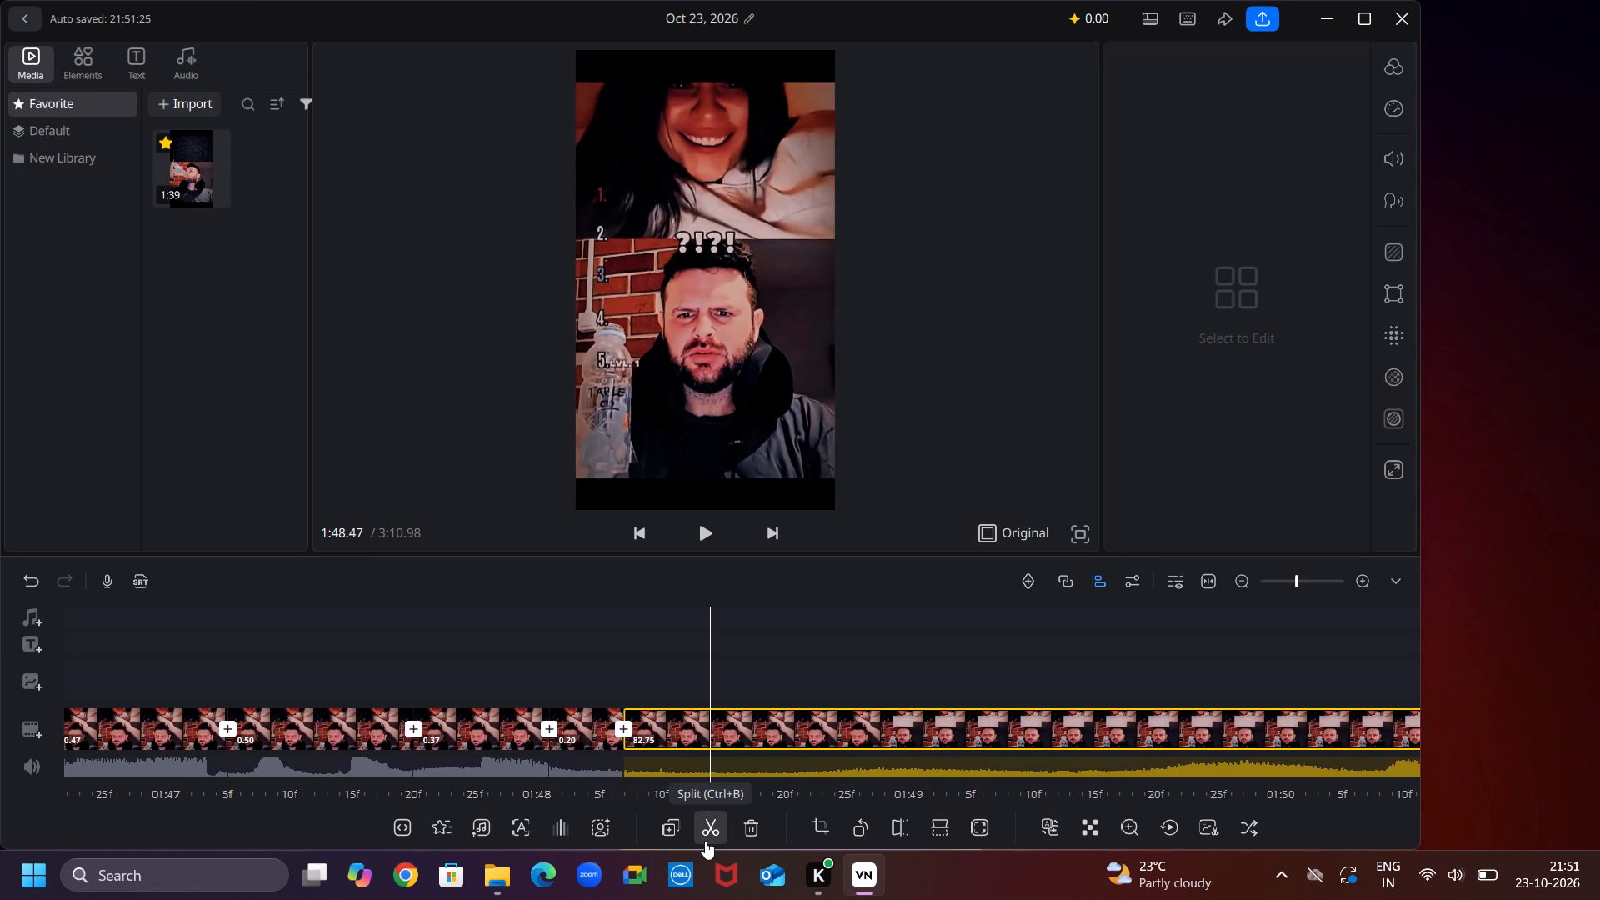
{"action": "key", "text": "Right"}
{"action": "left_click", "coordinate": [705, 841]}
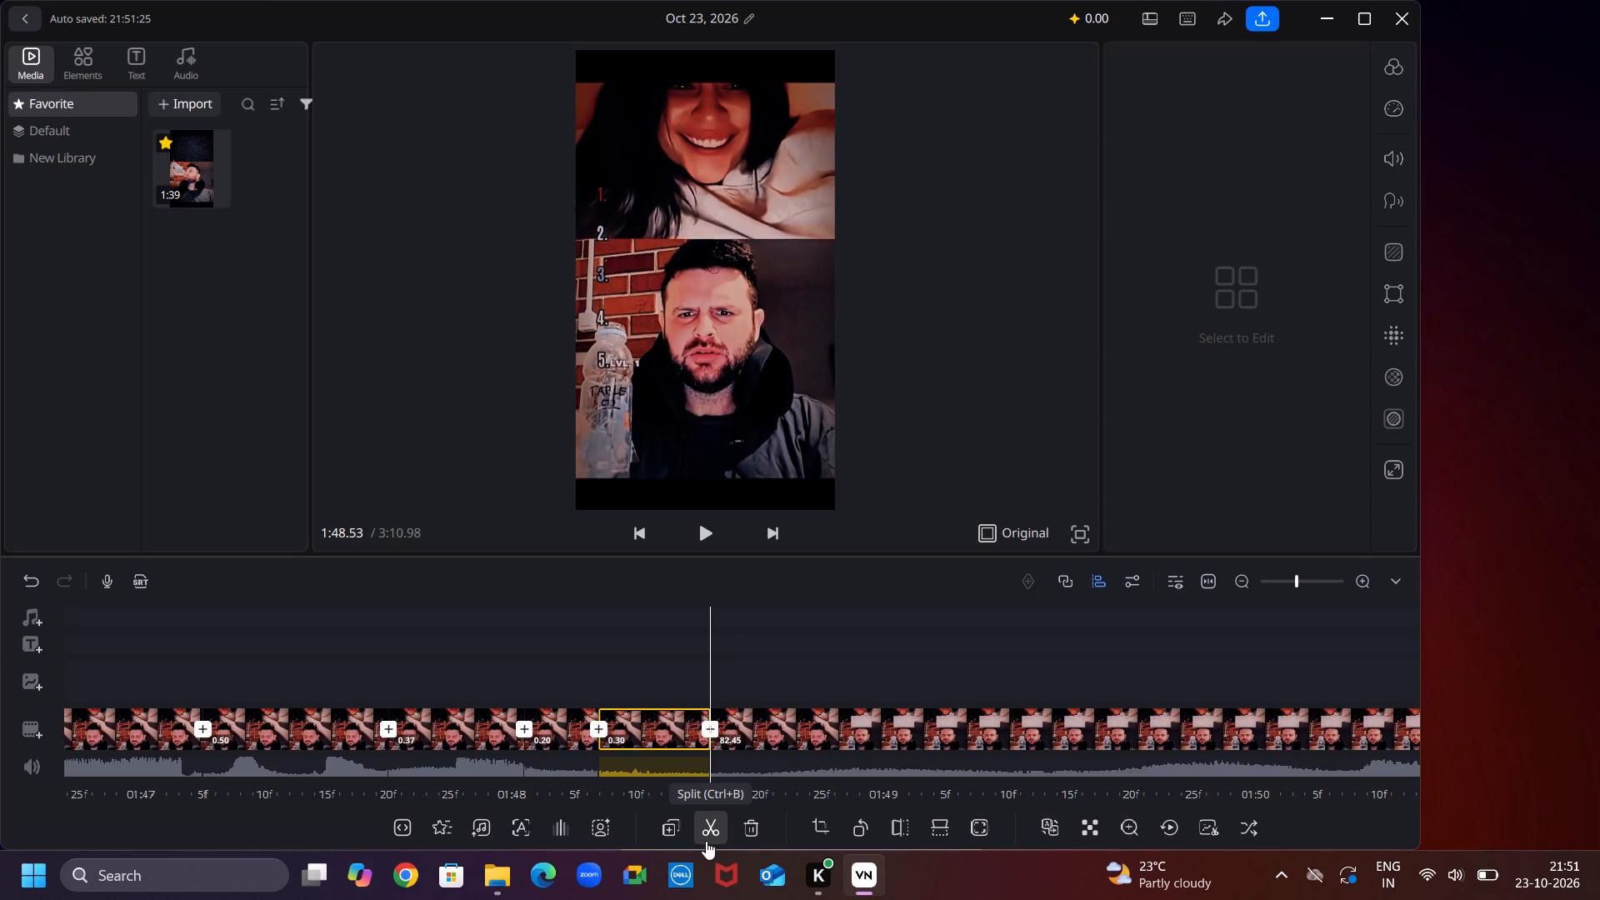
Split the remaining duplicated part at 1:48.90, making a 0.37-second segment.
{"action": "key", "text": "Right"}
{"action": "key", "text": "Right"}
{"action": "key", "text": "Right"}
{"action": "key", "text": "Right"}
{"action": "key", "text": "Right"}
{"action": "key", "text": "Right"}
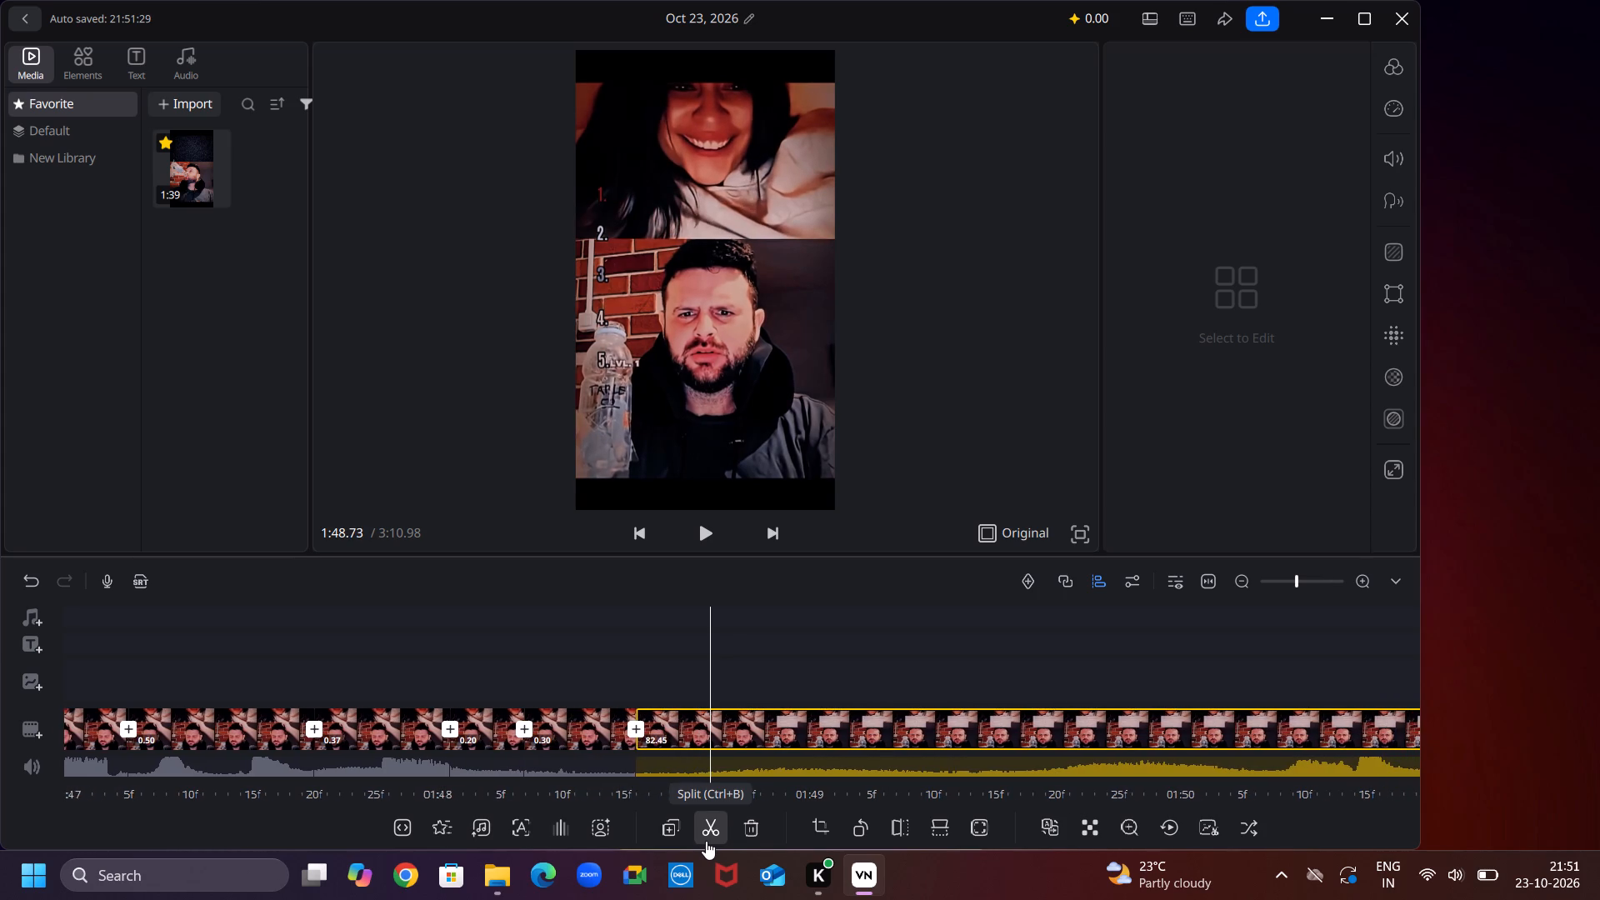
{"action": "key", "text": "Right"}
{"action": "key", "text": "Right"}
{"action": "key", "text": "Right"}
{"action": "key", "text": "Right"}
{"action": "key", "text": "Right"}
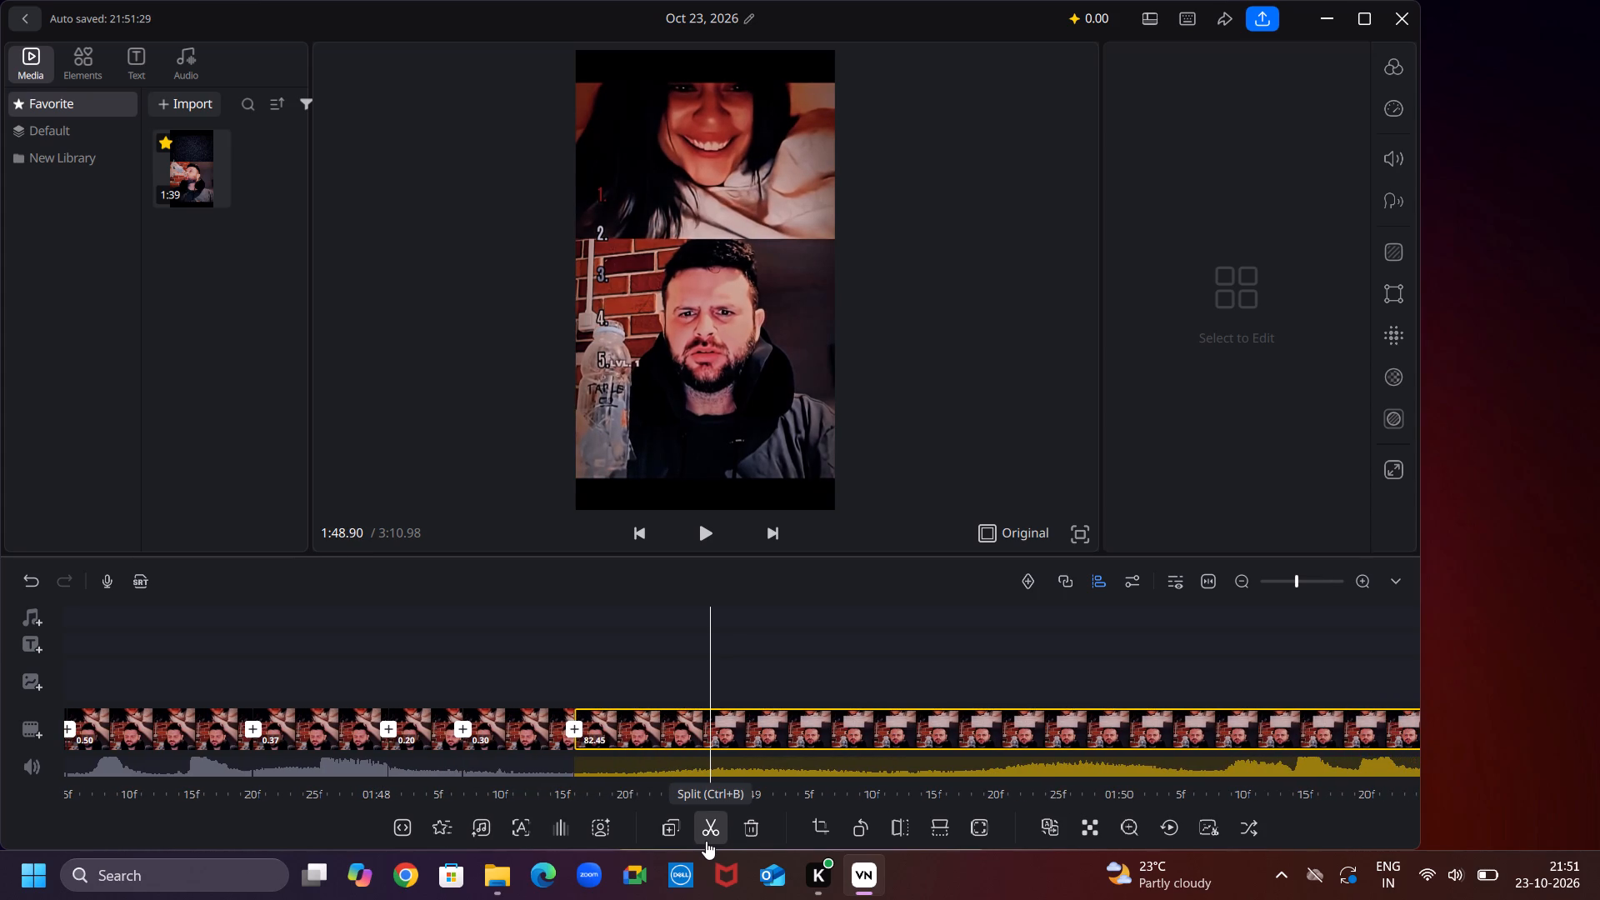
{"action": "left_click", "coordinate": [706, 841]}
Split the remaining duplicated part at 1:49.23, in the uncaptioned stretch, making a 0.33-second segment.
{"action": "key", "text": "Right"}
{"action": "key", "text": "Right"}
{"action": "key", "text": "Right"}
{"action": "key", "text": "Right"}
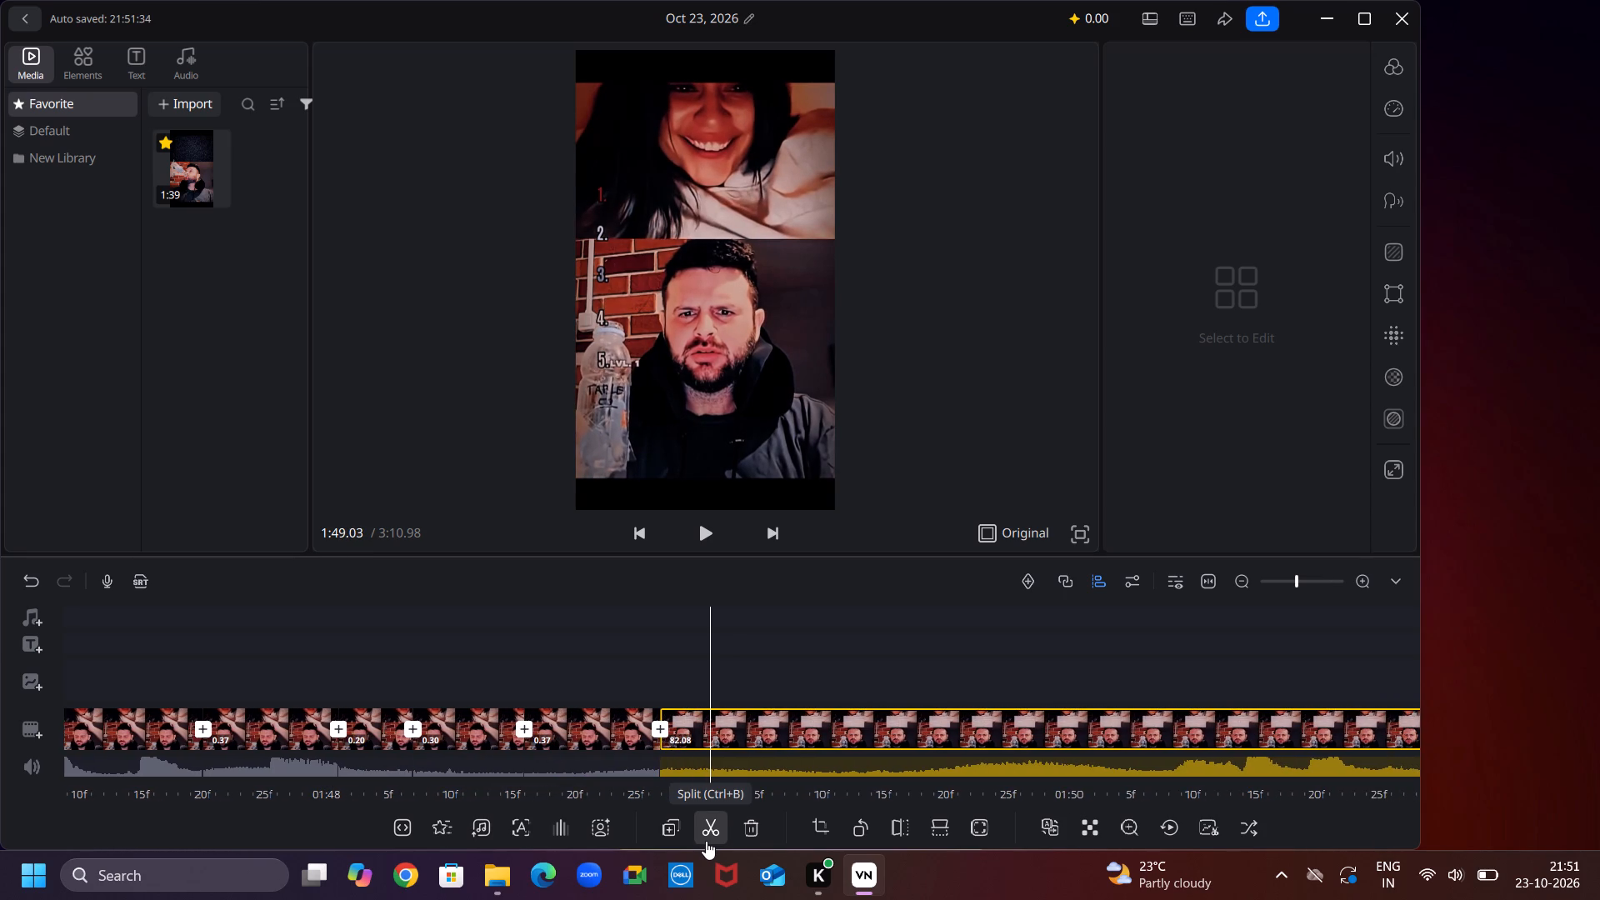
{"action": "key", "text": "Right"}
{"action": "key", "text": "Right"}
{"action": "key", "text": "Right"}
{"action": "key", "text": "Right"}
{"action": "key", "text": "Right"}
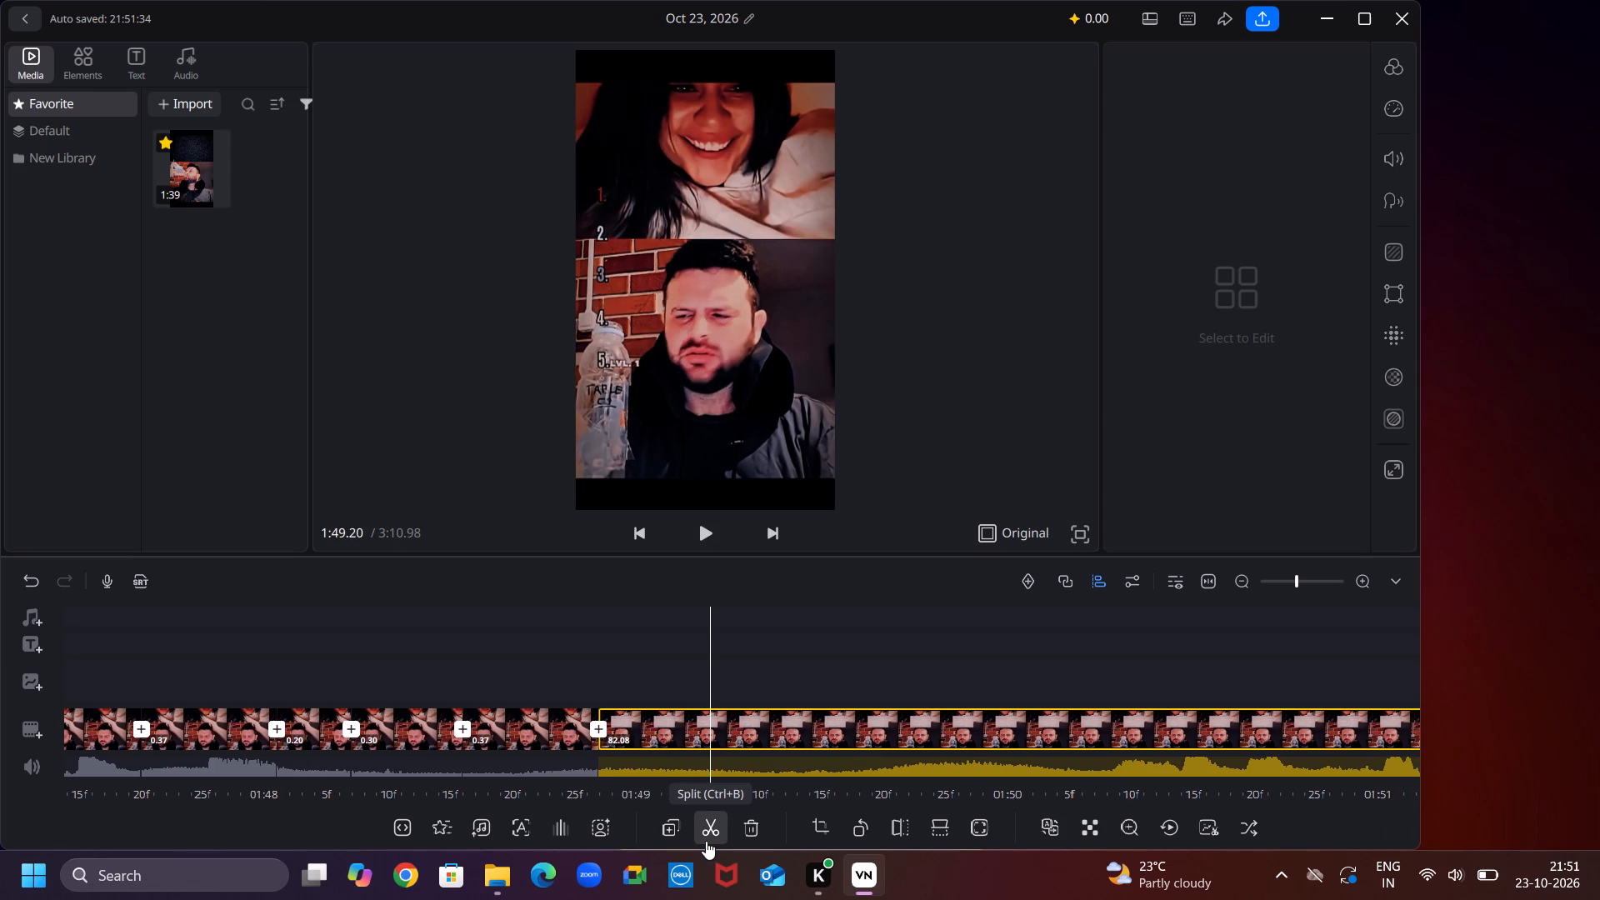
{"action": "key", "text": "Right"}
{"action": "left_click", "coordinate": [706, 841]}
Split the remaining duplicated part at 1:49.57, where no caption shows, making a 0.33-second segment.
{"action": "key", "text": "Right"}
{"action": "key", "text": "Right"}
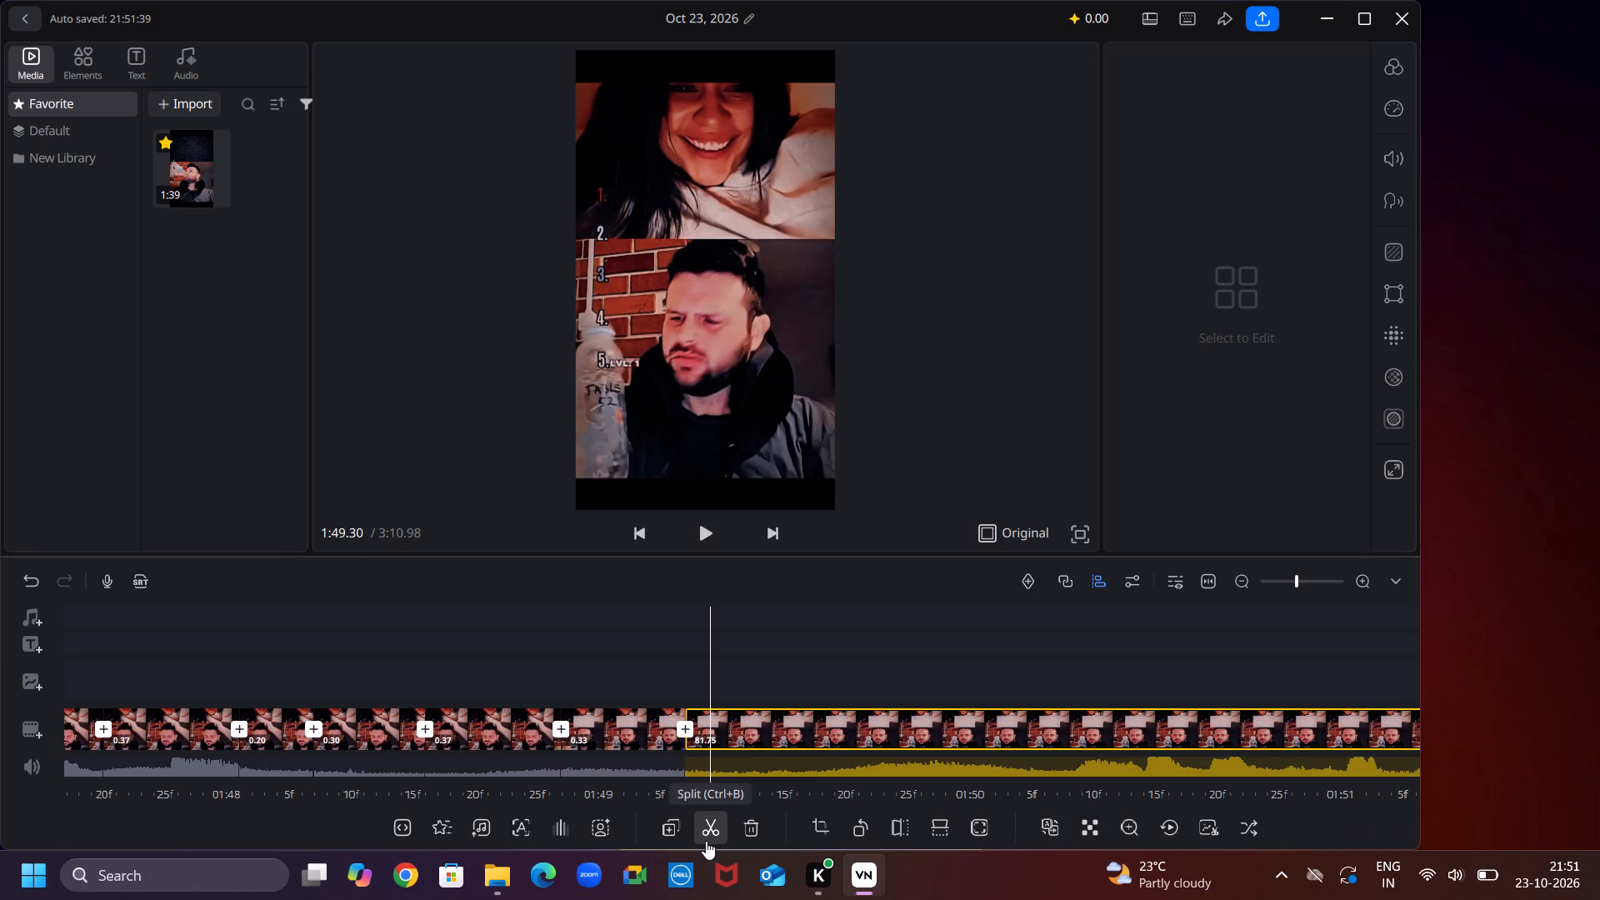
{"action": "key", "text": "Right"}
{"action": "key", "text": "Right"}
{"action": "key", "text": "Right"}
{"action": "key", "text": "Right"}
{"action": "key", "text": "Right"}
{"action": "key", "text": "Right"}
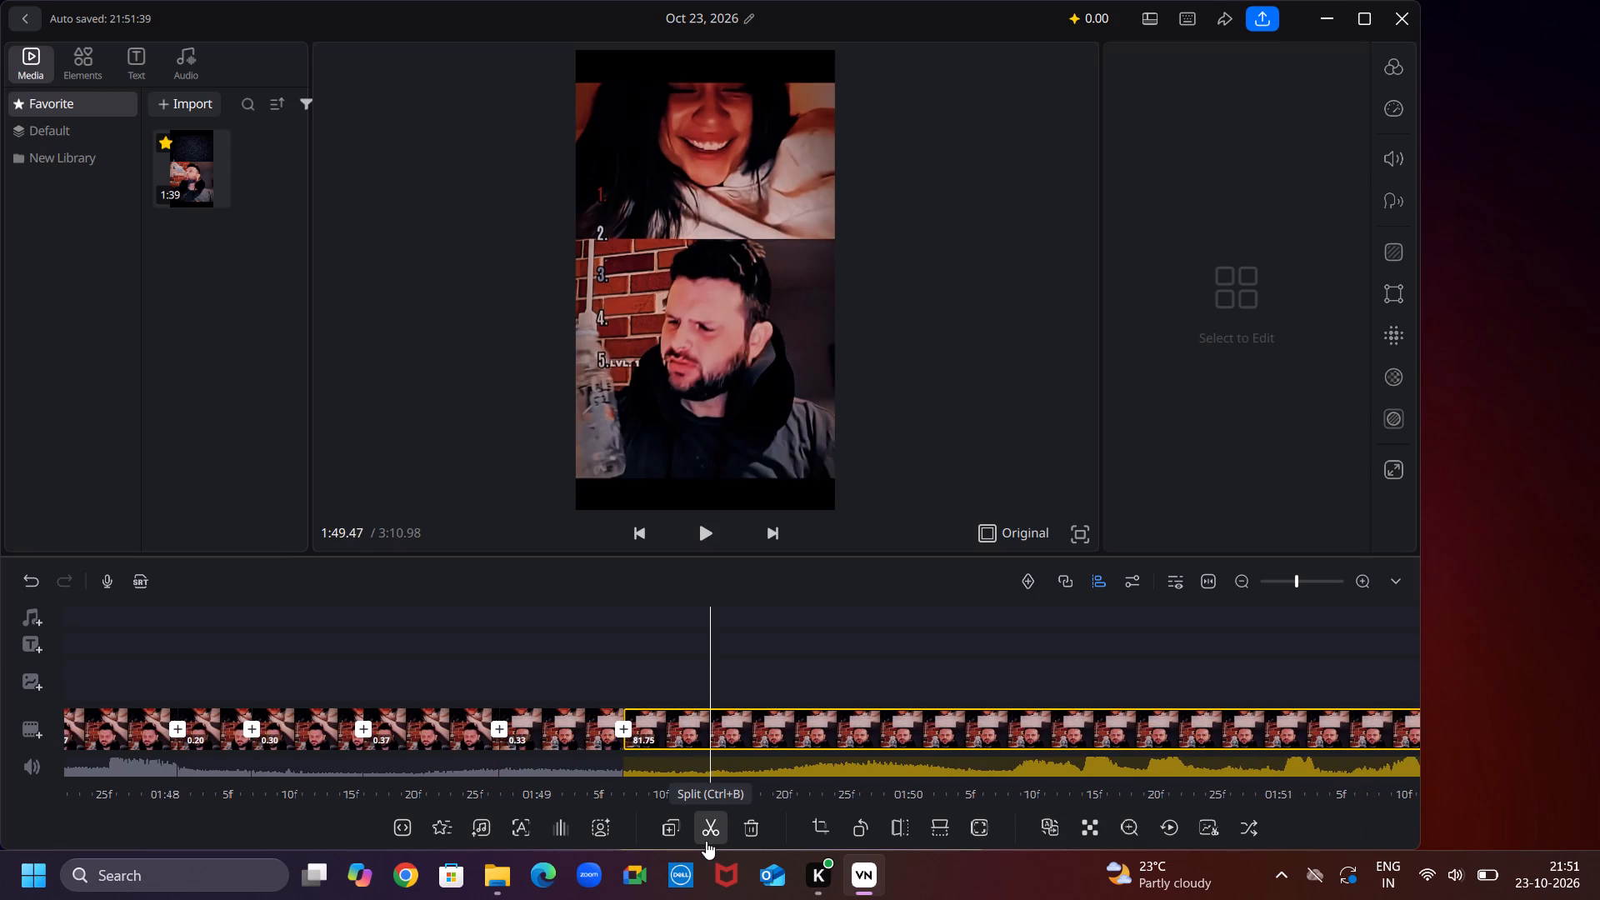
{"action": "key", "text": "Right"}
{"action": "key", "text": "Right"}
{"action": "left_click", "coordinate": [706, 841]}
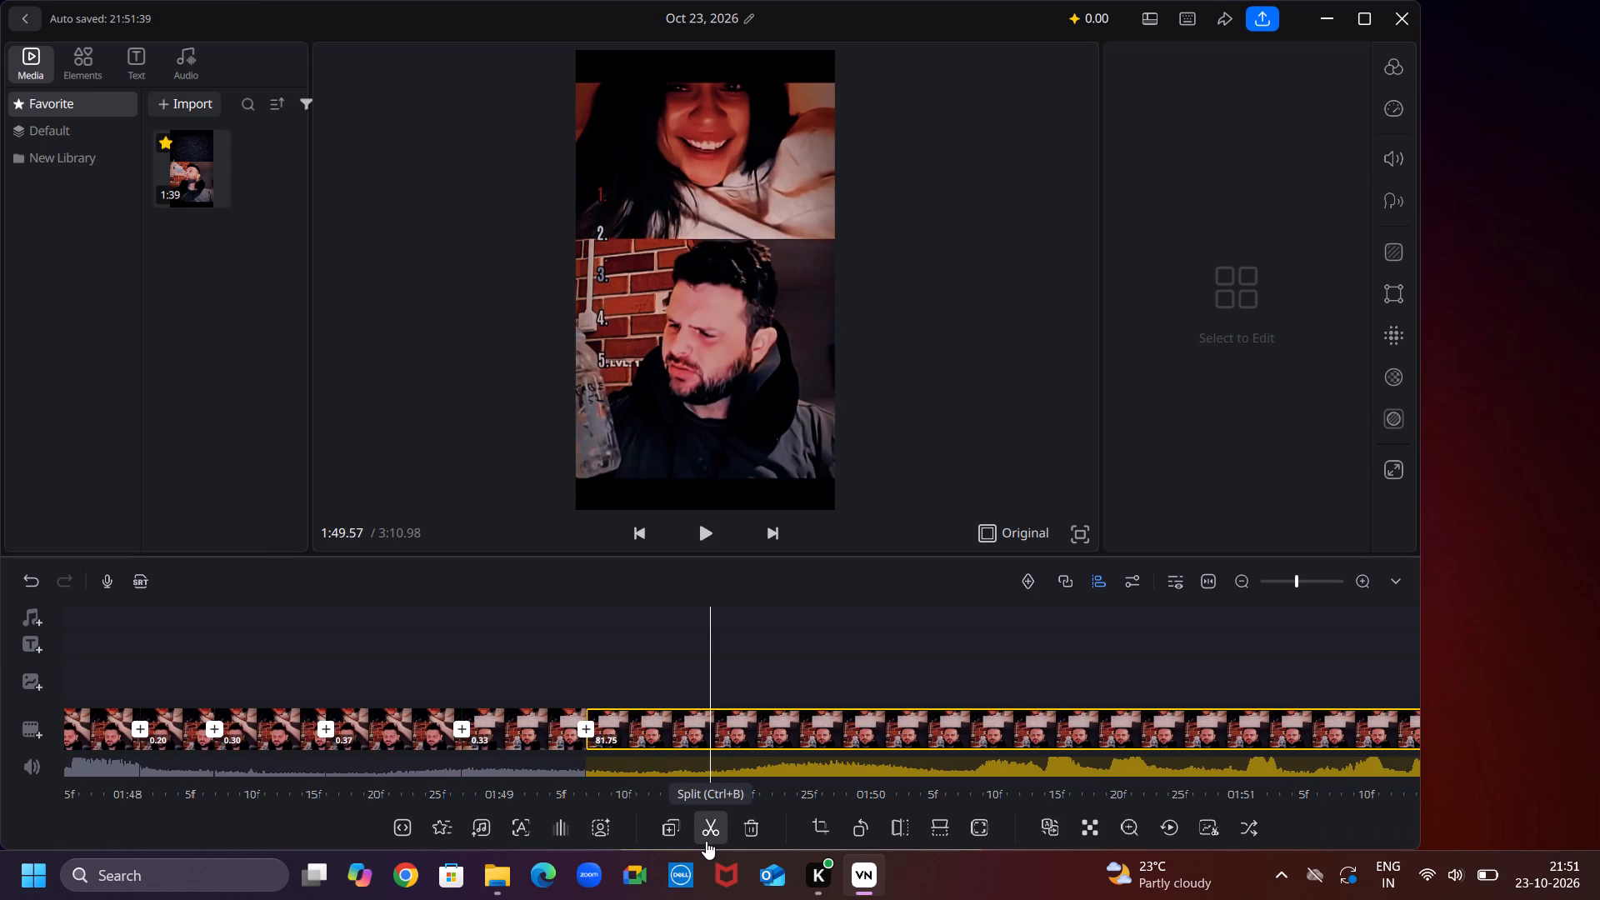
Split the remaining duplicated part at 1:49.90, before the "HOW" caption starts, making a 0.33-second segment.
{"action": "key", "text": "Right"}
{"action": "key", "text": "Right"}
{"action": "key", "text": "Right"}
{"action": "key", "text": "Right"}
{"action": "key", "text": "Right"}
{"action": "key", "text": "Right"}
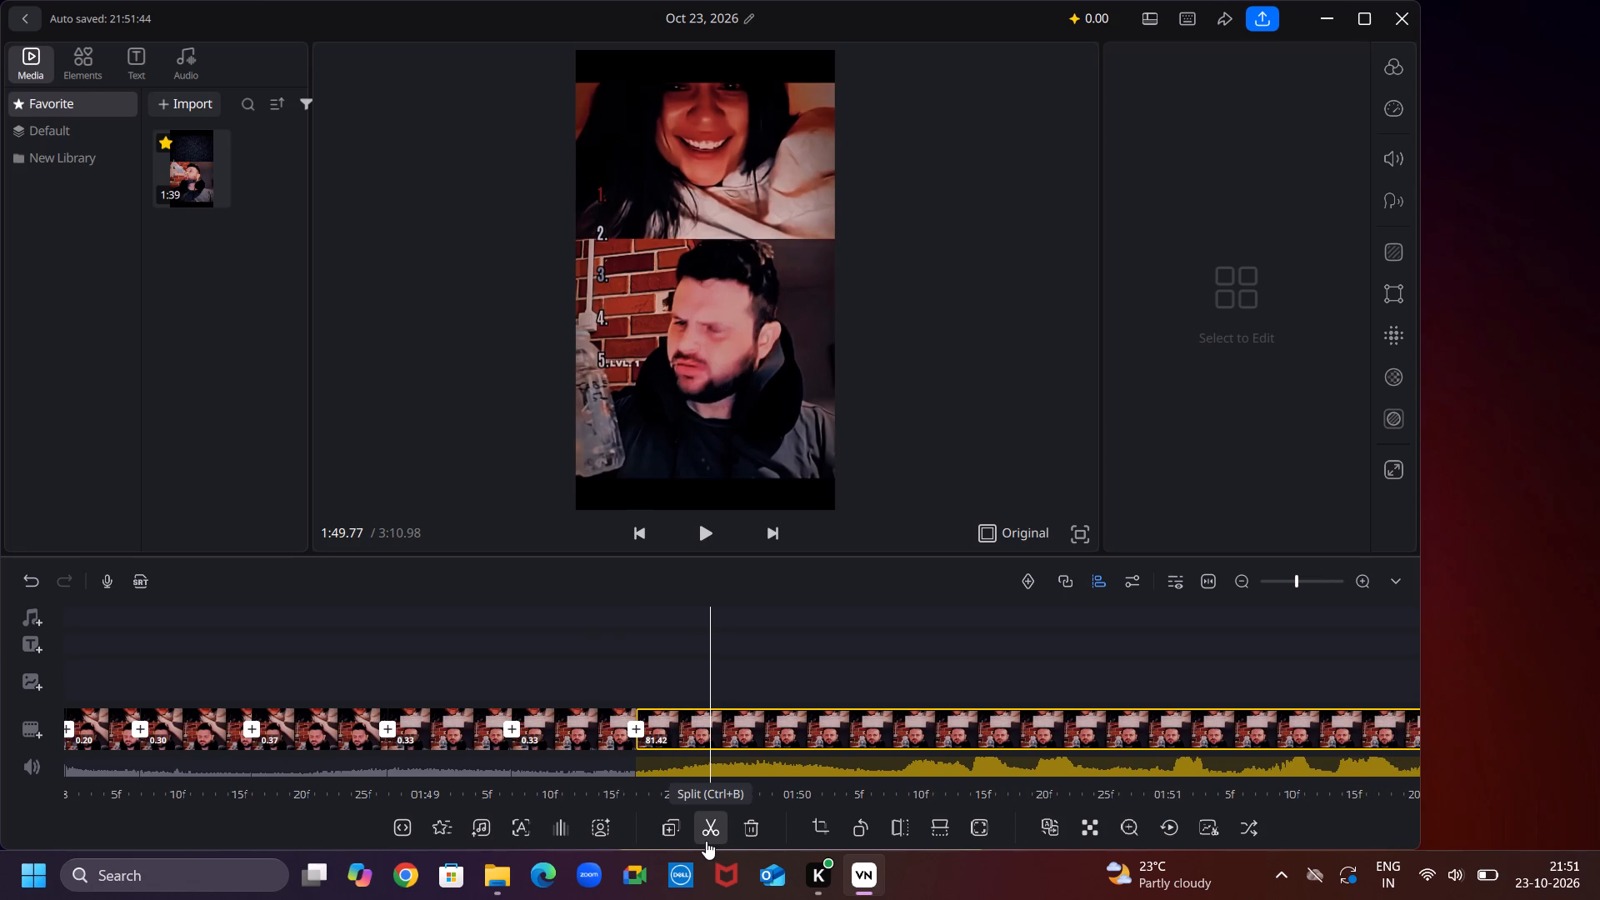
{"action": "key", "text": "Right"}
{"action": "key", "text": "Right"}
{"action": "key", "text": "Right"}
{"action": "key", "text": "Right"}
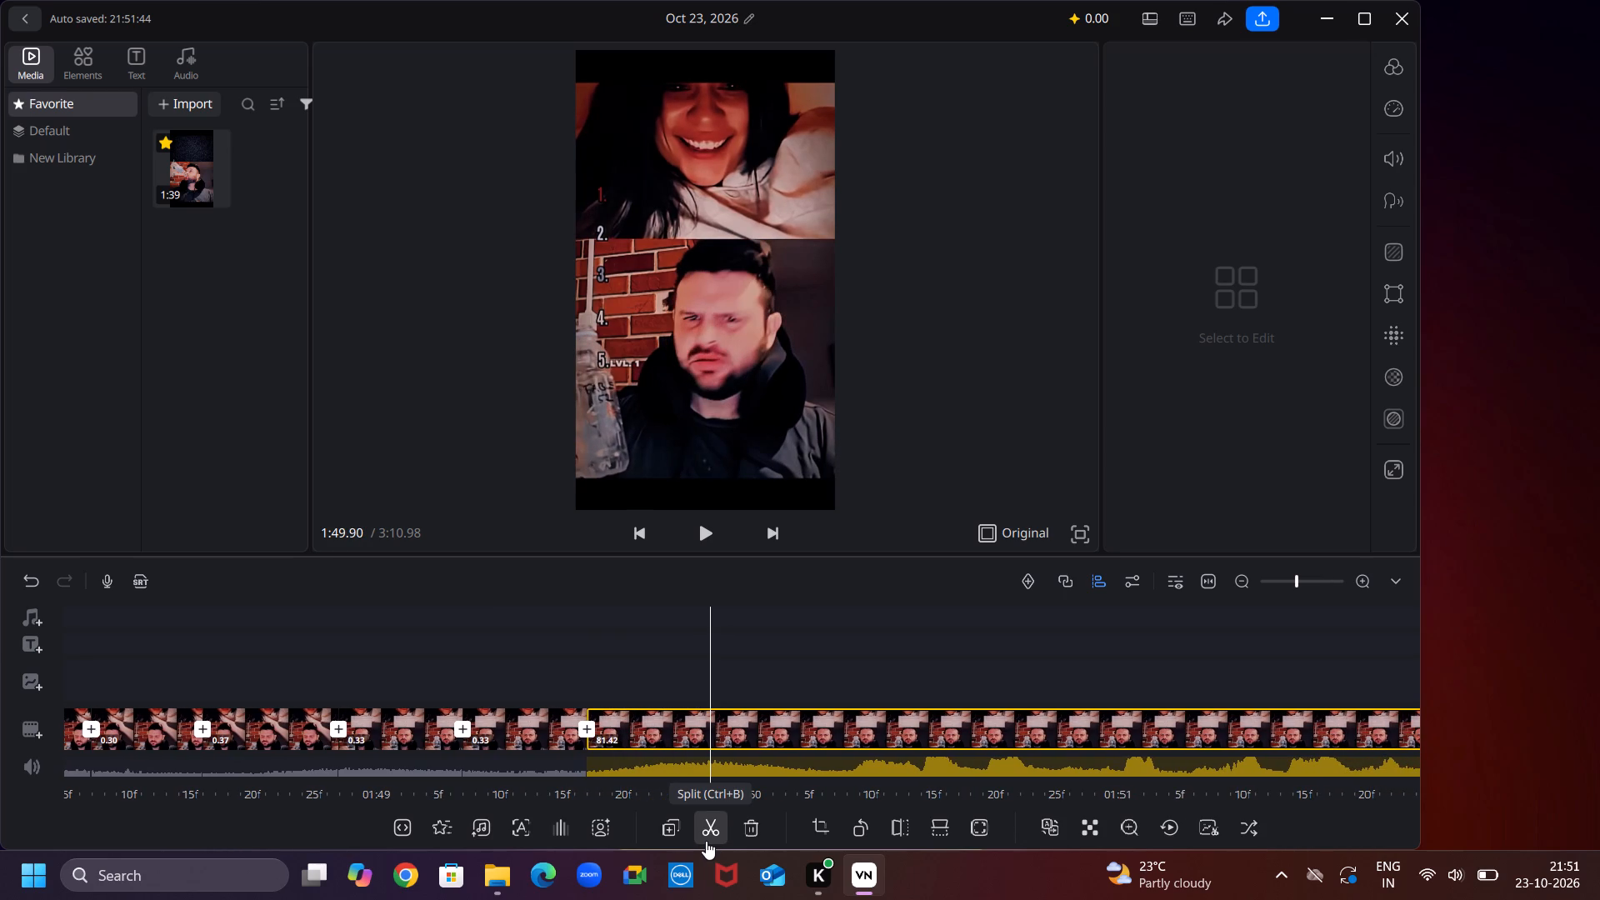
{"action": "left_click", "coordinate": [706, 841]}
Split the remaining duplicated part at 1:50.33, during the caption "HOW", making a 0.43-second segment.
{"action": "key", "text": "Right"}
{"action": "key", "text": "Right"}
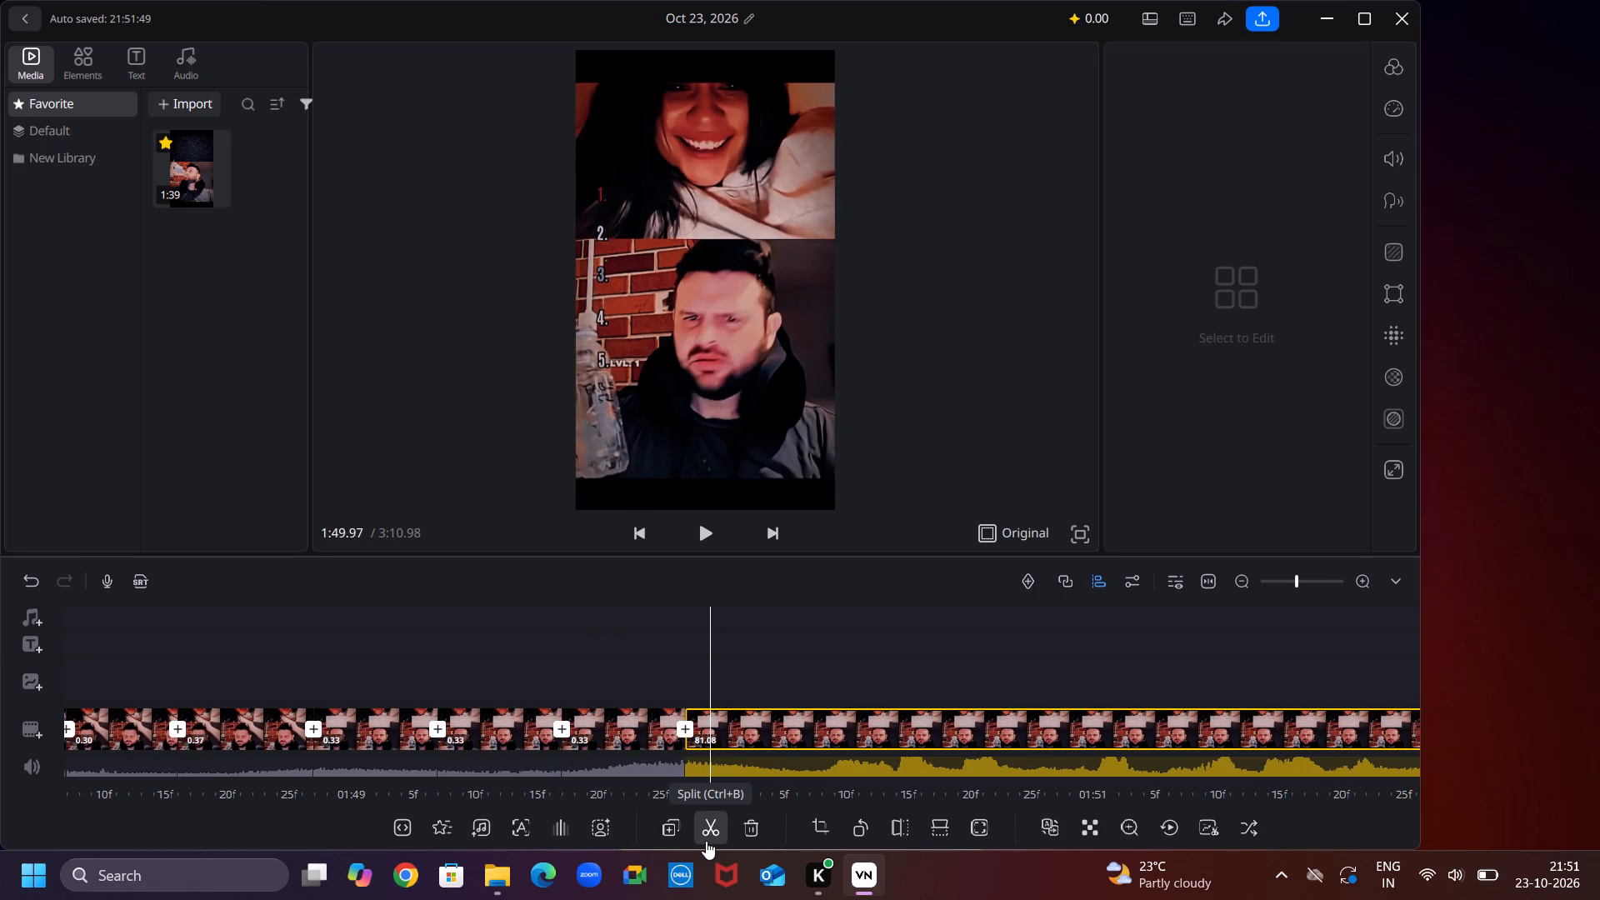
{"action": "key", "text": "Right"}
{"action": "key", "text": "Right"}
{"action": "key", "text": "Right"}
{"action": "key", "text": "Right"}
{"action": "key", "text": "Right"}
{"action": "key", "text": "Right"}
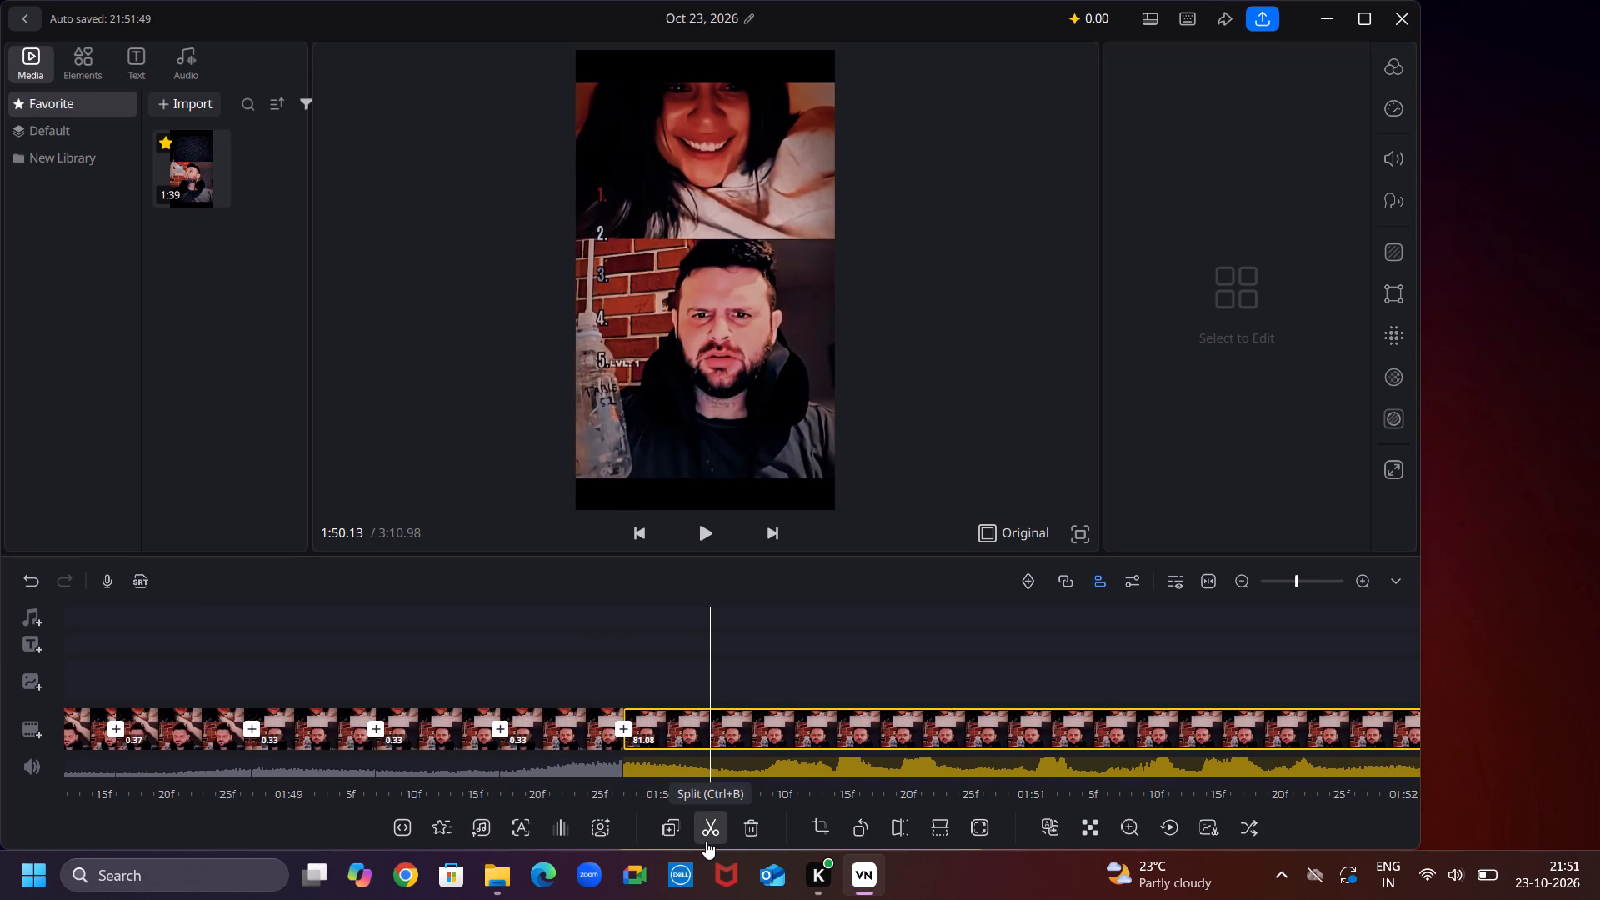
{"action": "key", "text": "Right"}
{"action": "key", "text": "Right"}
{"action": "key", "text": "Right"}
{"action": "key", "text": "Right"}
{"action": "key", "text": "Right"}
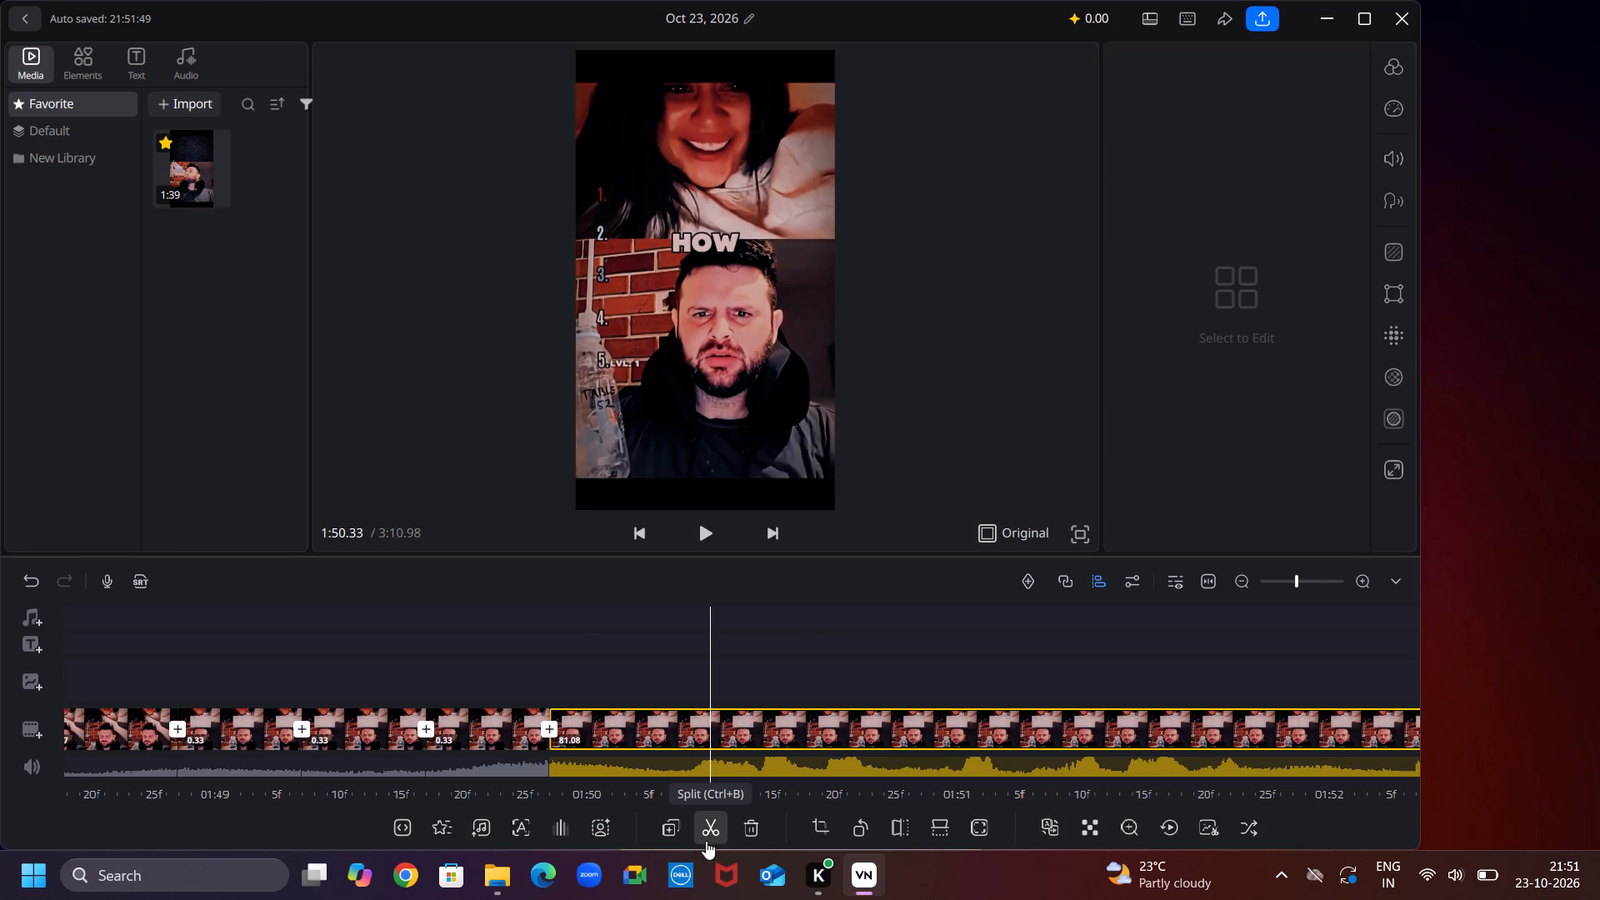
{"action": "left_click", "coordinate": [706, 841]}
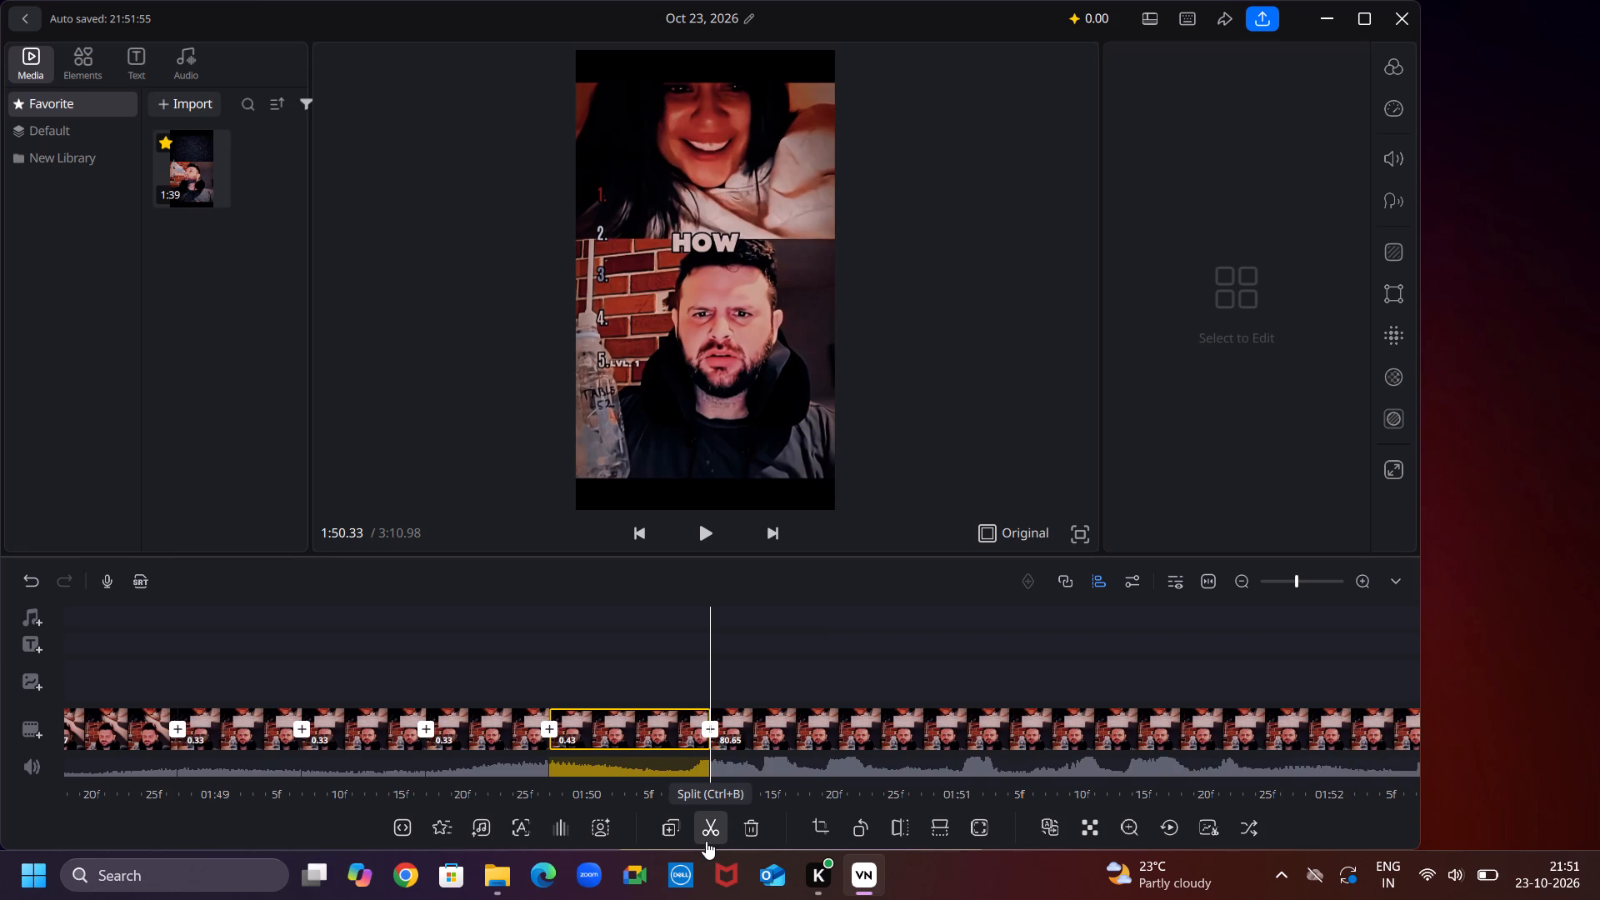
Split the remaining duplicated part at 1:50.57, still during the caption "HOW", making a 0.23-second segment.
{"action": "key", "text": "Right"}
{"action": "key", "text": "Right"}
{"action": "key", "text": "Right"}
{"action": "key", "text": "Right"}
{"action": "key", "text": "Right"}
{"action": "key", "text": "Right"}
{"action": "key", "text": "Right"}
{"action": "key", "text": "Right"}
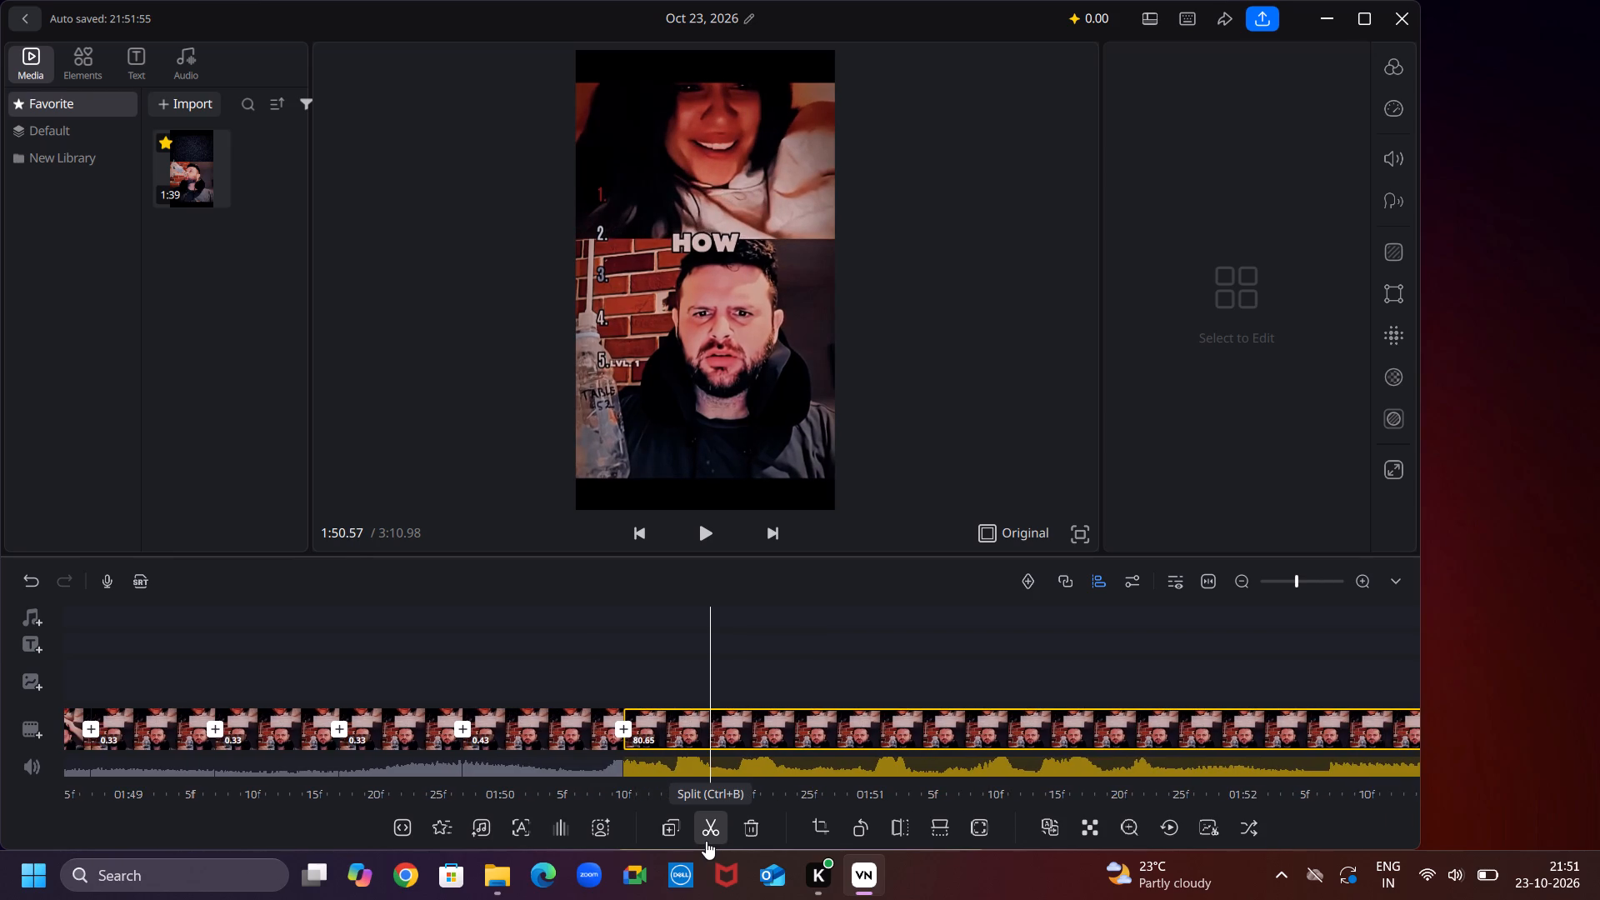
{"action": "left_click", "coordinate": [706, 841]}
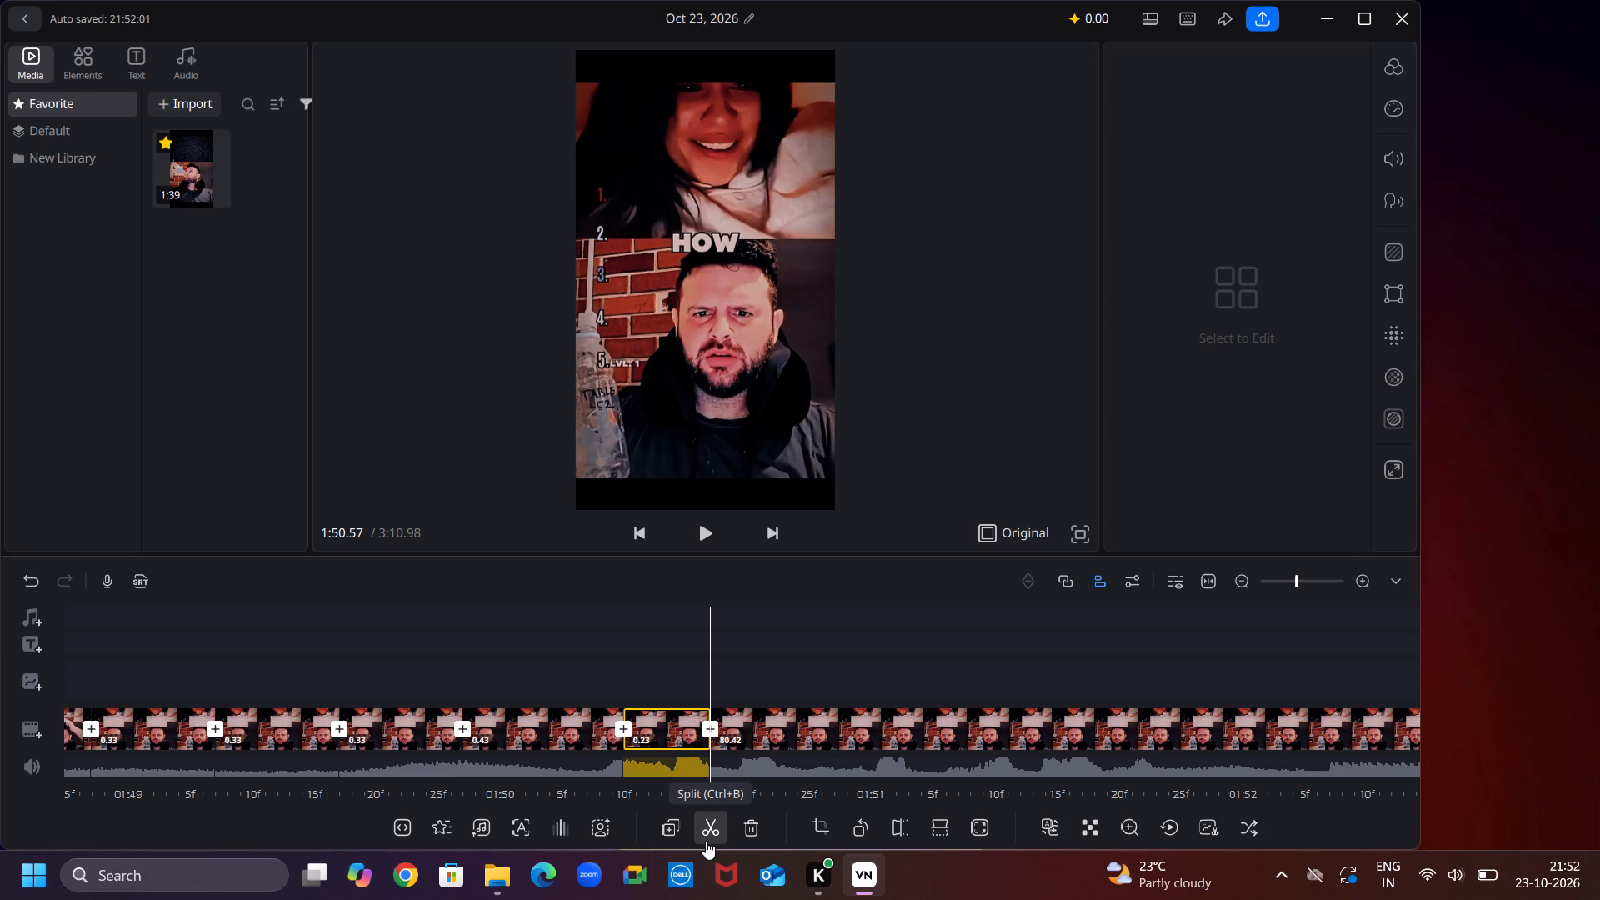
Split the remaining duplicated part at 1:50.87, during the caption "DID", making a 0.30-second segment.
{"action": "key", "text": "Right"}
{"action": "key", "text": "Right"}
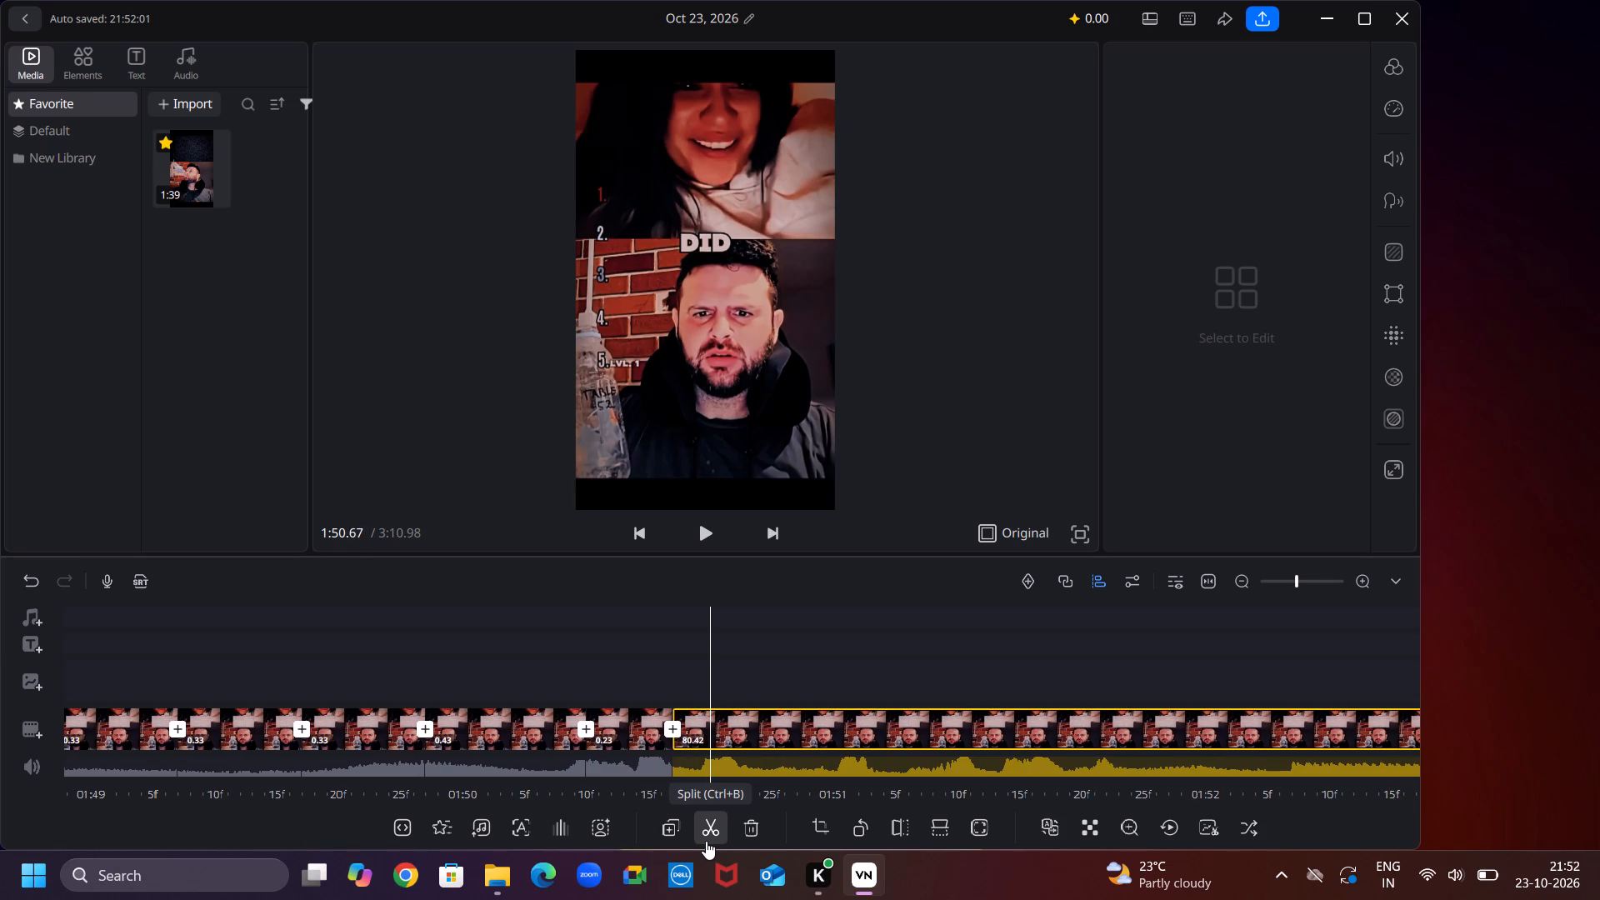
{"action": "key", "text": "Right"}
{"action": "key", "text": "Right"}
{"action": "key", "text": "Right"}
{"action": "key", "text": "Right"}
{"action": "key", "text": "Right"}
{"action": "key", "text": "Right"}
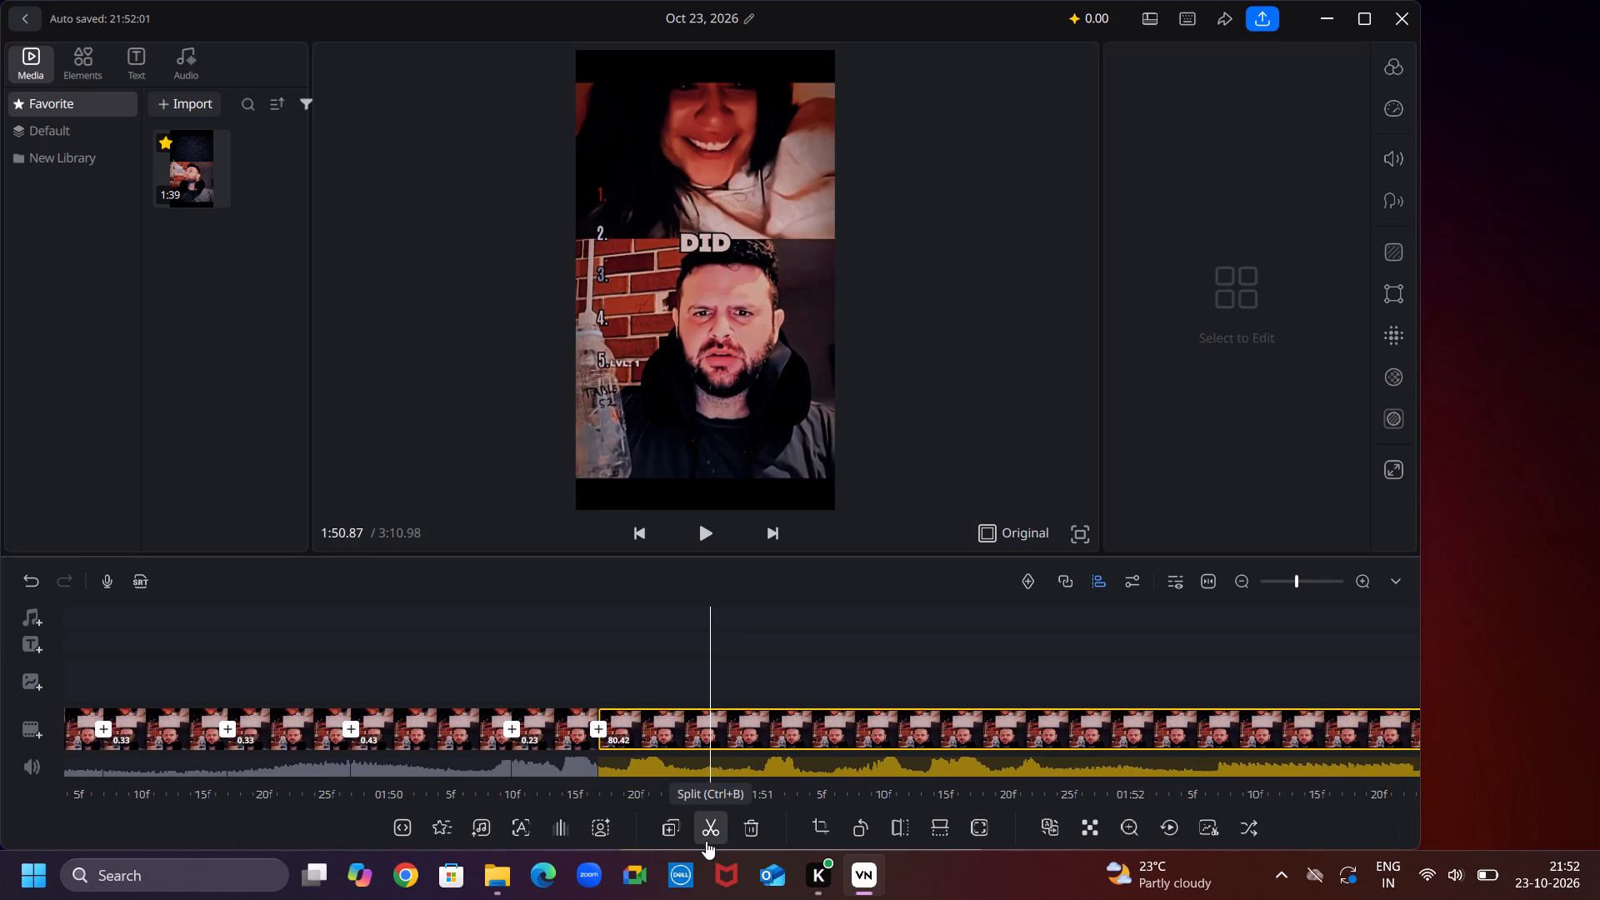
{"action": "left_click", "coordinate": [706, 841]}
Split the remaining duplicated part at 1:51.20, during the caption "DO", making a 0.33-second segment.
{"action": "key", "text": "Right"}
{"action": "key", "text": "Right"}
{"action": "key", "text": "Right"}
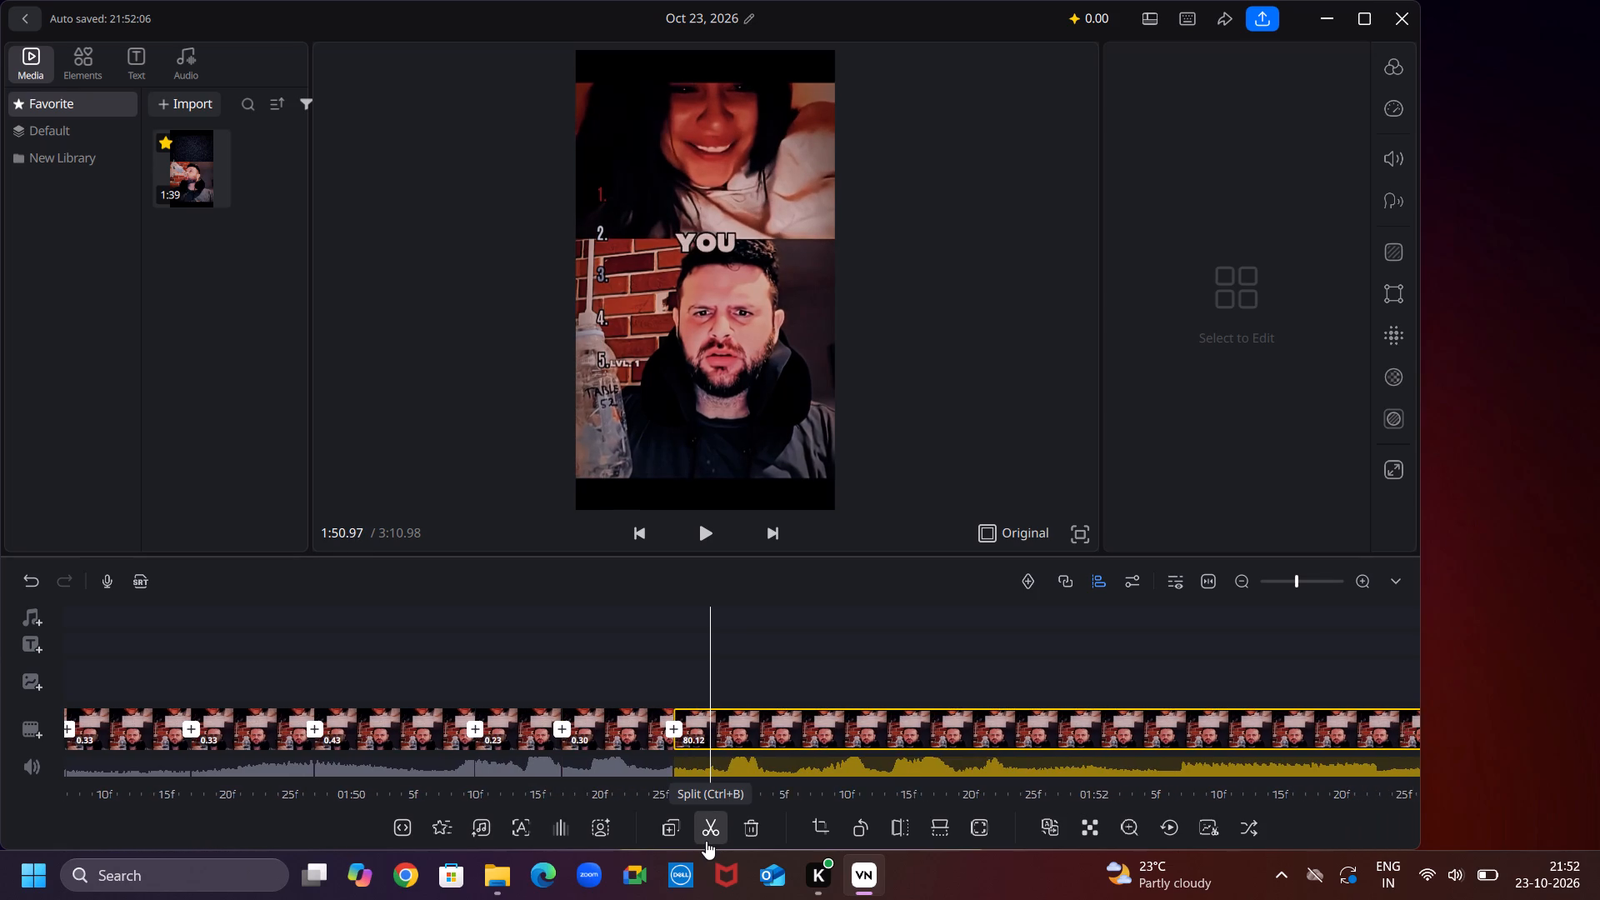
{"action": "key", "text": "Right"}
{"action": "key", "text": "Right"}
{"action": "key", "text": "Right"}
{"action": "key", "text": "Right"}
{"action": "key", "text": "Right"}
{"action": "key", "text": "Right"}
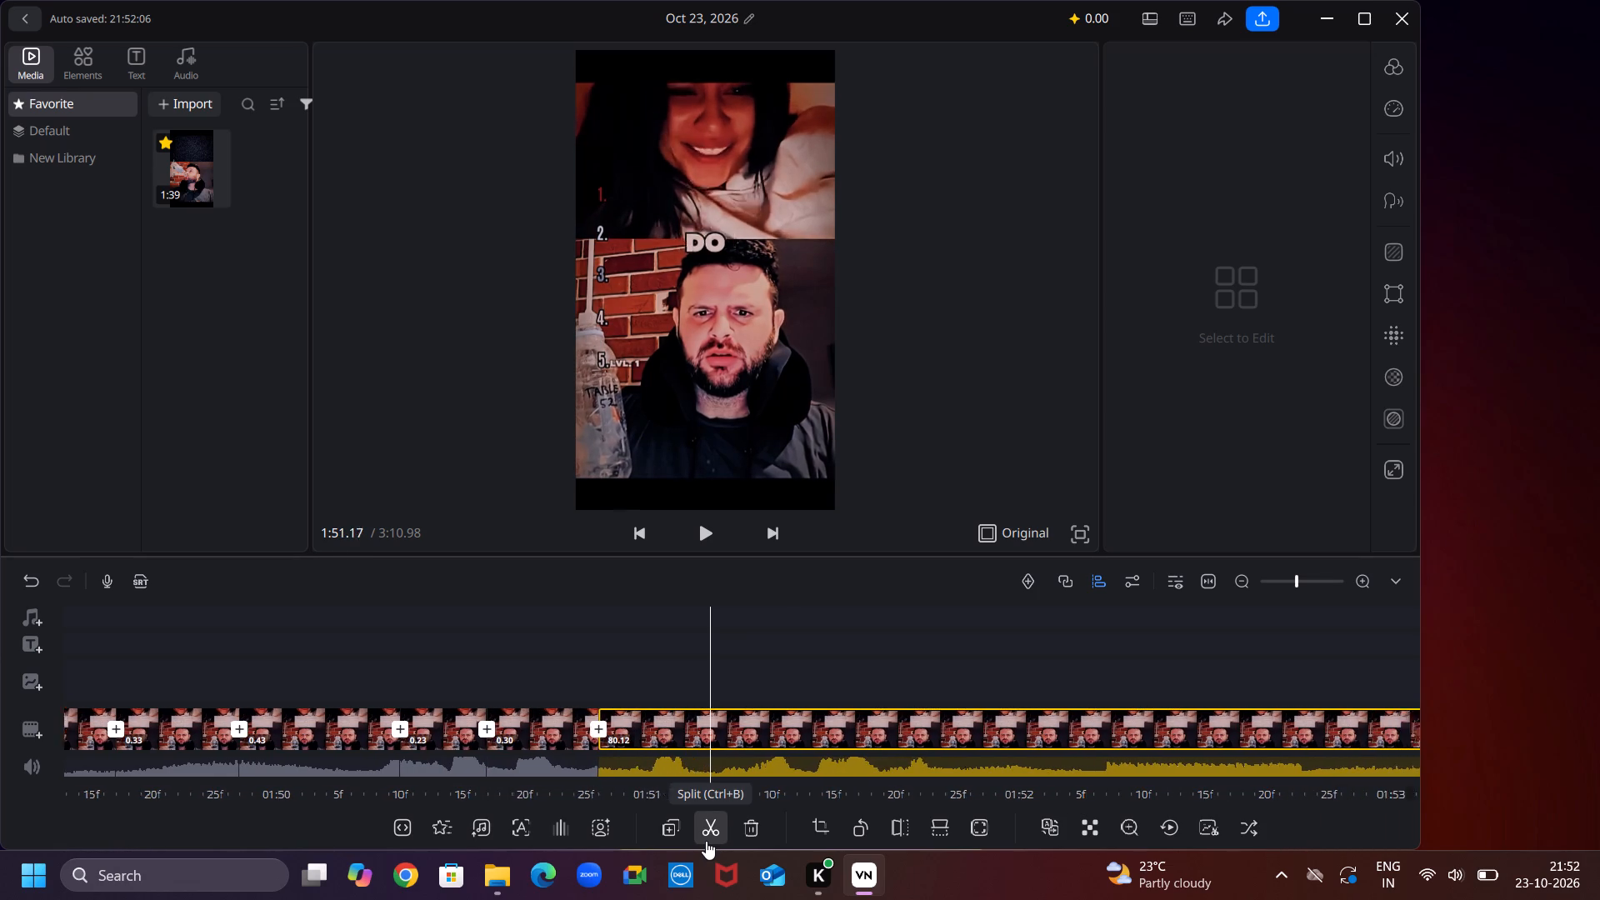
{"action": "key", "text": "Right"}
{"action": "left_click", "coordinate": [706, 841]}
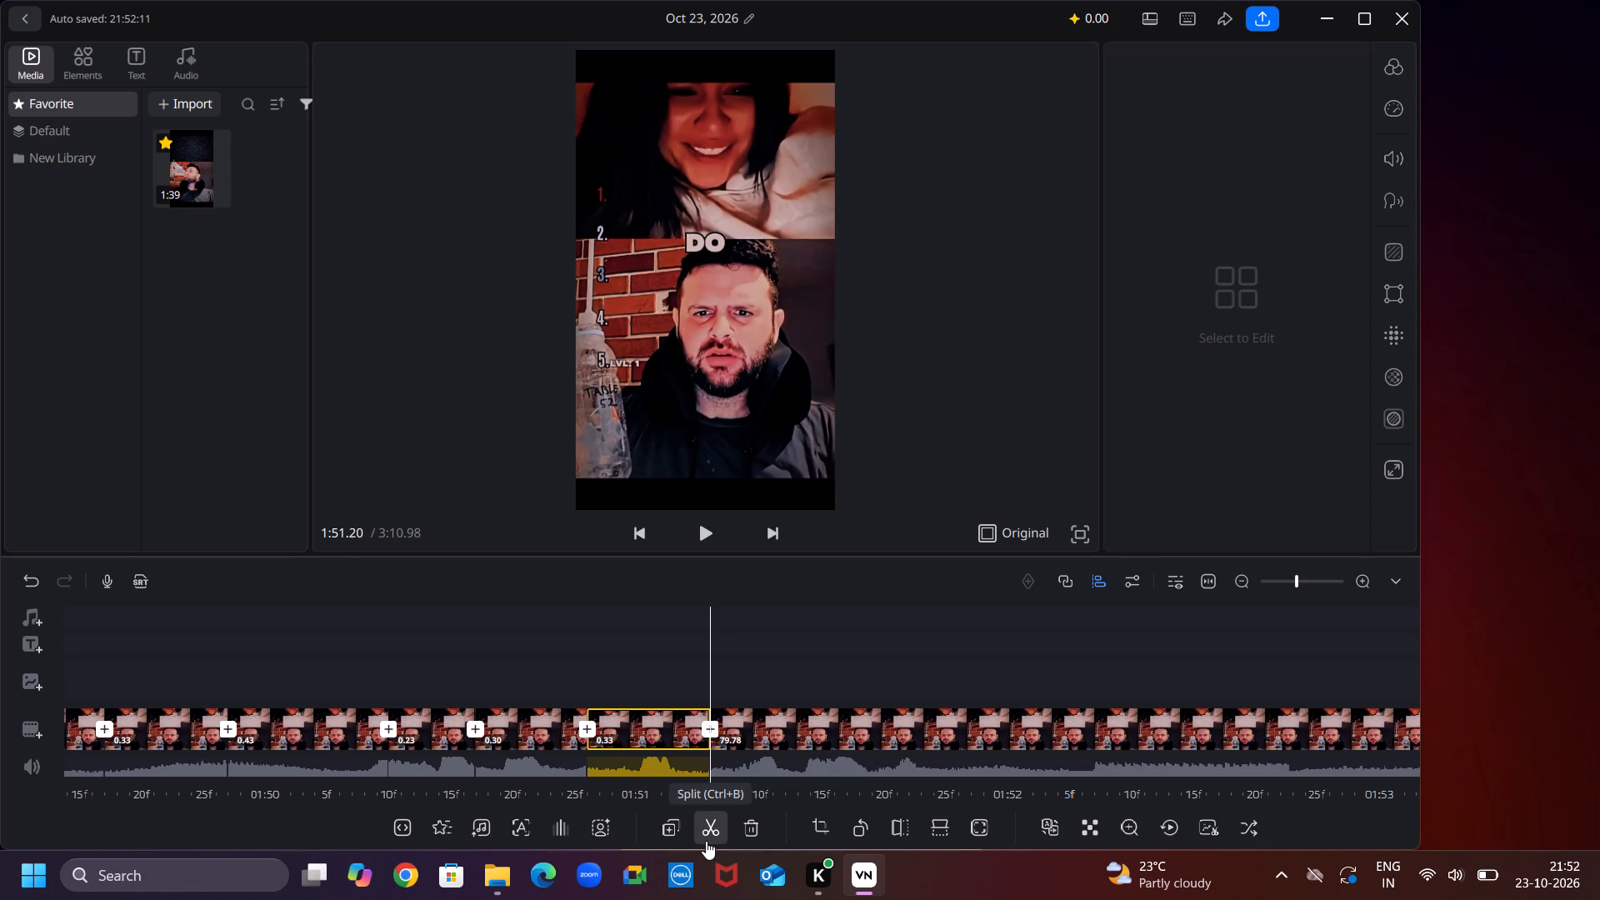
Split the remaining duplicated part at 1:51.57, during the caption "THAT?!", making a 0.37-second segment.
{"action": "key", "text": "Right"}
{"action": "key", "text": "Right"}
{"action": "key", "text": "Right"}
{"action": "key", "text": "Right"}
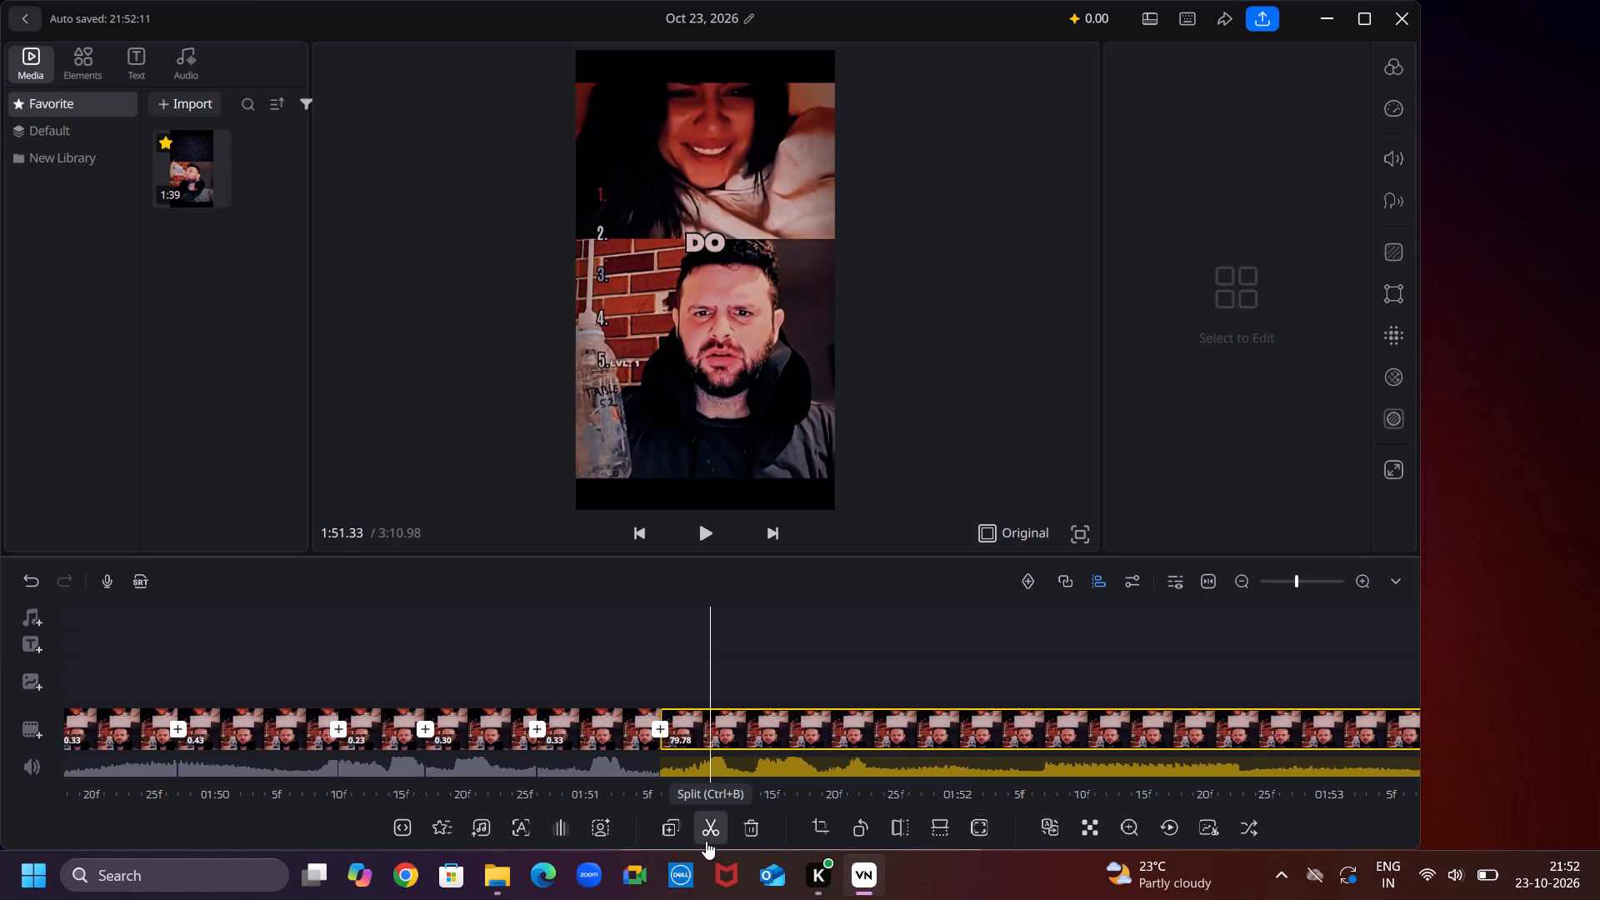
{"action": "key", "text": "Right"}
{"action": "key", "text": "Right"}
{"action": "key", "text": "Right"}
{"action": "key", "text": "Right"}
{"action": "key", "text": "Right"}
{"action": "key", "text": "Right"}
{"action": "key", "text": "Right"}
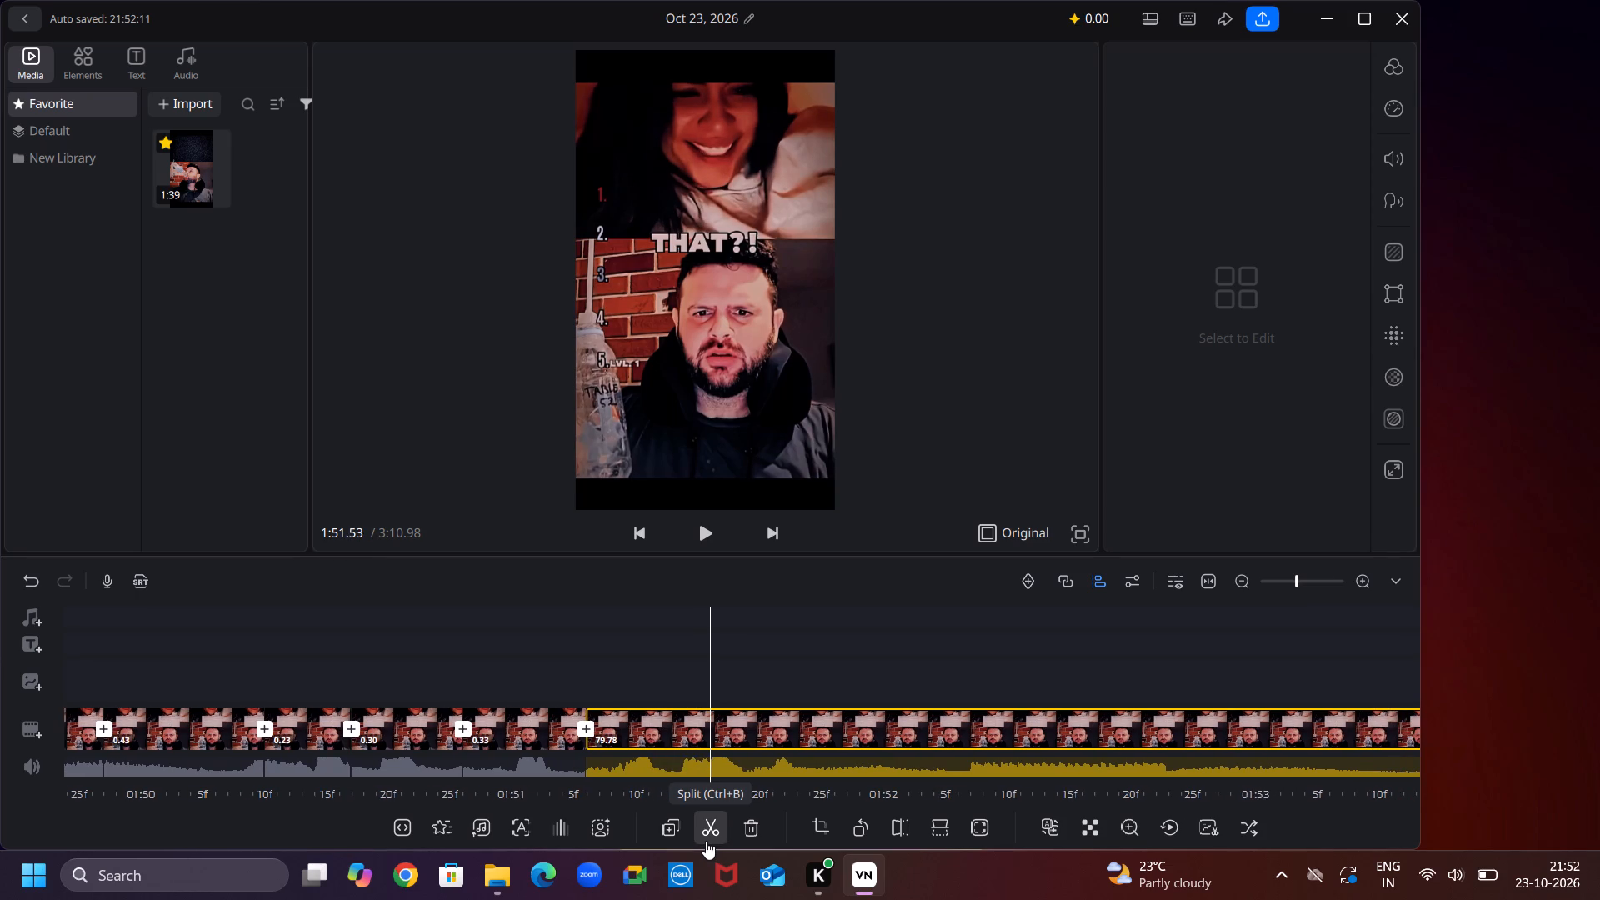
{"action": "left_click", "coordinate": [706, 841]}
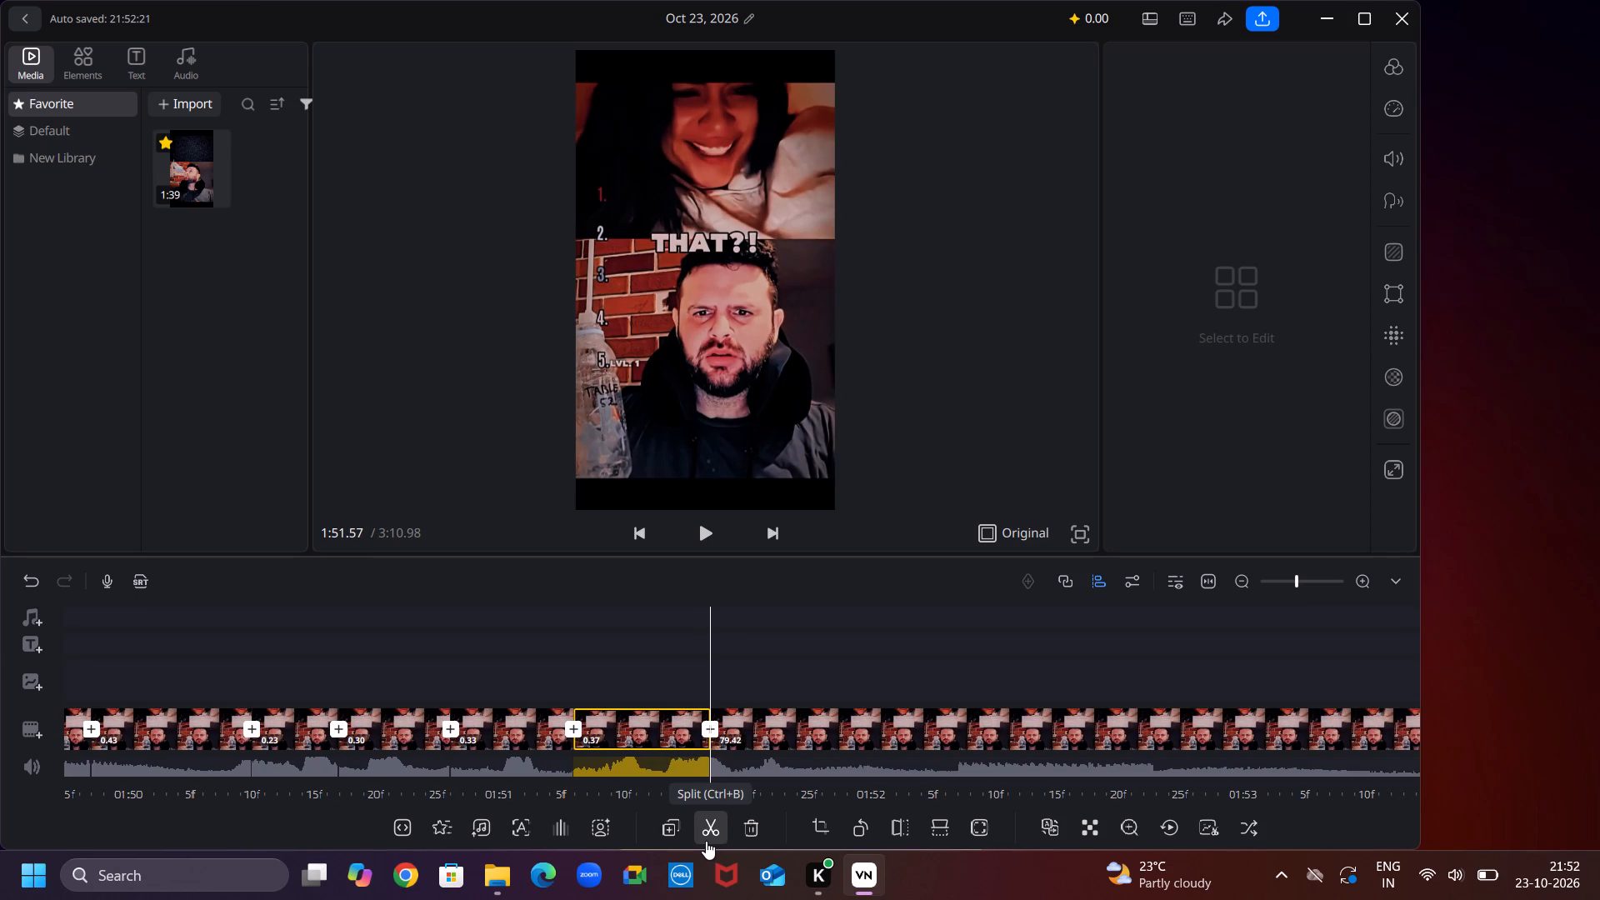
Split the remaining duplicated part at 1:51.80, during the caption "THAT?!", making a 0.23-second segment.
{"action": "key", "text": "Right"}
{"action": "key", "text": "Right"}
{"action": "key", "text": "Right"}
{"action": "key", "text": "Right"}
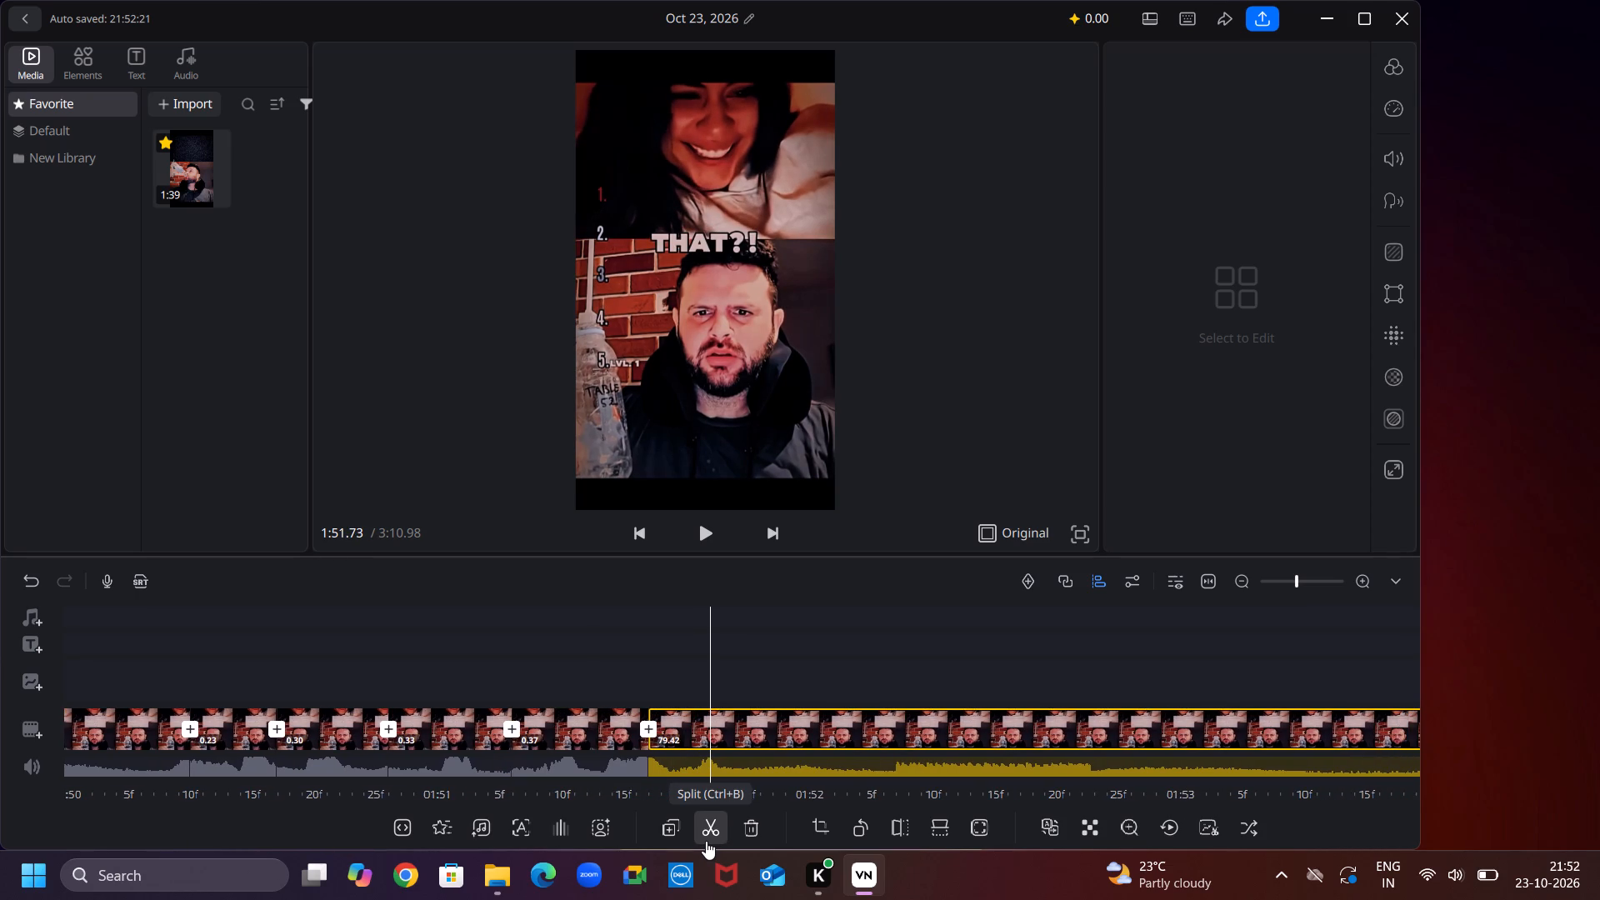
{"action": "key", "text": "Right"}
{"action": "key", "text": "Right"}
{"action": "left_click", "coordinate": [706, 841]}
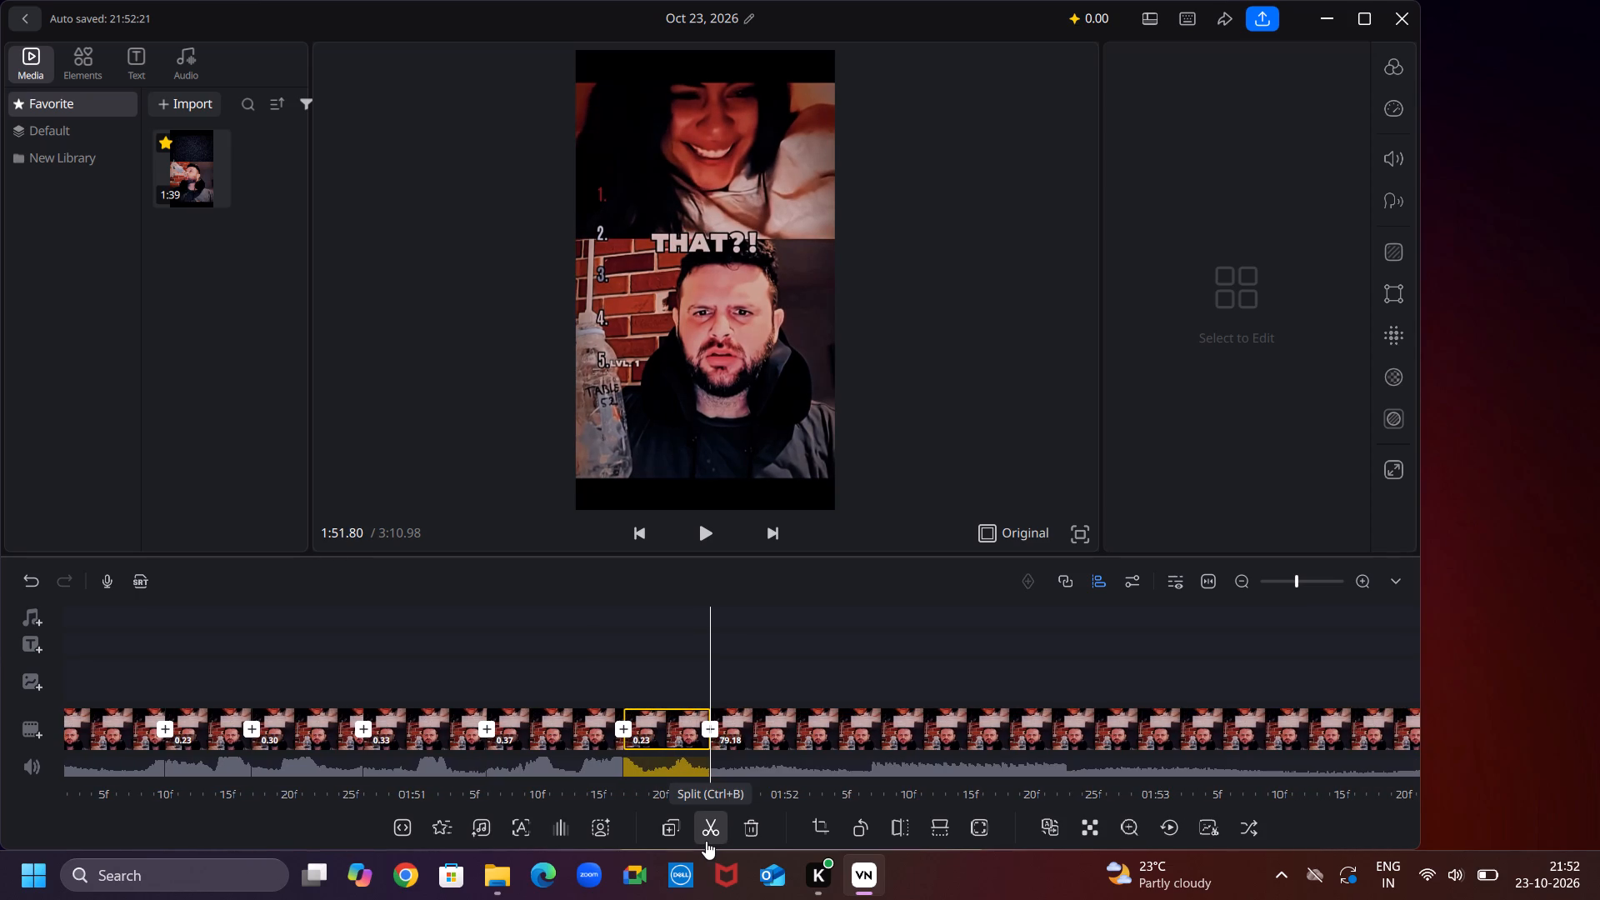
Split the remaining duplicated part at 1:52.10, during the caption "THAT?!", making a 0.30-second segment.
{"action": "key", "text": "Right"}
{"action": "key", "text": "Right"}
{"action": "key", "text": "Right"}
{"action": "key", "text": "Right"}
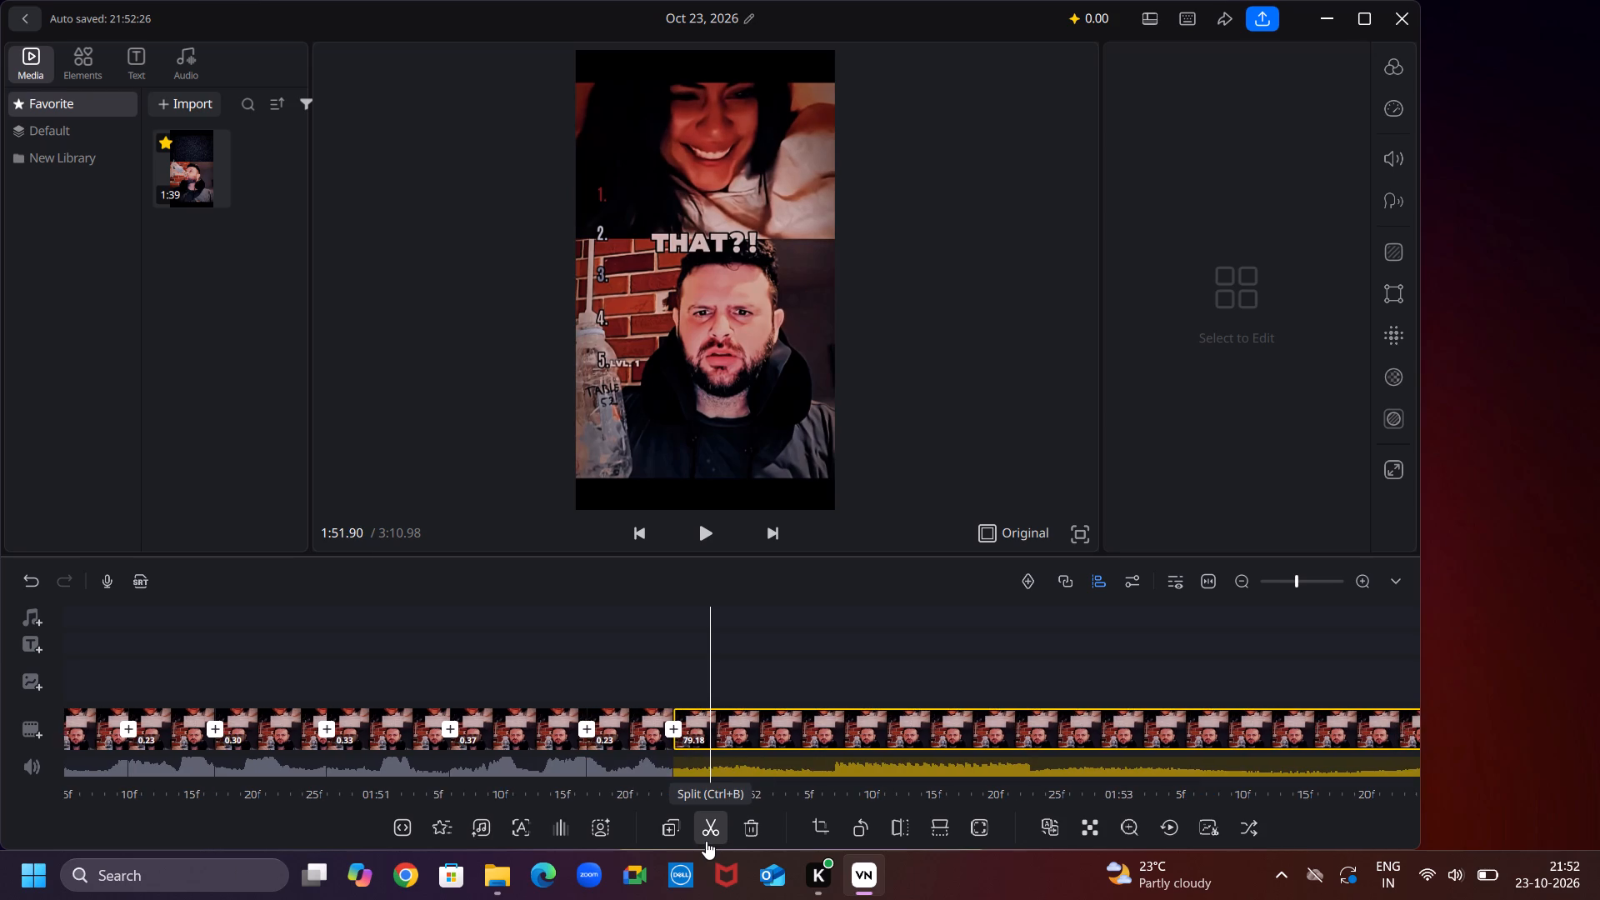
{"action": "key", "text": "Right"}
{"action": "key", "text": "Right"}
{"action": "key", "text": "Right"}
{"action": "key", "text": "Right"}
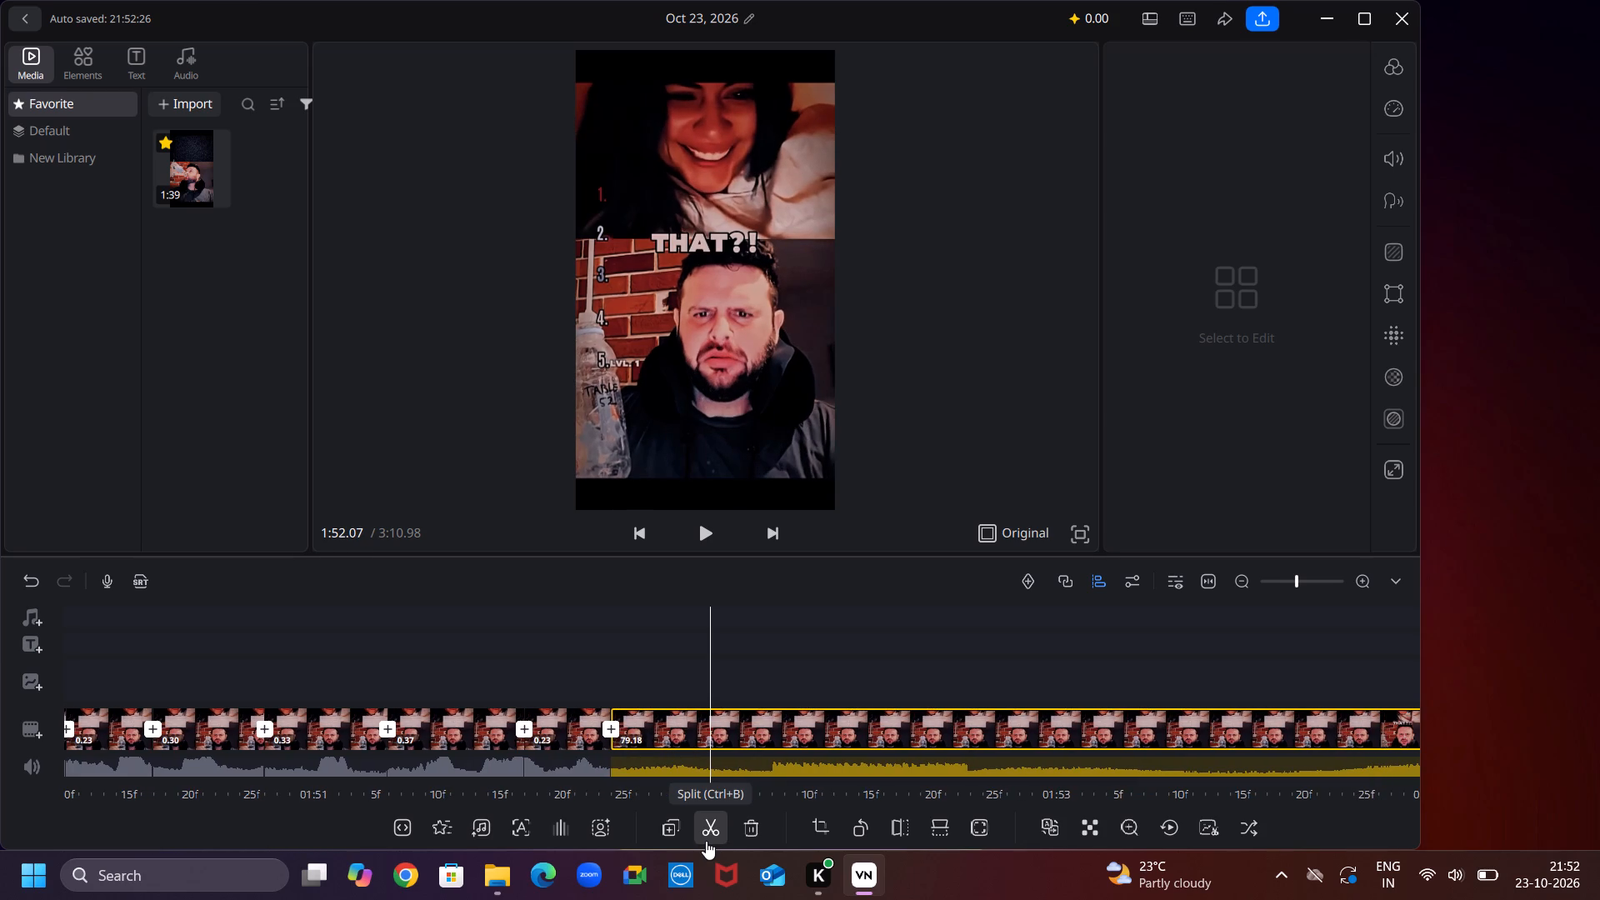
{"action": "key", "text": "Right"}
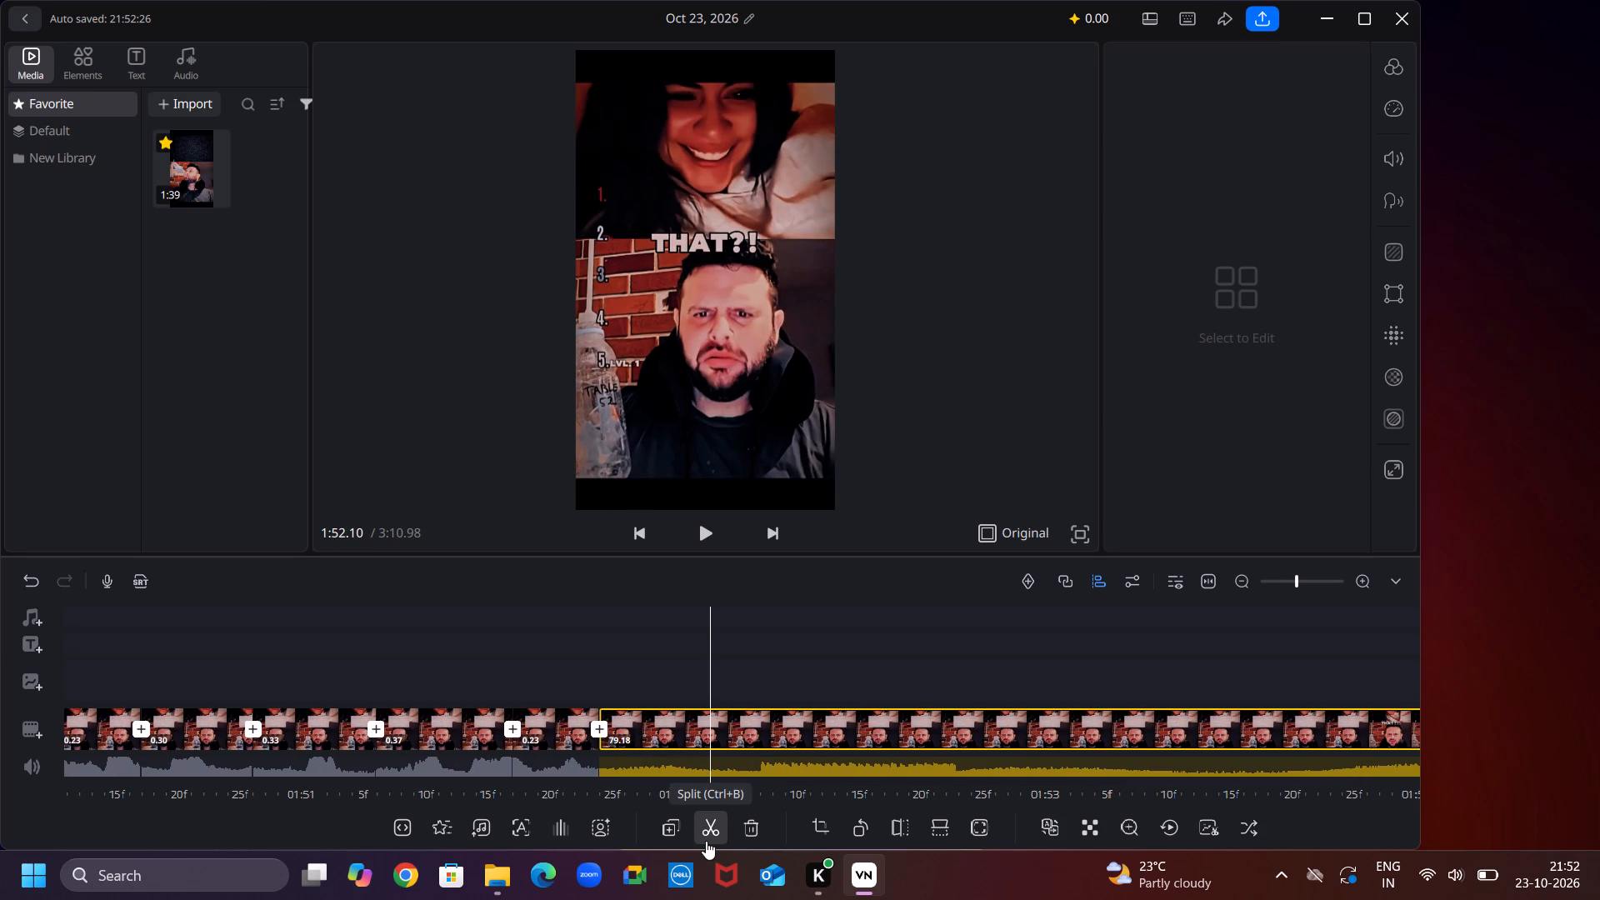
{"action": "left_click", "coordinate": [706, 841]}
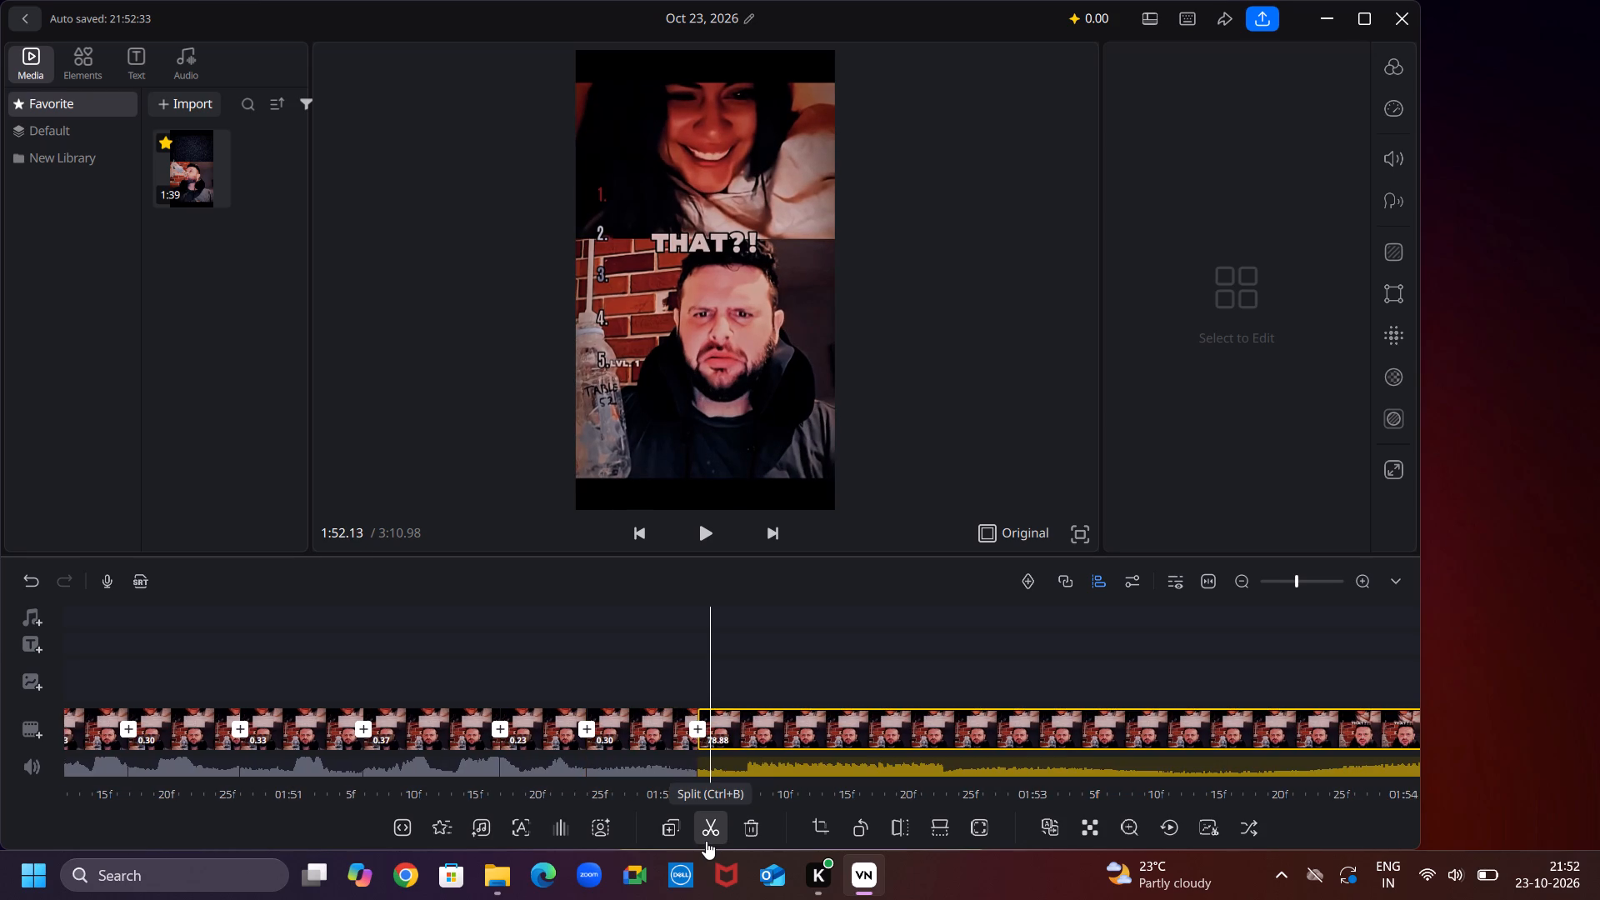
Split the remaining duplicated part at 1:52.40, during the "SUBSCRIBE" screen, making a 0.30-second segment.
{"action": "key", "text": "Right"}
{"action": "key", "text": "Right"}
{"action": "key", "text": "Right"}
{"action": "key", "text": "Right"}
{"action": "key", "text": "Right"}
{"action": "key", "text": "Right"}
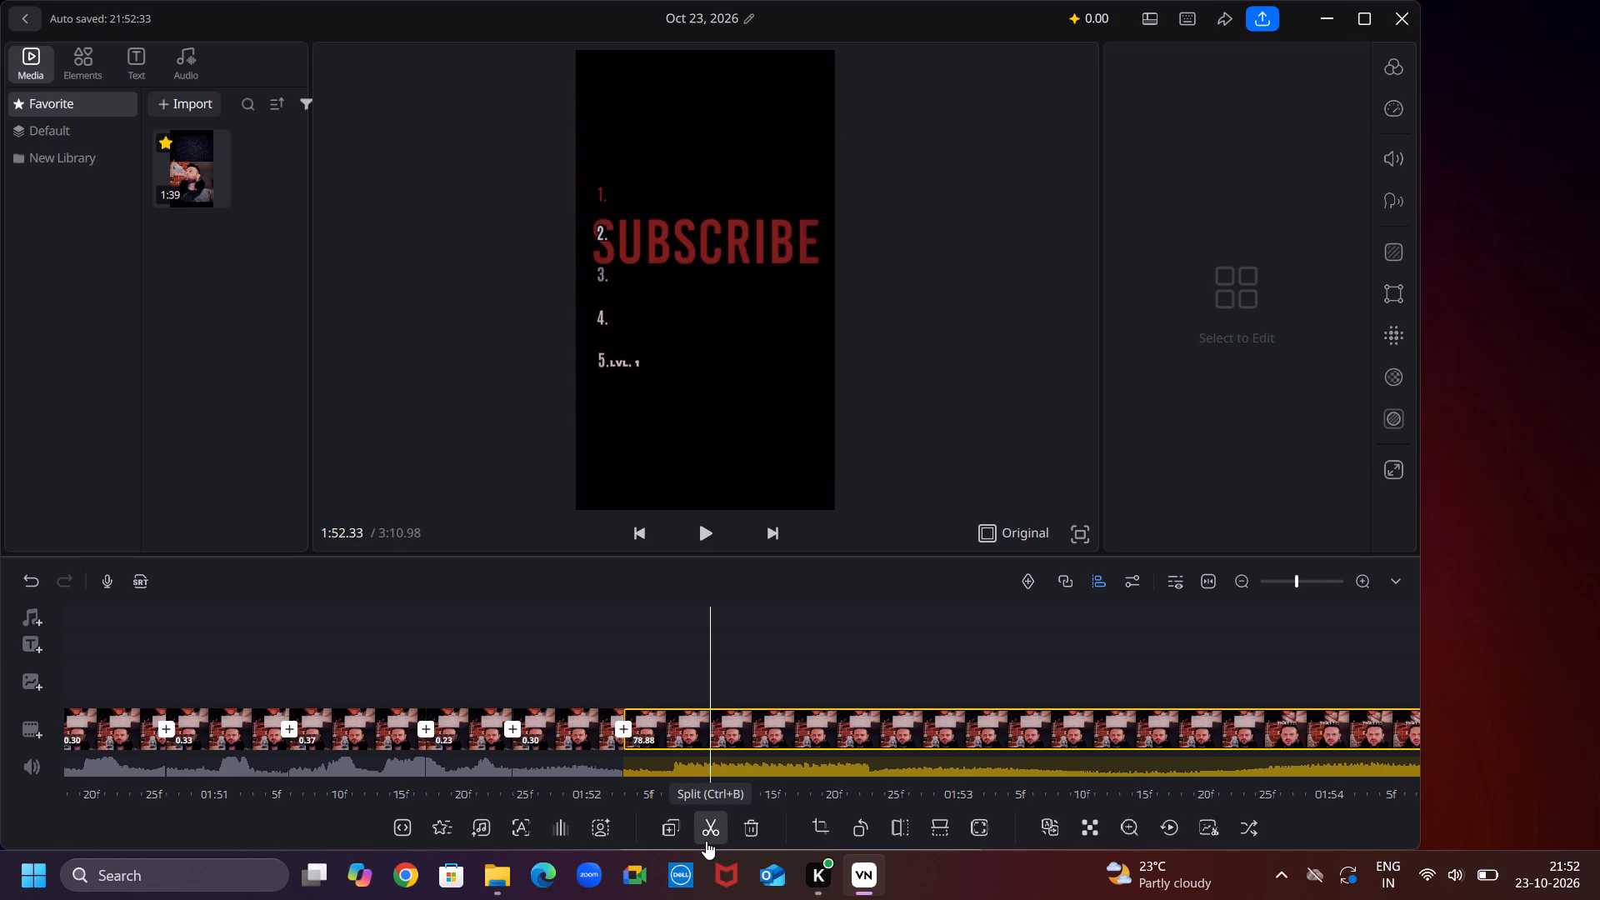
{"action": "key", "text": "Right"}
{"action": "key", "text": "Right"}
{"action": "left_click", "coordinate": [706, 841]}
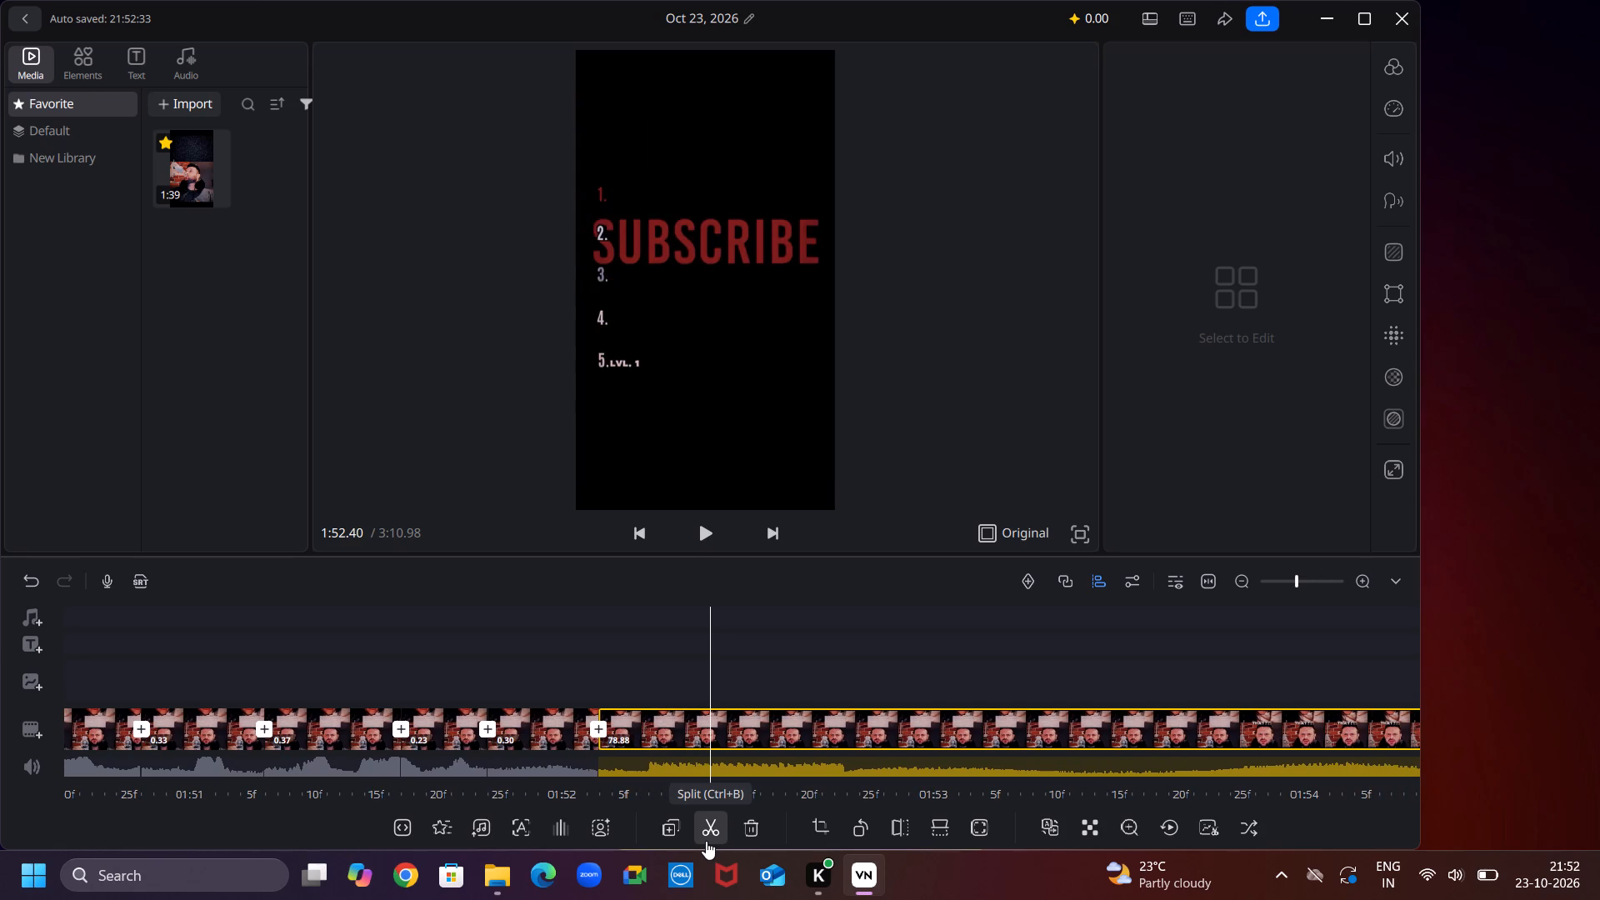
{"action": "left_click", "coordinate": [706, 841]}
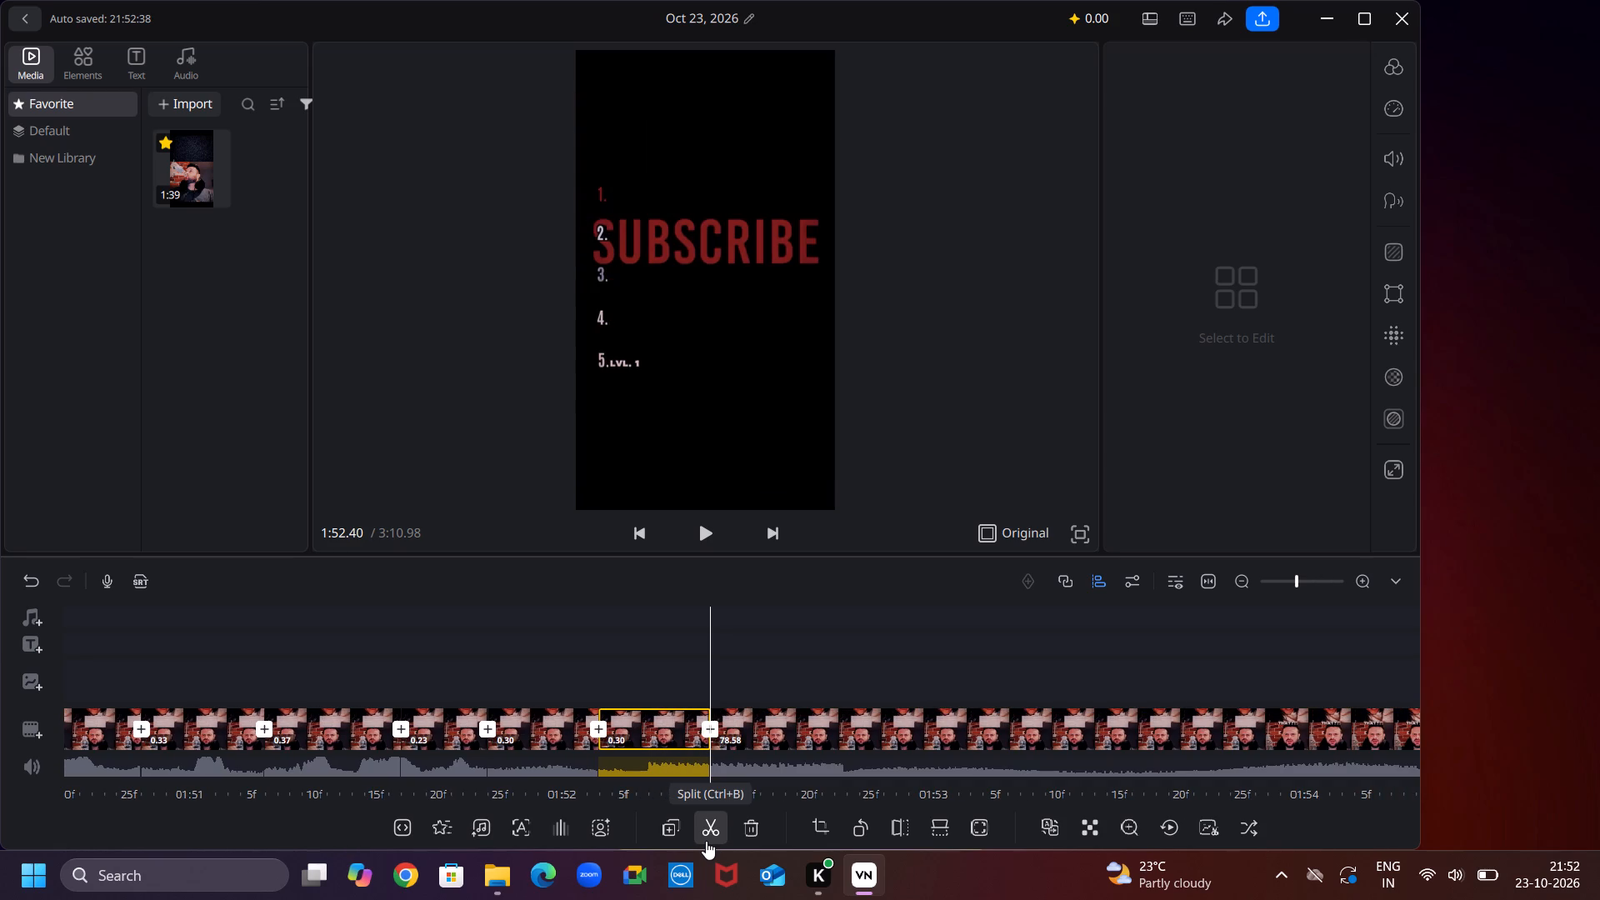
Split the remaining duplicated part at 1:52.63, during the "SUBSCRIBE" screen, making a 0.23-second segment.
{"action": "key", "text": "Right"}
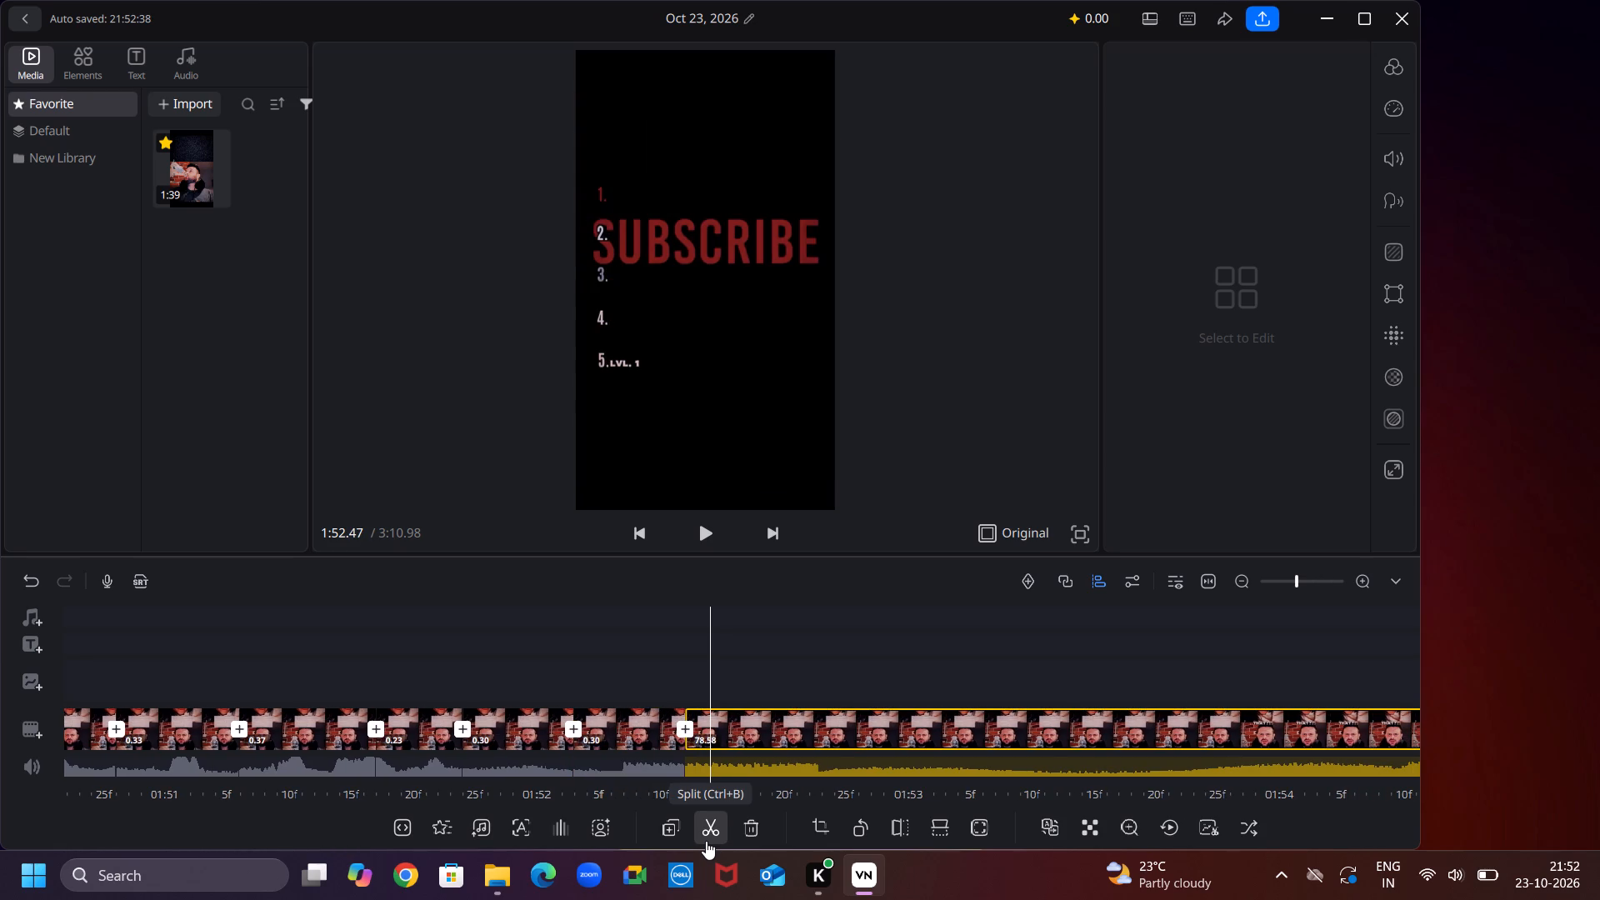
{"action": "key", "text": "Right"}
{"action": "key", "text": "Right"}
{"action": "key", "text": "Right"}
{"action": "key", "text": "Right"}
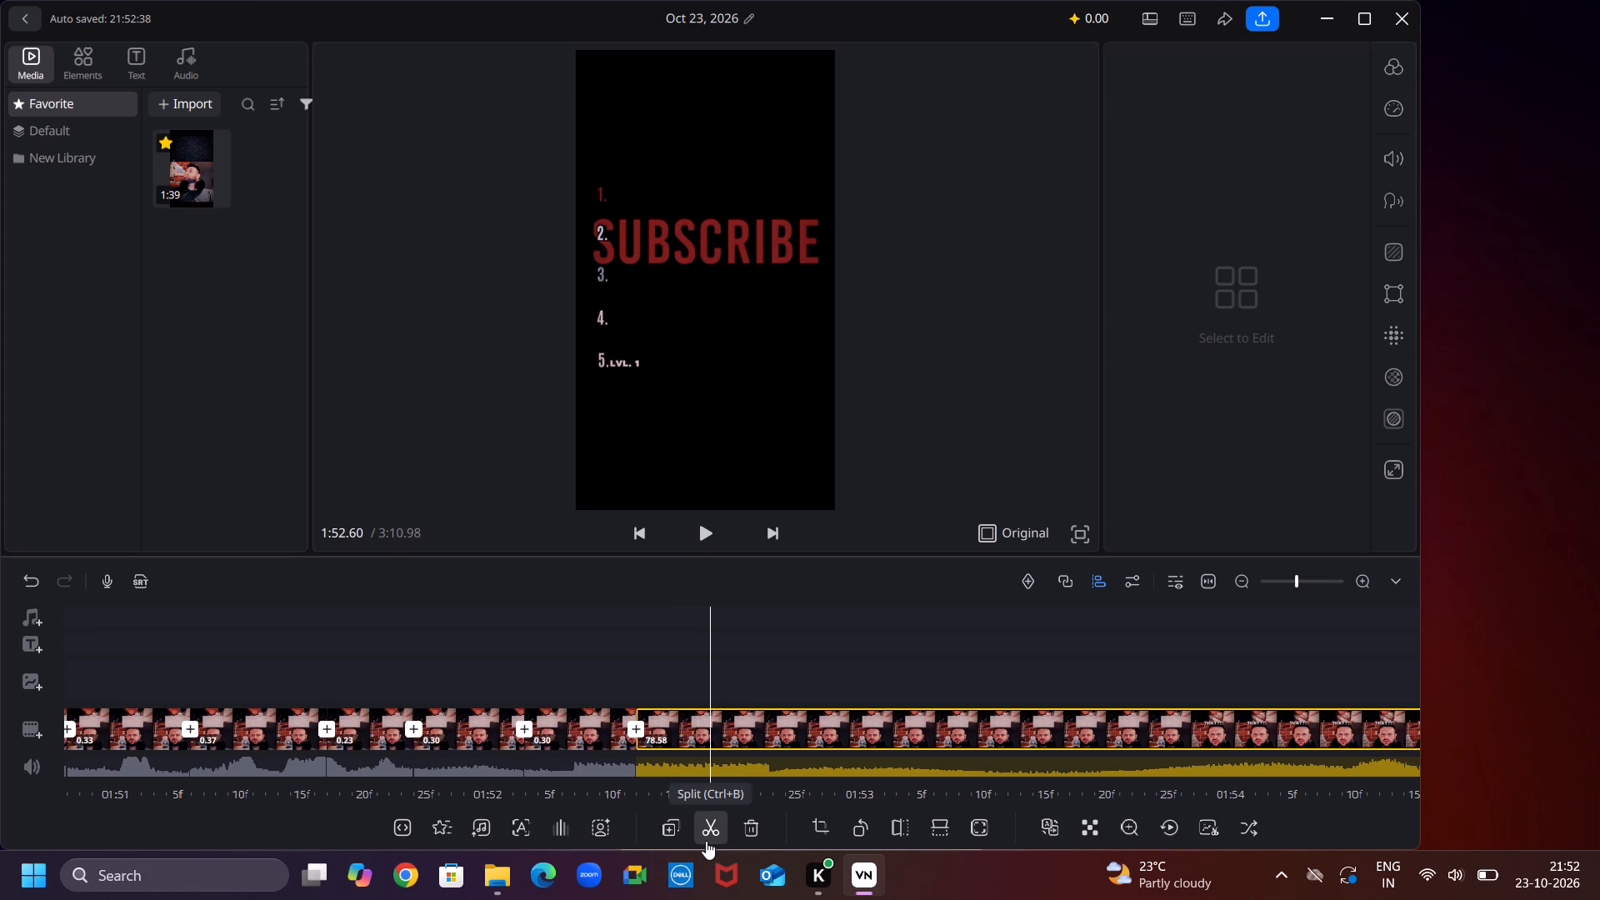
{"action": "key", "text": "Right"}
{"action": "left_click", "coordinate": [706, 841]}
Split the remaining duplicated part at 1:52.87, where the blurred upper face follows the "SUBSCRIBE" screen, making a 0.23-second segment.
{"action": "key", "text": "Right"}
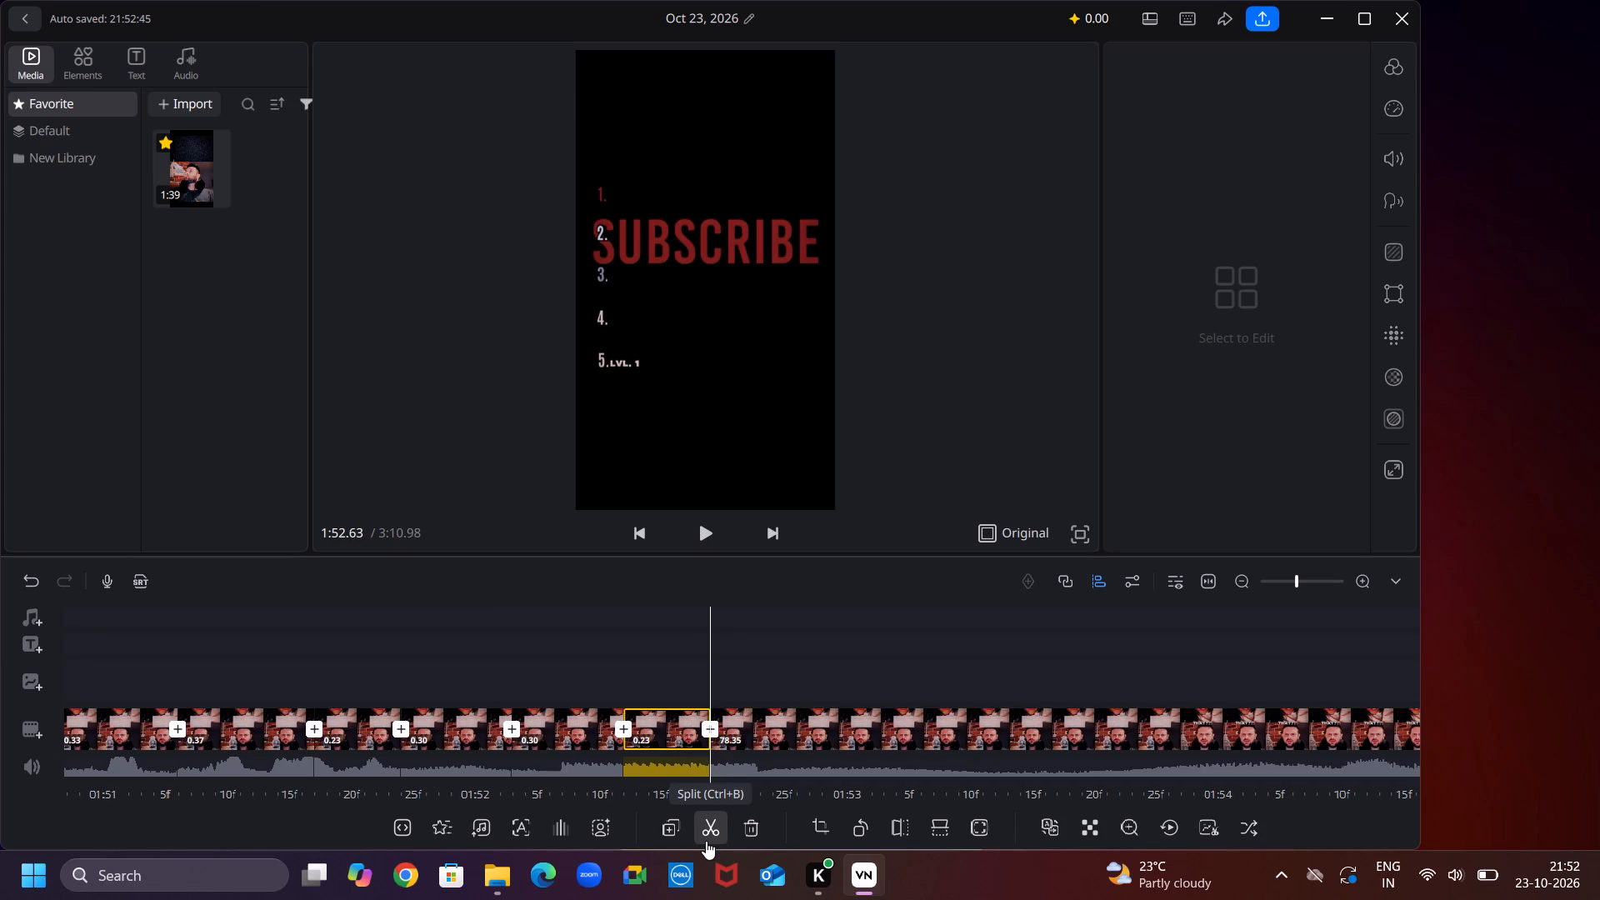
{"action": "key", "text": "Right"}
{"action": "key", "text": "Right"}
{"action": "key", "text": "Right"}
{"action": "key", "text": "Right"}
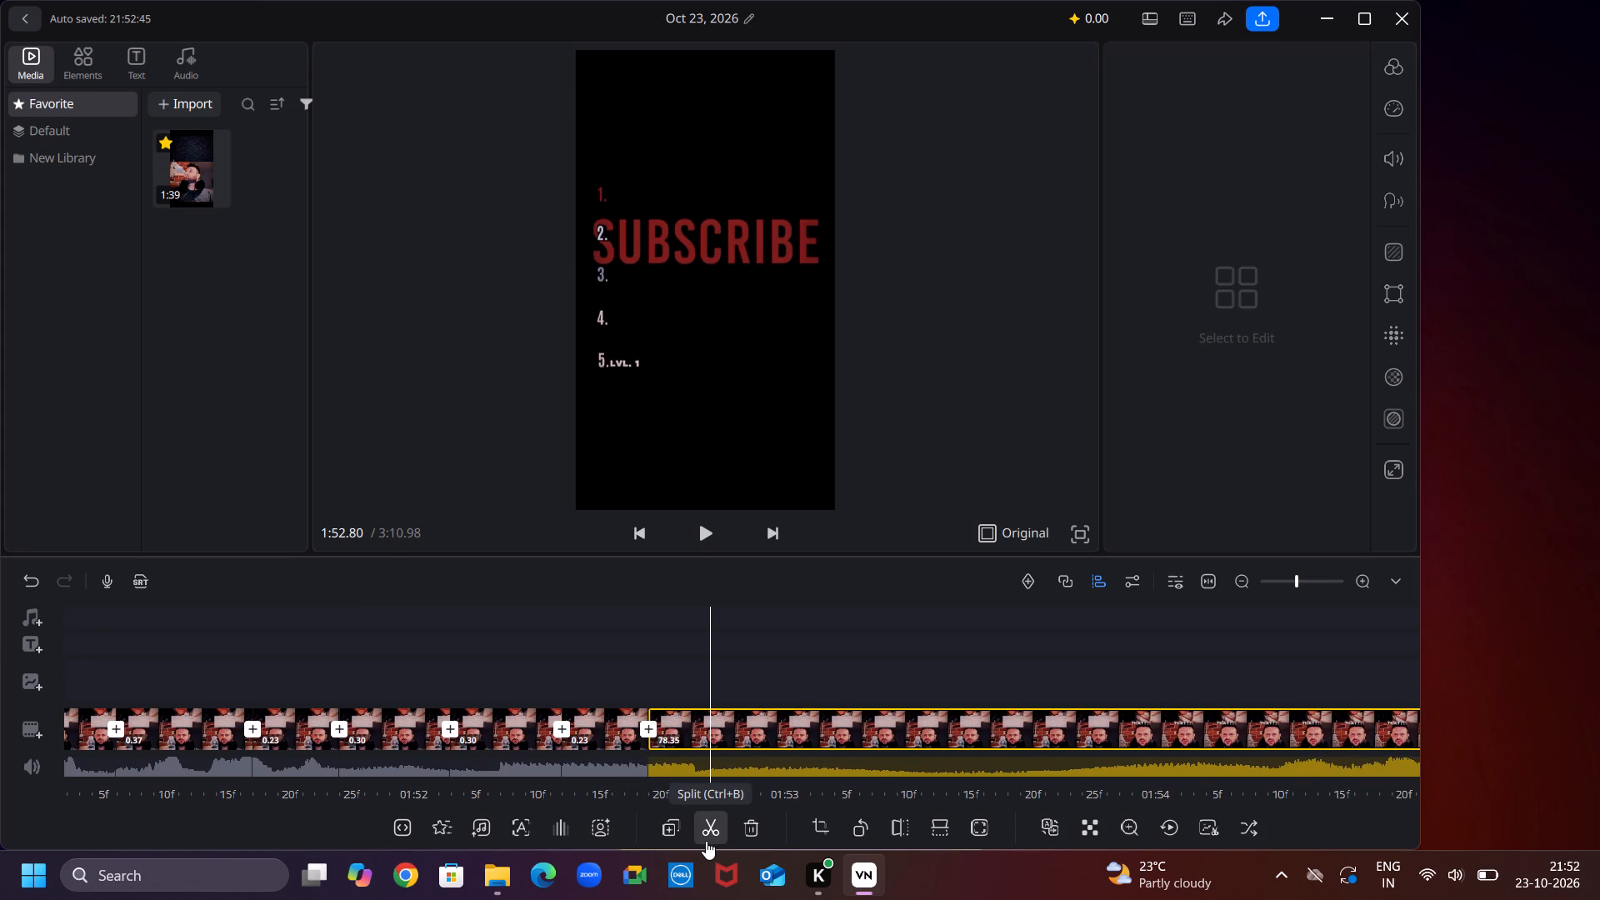
{"action": "key", "text": "Right"}
{"action": "key", "text": "Right"}
{"action": "left_click", "coordinate": [706, 841]}
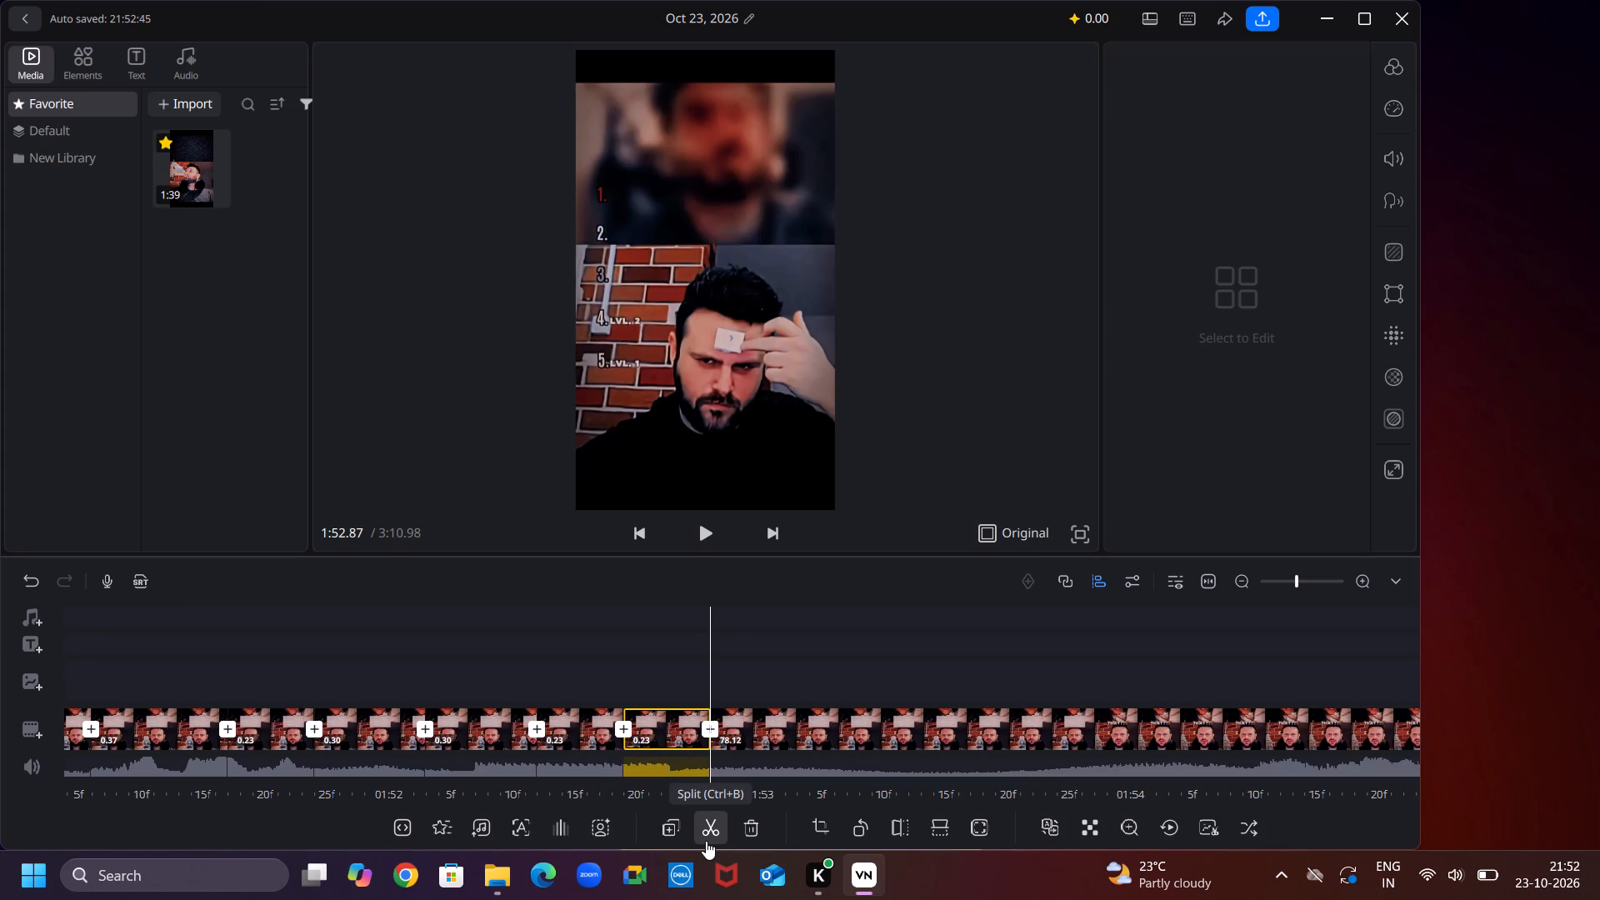
Split the remaining duplicated part at 1:53.10, while the upper face is still blurred, making a 0.23-second segment.
{"action": "key", "text": "Right"}
{"action": "key", "text": "Right"}
{"action": "key", "text": "Right"}
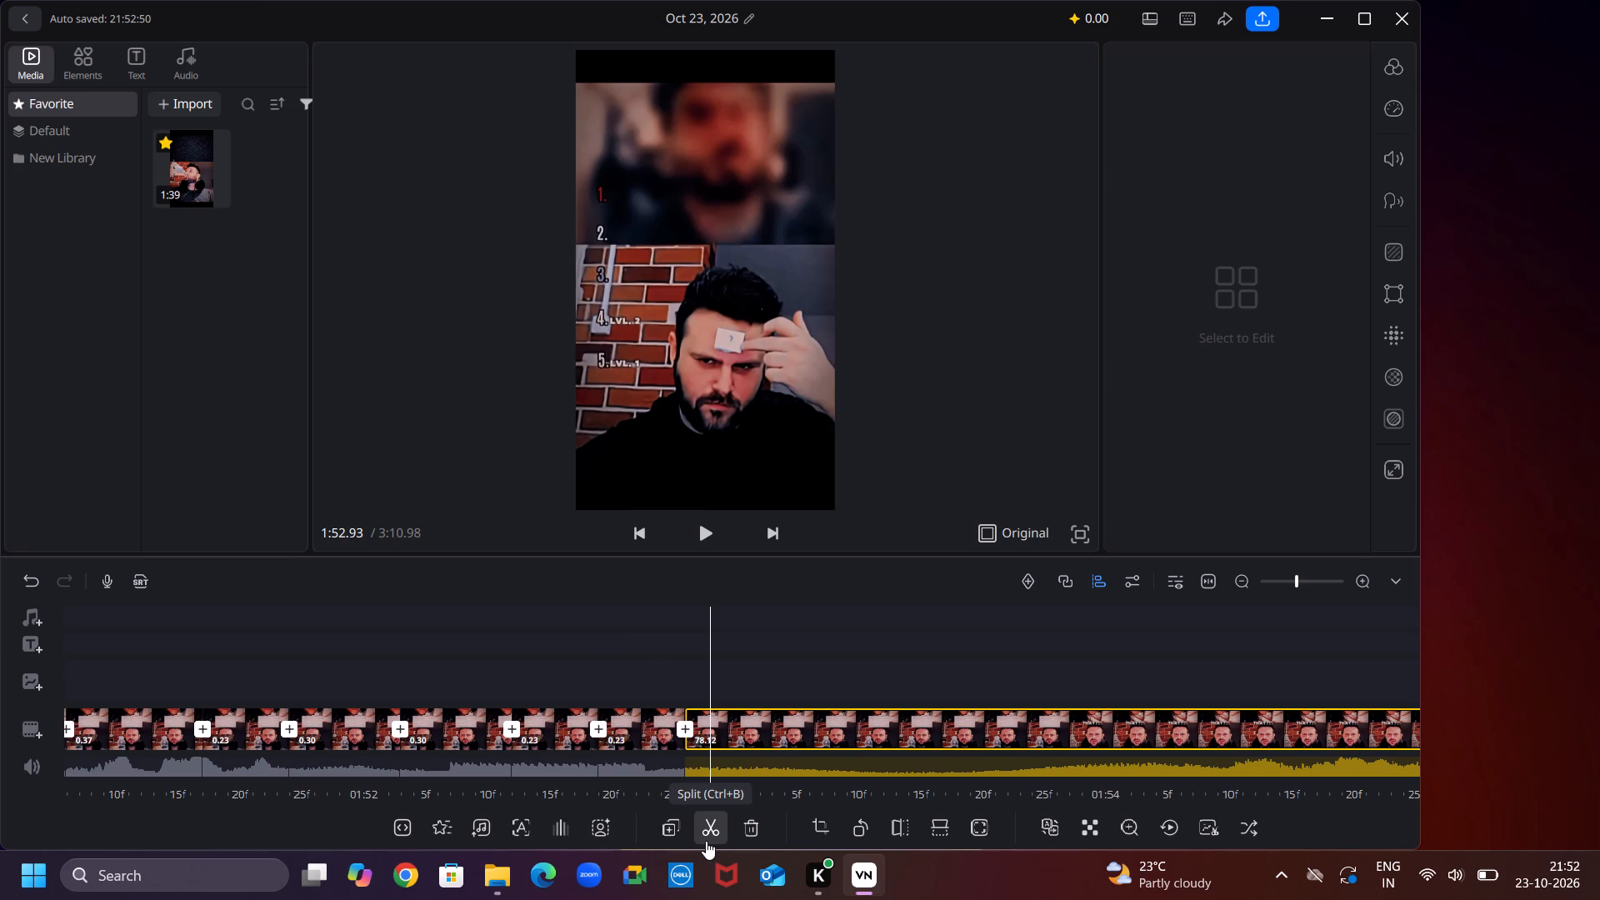
{"action": "key", "text": "Right"}
{"action": "key", "text": "Right"}
{"action": "key", "text": "Right"}
{"action": "key", "text": "Right"}
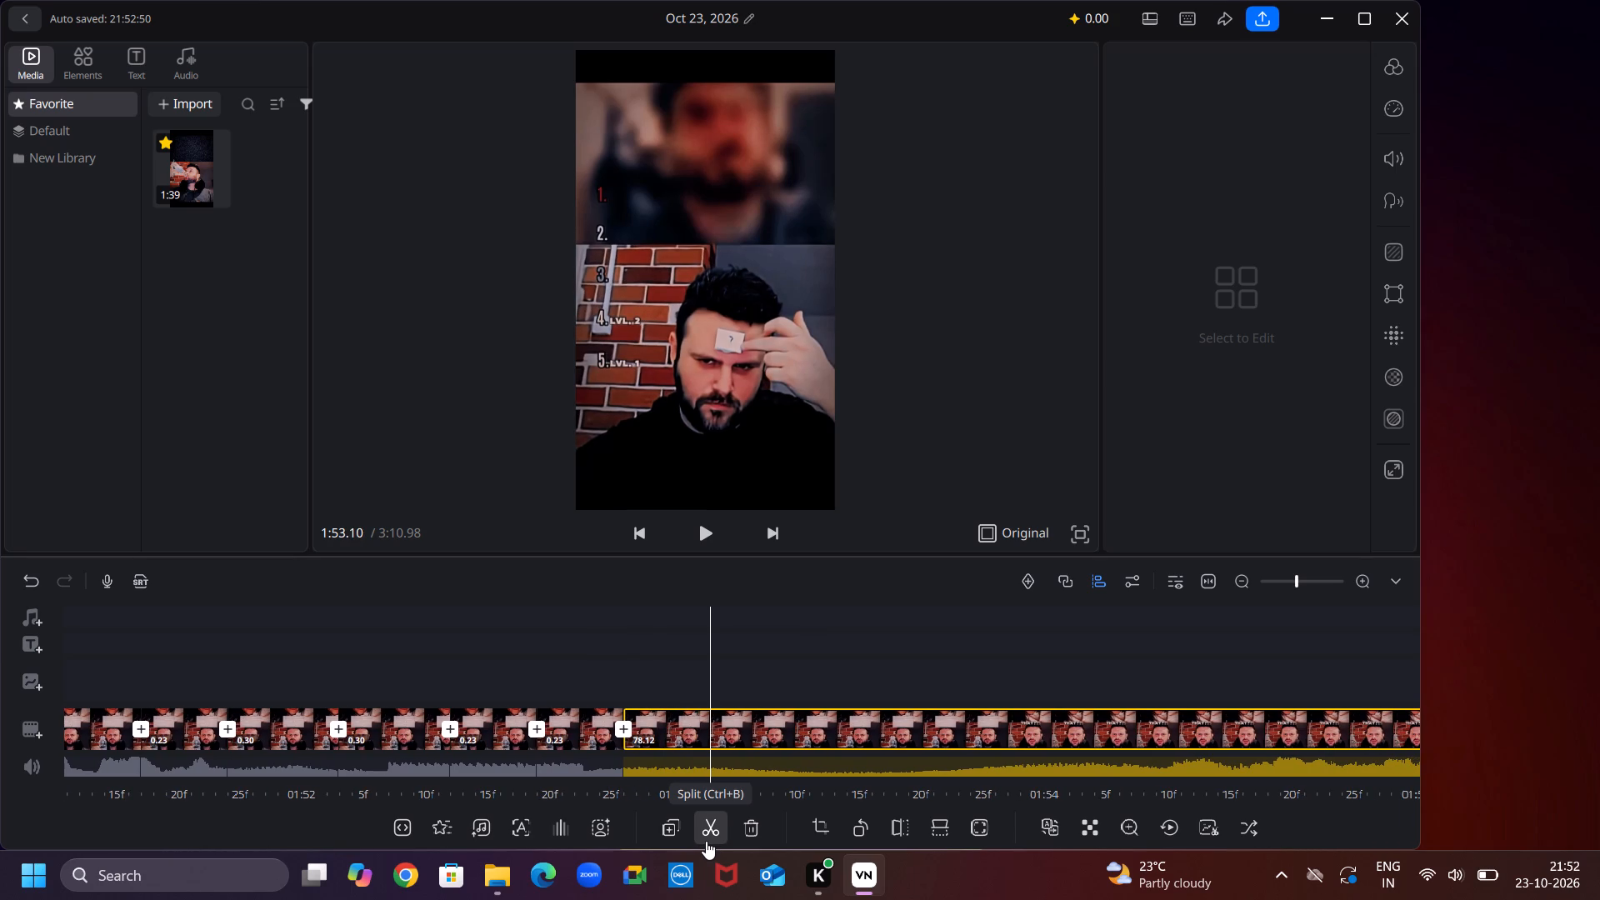
{"action": "left_click", "coordinate": [706, 841]}
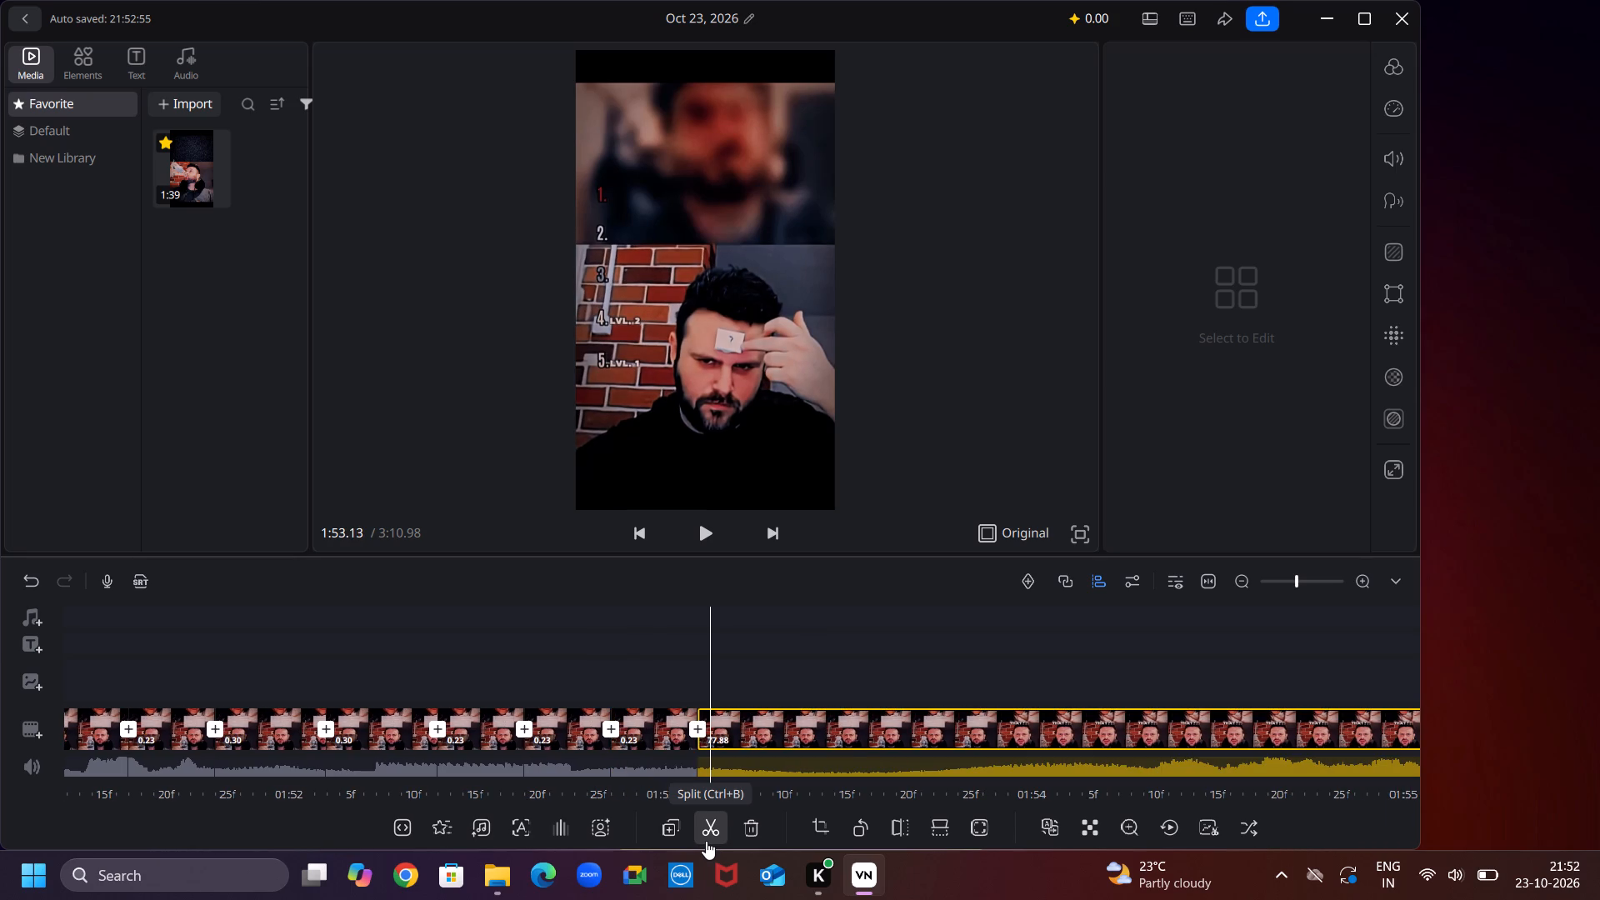
Split the remaining duplicated part at 1:53.37, in the uncaptioned shot with the upper face unblurred, making a 0.27-second segment.
{"action": "key", "text": "Right"}
{"action": "key", "text": "Right"}
{"action": "key", "text": "Right"}
{"action": "key", "text": "Right"}
{"action": "key", "text": "Right"}
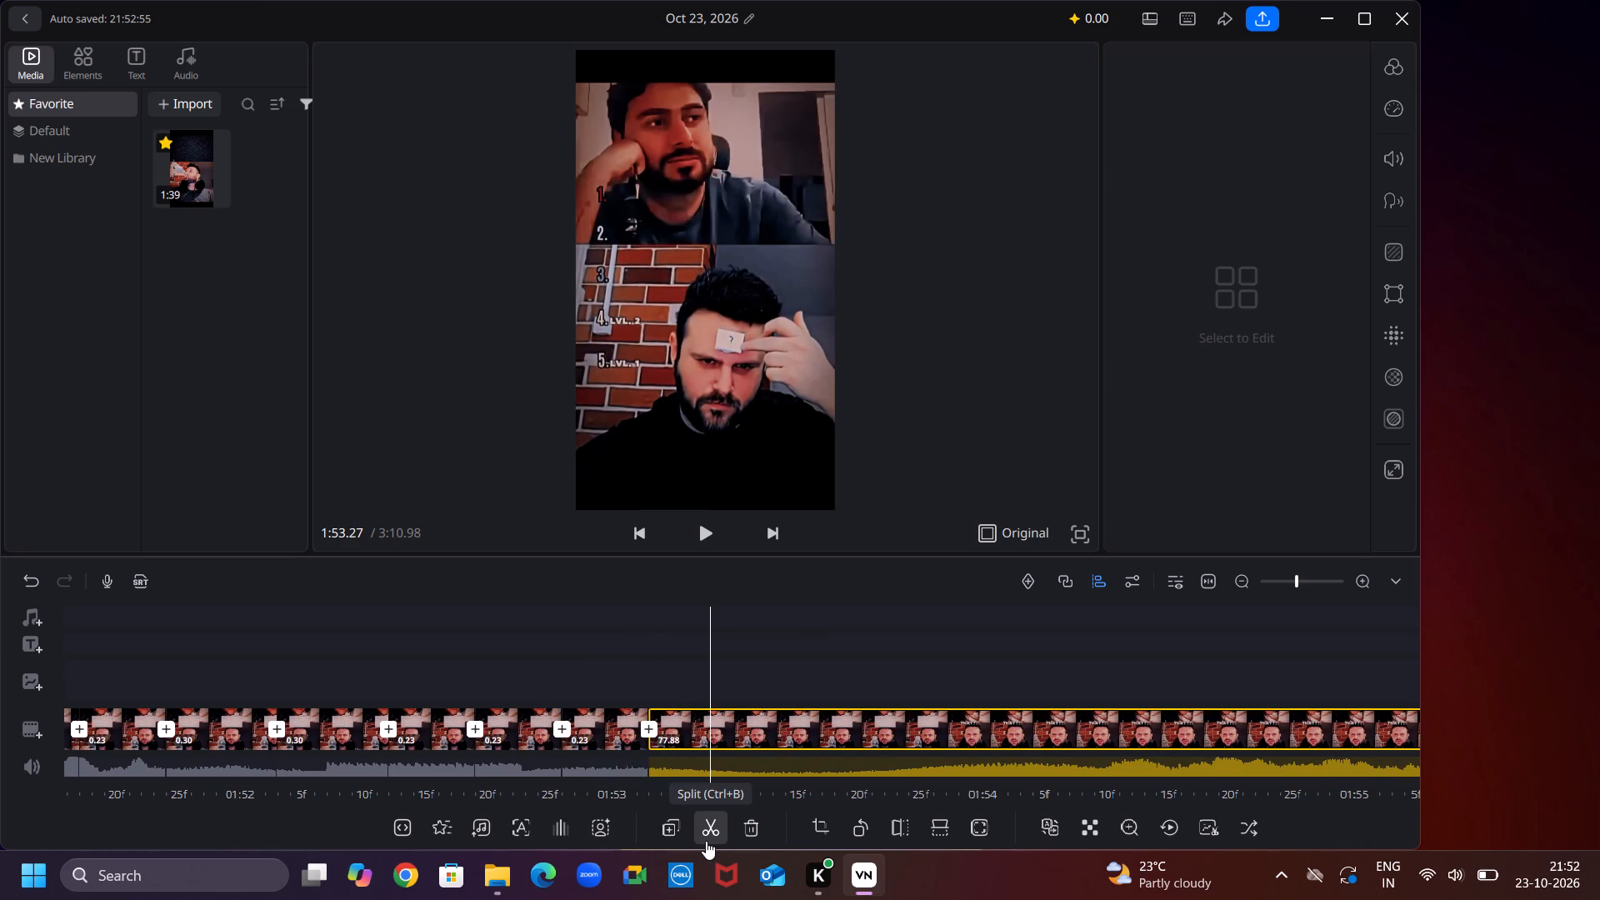
{"action": "key", "text": "Right"}
{"action": "key", "text": "Right"}
{"action": "left_click", "coordinate": [706, 841]}
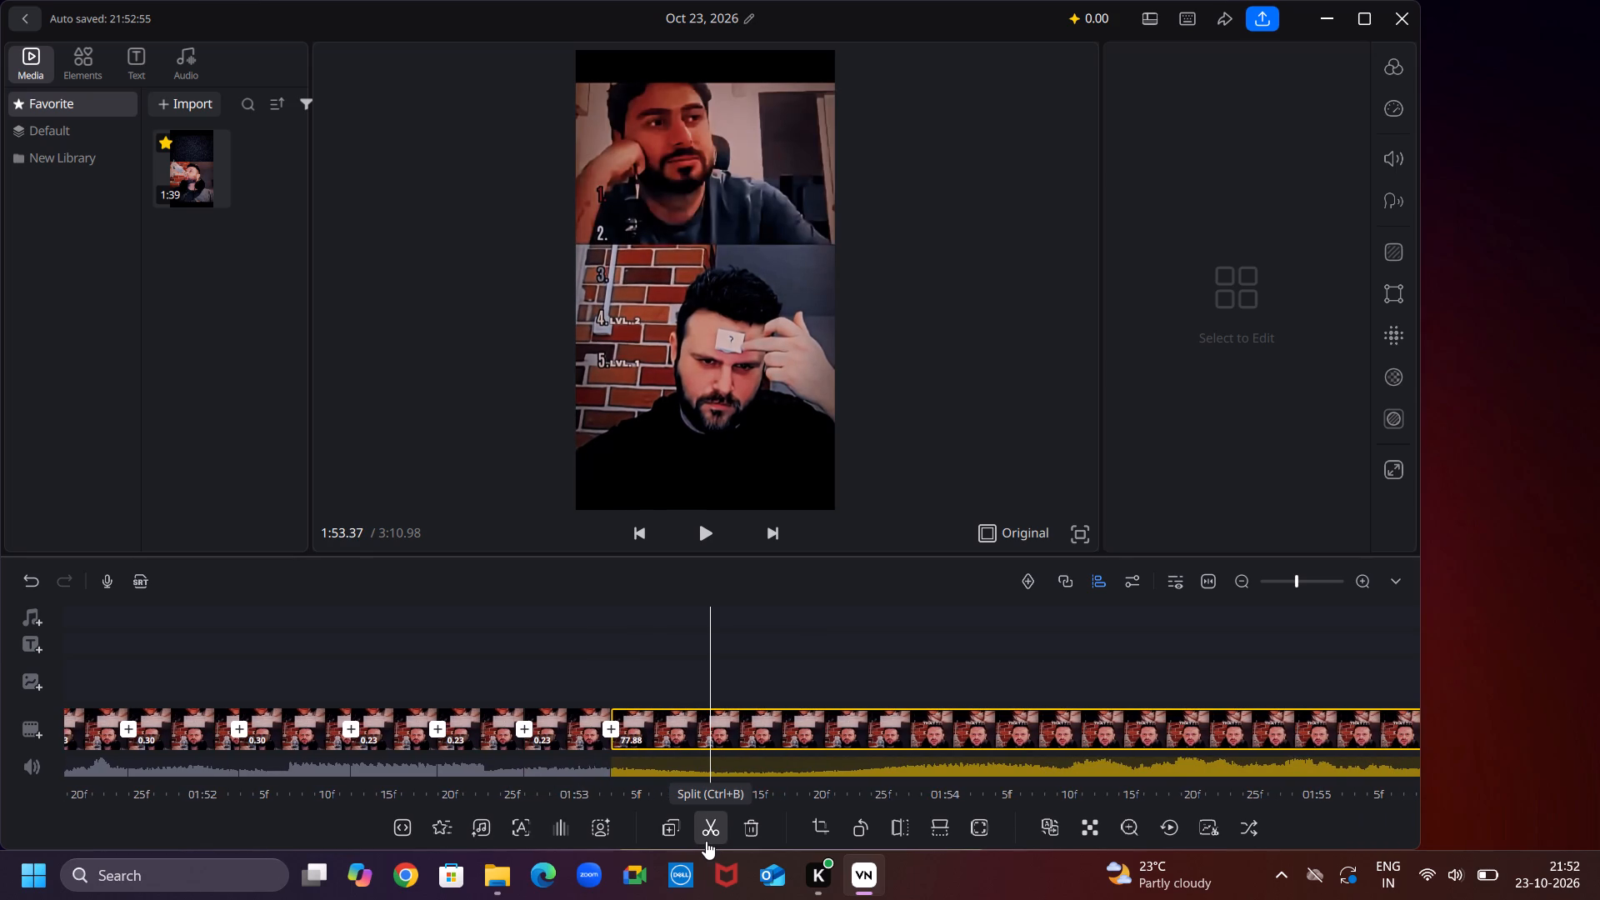
Split the remaining duplicated part at 1:53.63, in the uncaptioned shot before "DUDE", making a 0.27-second segment.
{"action": "key", "text": "Right"}
{"action": "key", "text": "Right"}
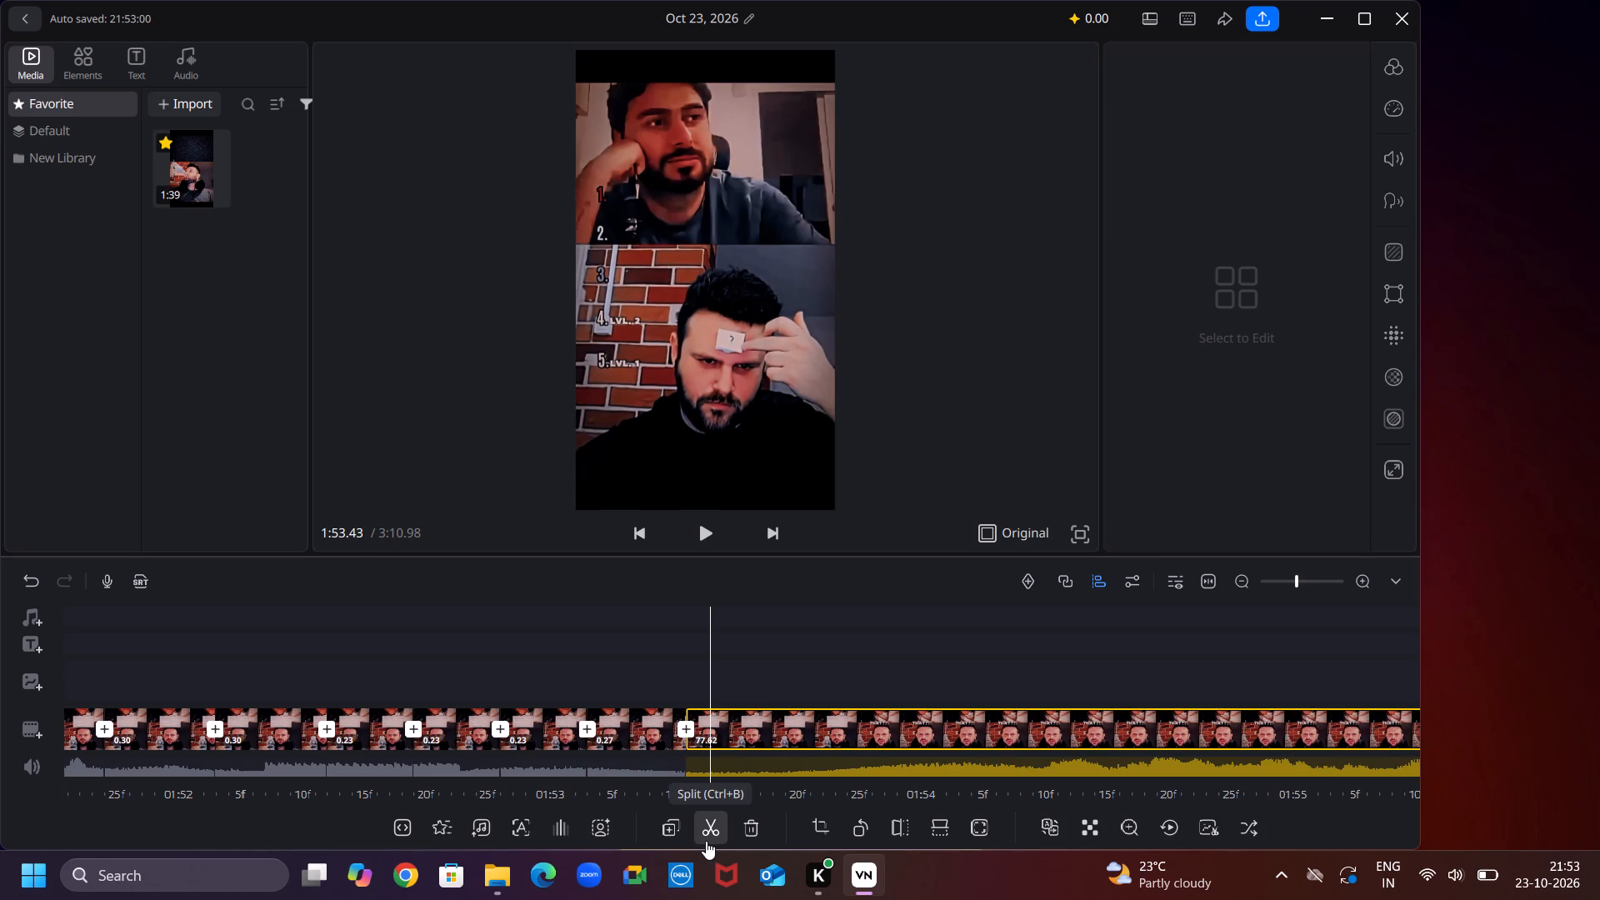
{"action": "key", "text": "Right"}
{"action": "key", "text": "Right"}
{"action": "key", "text": "Right"}
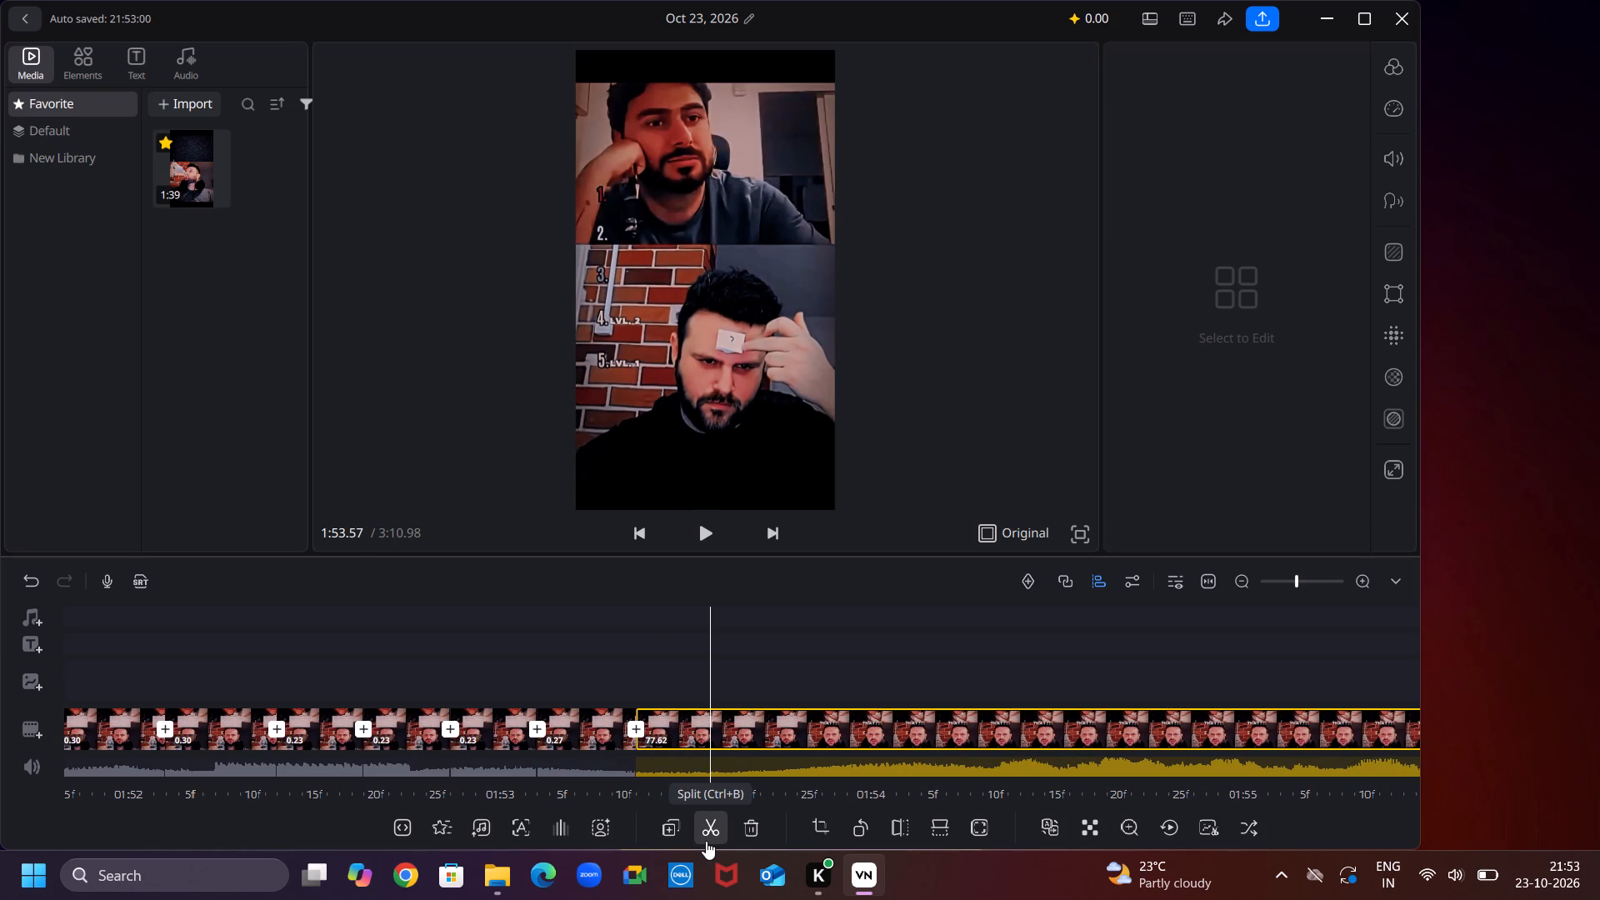
{"action": "key", "text": "Right"}
{"action": "key", "text": "Right"}
{"action": "left_click", "coordinate": [706, 841]}
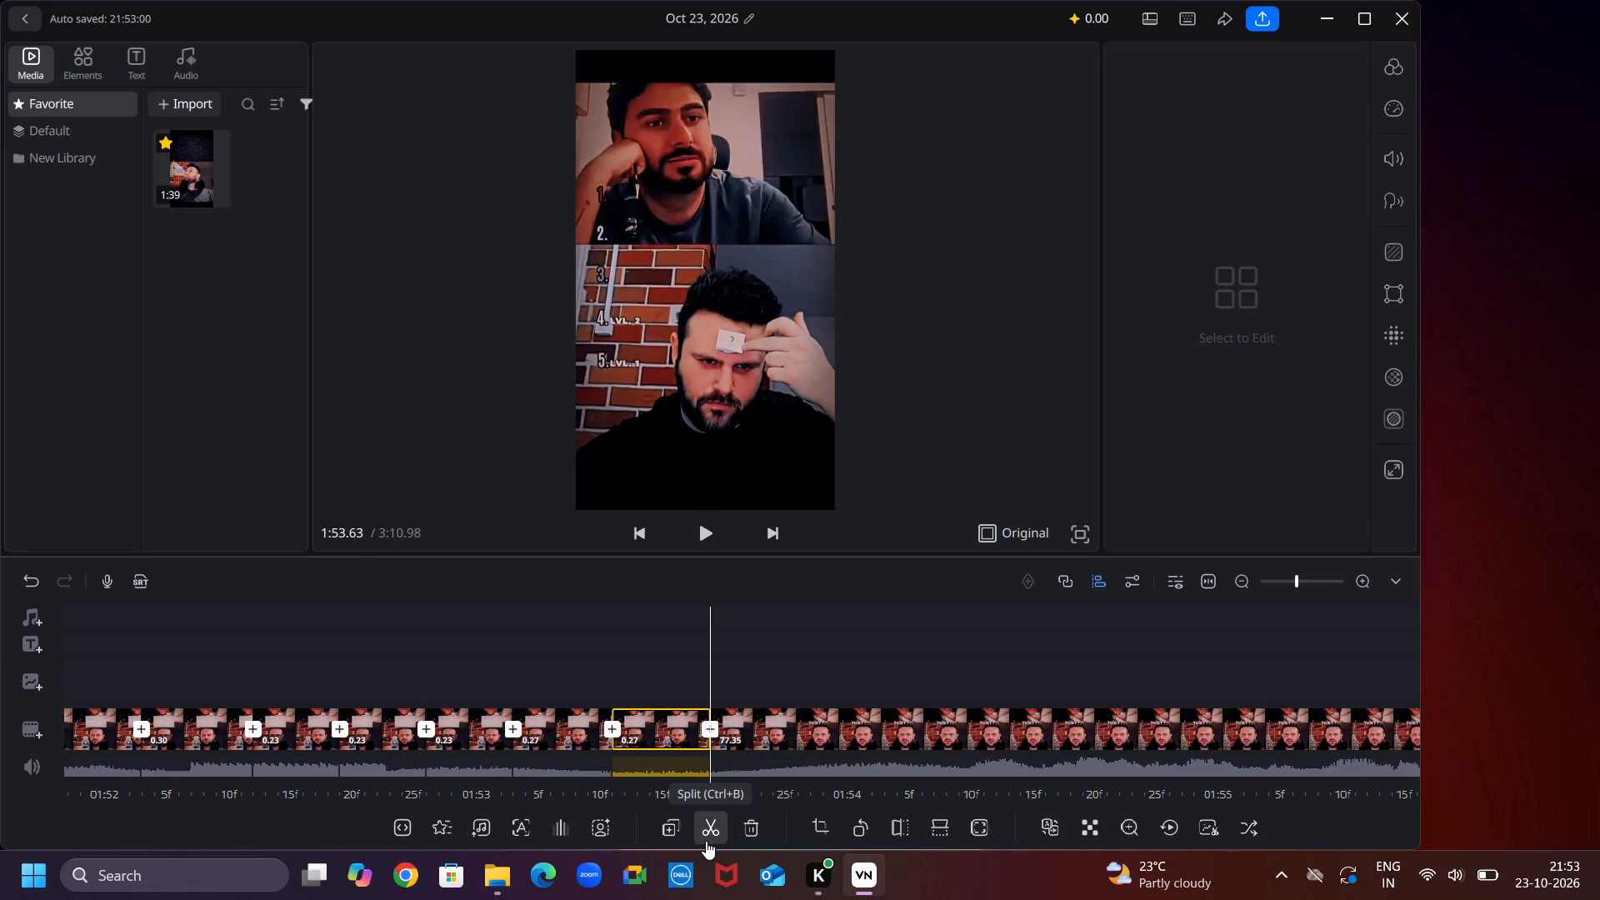
Split the remaining duplicated part at 1:53.90, in the uncaptioned shot before "DUDE", making a 0.27-second segment.
{"action": "key", "text": "Right"}
{"action": "key", "text": "Right"}
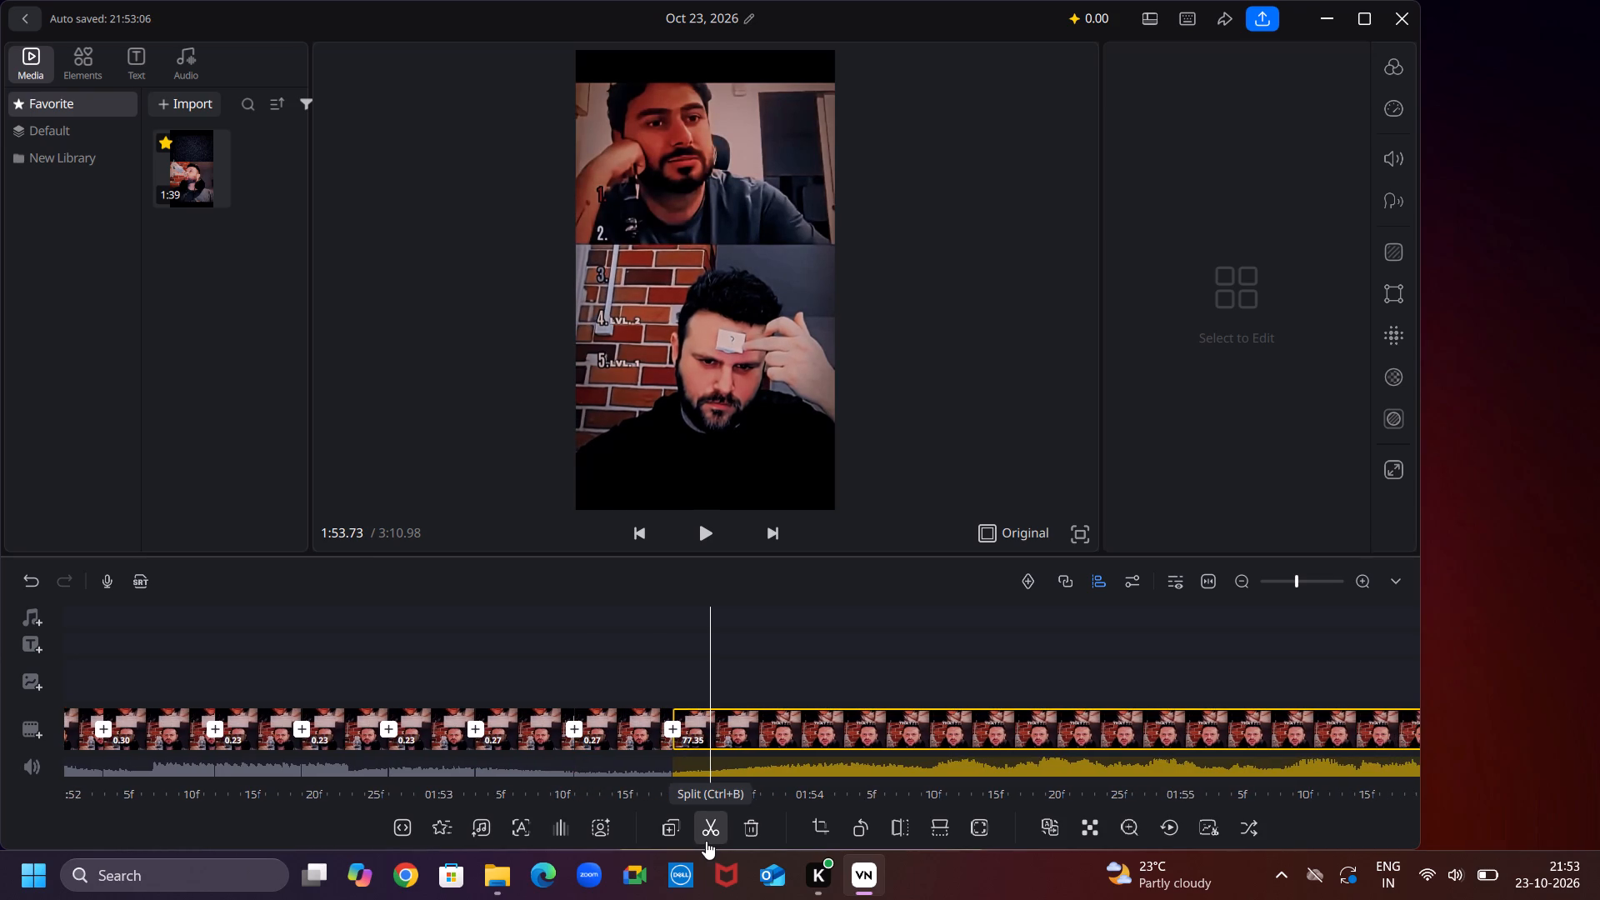
{"action": "key", "text": "Right"}
{"action": "key", "text": "Right"}
{"action": "key", "text": "Right"}
{"action": "key", "text": "Right"}
{"action": "key", "text": "Right"}
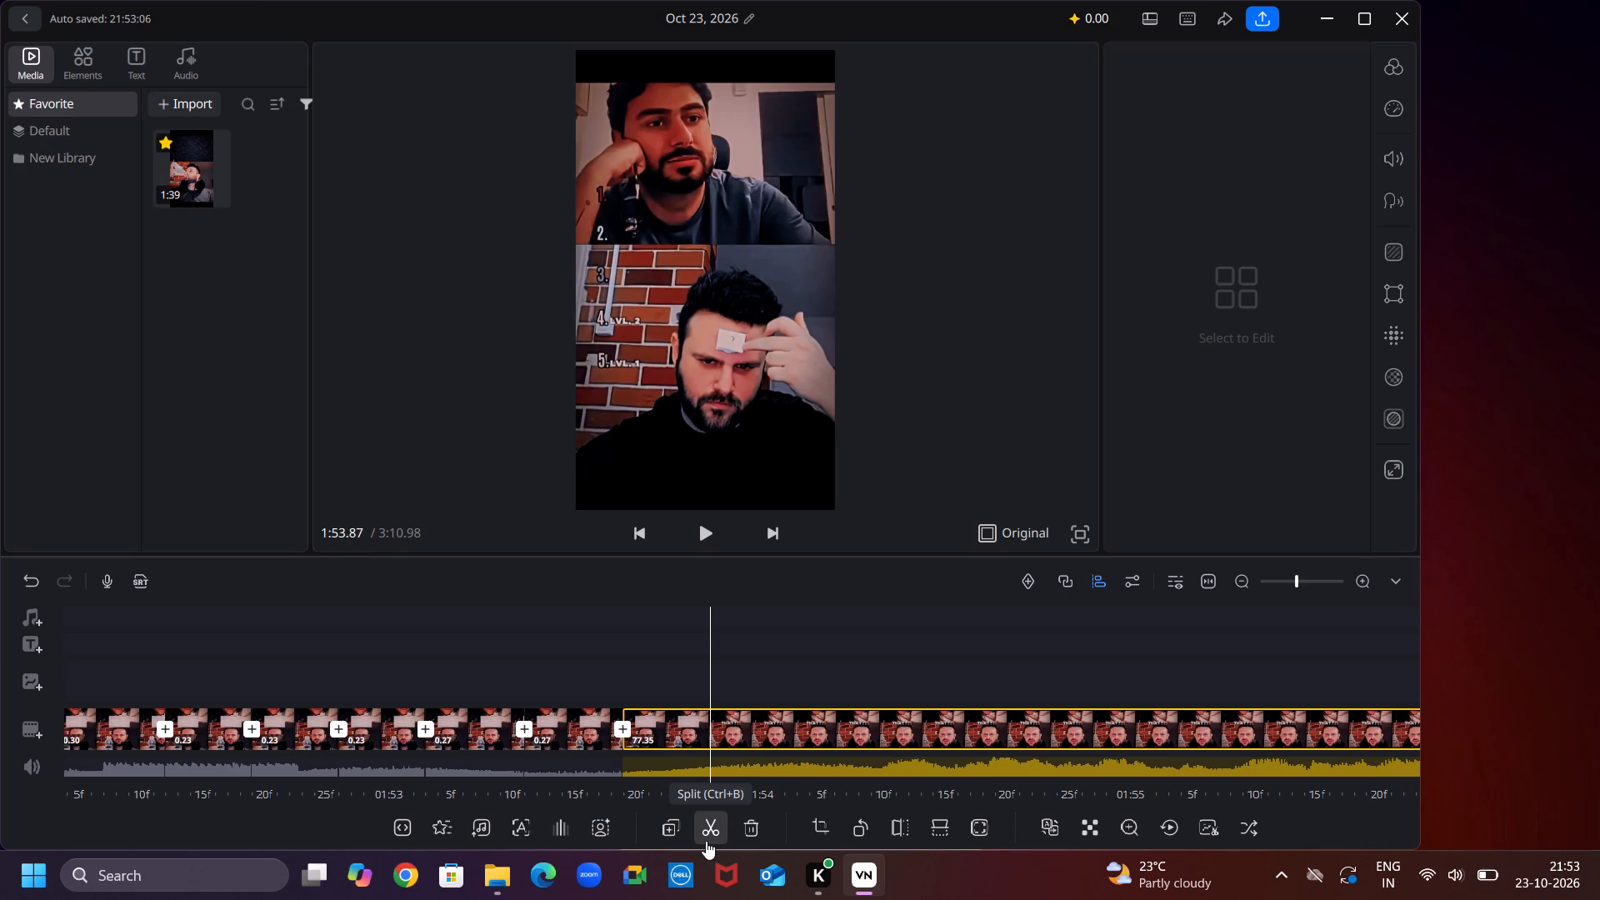
{"action": "left_click", "coordinate": [706, 841]}
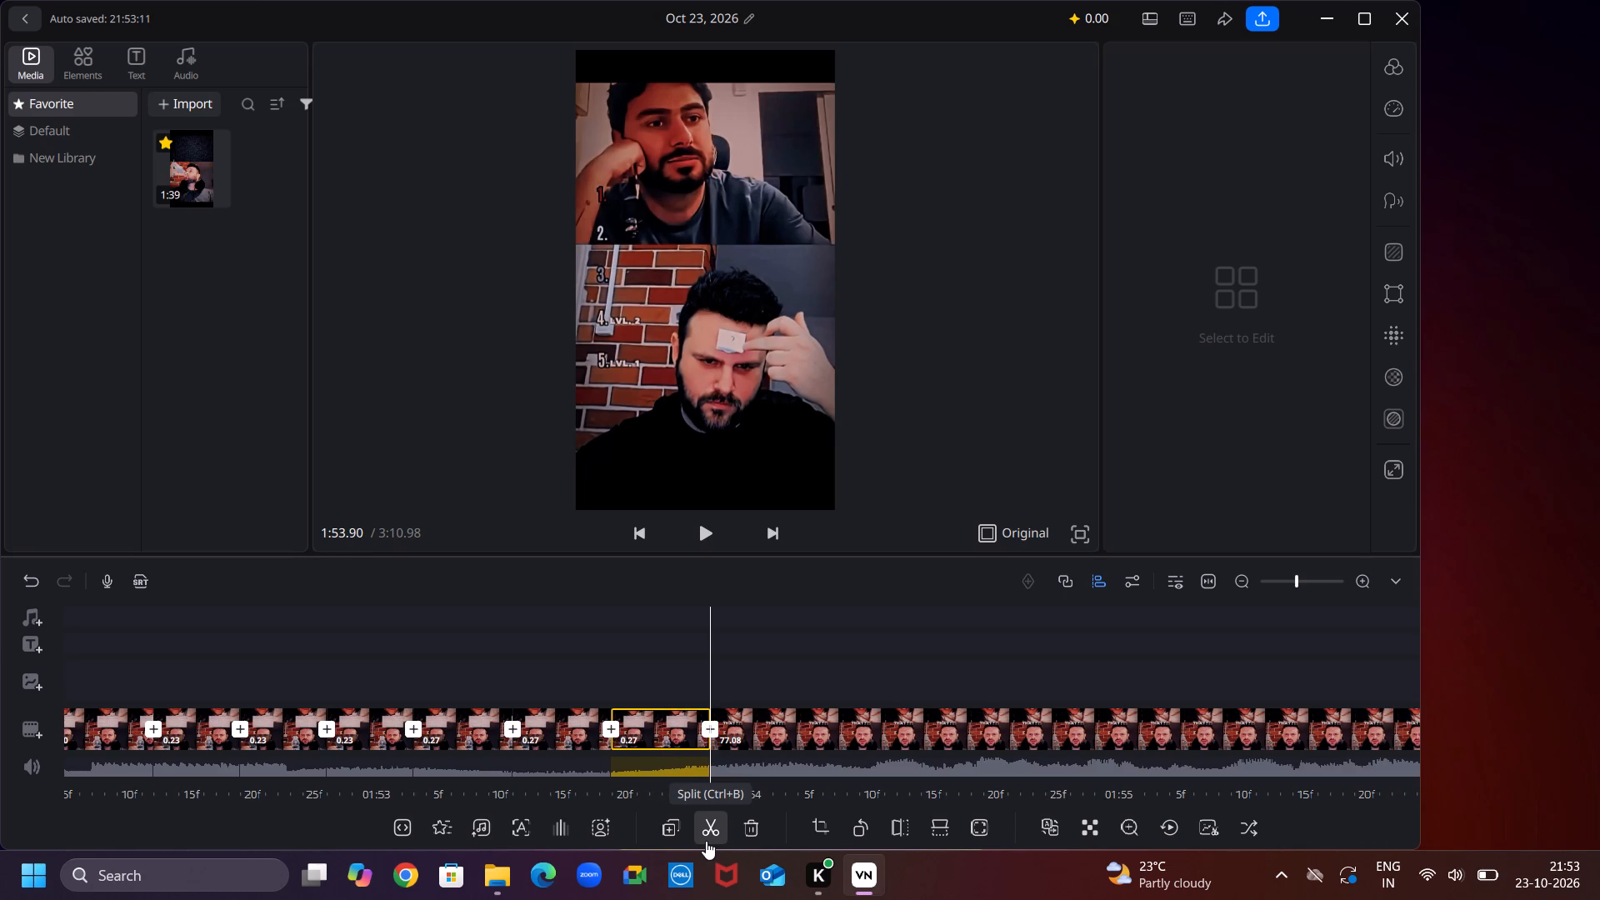
Split the remaining duplicated part at 1:54.07, just before the caption "DUDE", making a 0.17-second segment.
{"action": "key", "text": "Right"}
{"action": "key", "text": "Right"}
{"action": "key", "text": "Right"}
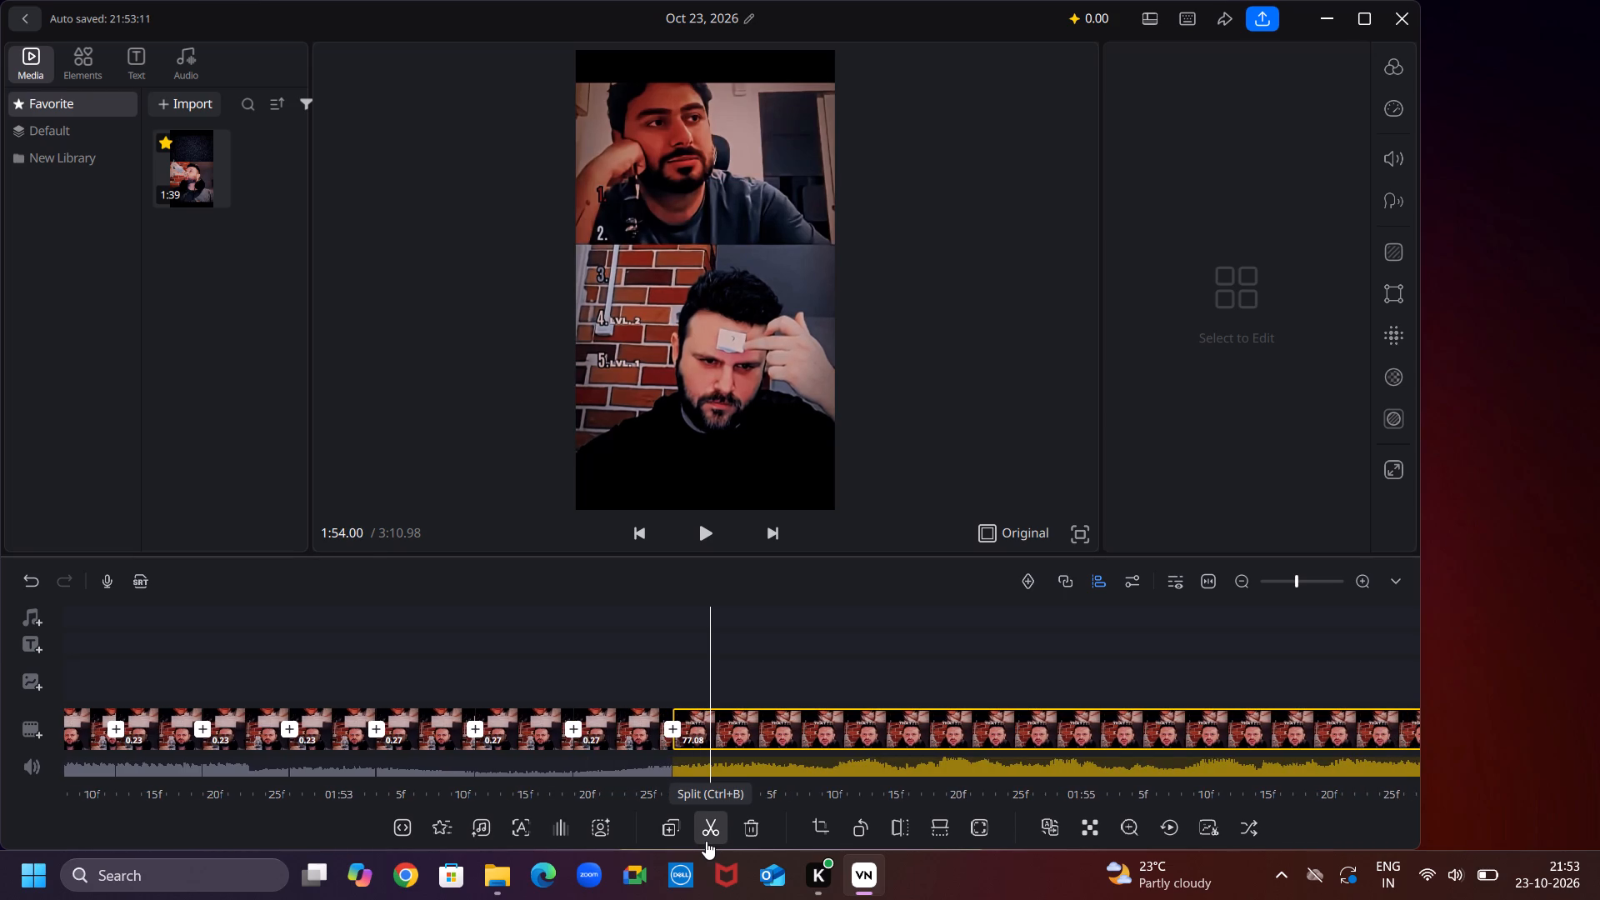
{"action": "key", "text": "Right"}
{"action": "left_click", "coordinate": [706, 841]}
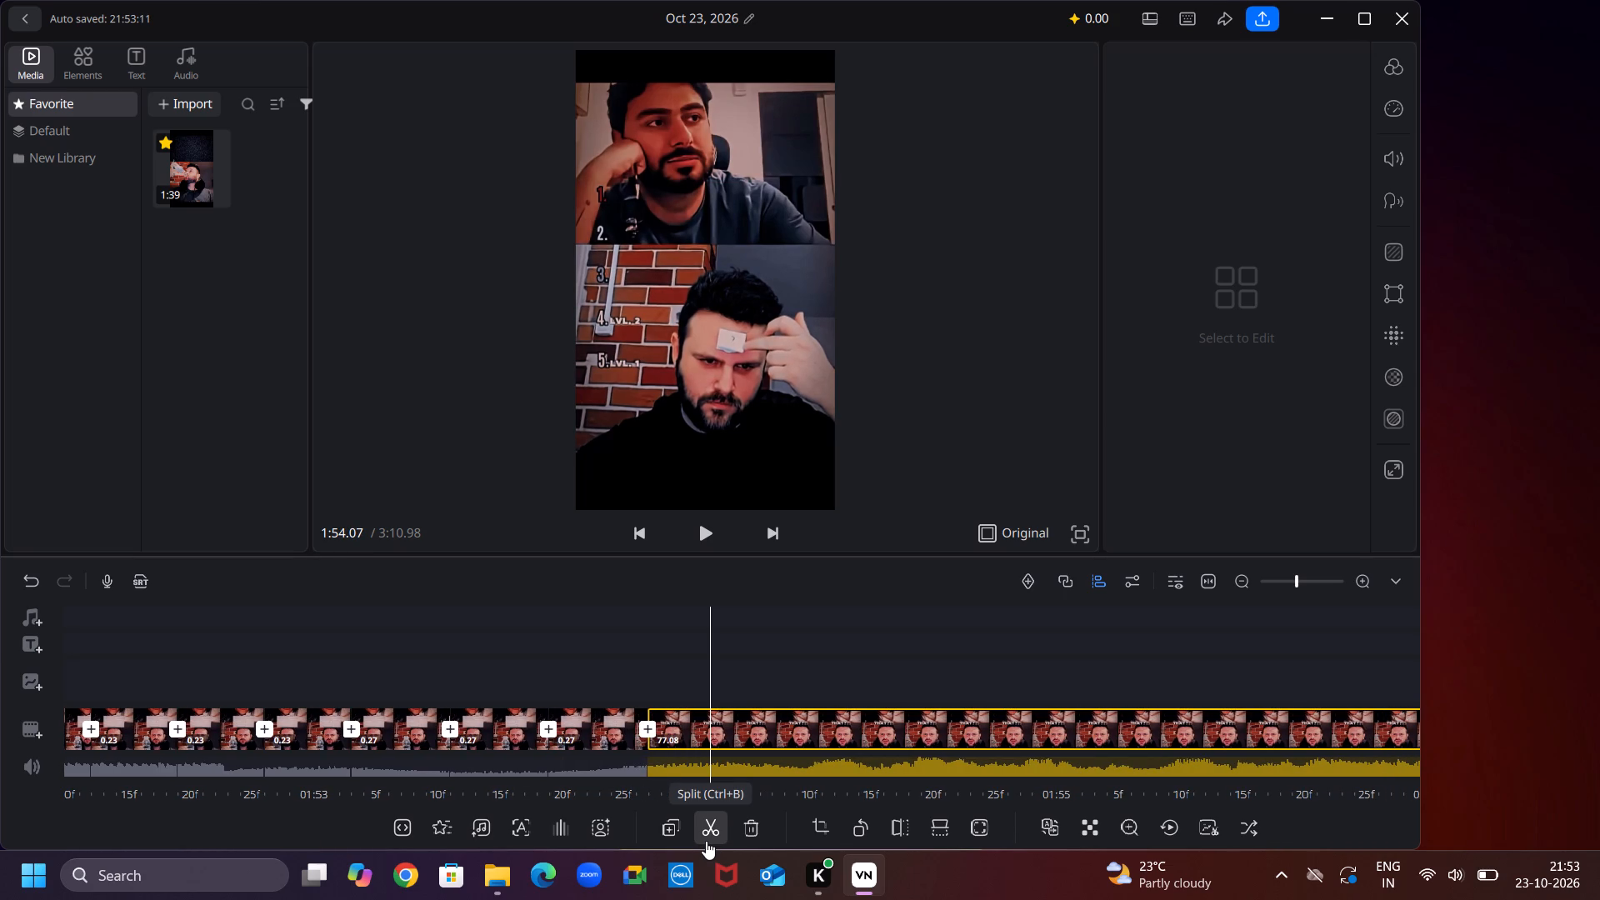
Split the remaining duplicated part at 1:54.50, during the caption "DUDE", making a 0.43-second segment.
{"action": "key", "text": "Right"}
{"action": "key", "text": "Right"}
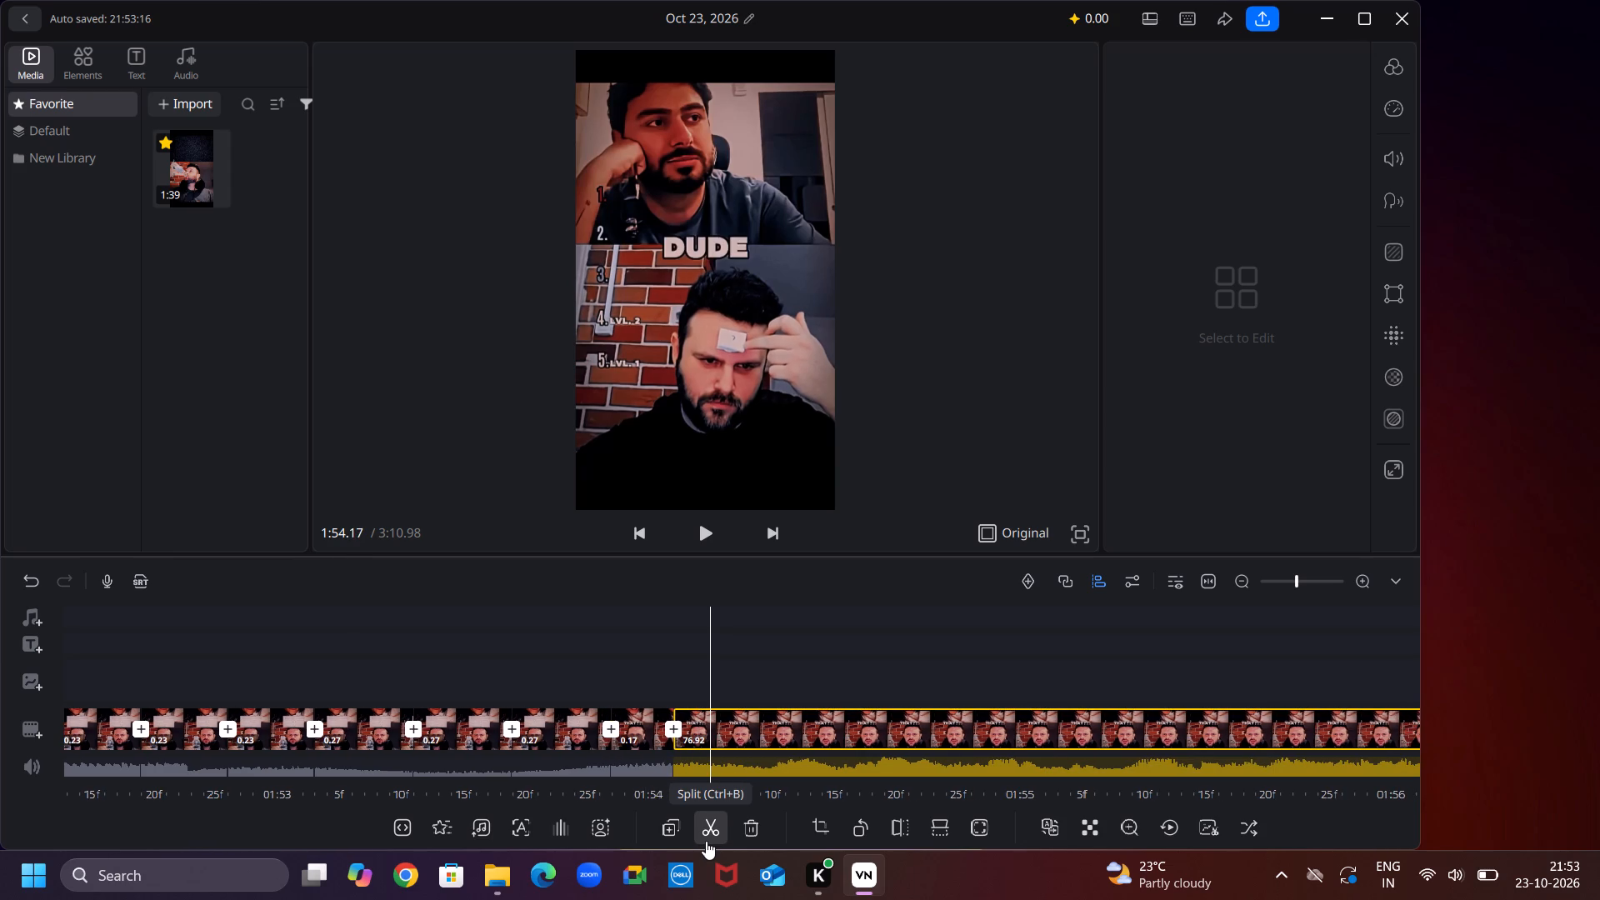
{"action": "key", "text": "Right"}
{"action": "key", "text": "Right"}
{"action": "key", "text": "Right"}
{"action": "key", "text": "Right"}
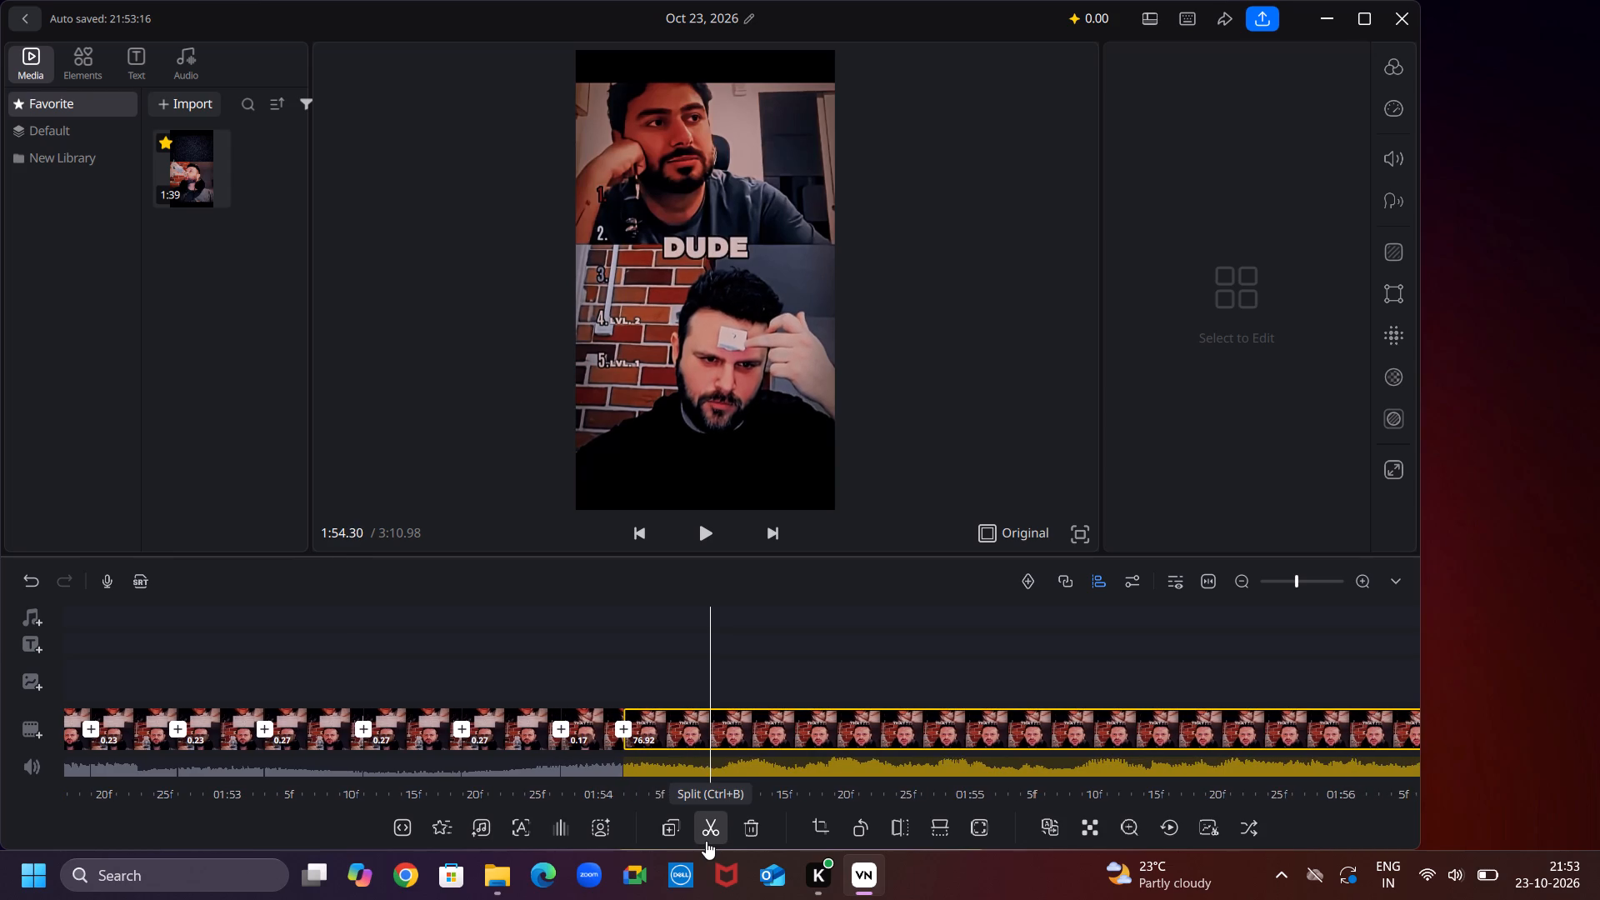
{"action": "key", "text": "Right"}
{"action": "key", "text": "Right"}
{"action": "key", "text": "Right"}
{"action": "key", "text": "Right"}
{"action": "key", "text": "Right"}
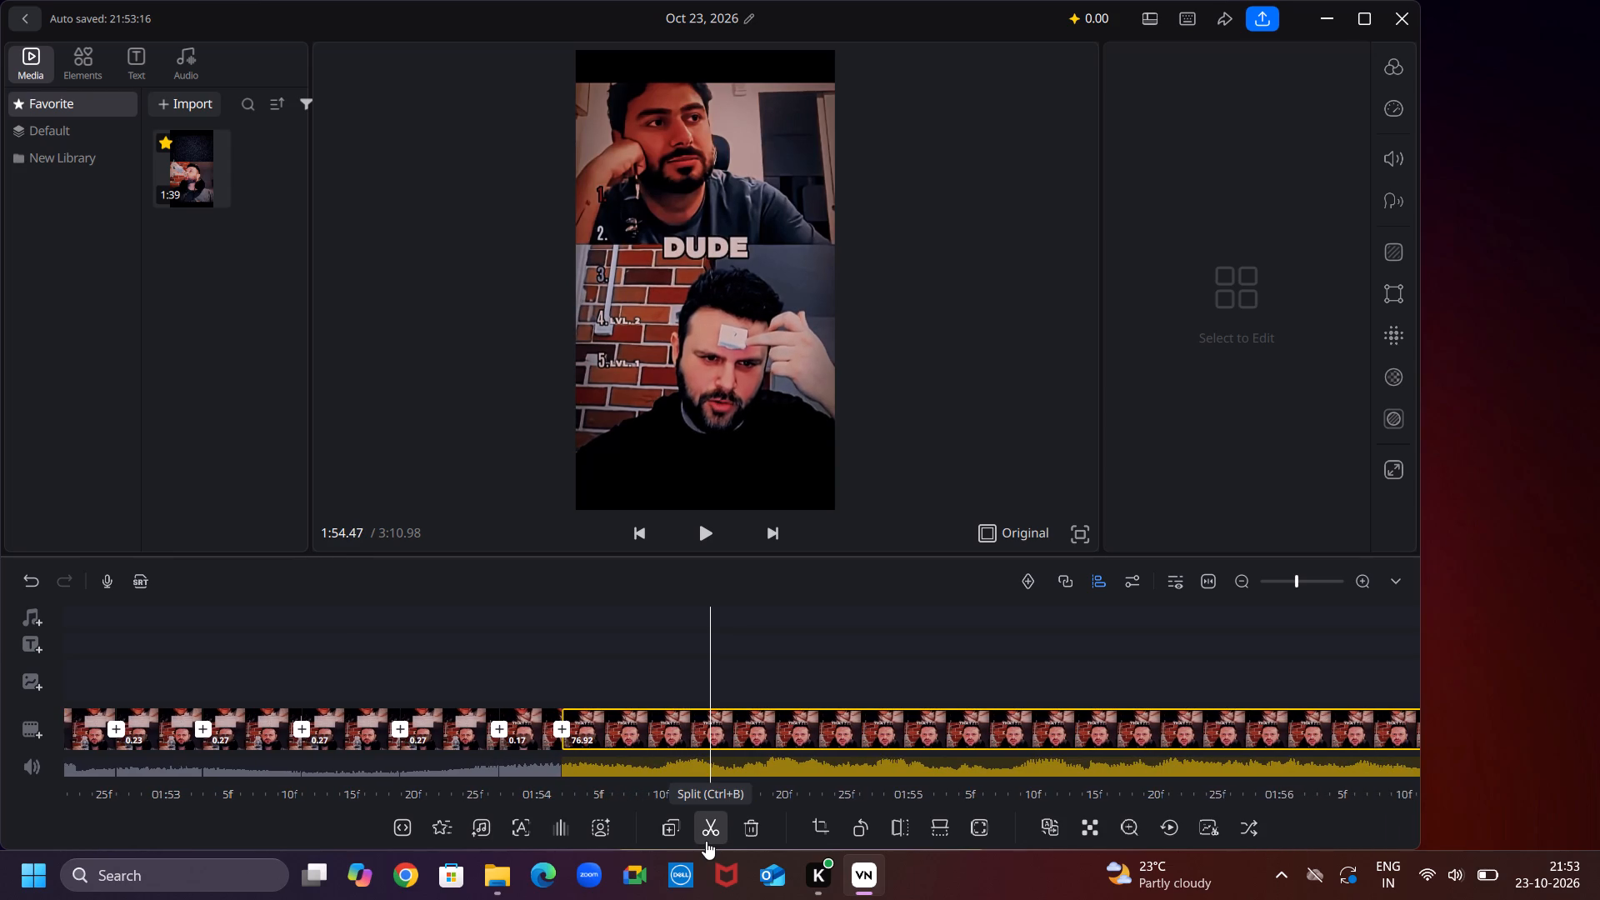
{"action": "key", "text": "Right"}
{"action": "left_click", "coordinate": [706, 841]}
Split the remaining duplicated part at 1:54.83, during the caption "SOMETHING", making a 0.33-second segment.
{"action": "key", "text": "Right"}
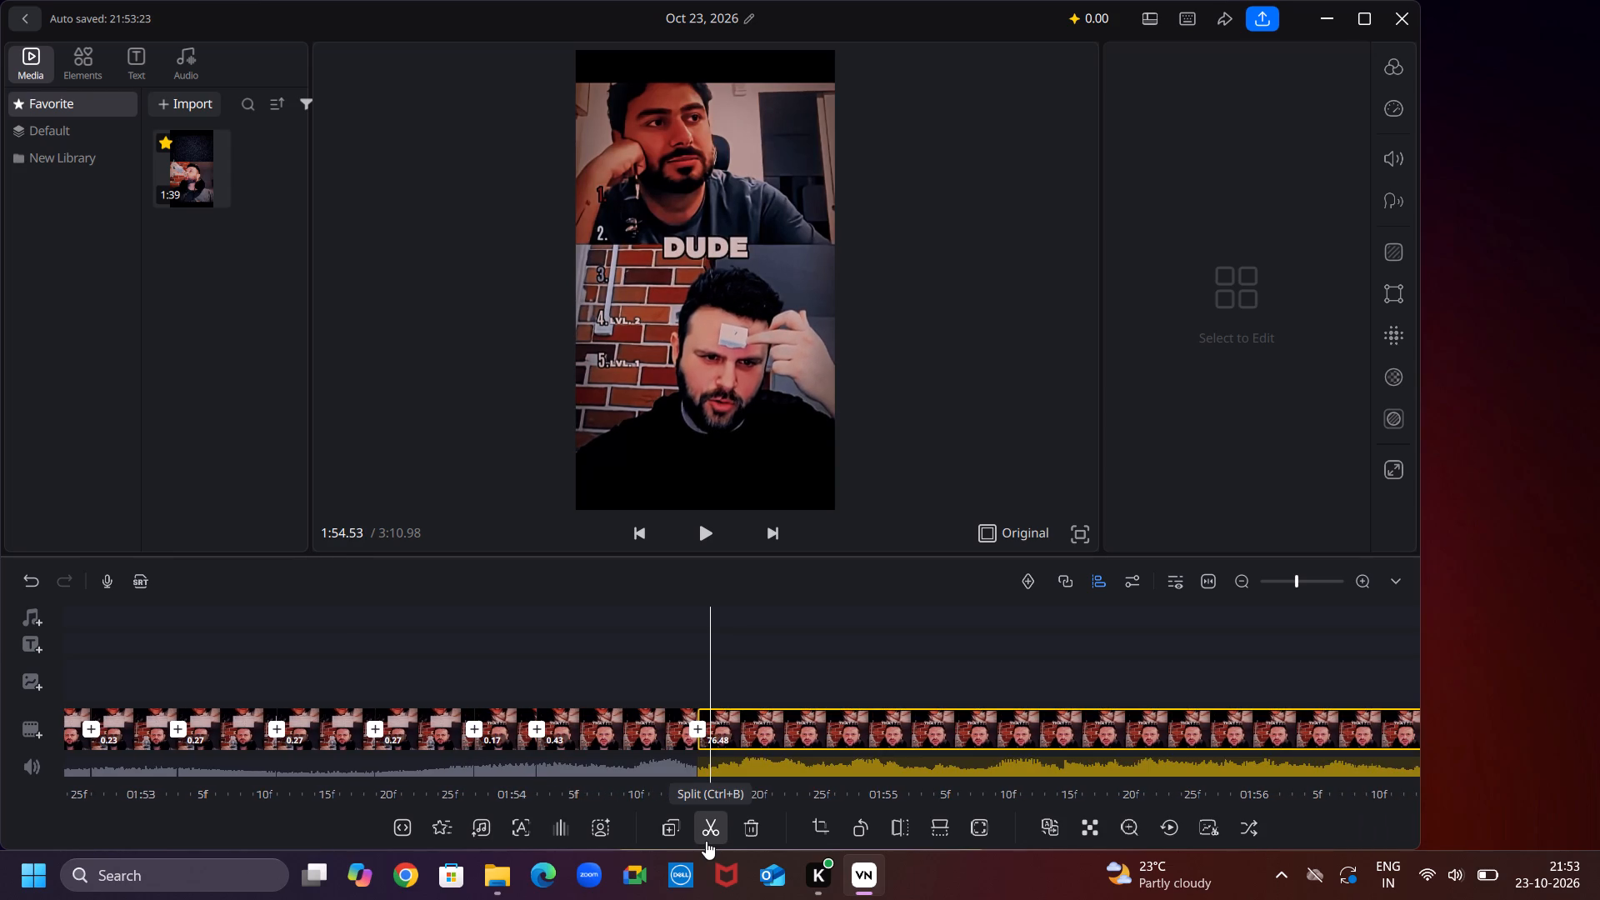
{"action": "key", "text": "Right"}
{"action": "key", "text": "Right"}
{"action": "key", "text": "Right"}
{"action": "key", "text": "Right"}
{"action": "key", "text": "Right"}
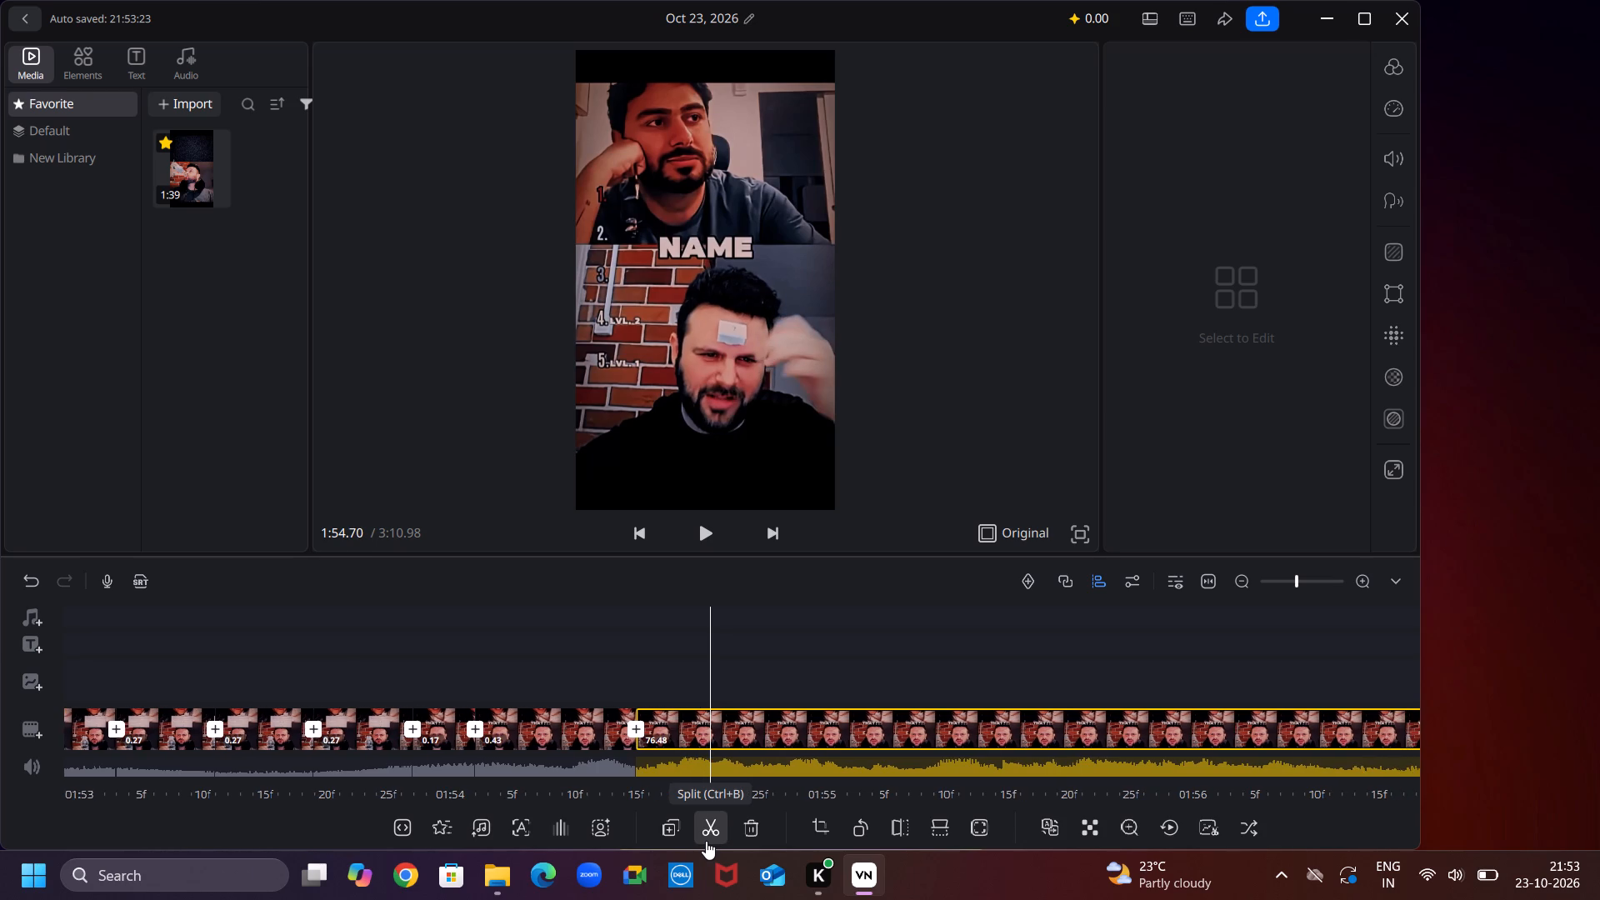
{"action": "key", "text": "Right"}
{"action": "key", "text": "Right"}
{"action": "key", "text": "Right"}
{"action": "key", "text": "Right"}
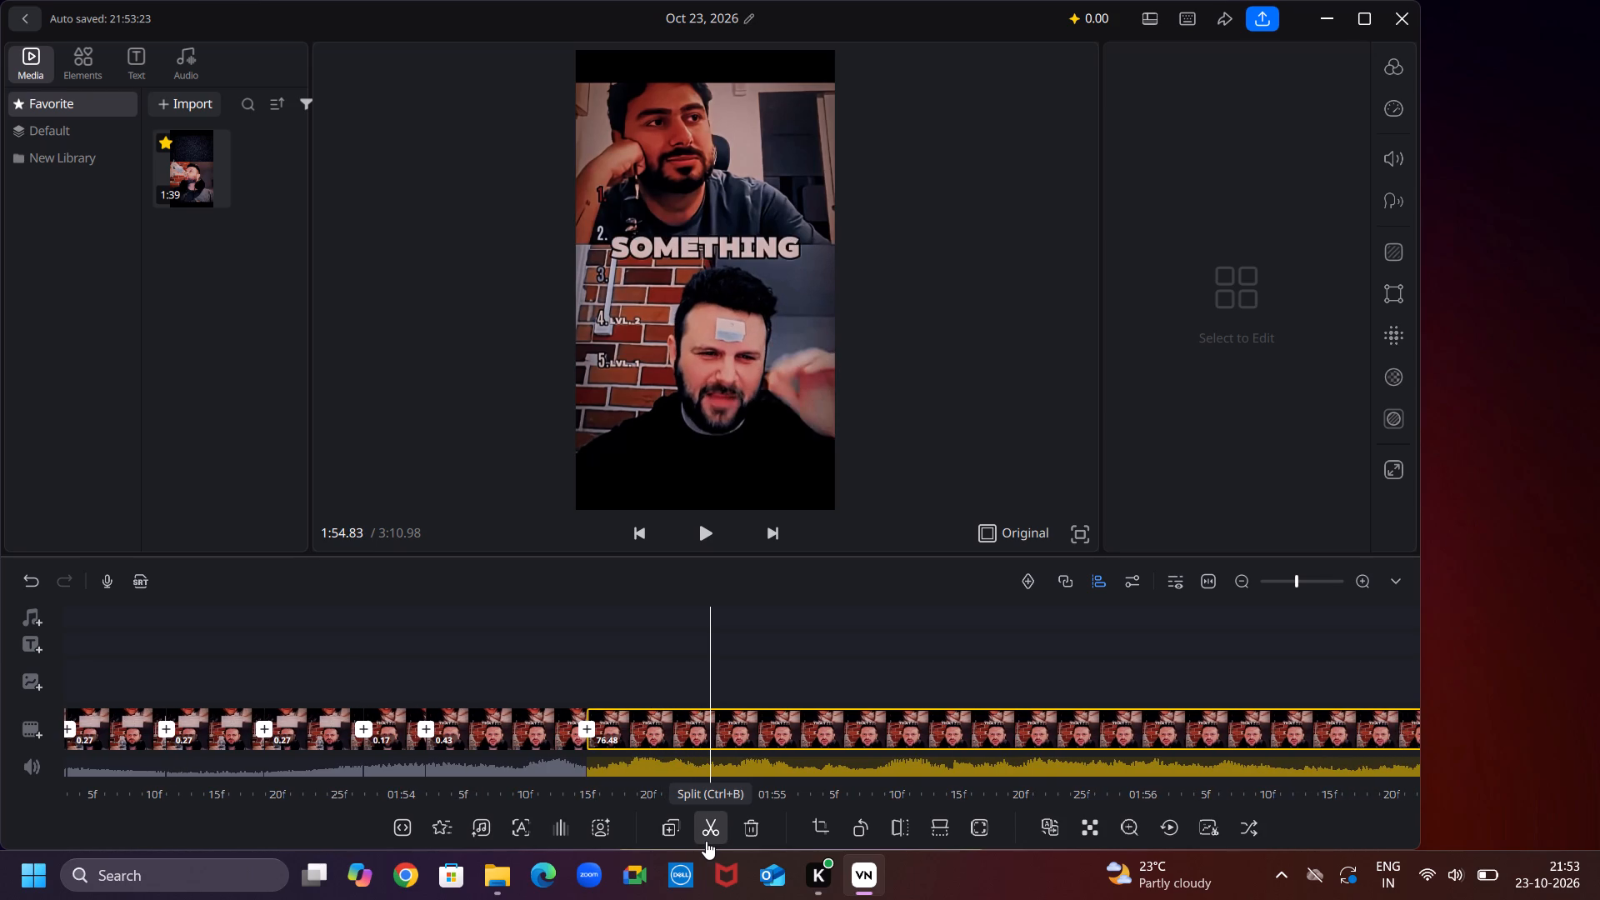
{"action": "left_click", "coordinate": [706, 841]}
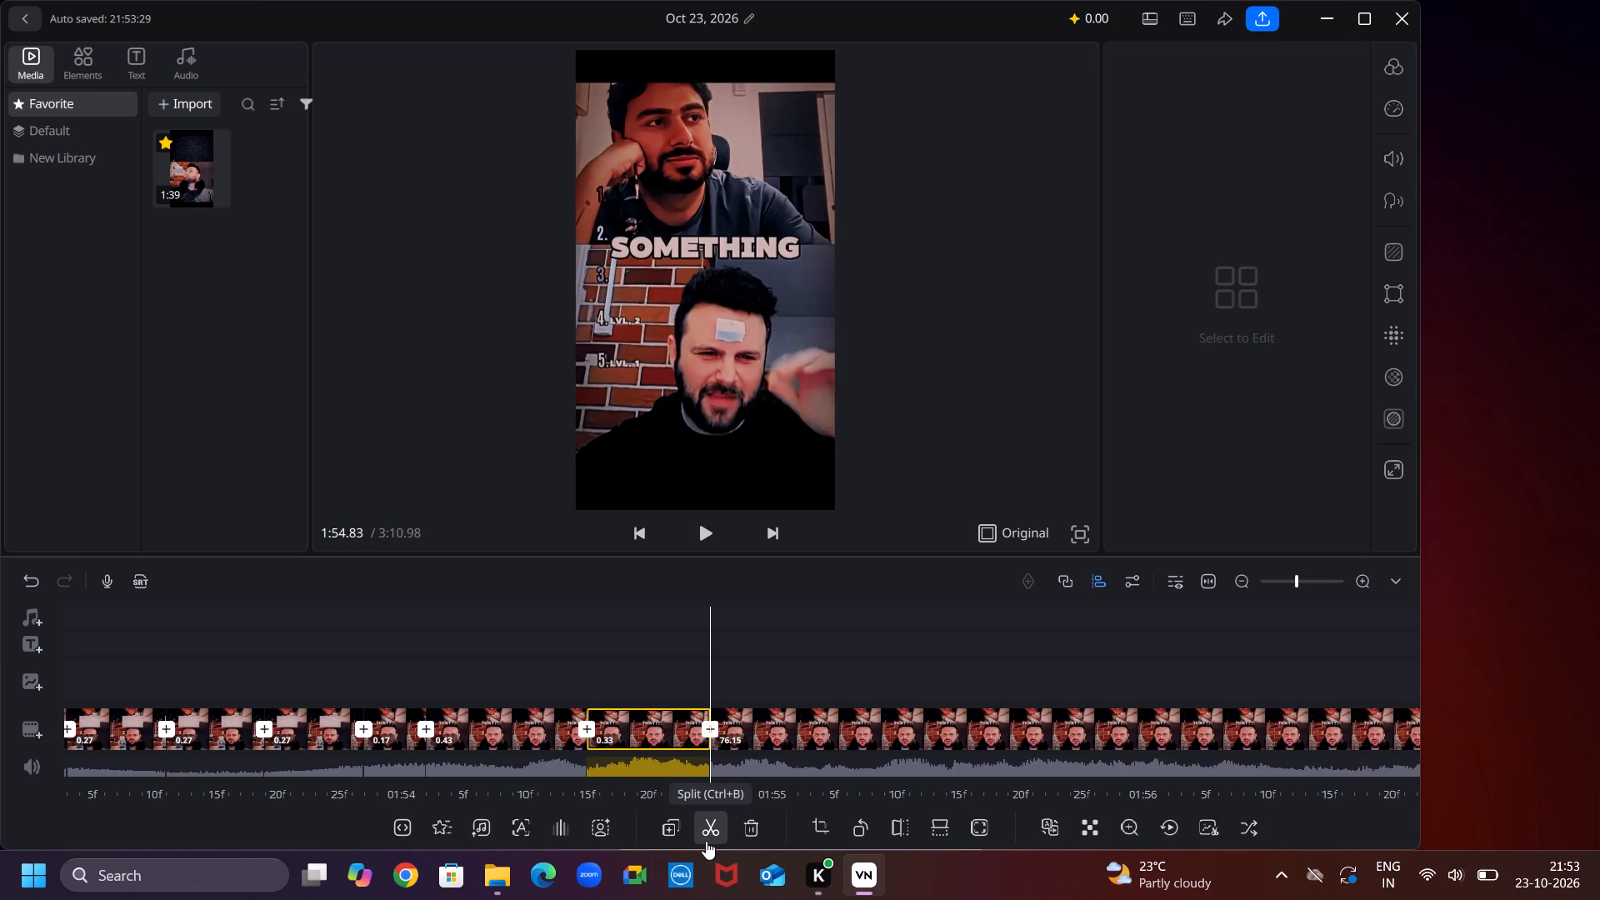
Split the remaining duplicated part at 1:55.27, during the caption "RANDOM", making a 0.43-second segment.
{"action": "key", "text": "Right"}
{"action": "key", "text": "Right"}
{"action": "key", "text": "Right"}
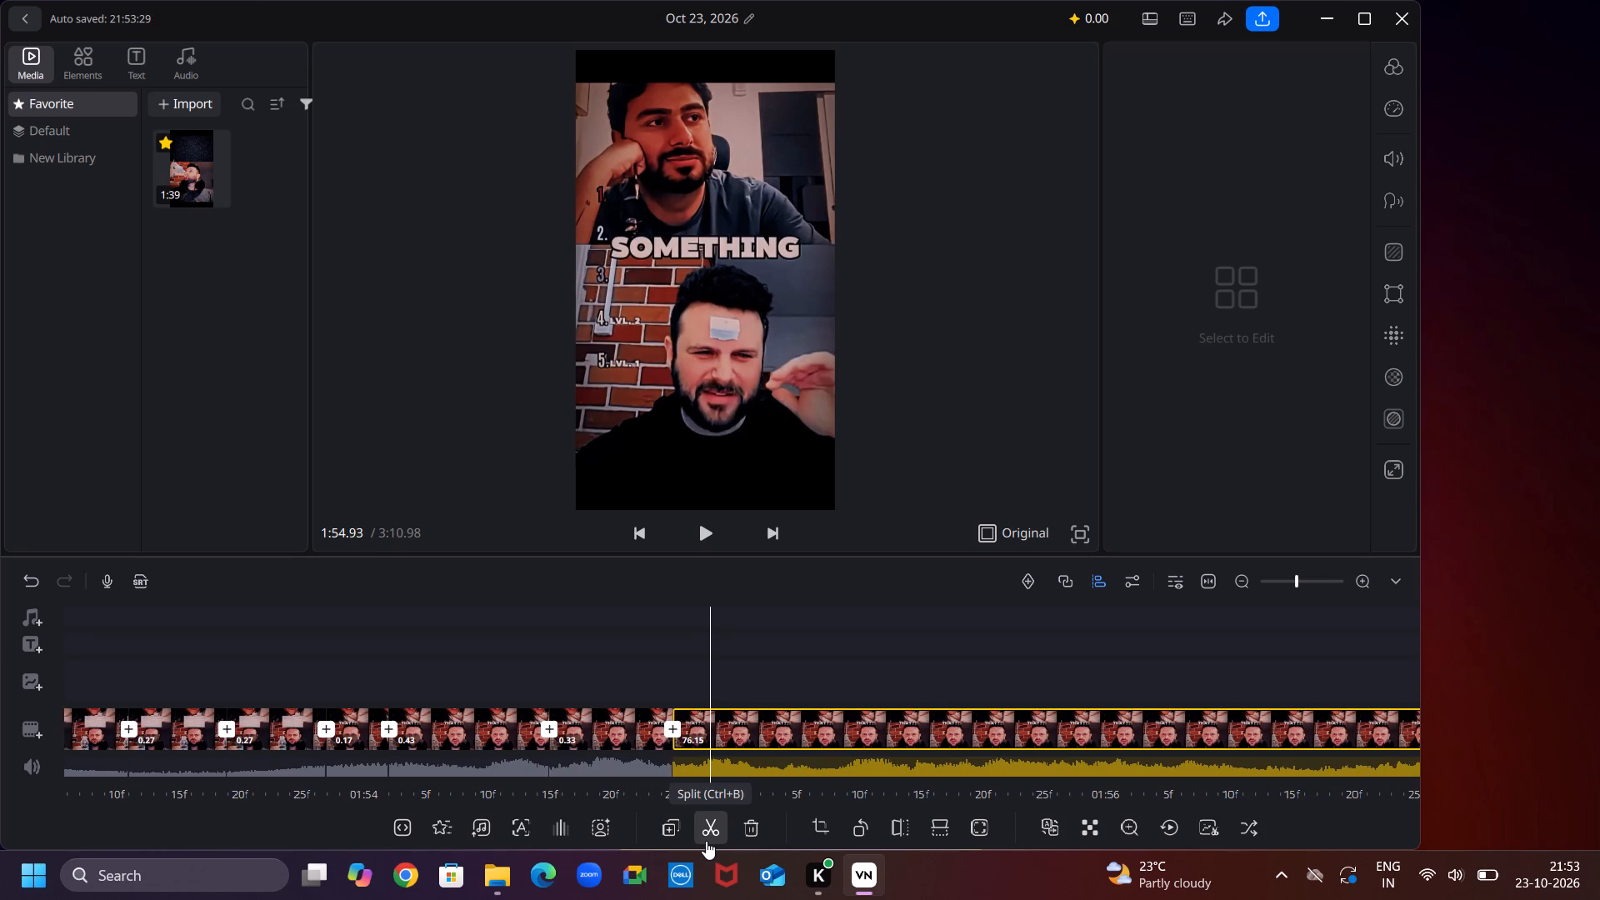
{"action": "key", "text": "Right"}
{"action": "key", "text": "Right"}
{"action": "key", "text": "Right"}
{"action": "key", "text": "Right"}
{"action": "key", "text": "Right"}
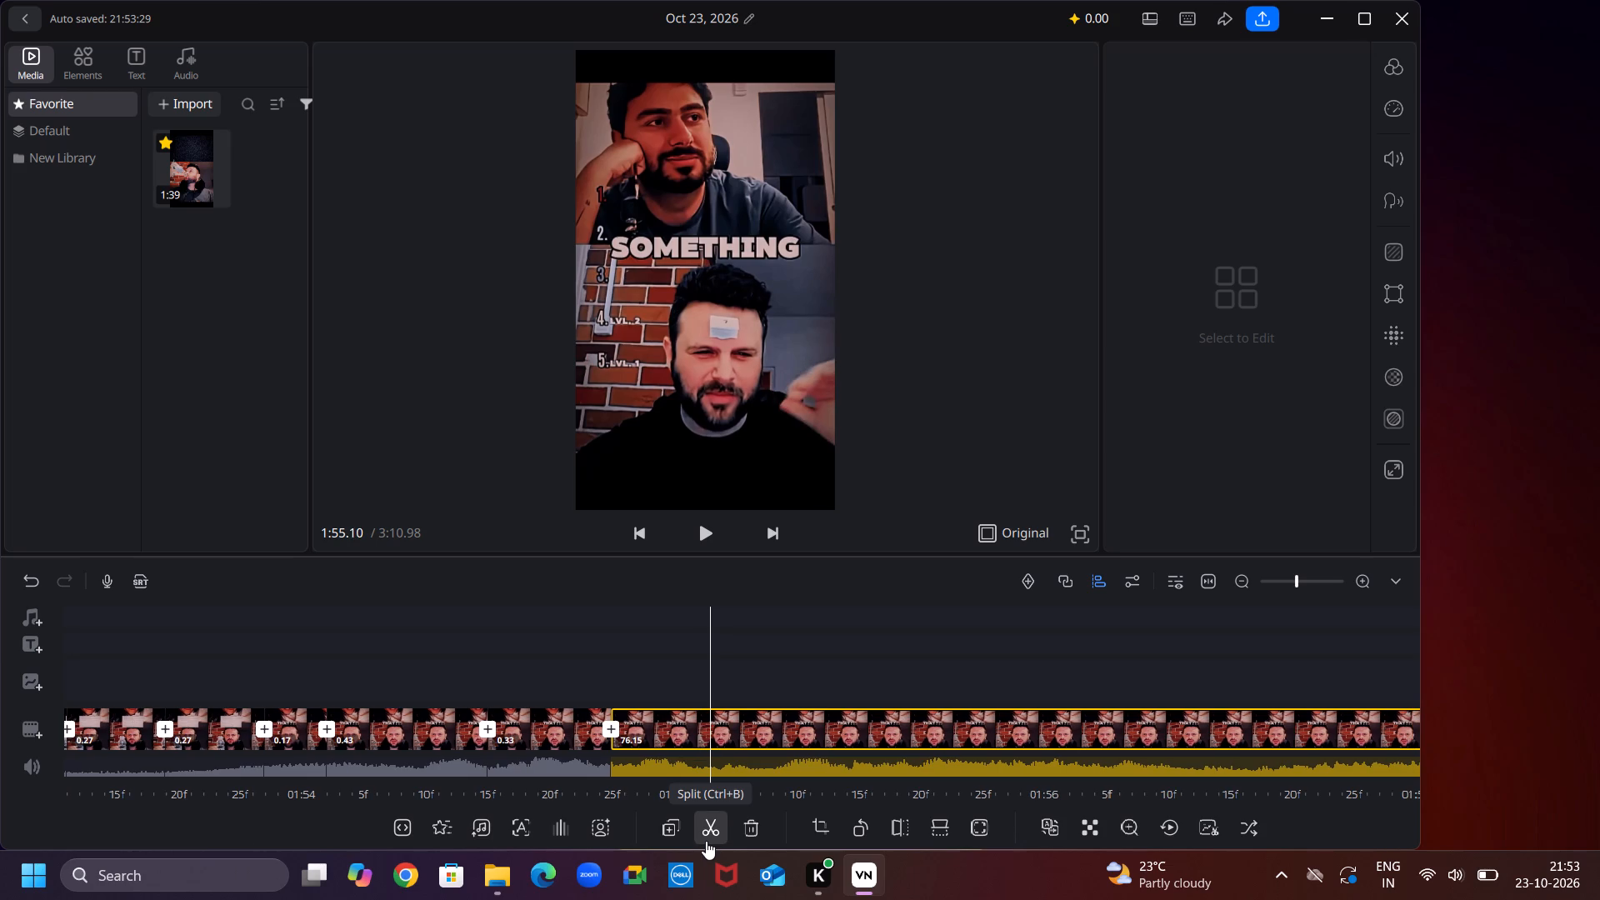
{"action": "key", "text": "Right"}
{"action": "key", "text": "Right"}
{"action": "key", "text": "Right"}
{"action": "key", "text": "Right"}
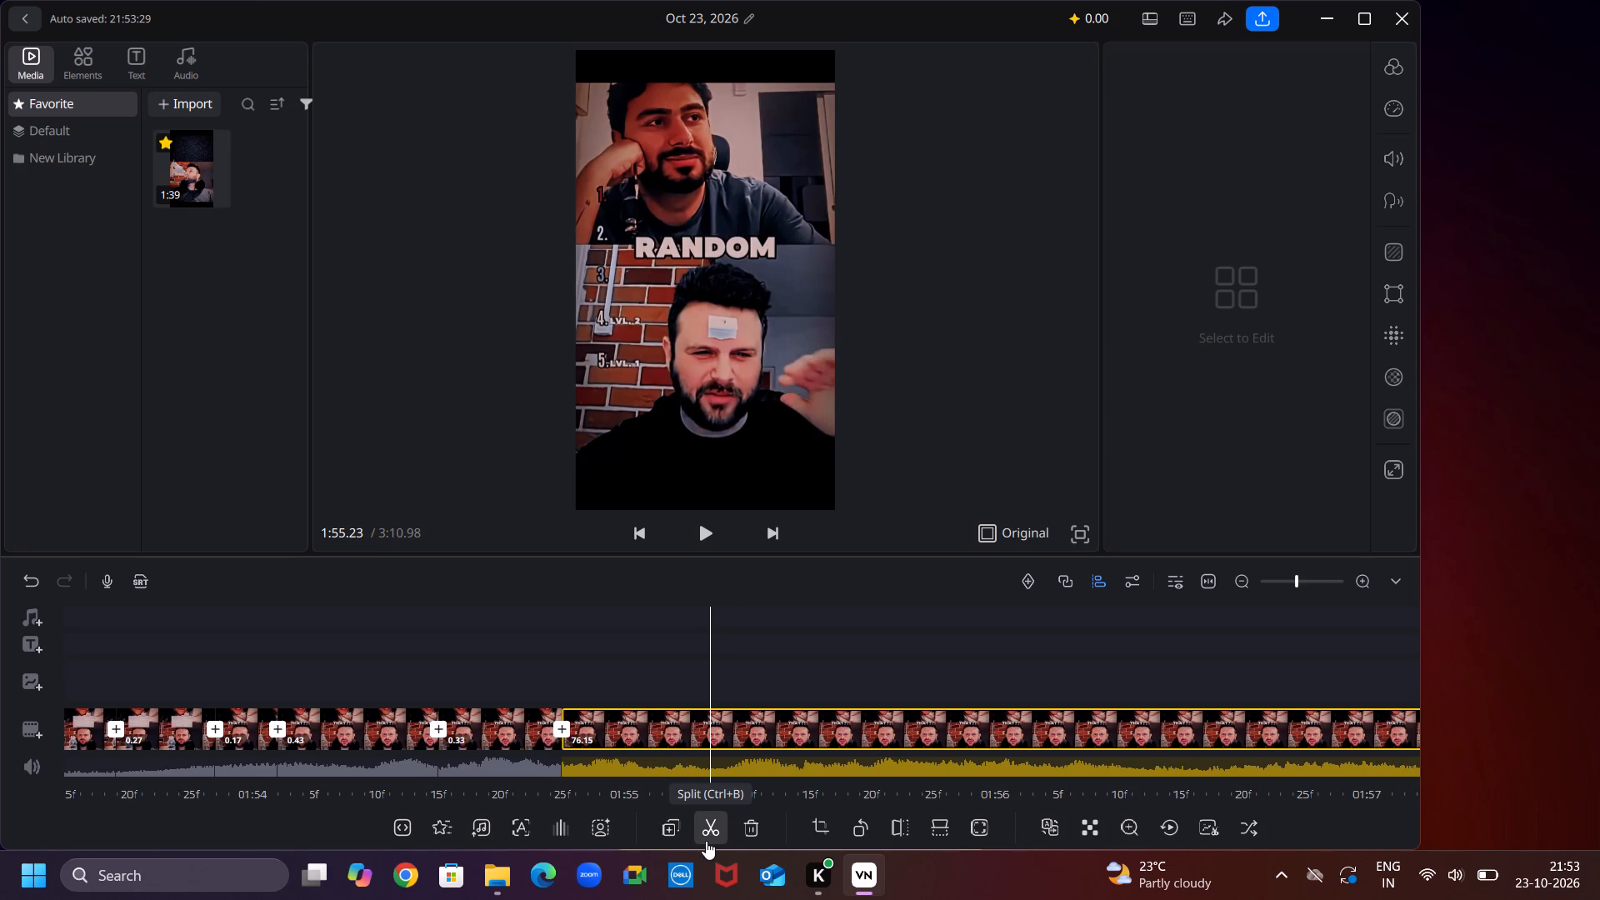
{"action": "key", "text": "Right"}
{"action": "left_click", "coordinate": [706, 841]}
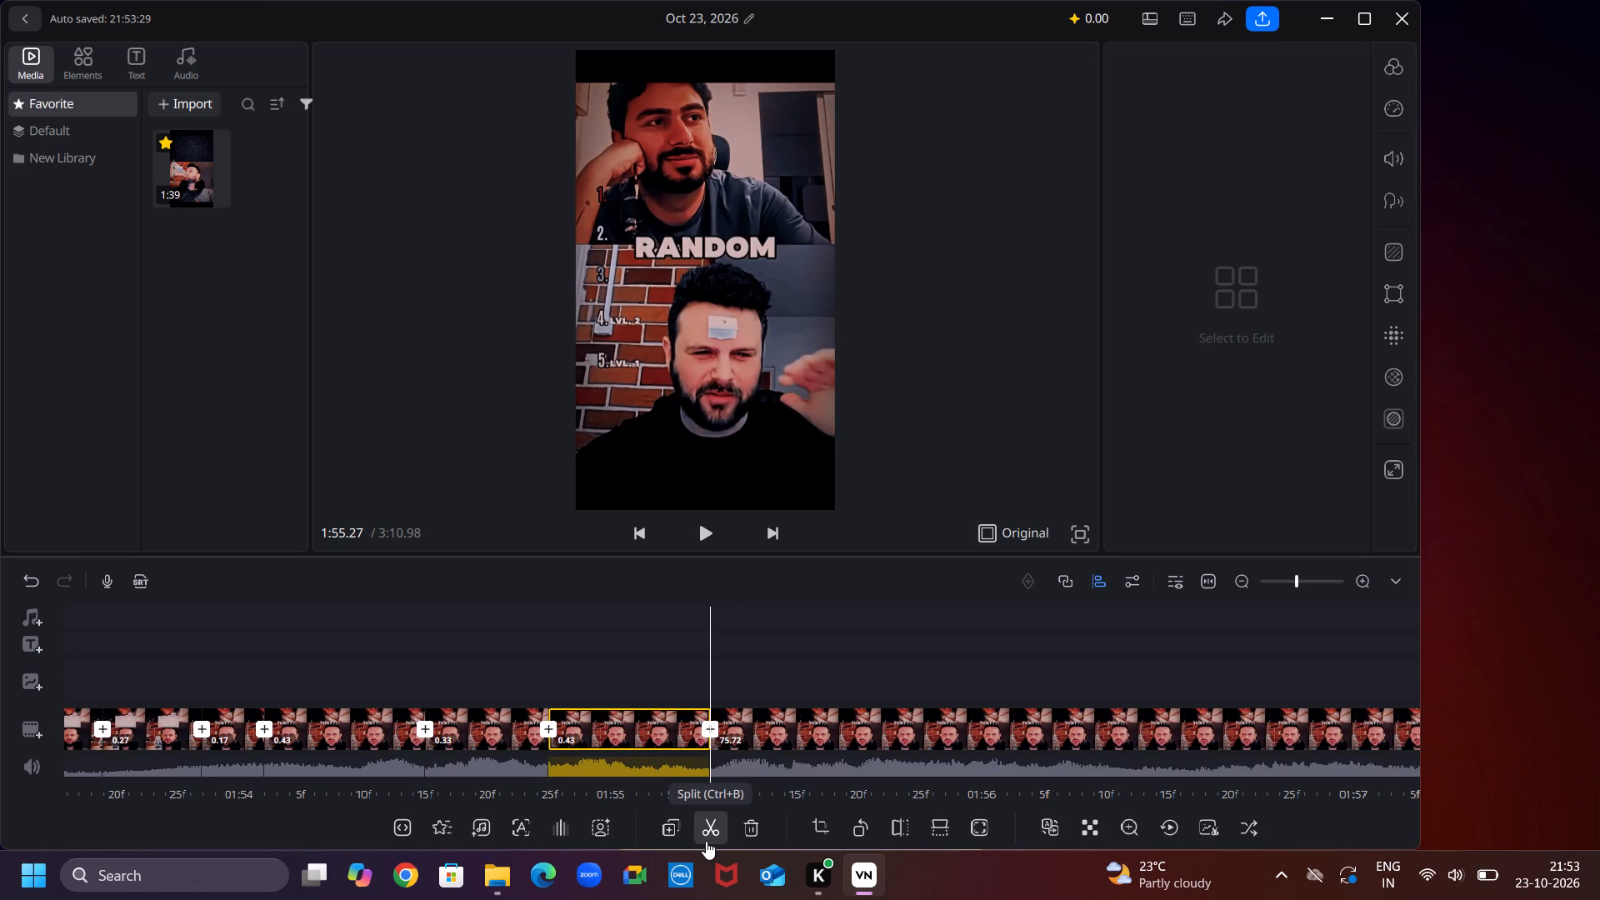
Split the remaining duplicated part at 1:55.70, during the caption "ENGLISH", making a 0.43-second segment.
{"action": "key", "text": "Right"}
{"action": "key", "text": "Right"}
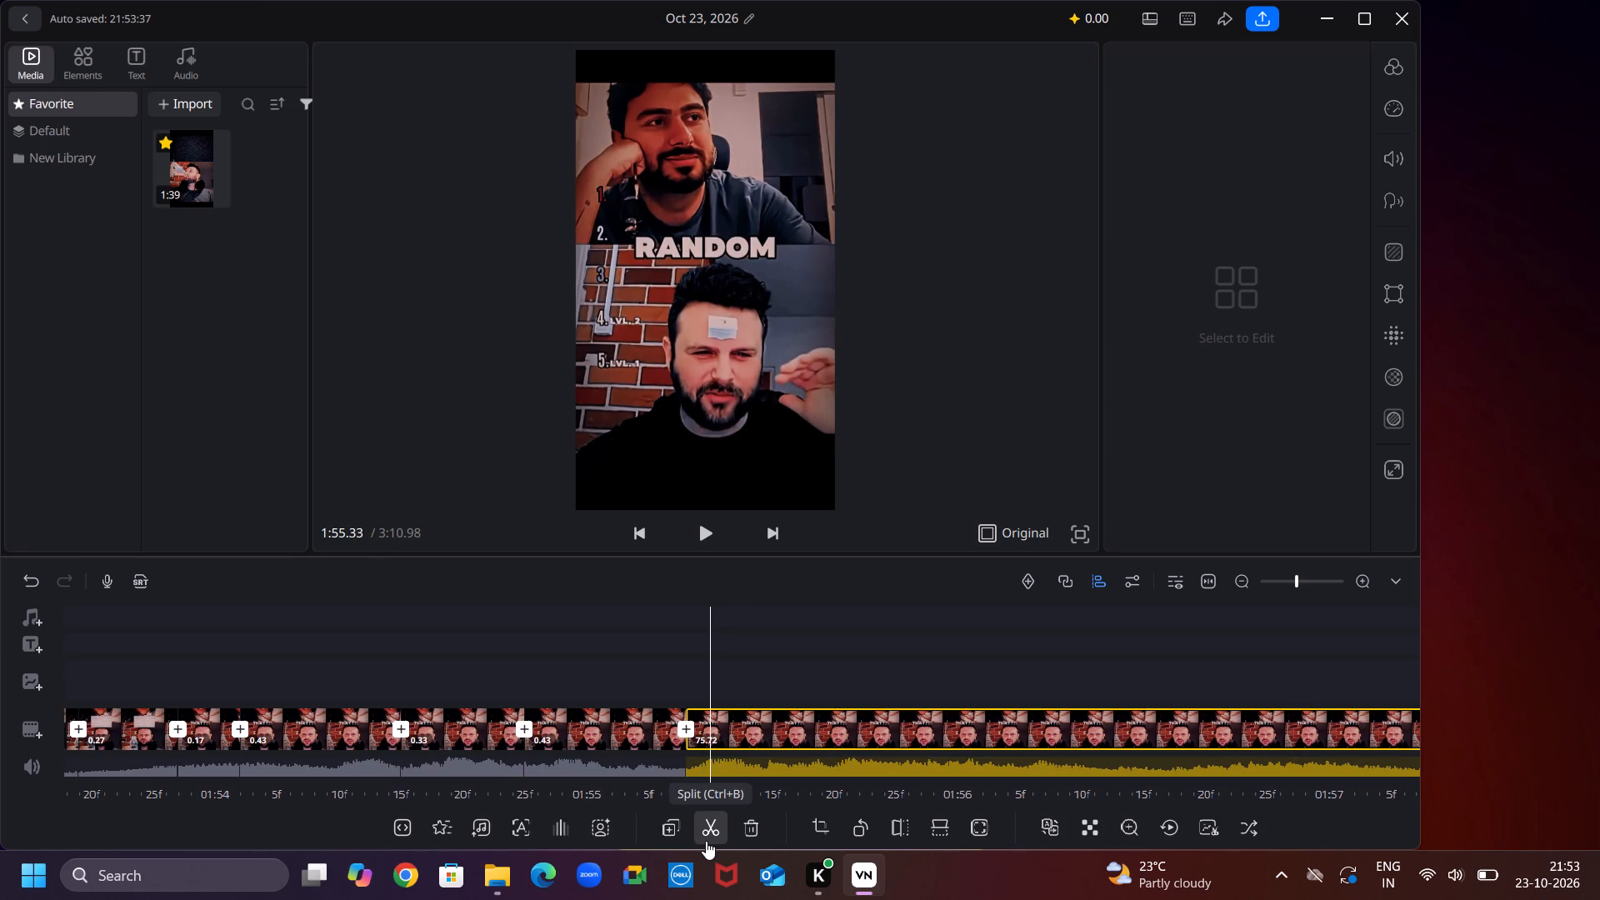
{"action": "key", "text": "Right"}
{"action": "key", "text": "Right"}
{"action": "key", "text": "Right"}
{"action": "key", "text": "Right"}
{"action": "key", "text": "Right"}
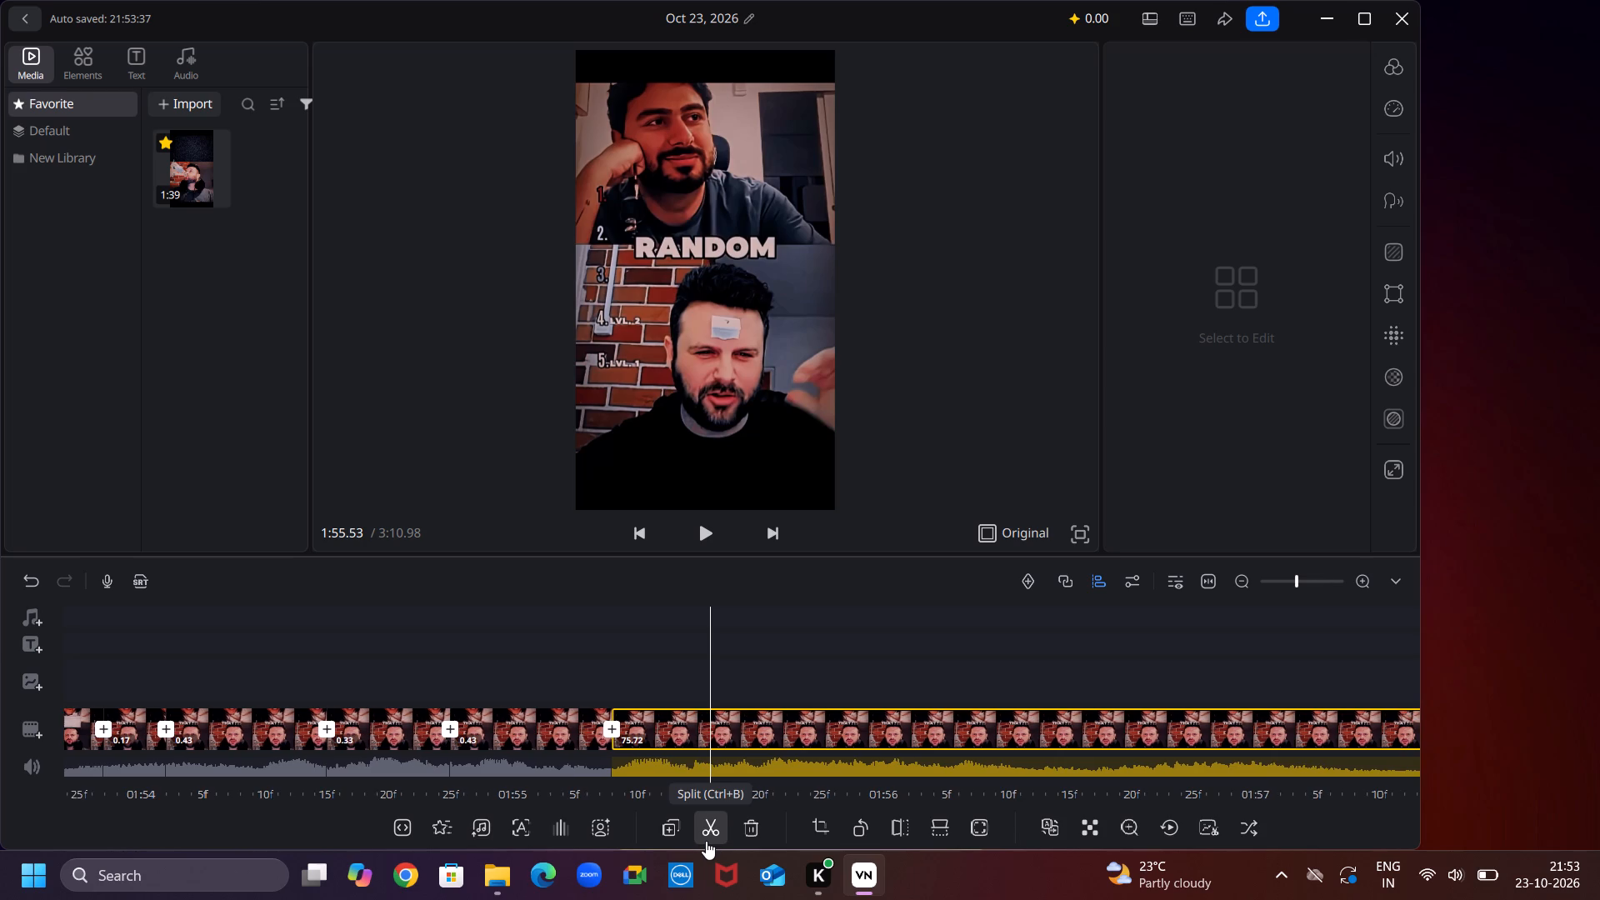
{"action": "key", "text": "Right"}
{"action": "key", "text": "Right"}
{"action": "key", "text": "Right"}
{"action": "key", "text": "Right"}
{"action": "key", "text": "Right"}
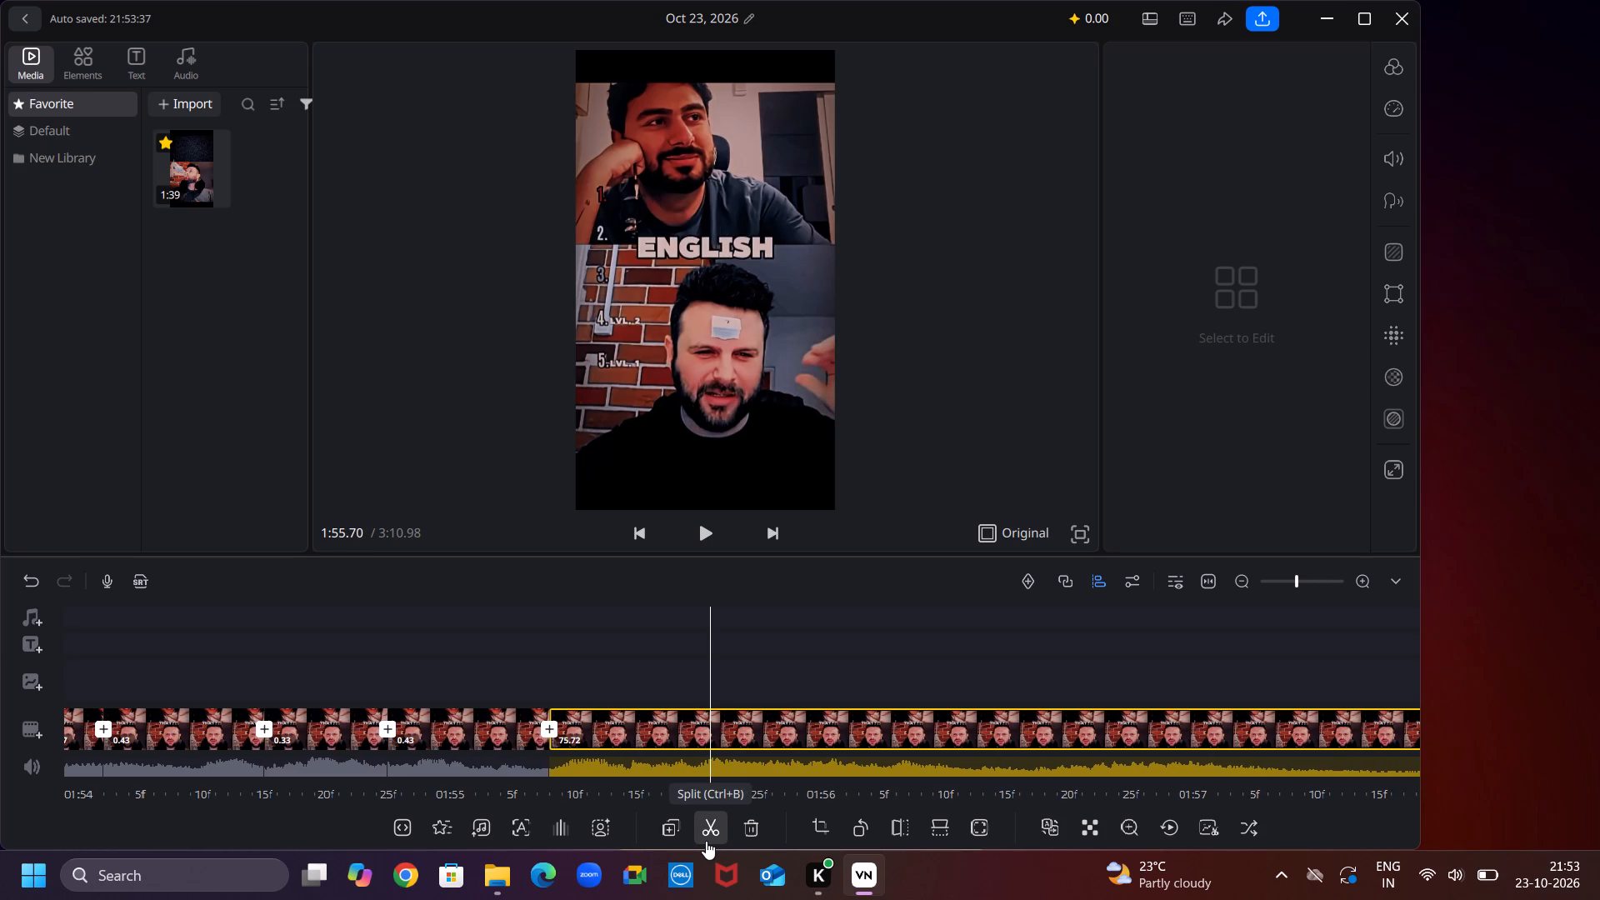
{"action": "left_click", "coordinate": [706, 841]}
Split the remaining duplicated part at 1:56.03, during the caption "ENGLISH", making a 0.33-second segment.
{"action": "key", "text": "Right"}
{"action": "key", "text": "Right"}
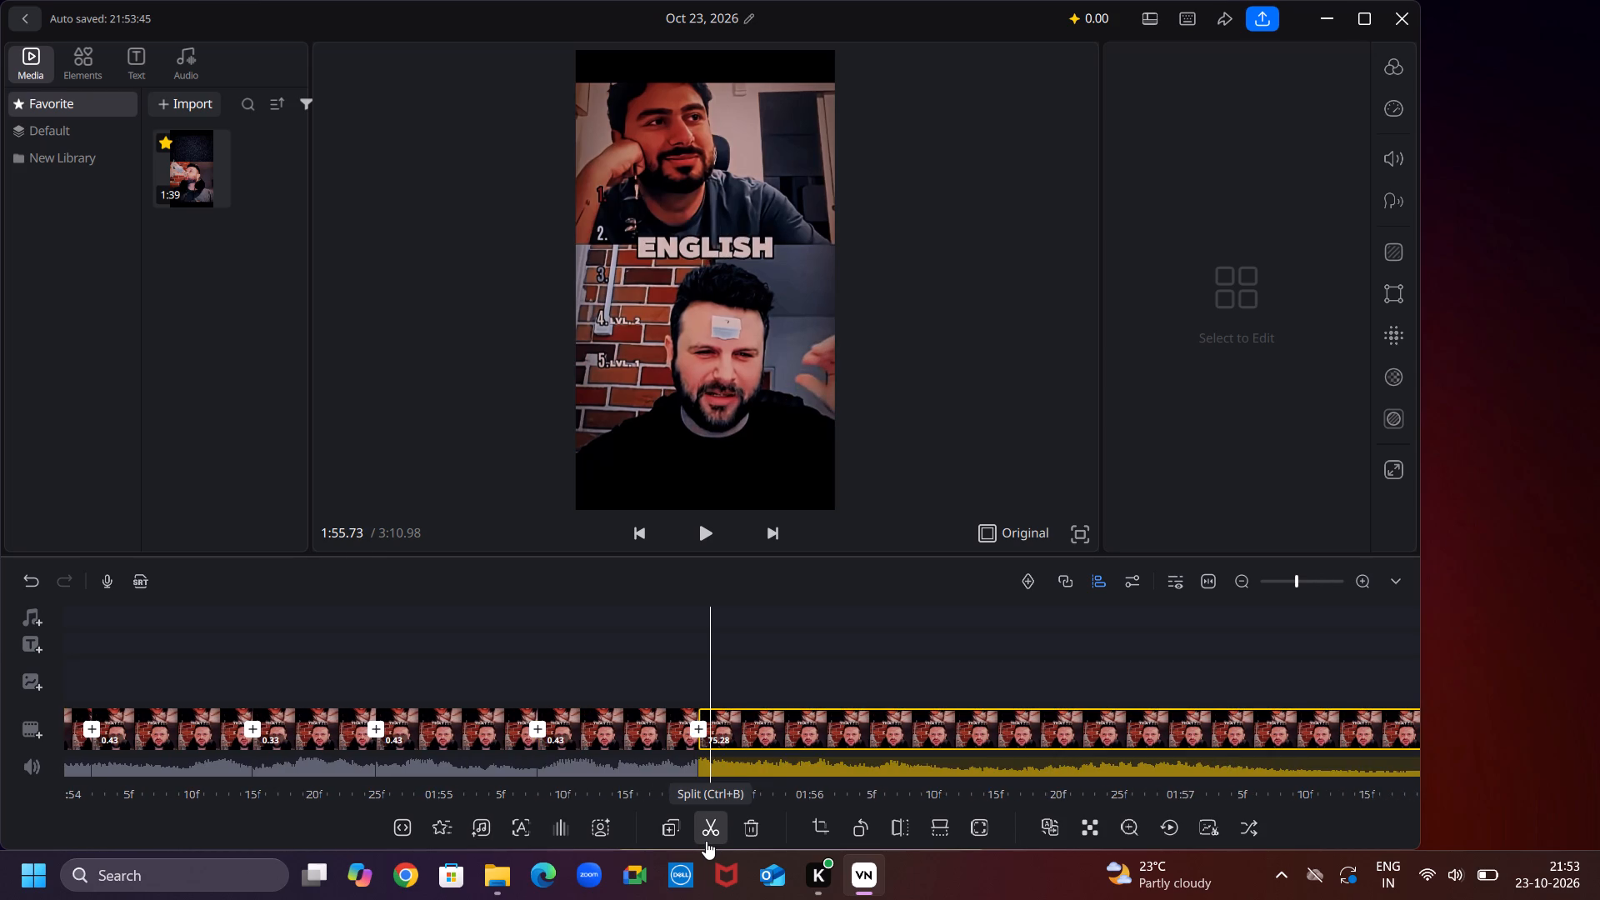
{"action": "key", "text": "Right"}
{"action": "key", "text": "Right"}
{"action": "key", "text": "Right"}
{"action": "key", "text": "Right"}
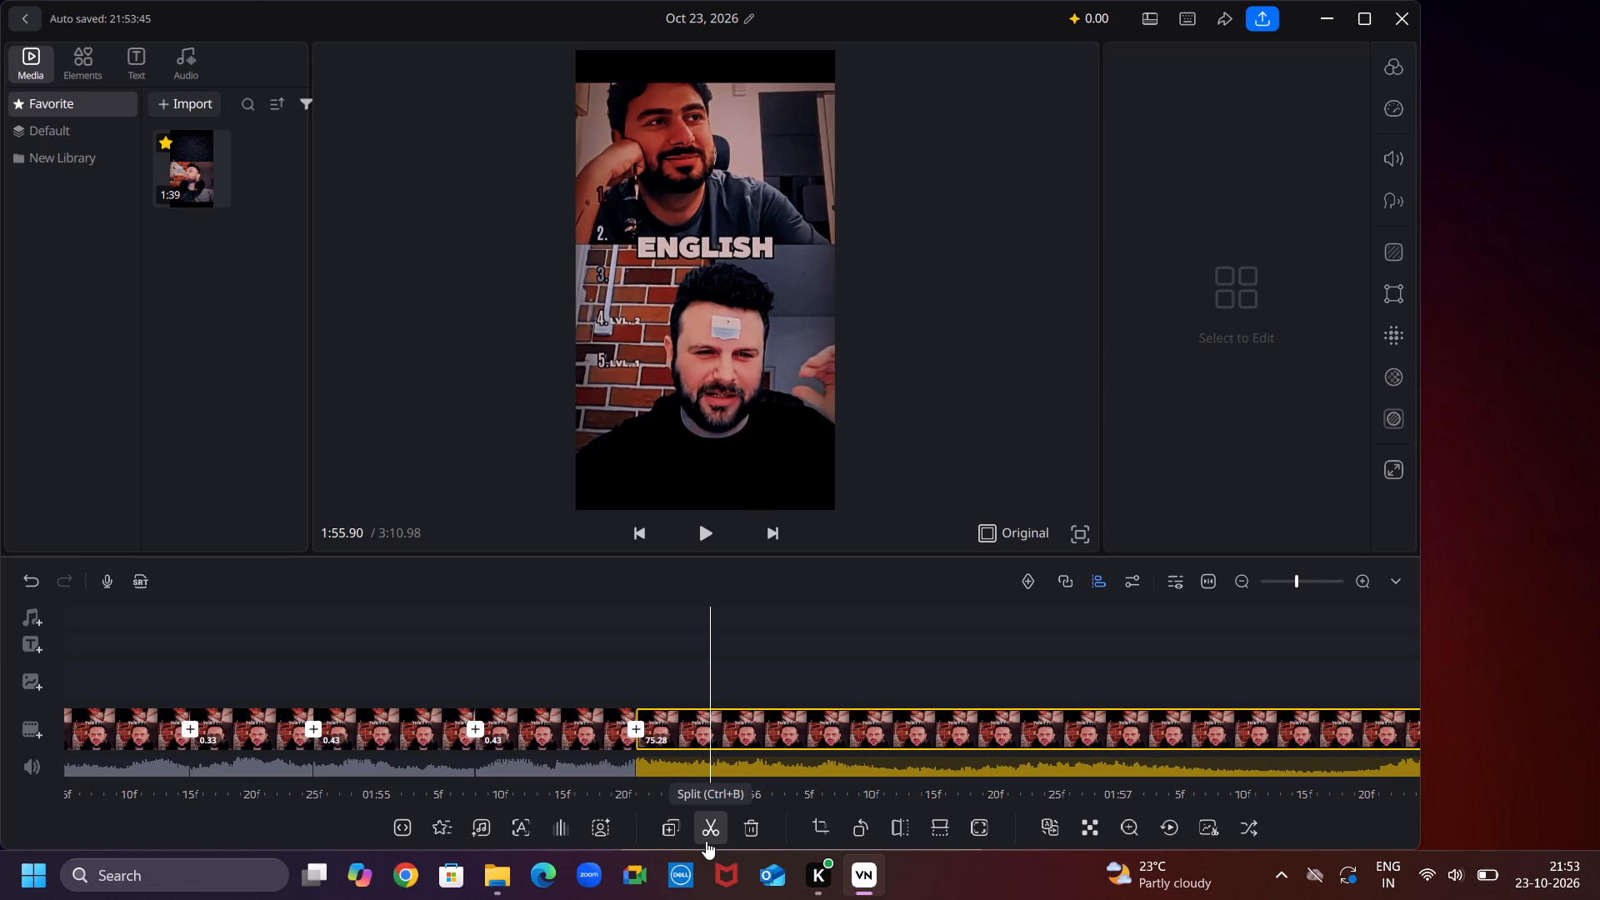
{"action": "key", "text": "Right"}
{"action": "key", "text": "Right"}
{"action": "key", "text": "Right"}
{"action": "key", "text": "Right"}
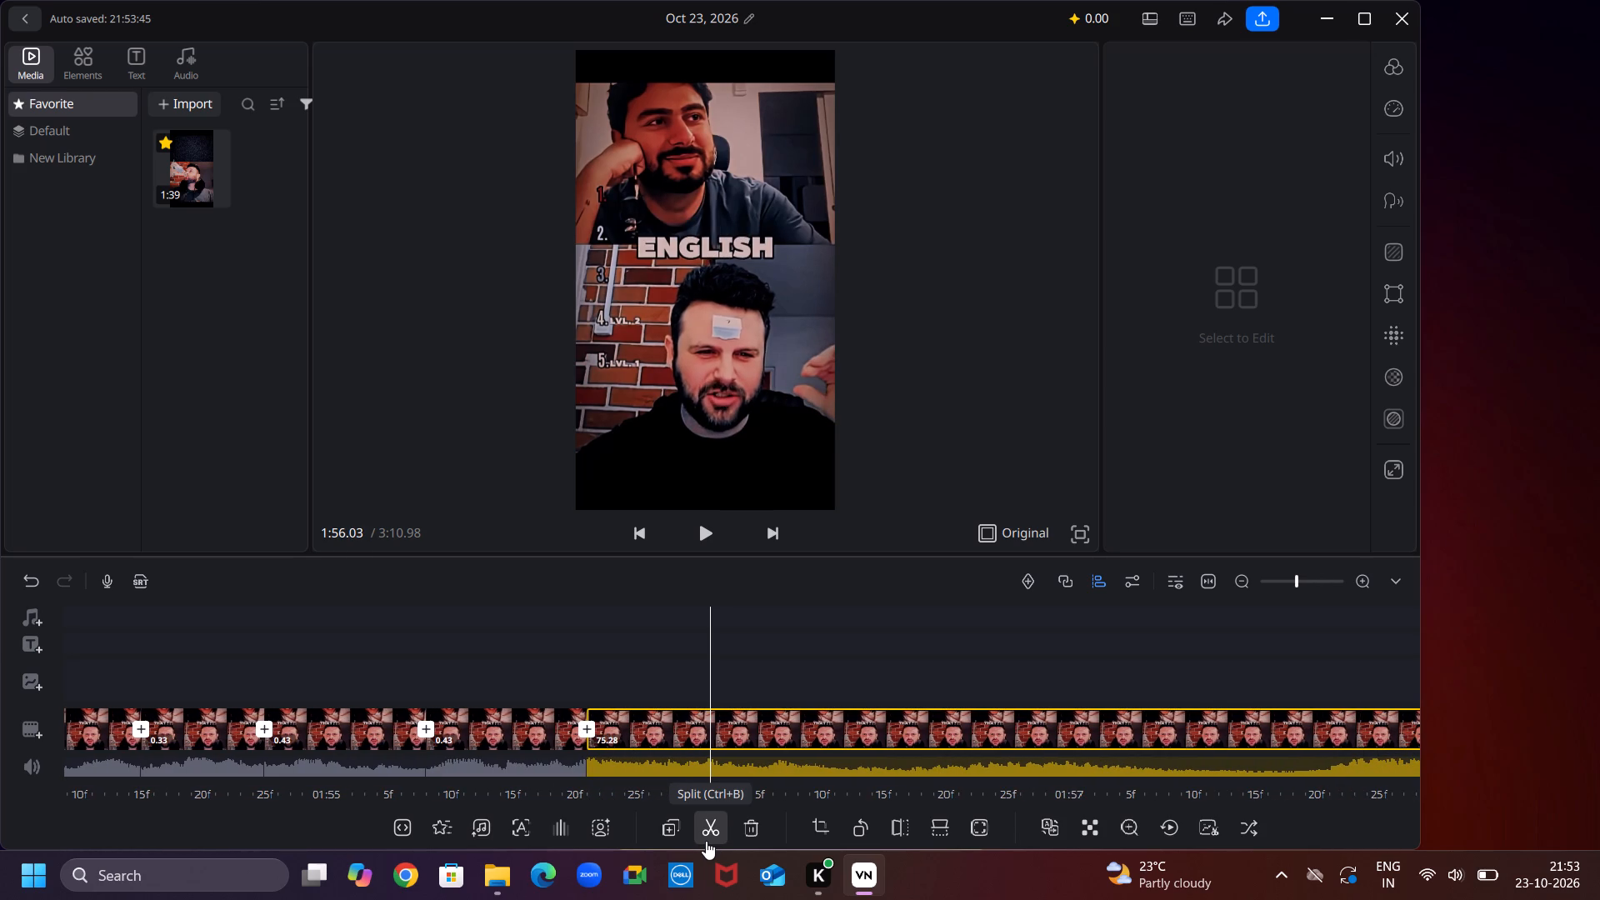
{"action": "left_click", "coordinate": [706, 841]}
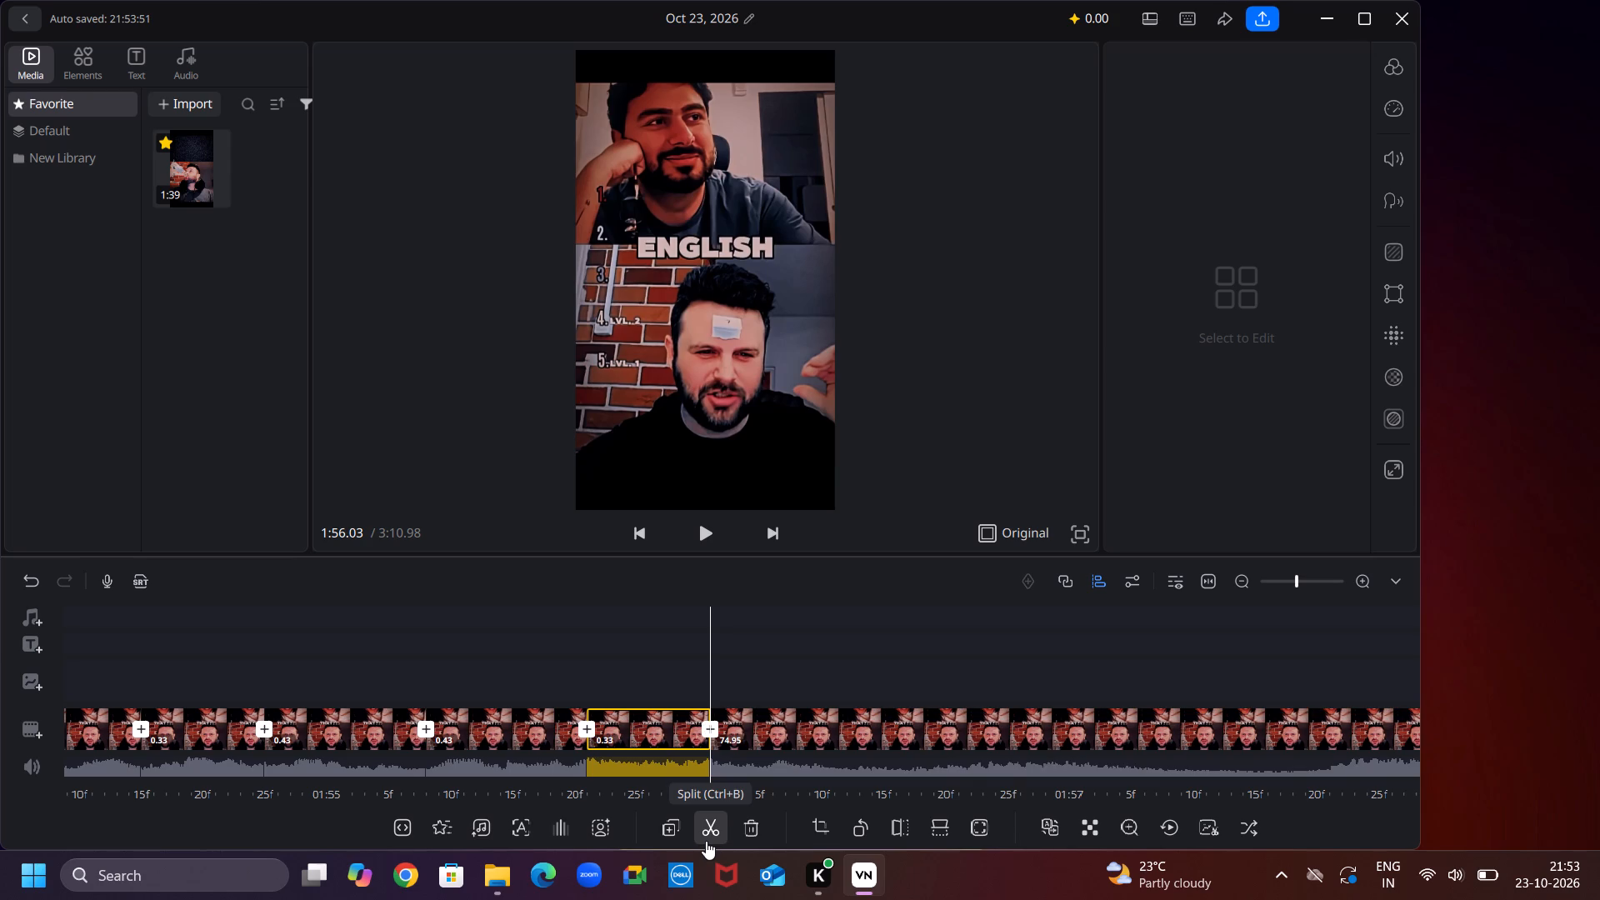
Split the remaining duplicated part at 1:56.50, during the caption "ANYTHING", making a 0.47-second segment.
{"action": "key", "text": "Right"}
{"action": "key", "text": "Right"}
{"action": "key", "text": "Right"}
{"action": "key", "text": "Right"}
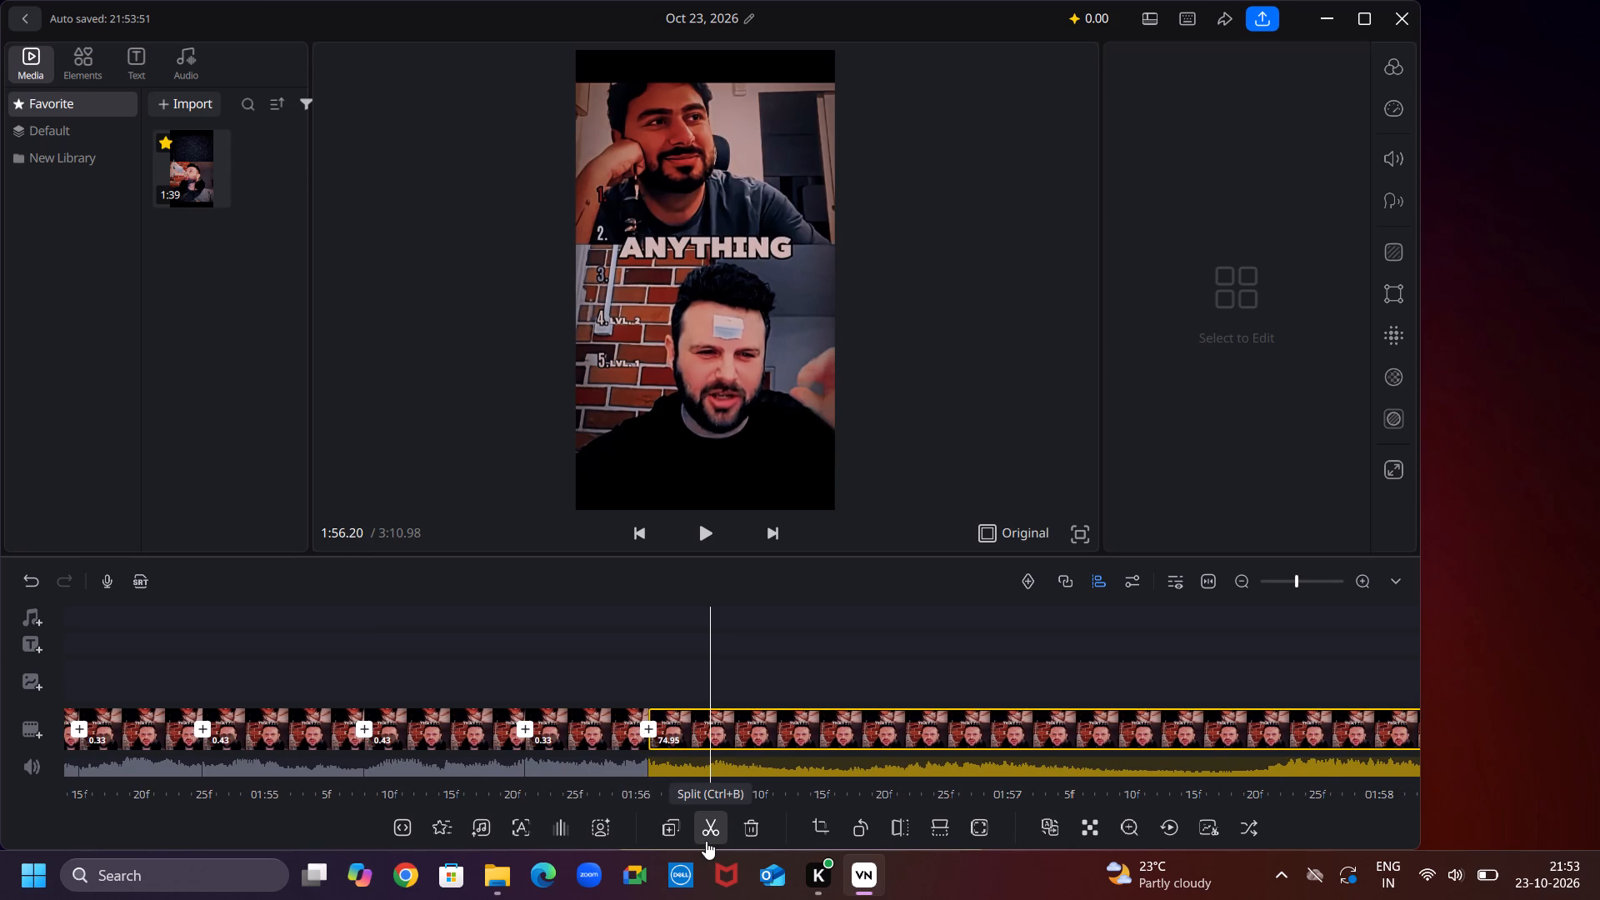
{"action": "key", "text": "Right"}
{"action": "key", "text": "Right"}
{"action": "key", "text": "Right"}
{"action": "key", "text": "Right"}
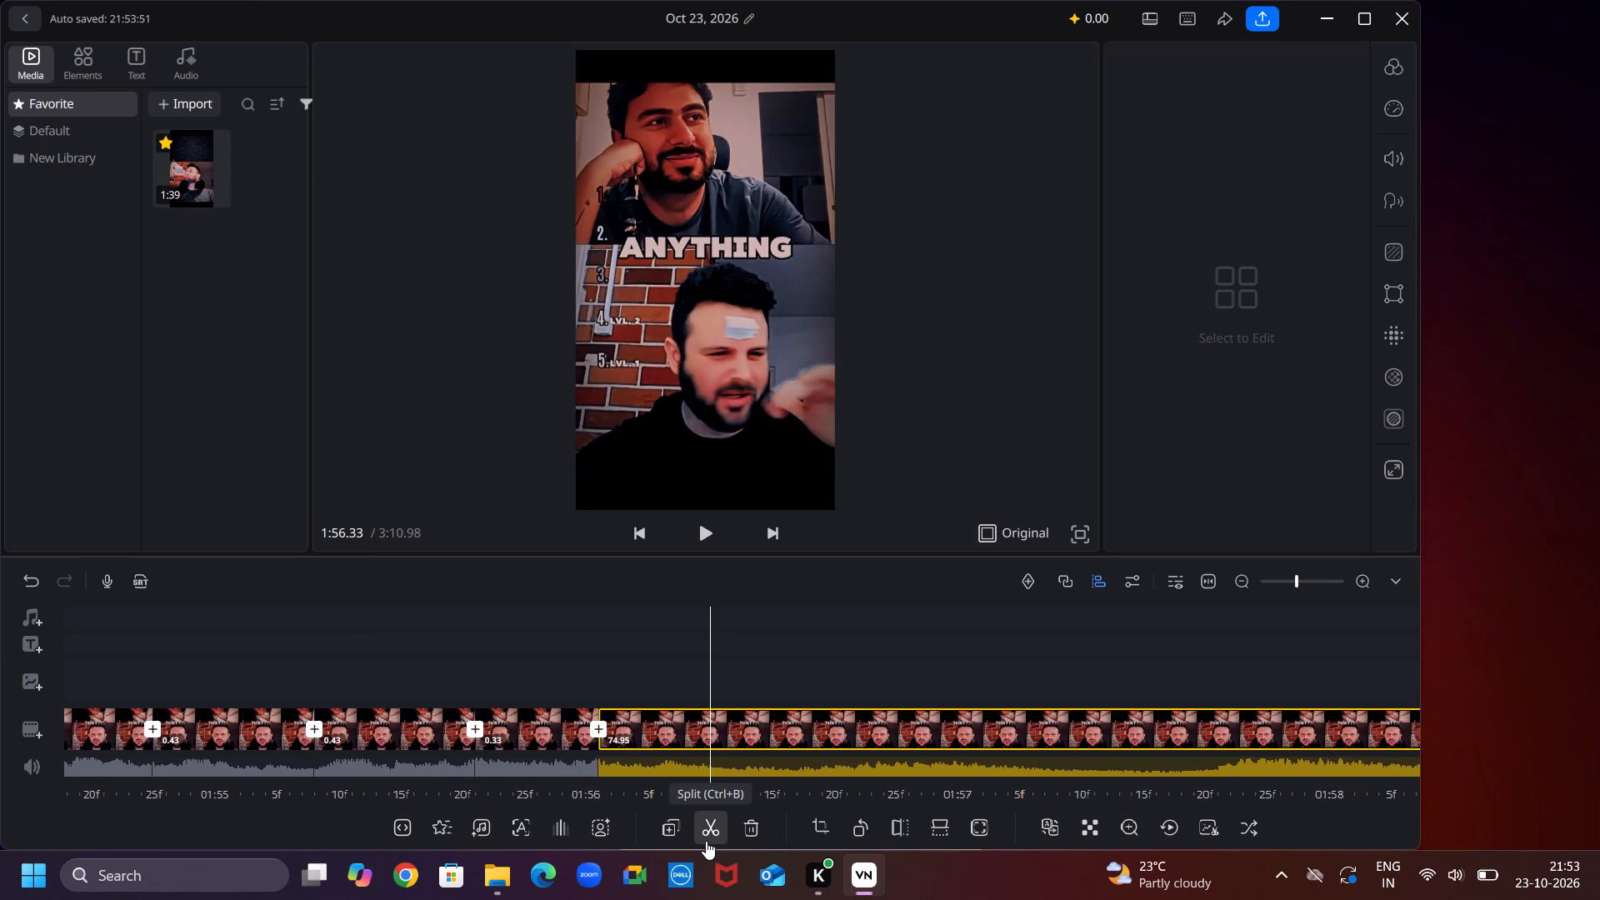
{"action": "key", "text": "Right"}
{"action": "key", "text": "Right"}
{"action": "key", "text": "Right"}
{"action": "key", "text": "Right"}
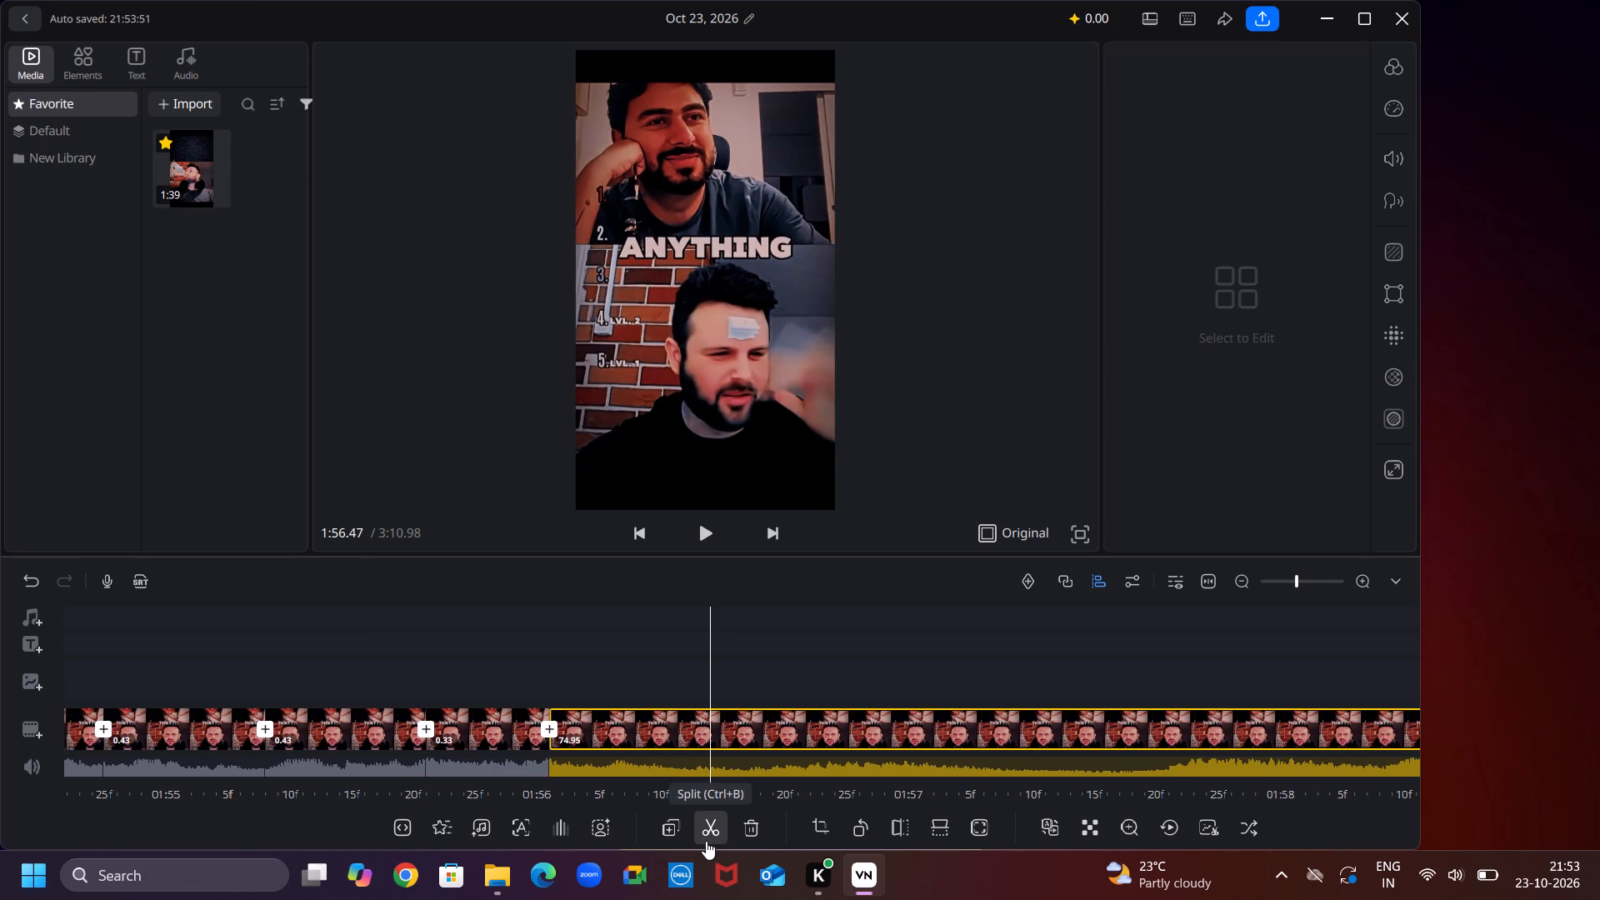
{"action": "key", "text": "Right"}
{"action": "left_click", "coordinate": [706, 841]}
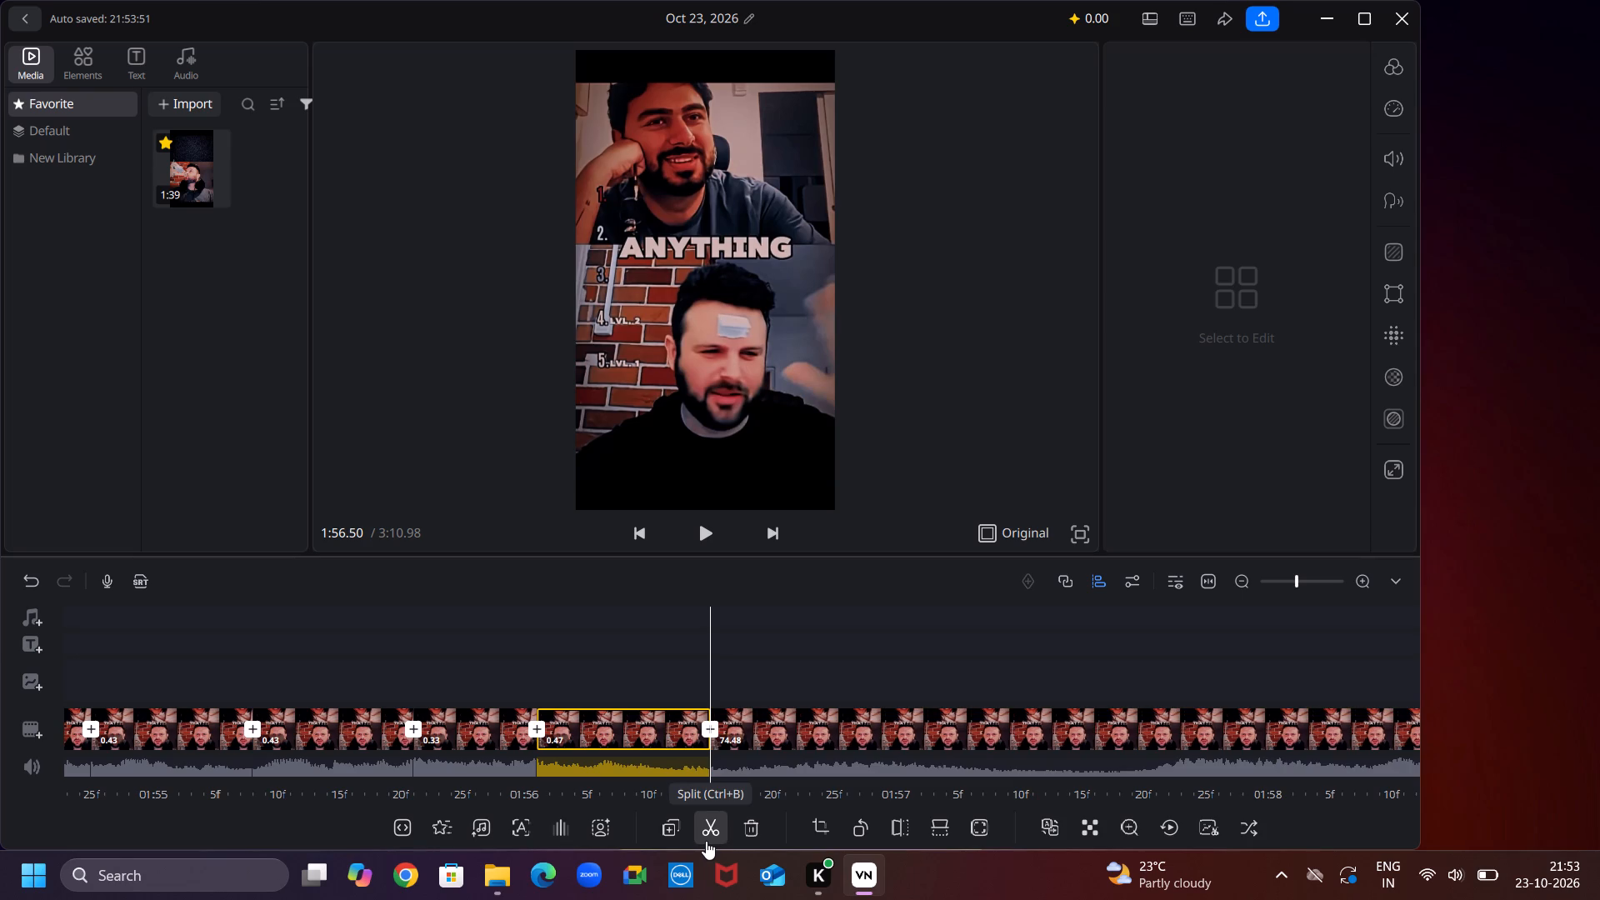
Split the remaining duplicated part at 1:56.83, in the caption-free pause after "ANYTHING", making a 0.33-second segment.
{"action": "key", "text": "Right"}
{"action": "key", "text": "Right"}
{"action": "key", "text": "Right"}
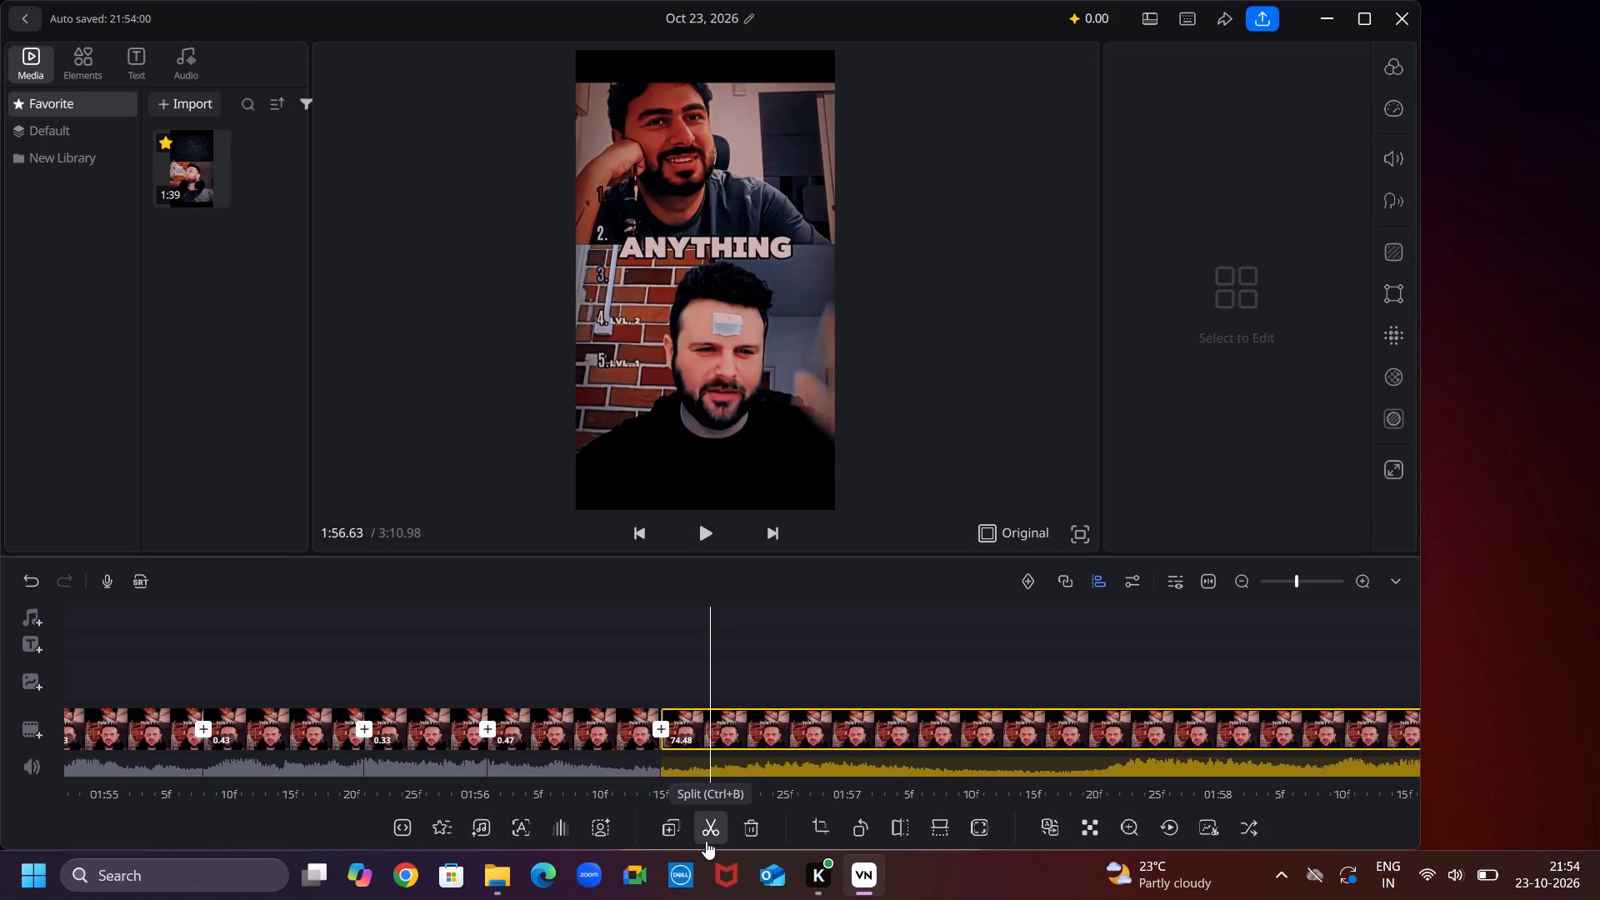
{"action": "key", "text": "Right"}
{"action": "key", "text": "Right"}
{"action": "key", "text": "Right"}
{"action": "key", "text": "Right"}
{"action": "key", "text": "Right"}
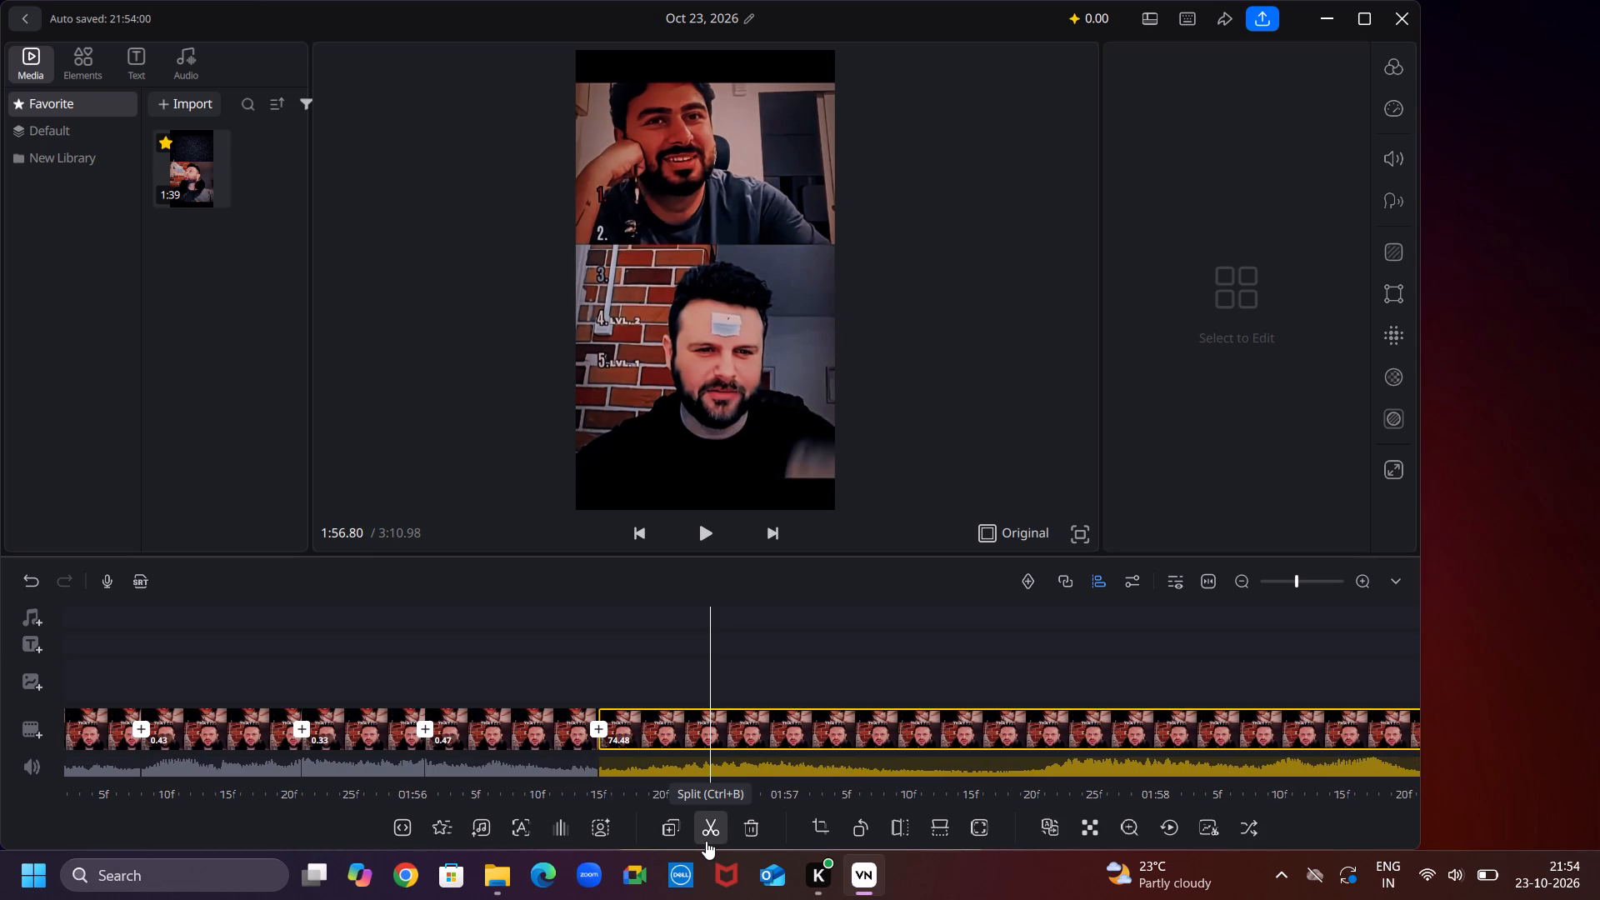
{"action": "key", "text": "Right"}
{"action": "left_click", "coordinate": [706, 841]}
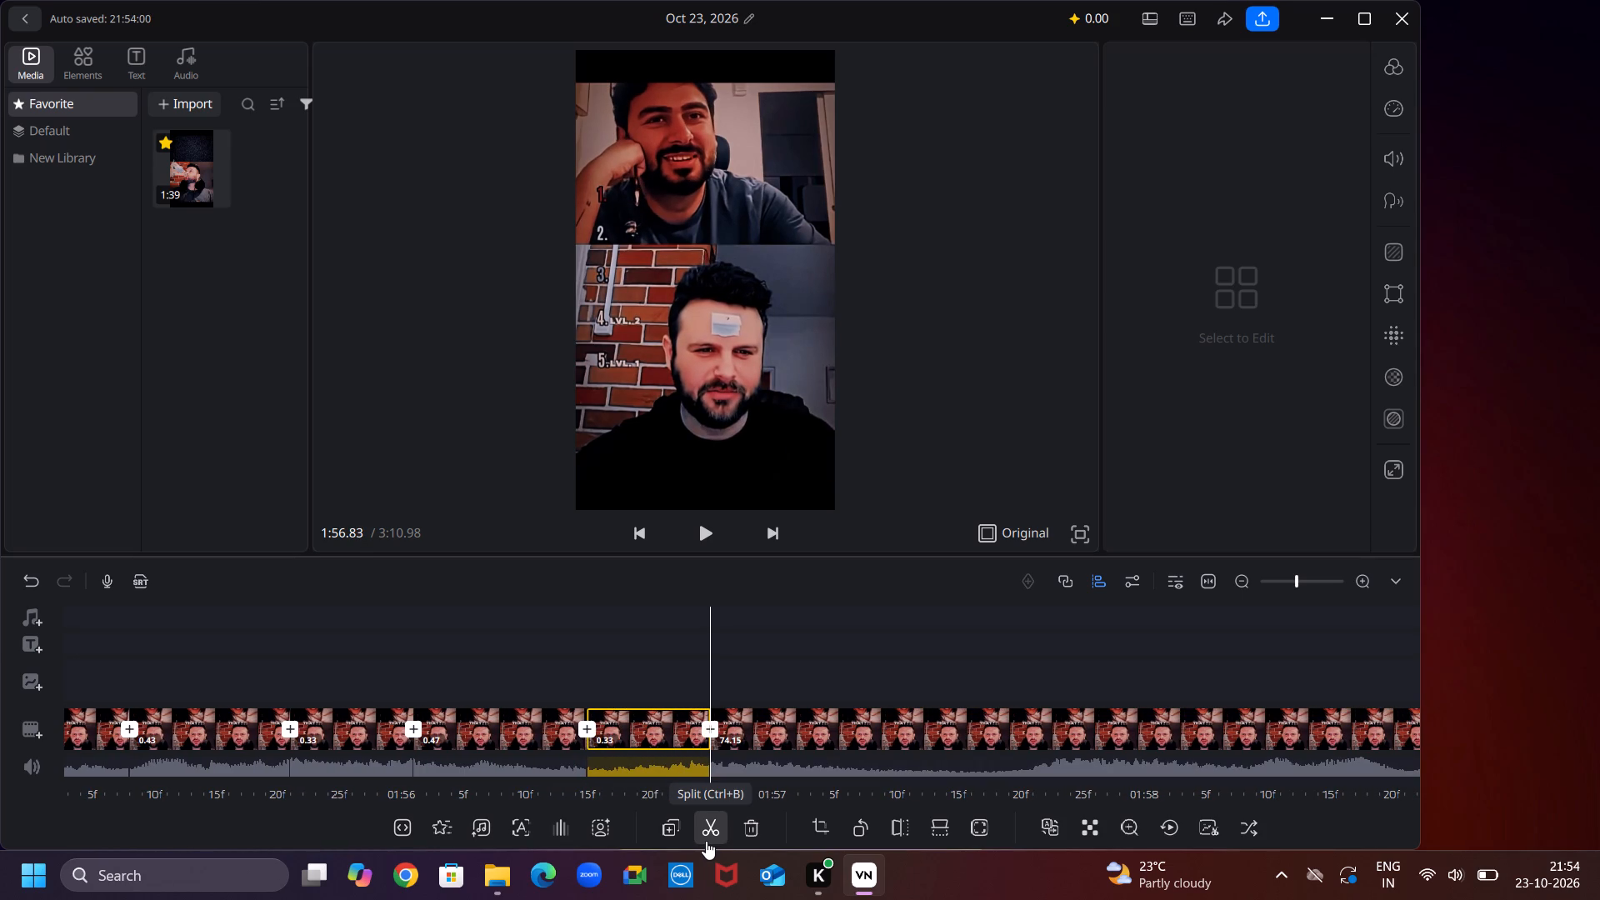
Split the remaining duplicated part at 1:57.17, in the caption-free pause, making a 0.33-second segment.
{"action": "key", "text": "Right"}
{"action": "key", "text": "Right"}
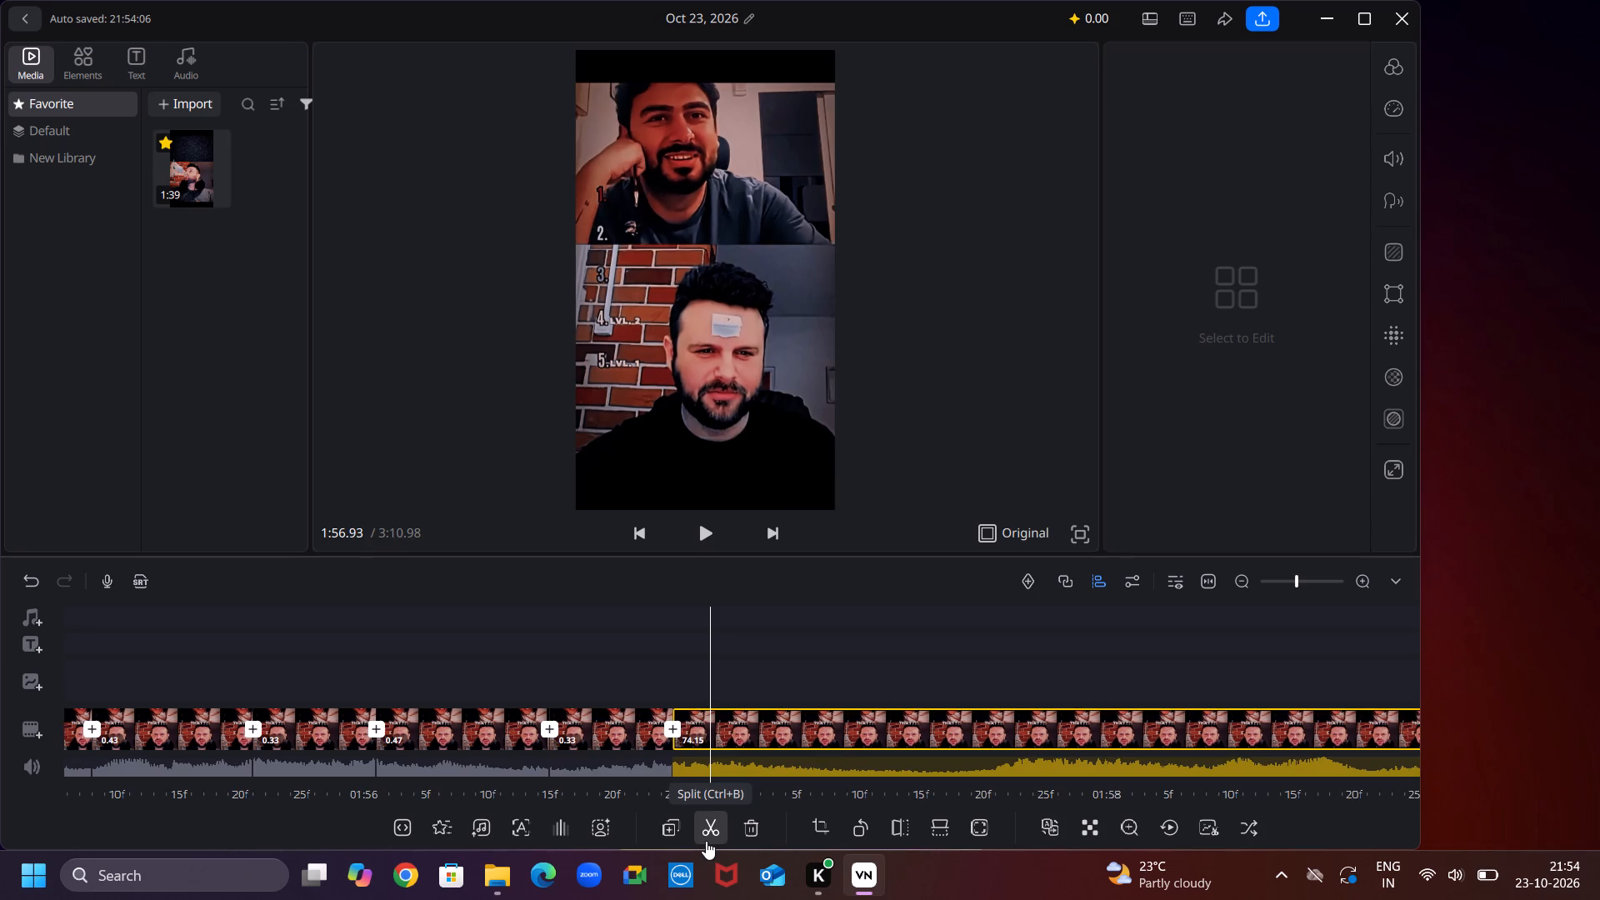
{"action": "key", "text": "Right"}
{"action": "key", "text": "Right"}
{"action": "key", "text": "Right"}
{"action": "key", "text": "Right"}
{"action": "key", "text": "Right"}
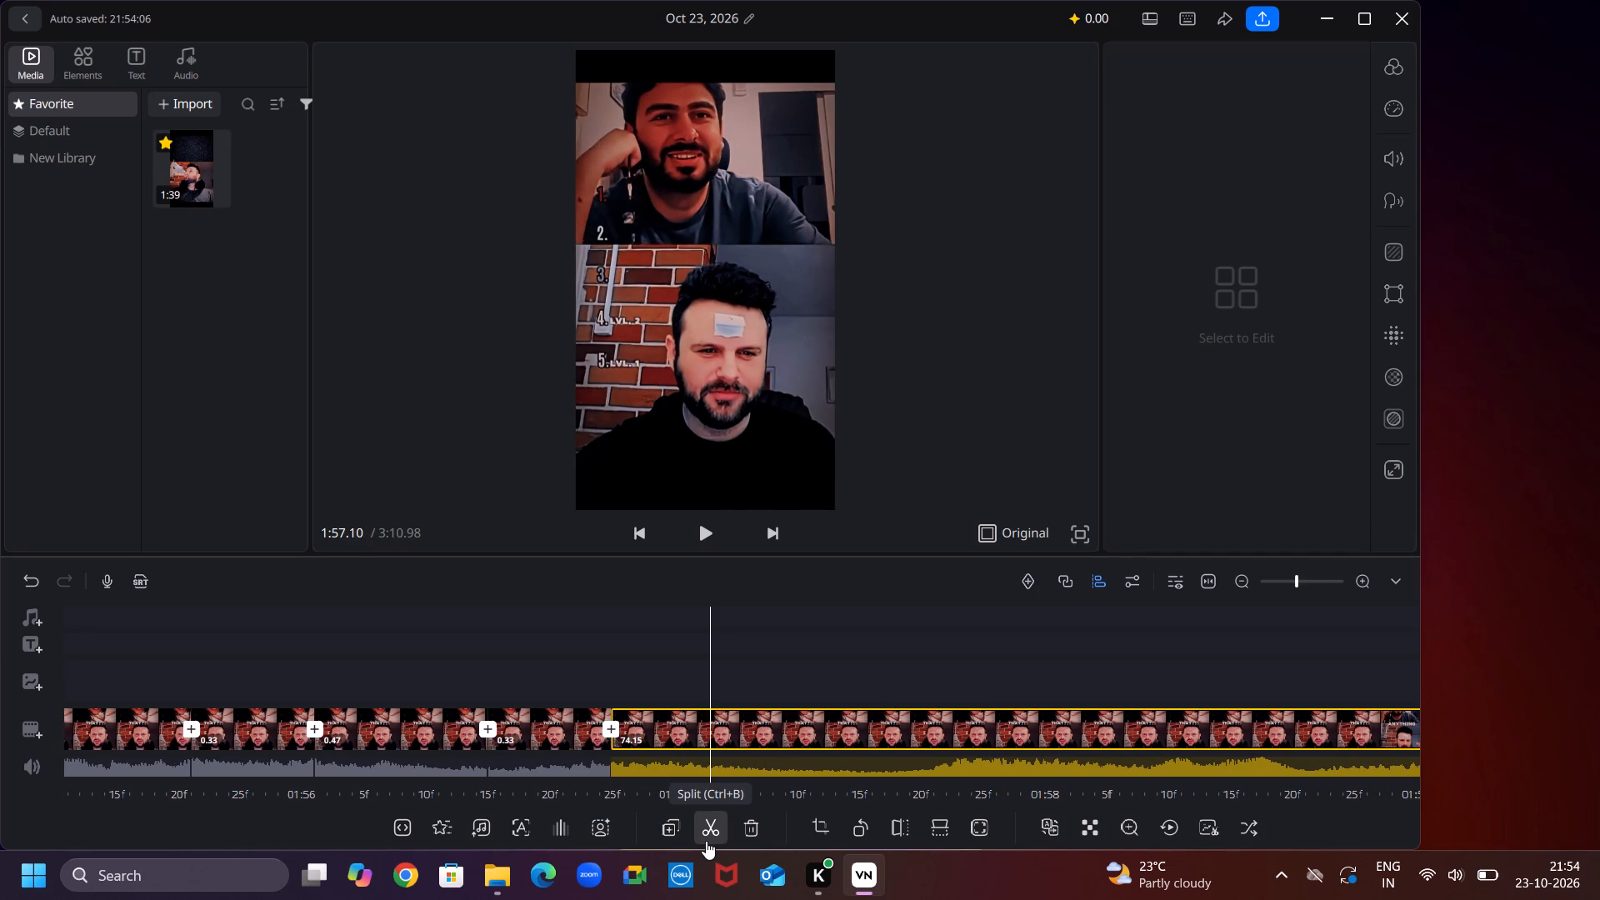
{"action": "key", "text": "Right"}
{"action": "key", "text": "Right"}
{"action": "left_click", "coordinate": [706, 841]}
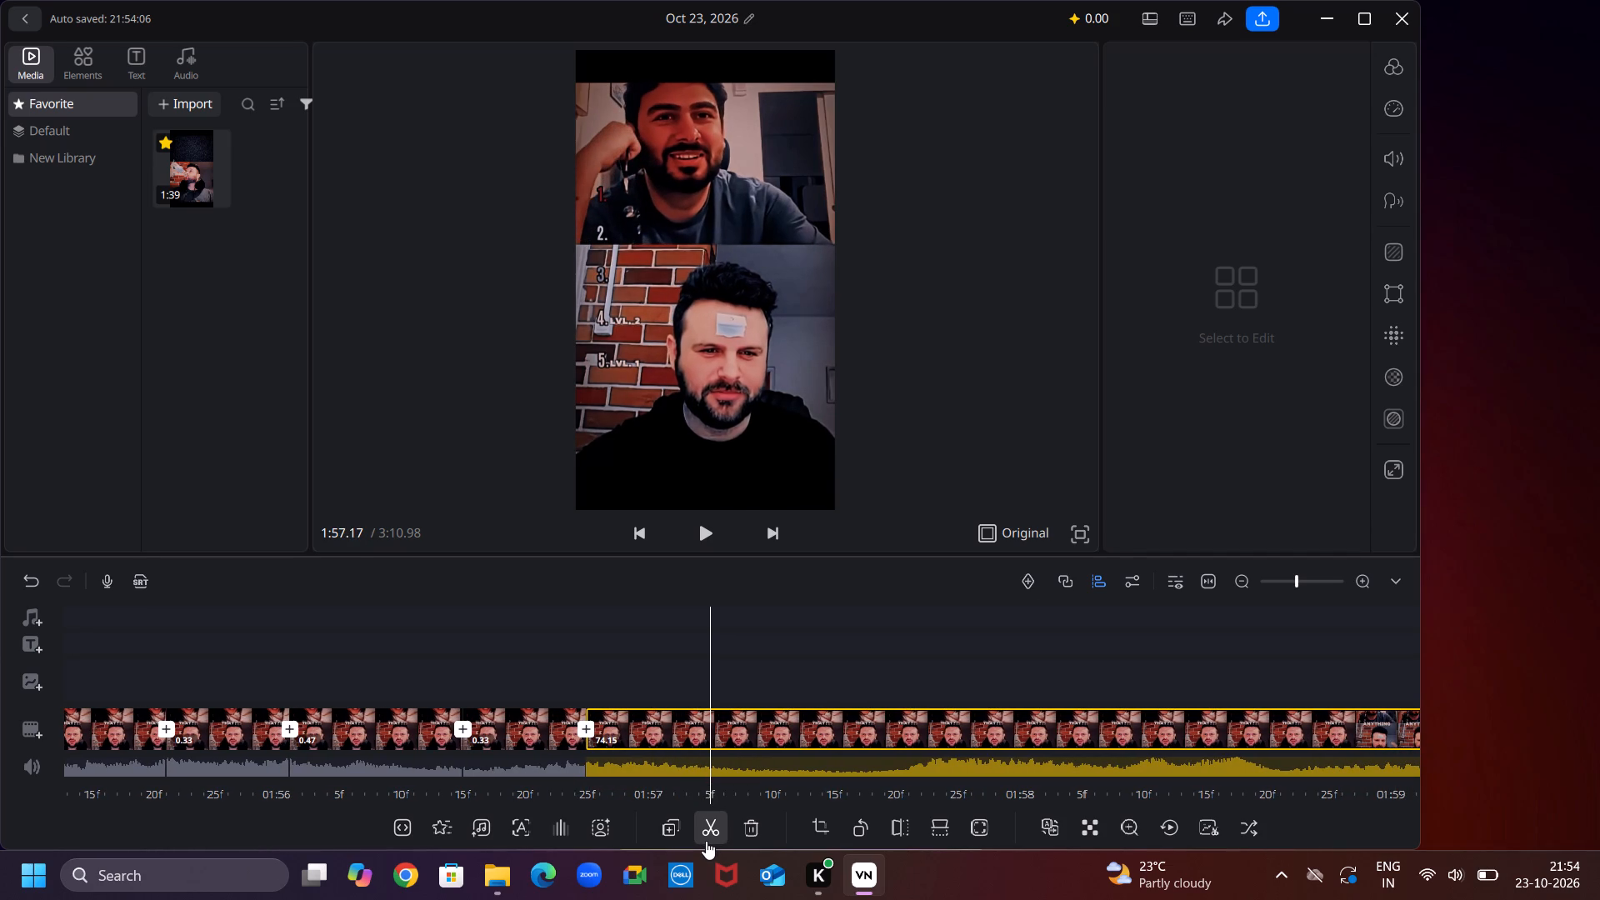
Split the remaining duplicated part at 1:57.43, in the caption-free pause, making a 0.27-second segment.
{"action": "key", "text": "Right"}
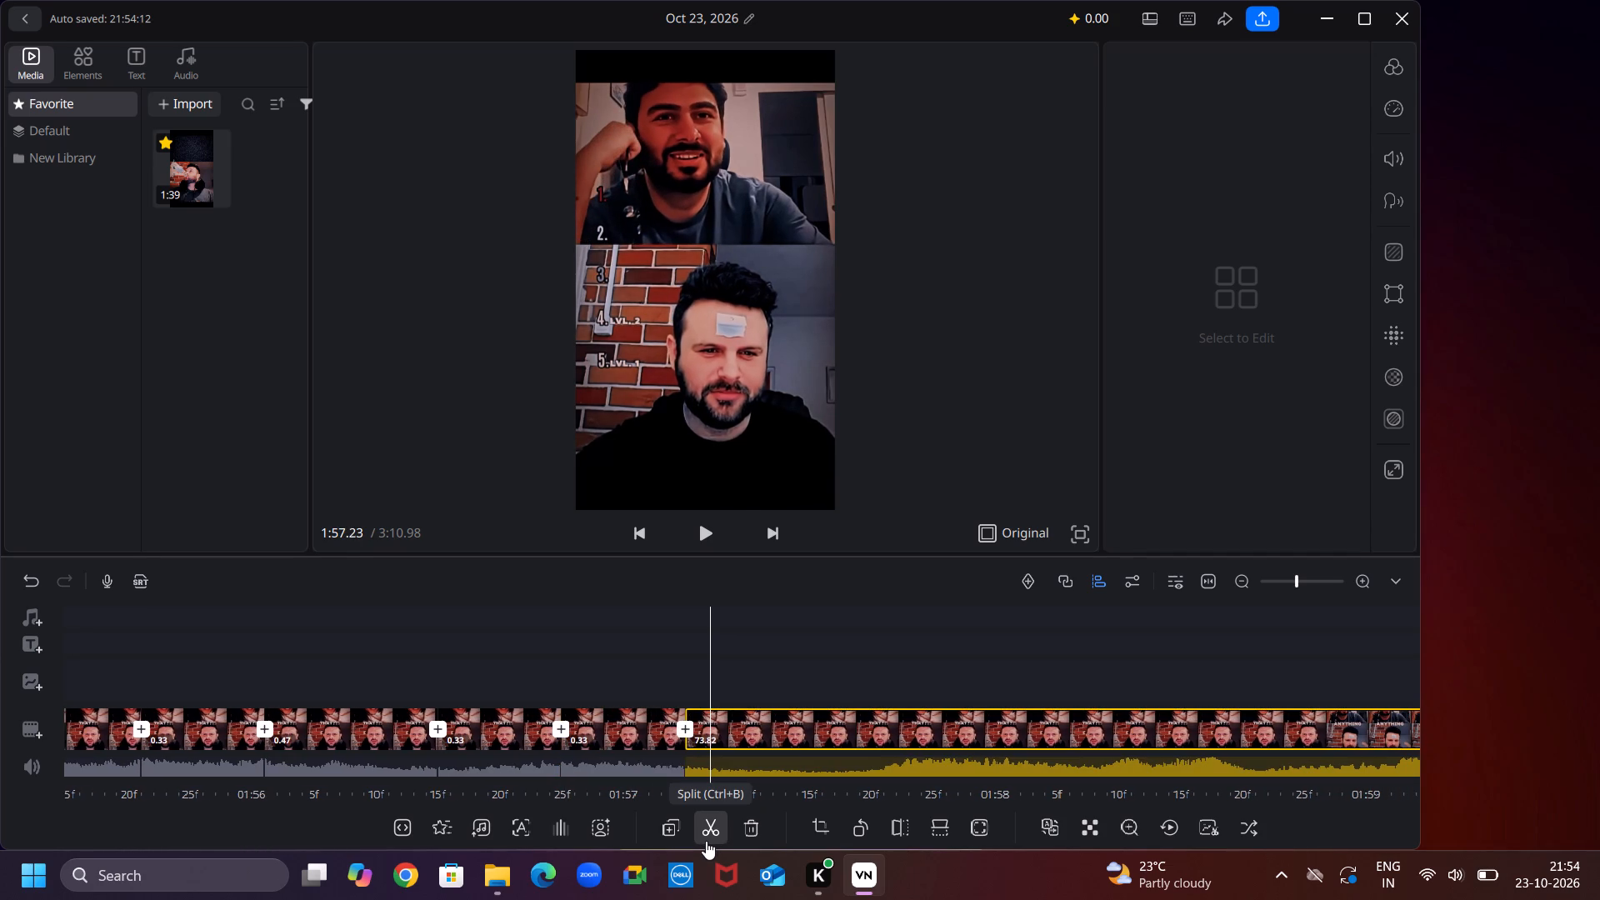
{"action": "key", "text": "Right"}
{"action": "key", "text": "Right"}
{"action": "key", "text": "Right"}
{"action": "key", "text": "Right"}
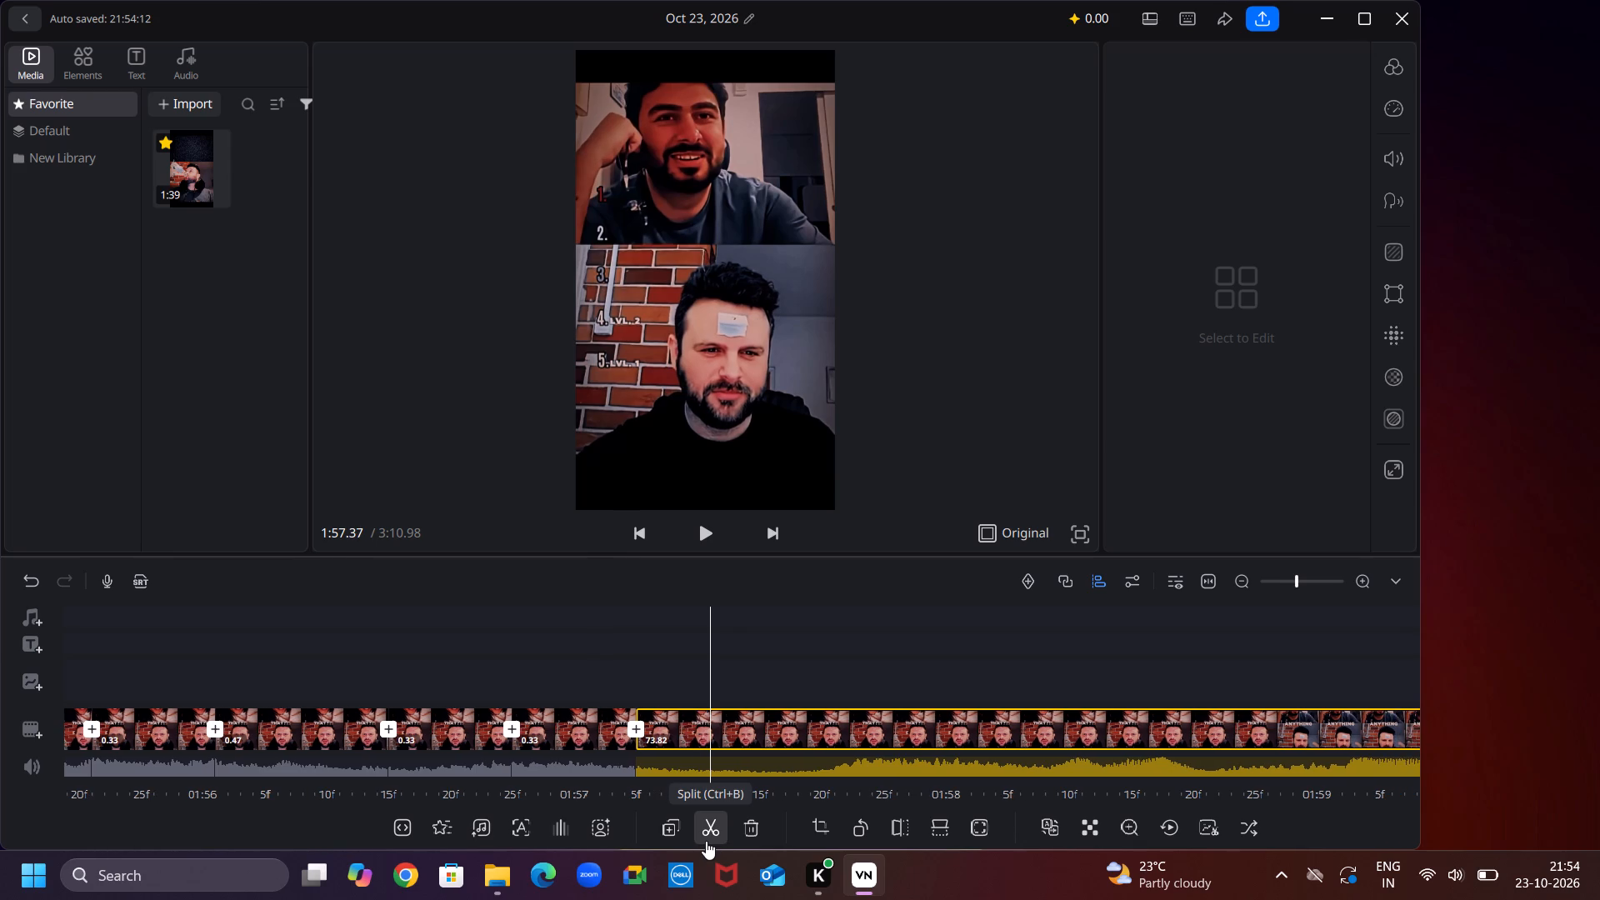
{"action": "key", "text": "Right"}
{"action": "key", "text": "Right"}
{"action": "left_click", "coordinate": [706, 841]}
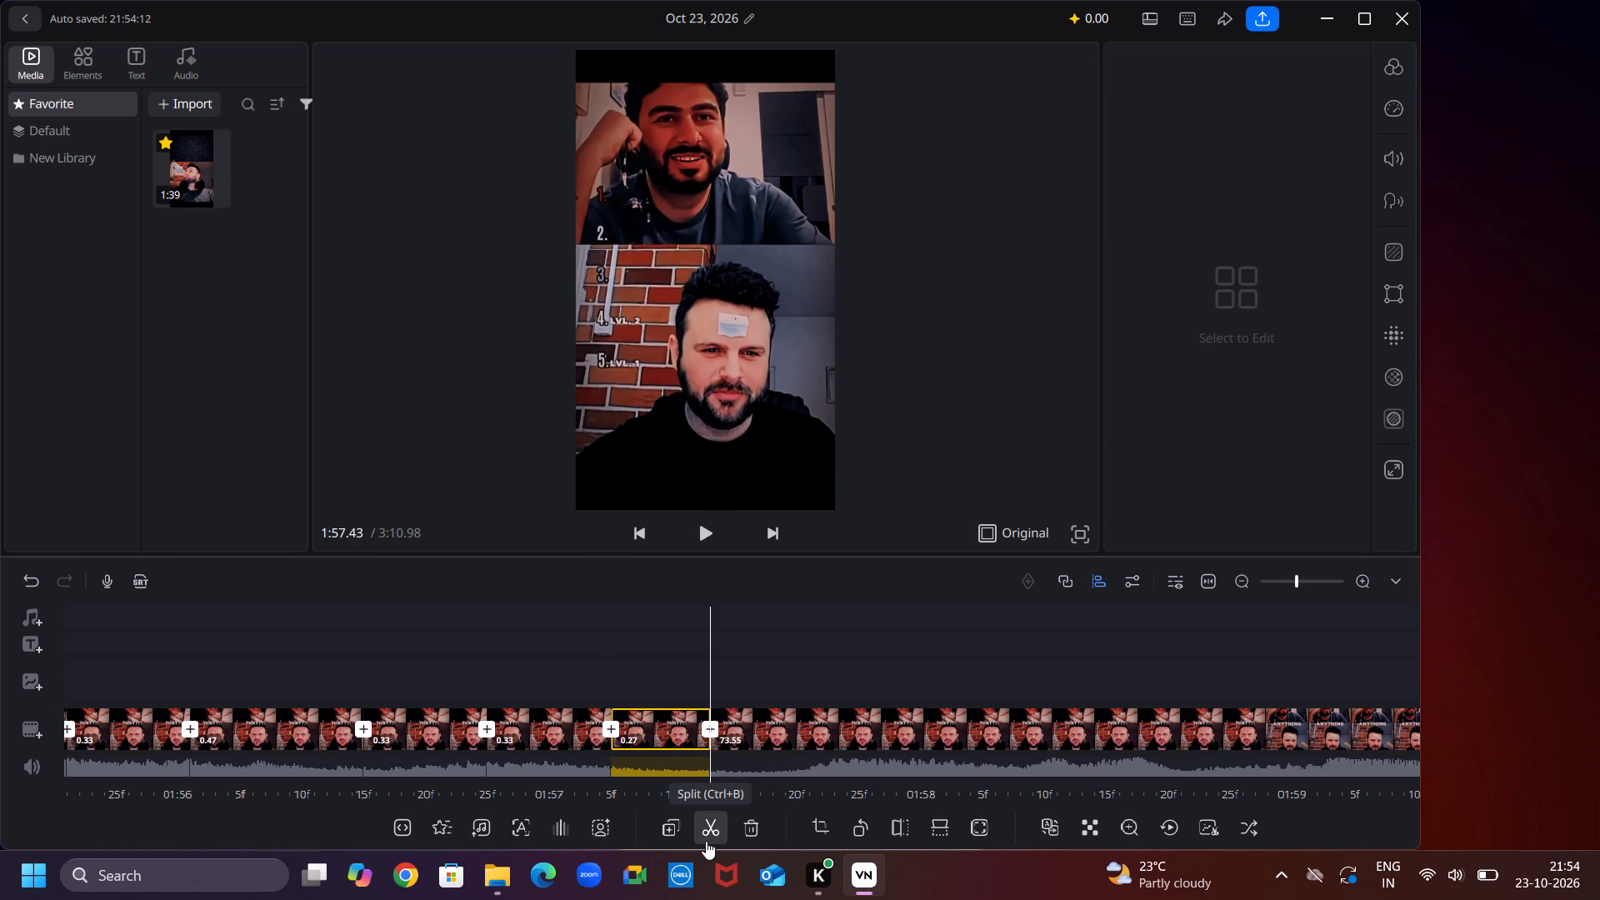
Split the remaining duplicated part at 1:57.80, in the caption-free pause before "THE", making a 0.37-second segment.
{"action": "key", "text": "Right"}
{"action": "key", "text": "Right"}
{"action": "key", "text": "Right"}
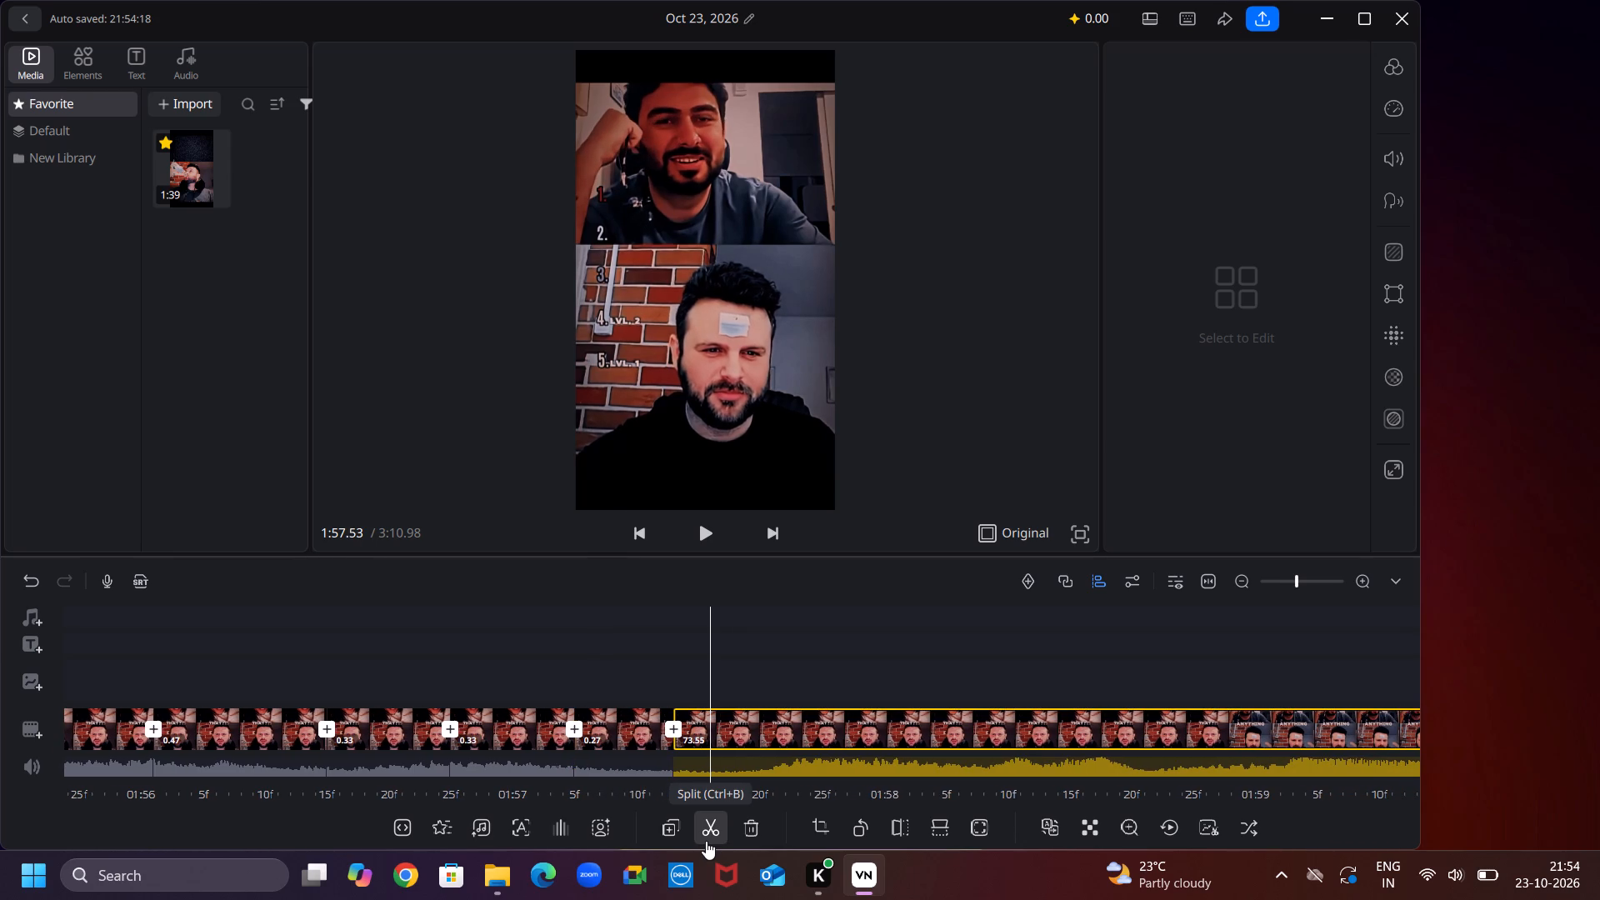
{"action": "key", "text": "Right"}
{"action": "key", "text": "Right"}
{"action": "key", "text": "Right"}
{"action": "key", "text": "Right"}
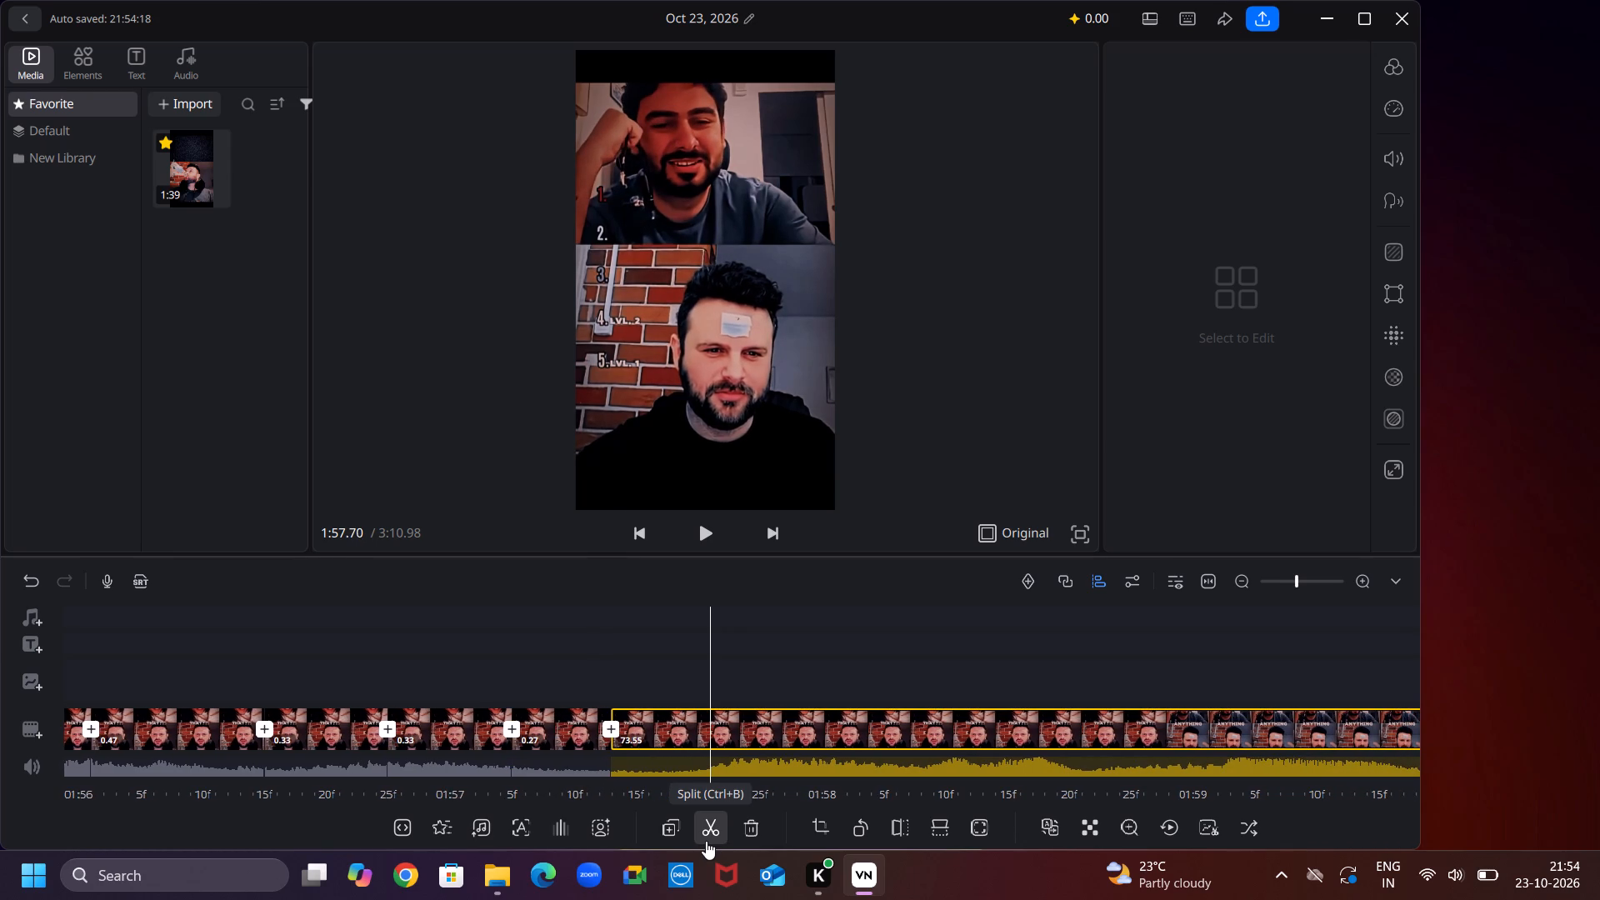
{"action": "key", "text": "Right"}
{"action": "key", "text": "Right"}
{"action": "key", "text": "Right"}
{"action": "left_click", "coordinate": [706, 841]}
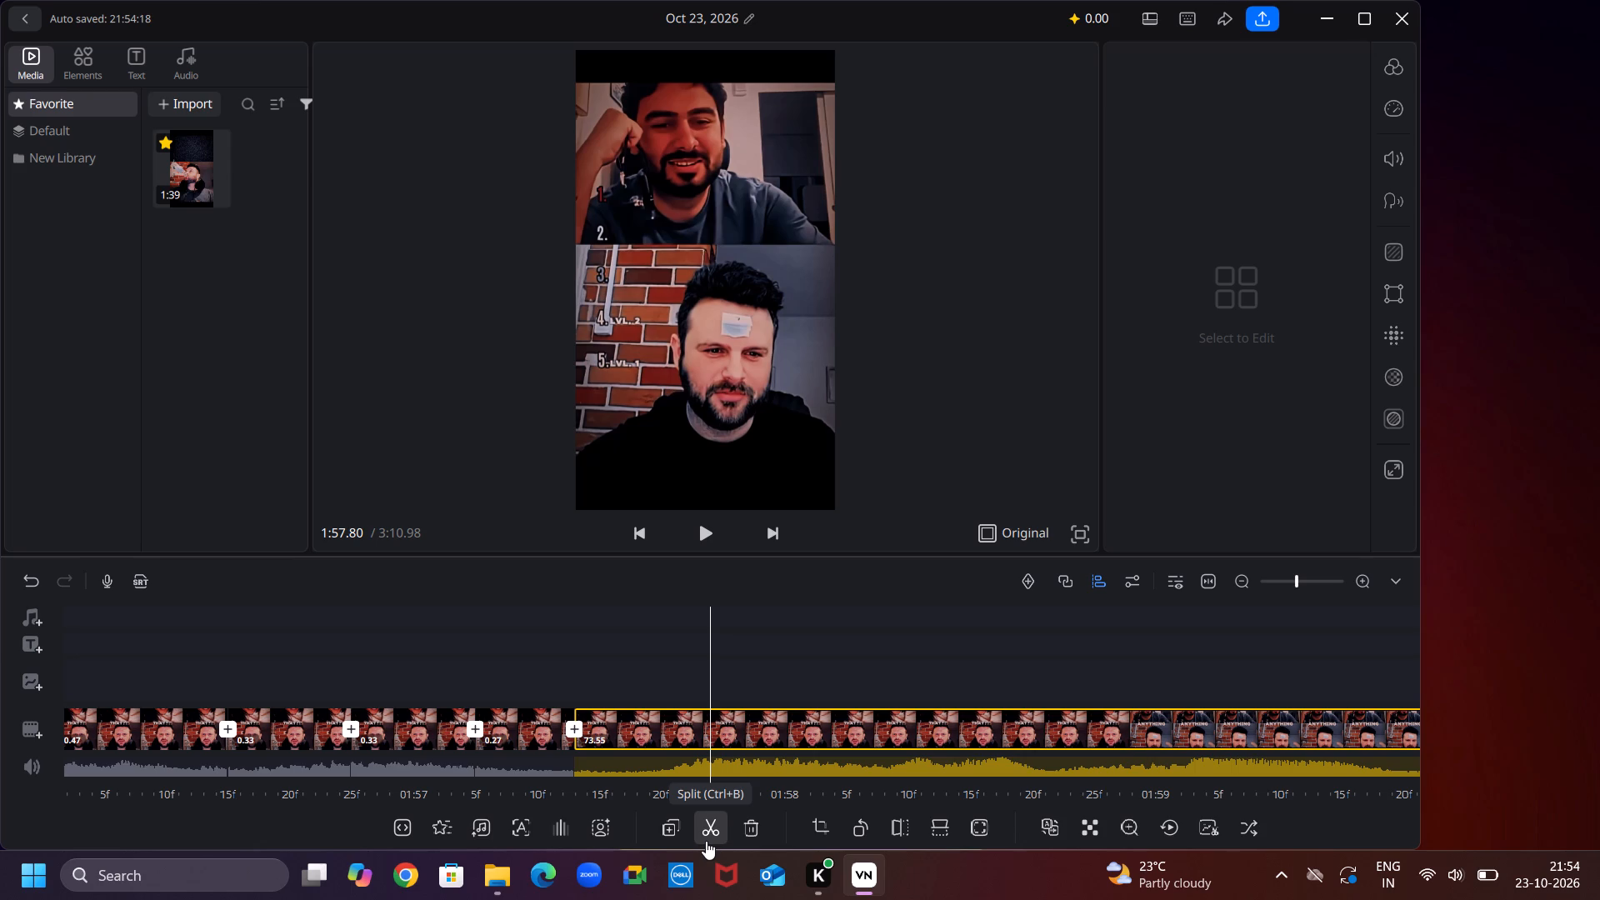
Split the remaining duplicated part at 1:58.20, during the caption "THE", making a 0.40-second segment.
{"action": "key", "text": "Right"}
{"action": "key", "text": "Right"}
{"action": "key", "text": "Right"}
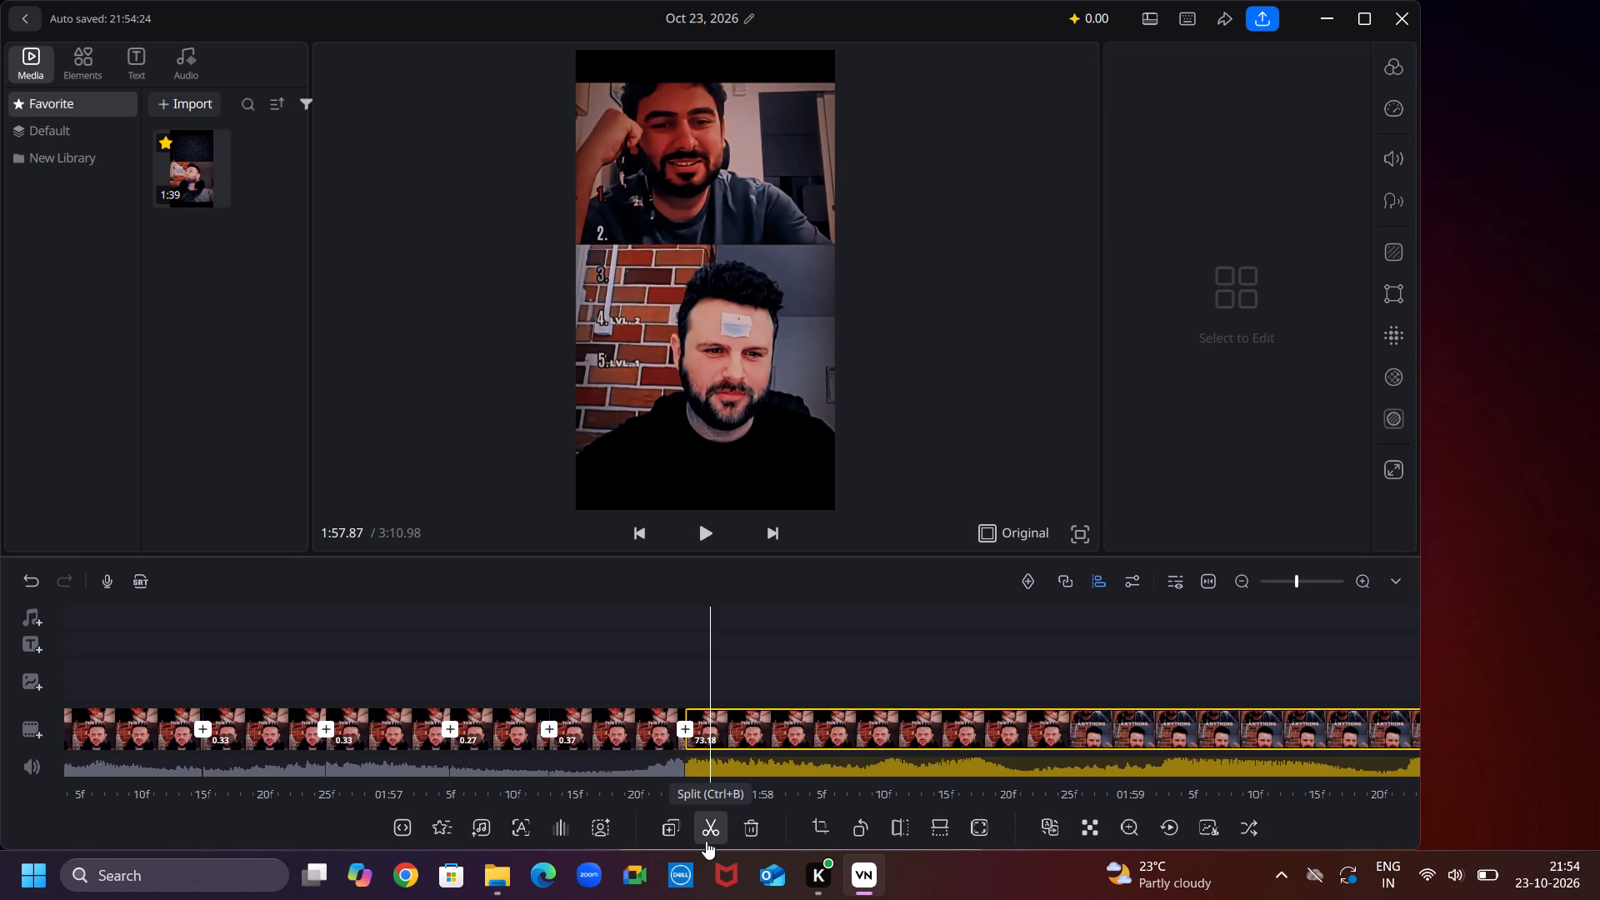
{"action": "key", "text": "Right"}
{"action": "key", "text": "Right"}
{"action": "key", "text": "Right"}
{"action": "key", "text": "Right"}
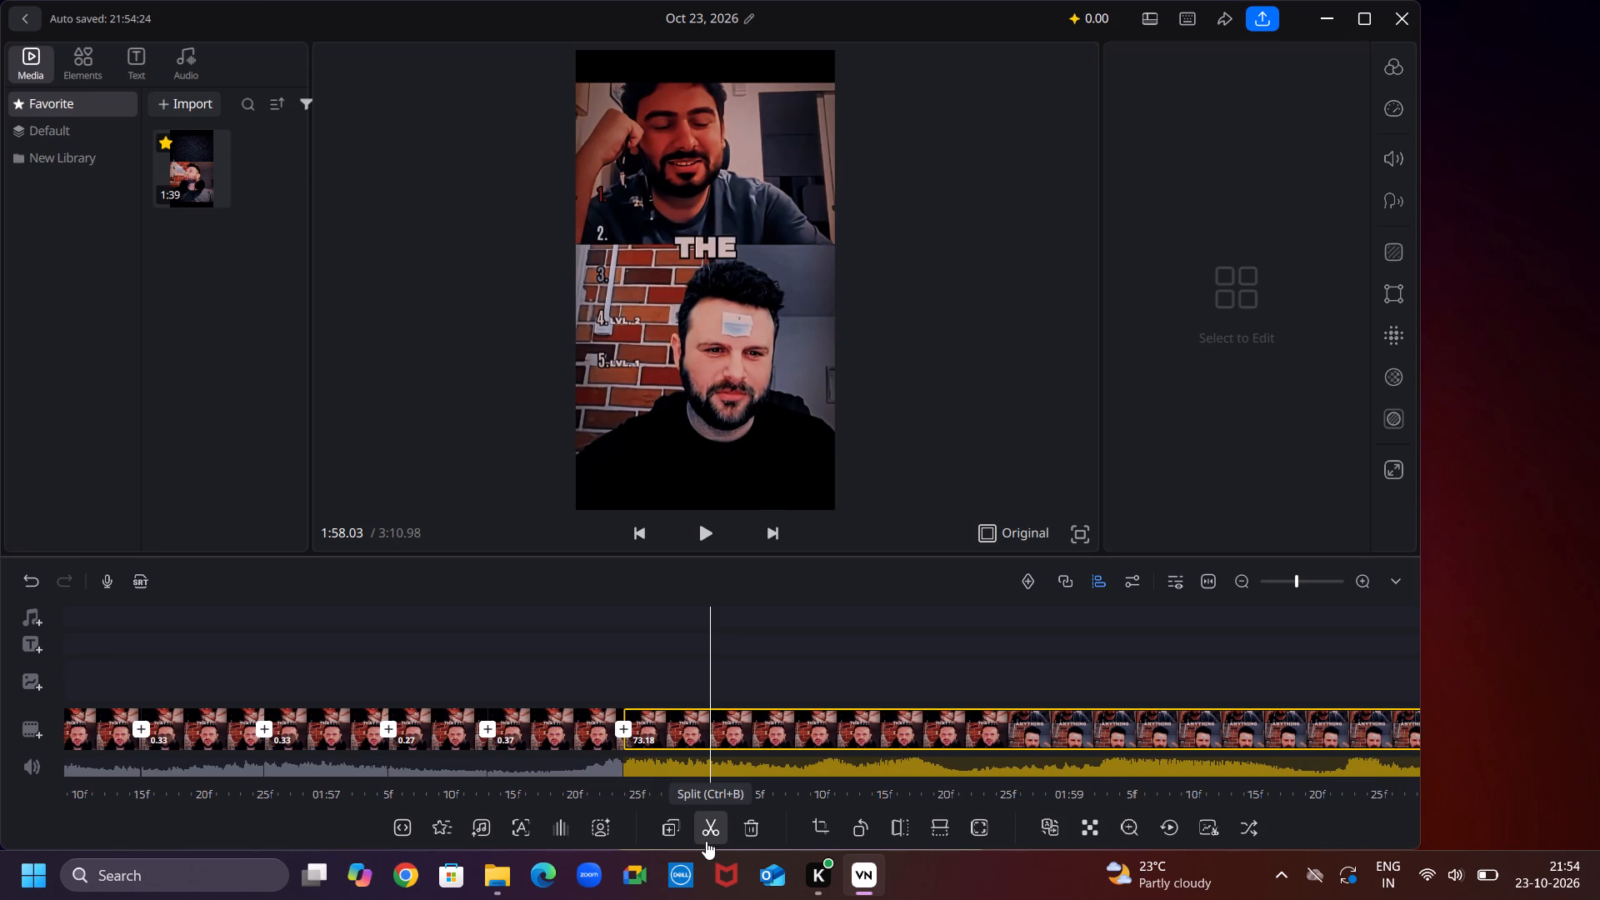
{"action": "key", "text": "Right"}
{"action": "key", "text": "Right"}
{"action": "key", "text": "Right"}
{"action": "key", "text": "Right"}
{"action": "key", "text": "Right"}
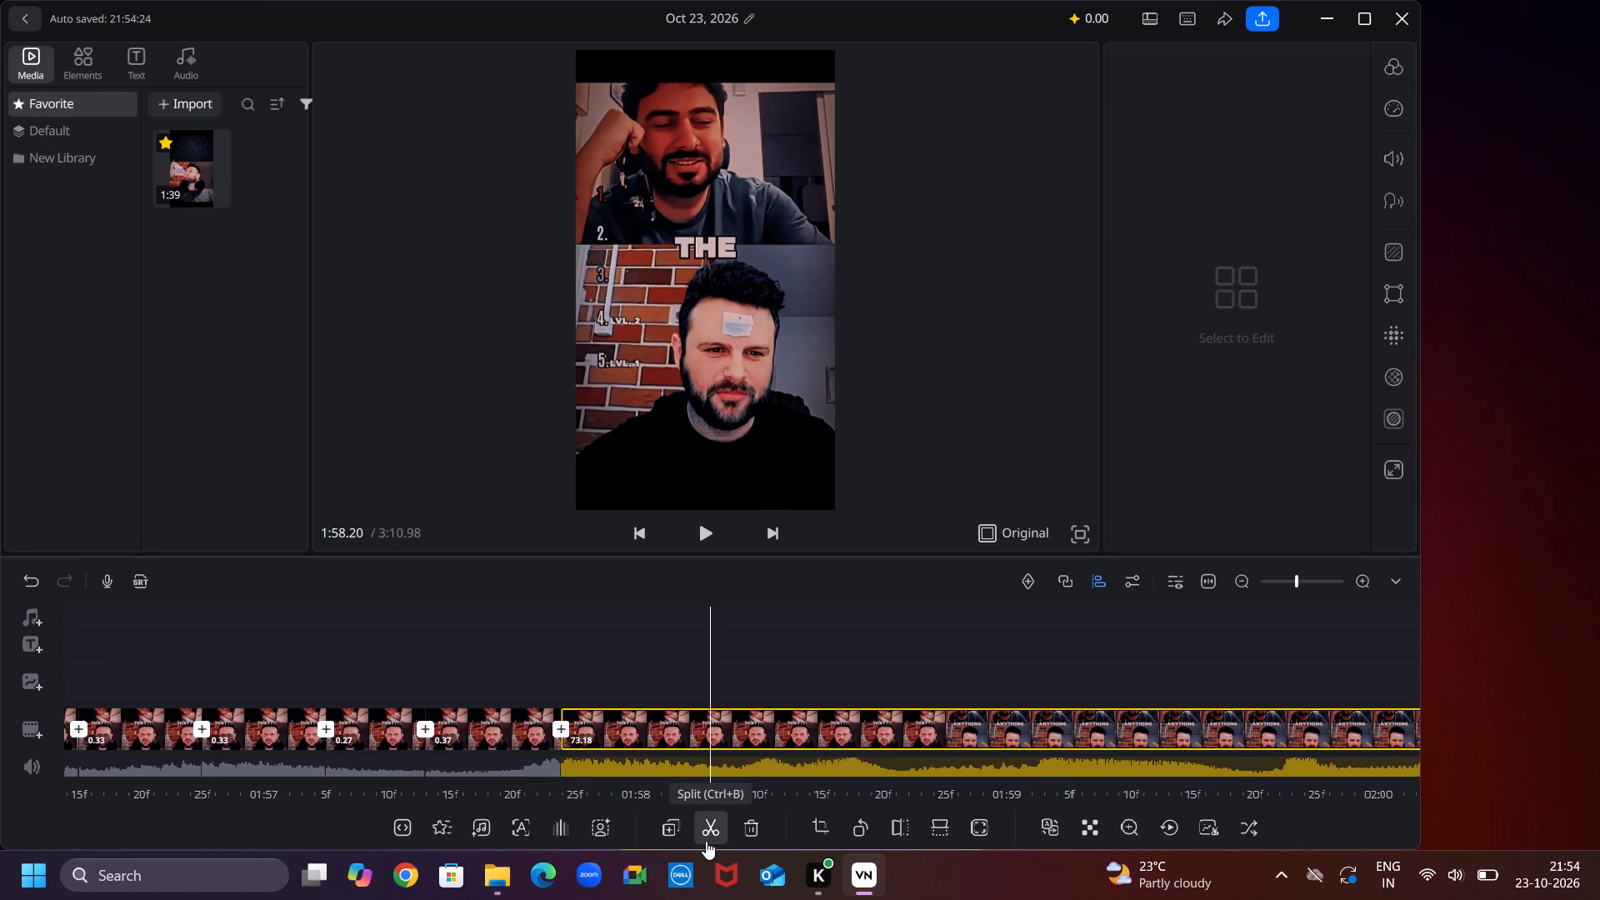
{"action": "left_click", "coordinate": [706, 841]}
Split the remaining duplicated part at 1:58.67, during the caption "NAME", making a 0.47-second segment.
{"action": "key", "text": "Right"}
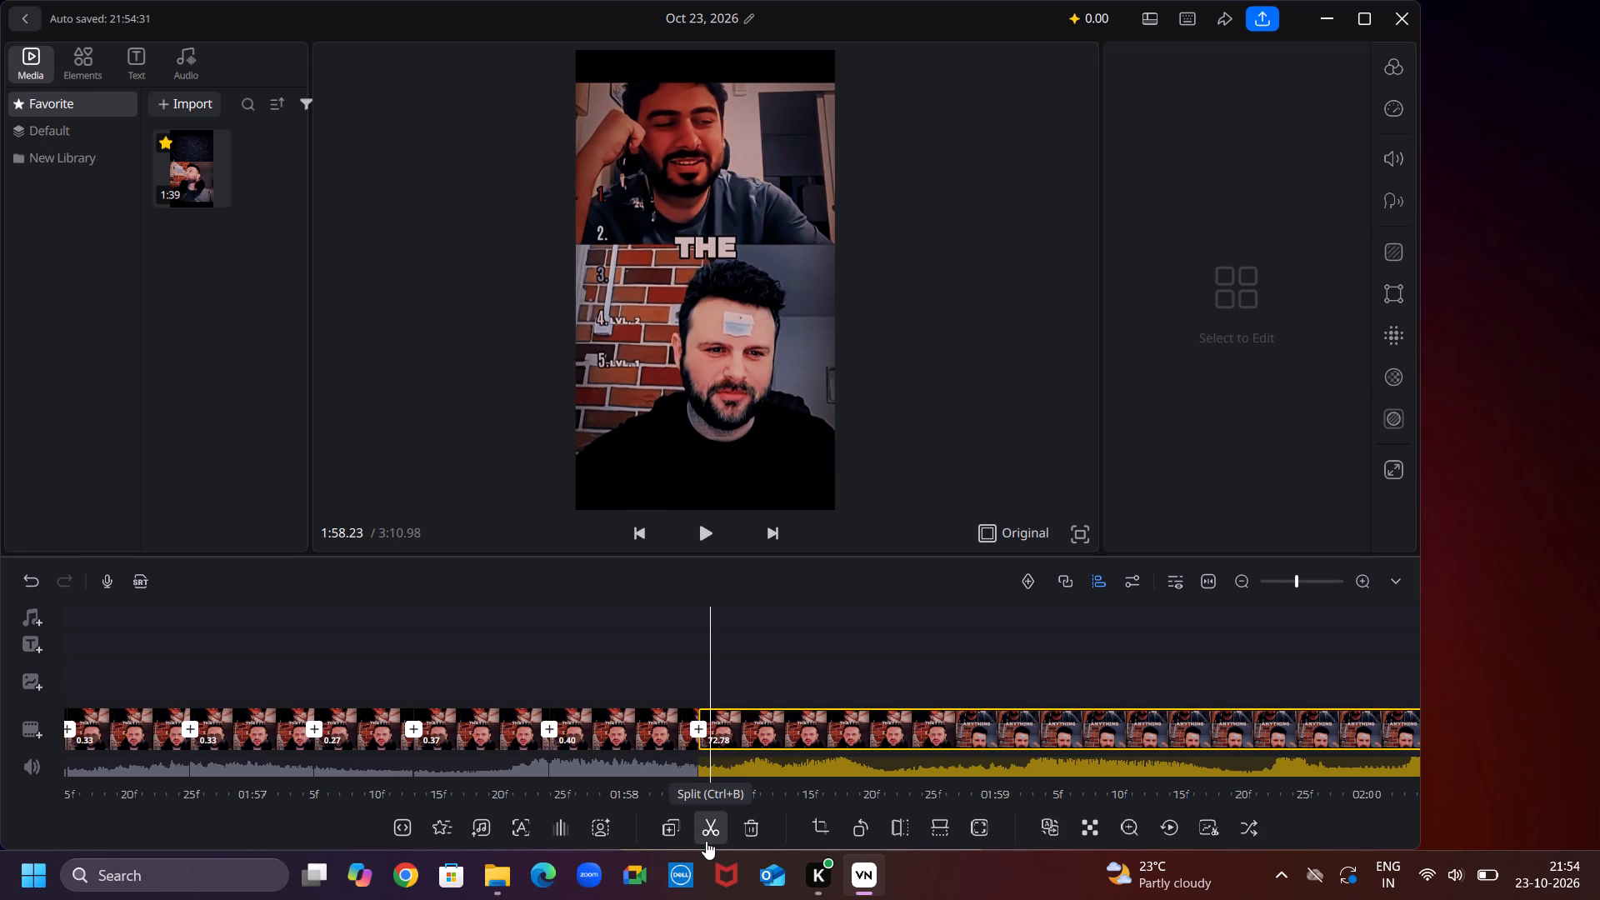
{"action": "key", "text": "Right"}
{"action": "key", "text": "Right"}
{"action": "key", "text": "Right"}
{"action": "key", "text": "Right"}
{"action": "key", "text": "Right"}
{"action": "key", "text": "Right"}
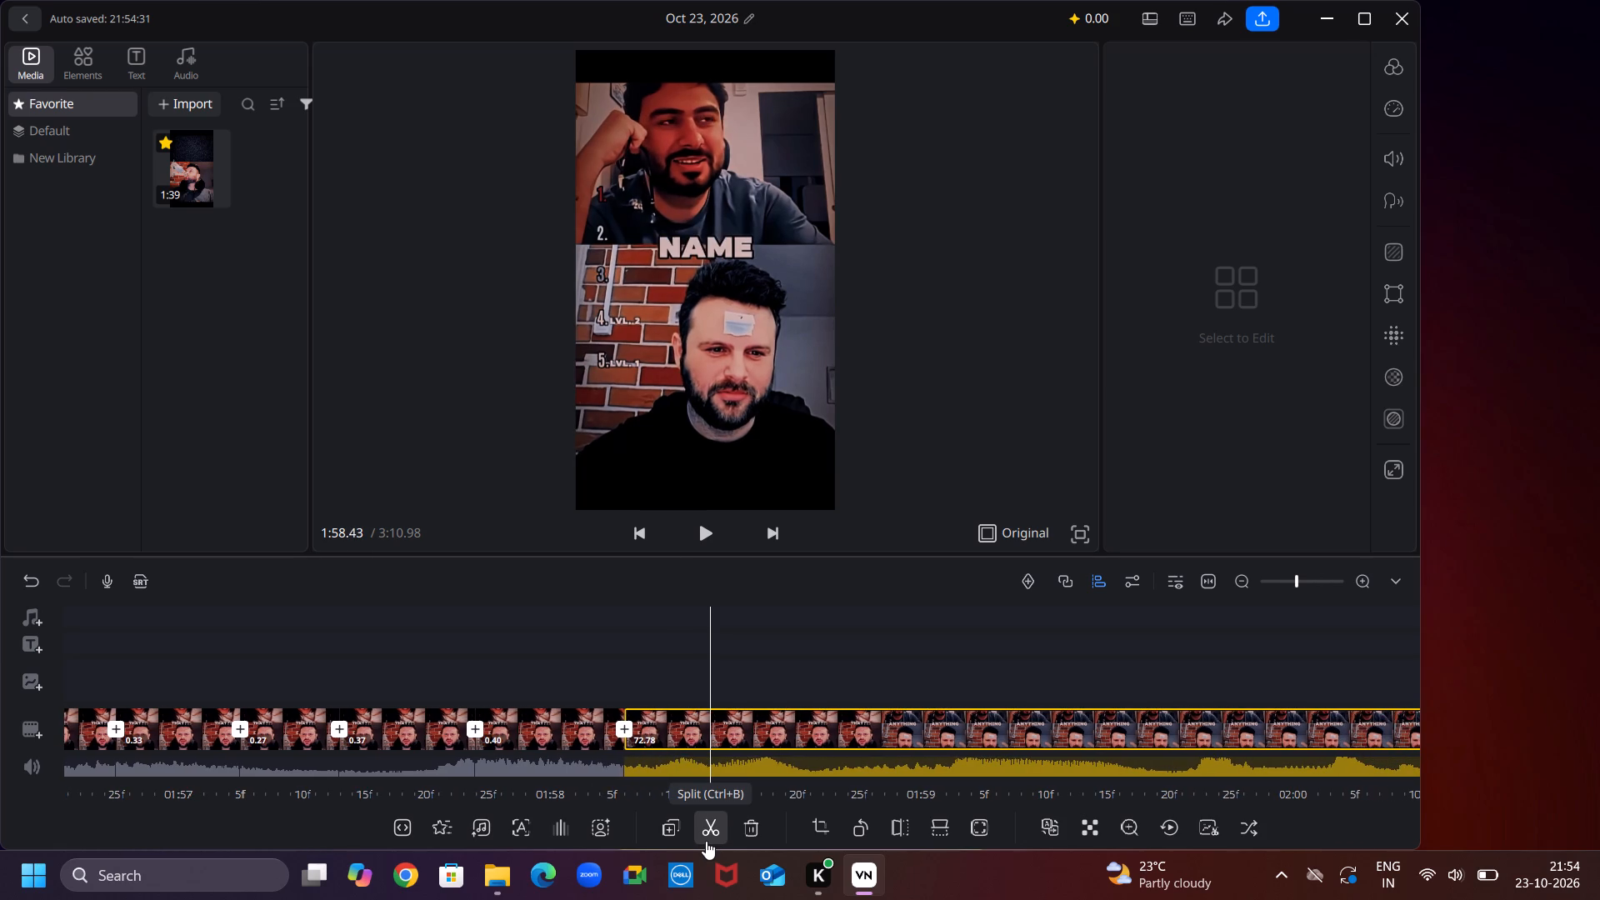
{"action": "key", "text": "Right"}
{"action": "key", "text": "Right"}
{"action": "key", "text": "Right"}
{"action": "key", "text": "Right"}
{"action": "key", "text": "Right"}
{"action": "key", "text": "Right"}
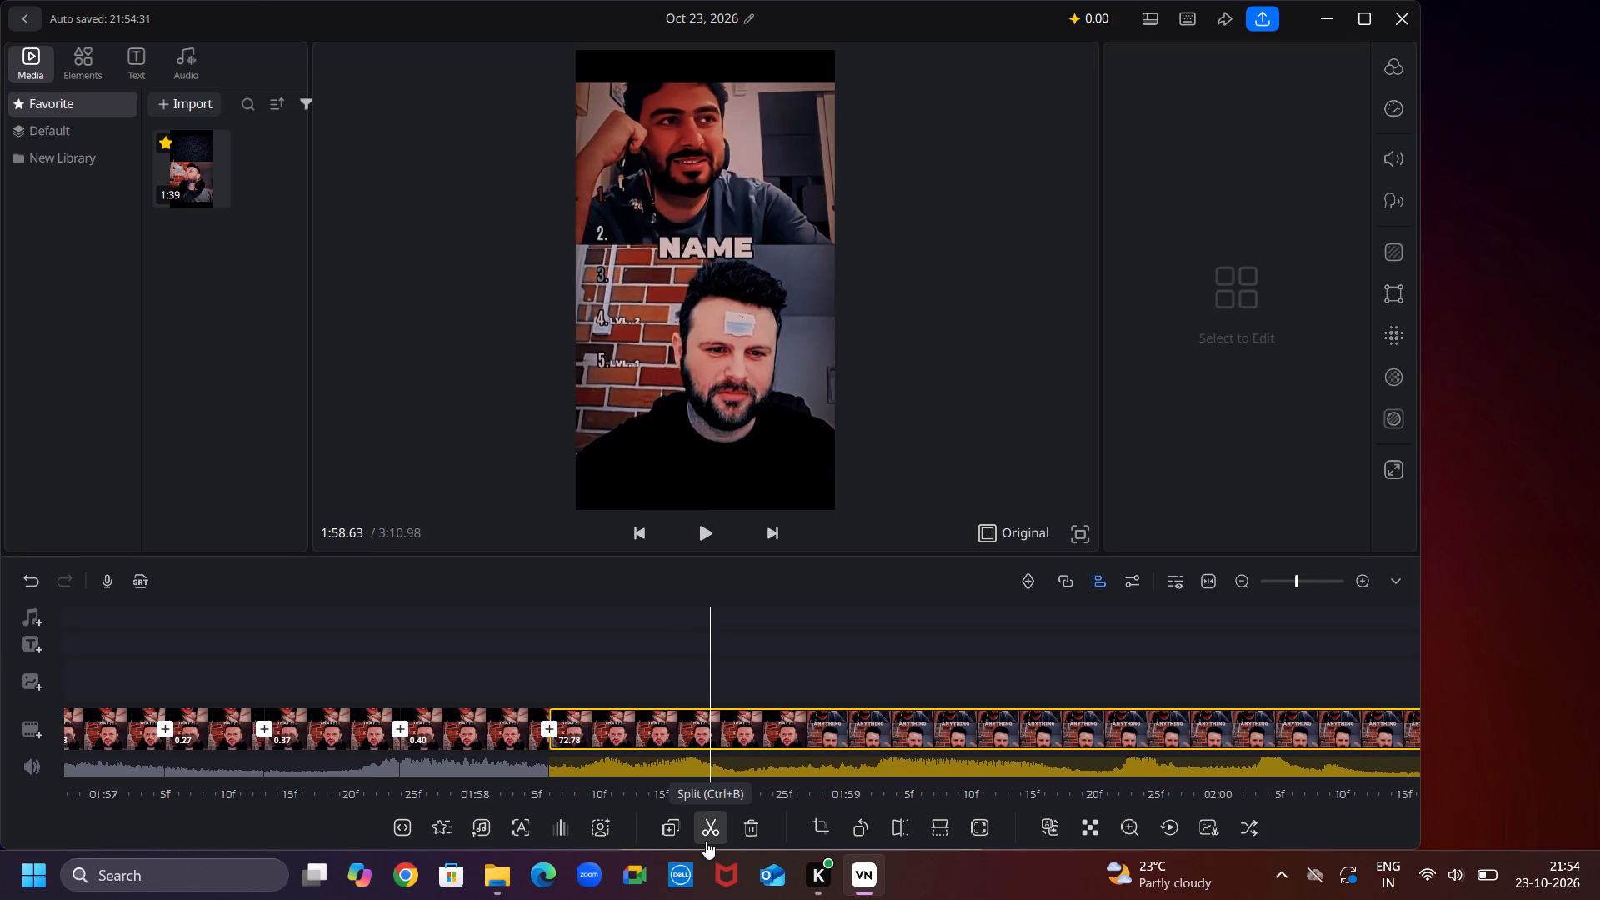
{"action": "key", "text": "Right"}
{"action": "left_click", "coordinate": [706, 841]}
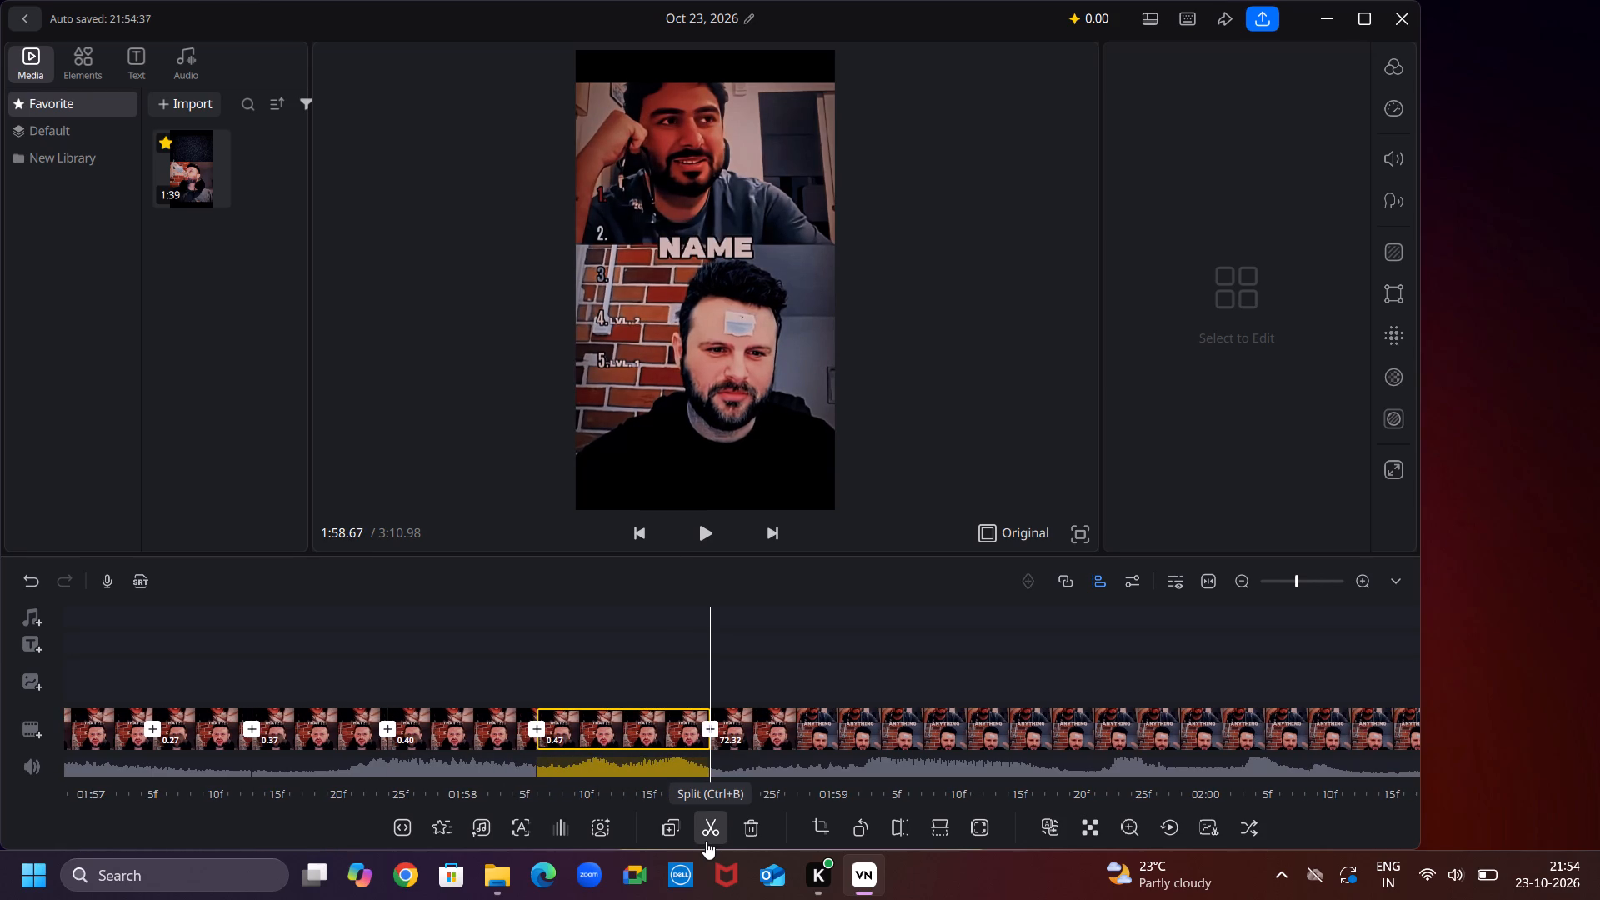
Split the remaining duplicated part at 1:58.93, during the caption "NAME", making a 0.27-second segment.
{"action": "key", "text": "Right"}
{"action": "key", "text": "Right"}
{"action": "key", "text": "Right"}
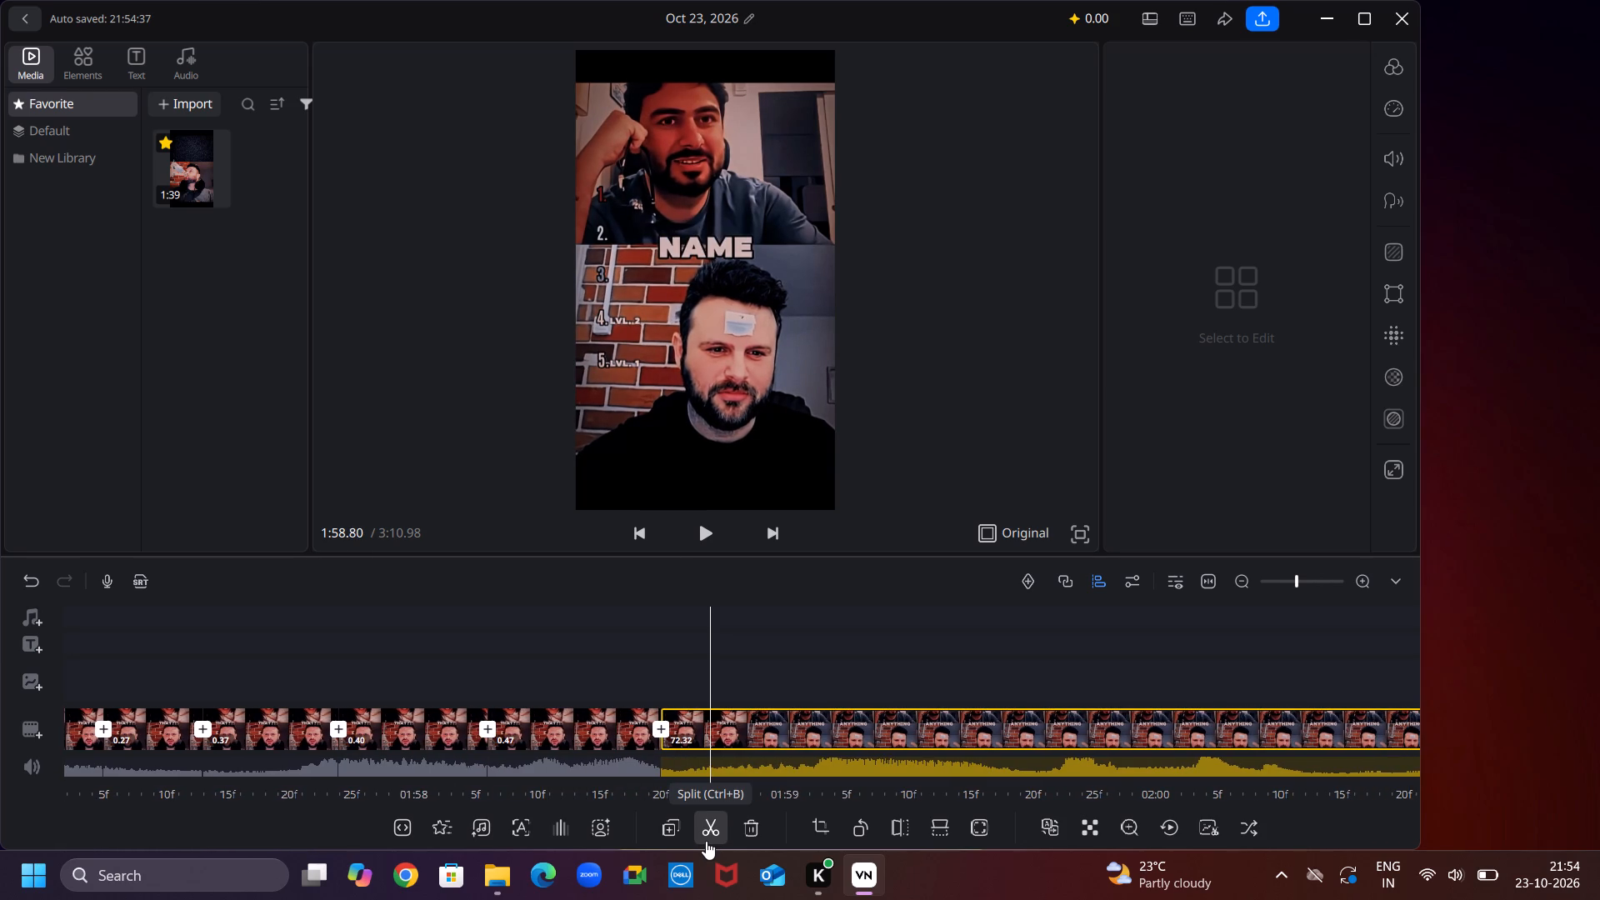
{"action": "key", "text": "Right"}
{"action": "key", "text": "Right"}
{"action": "key", "text": "Right"}
{"action": "key", "text": "Right"}
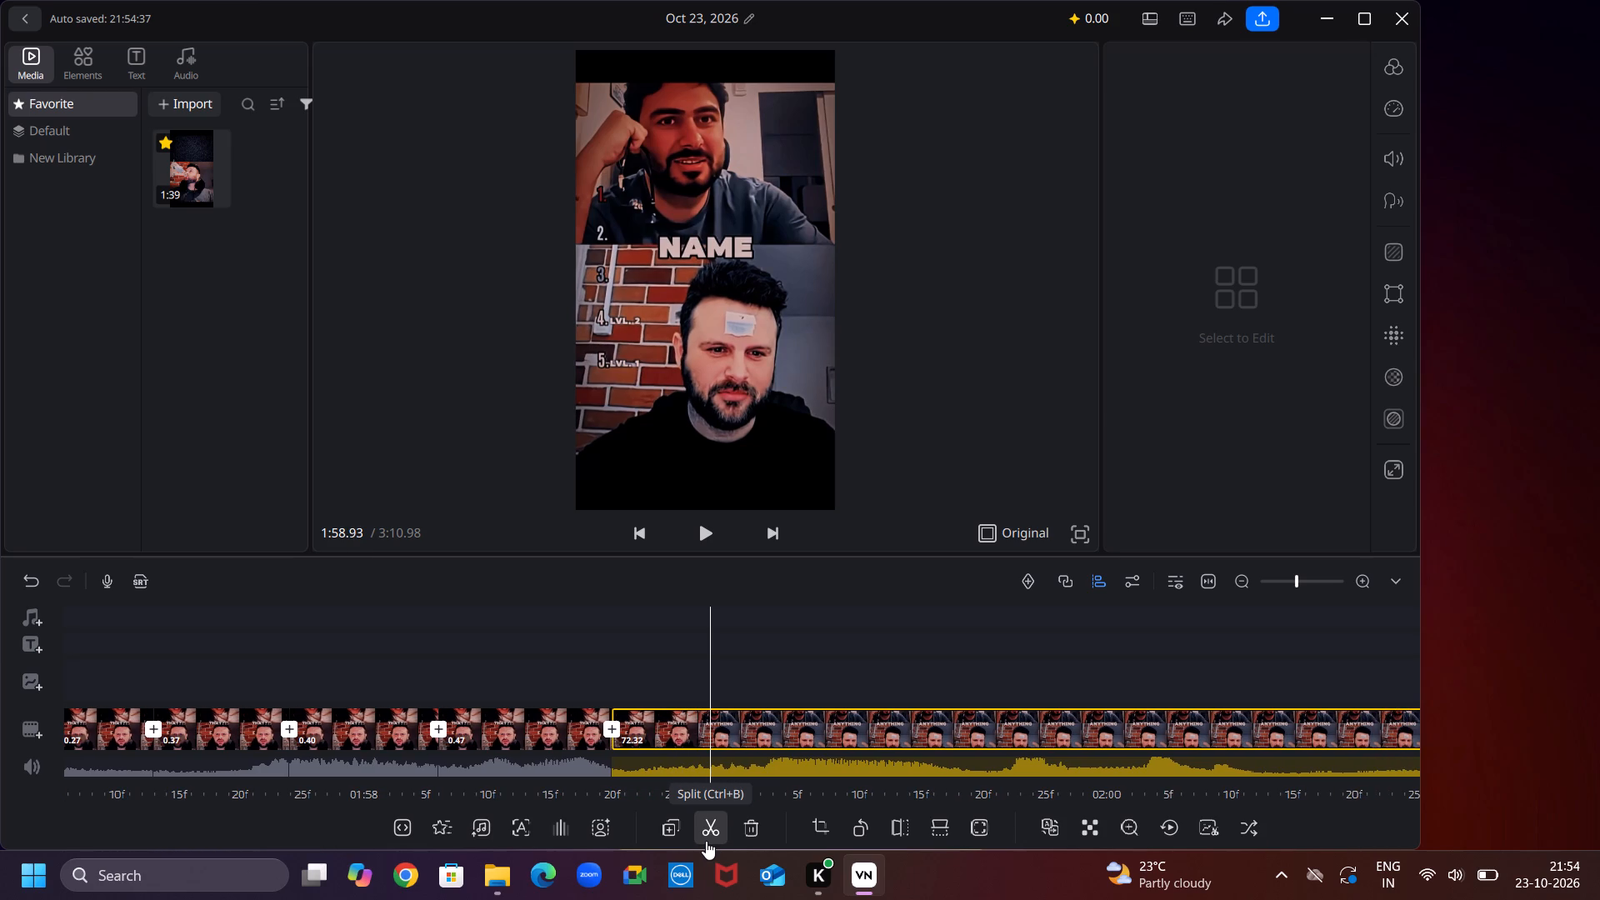
{"action": "left_click", "coordinate": [706, 841]}
Split the remaining duplicated part at 1:59.17, during the caption "NAME", making a 0.23-second segment.
{"action": "key", "text": "Right"}
{"action": "key", "text": "Right"}
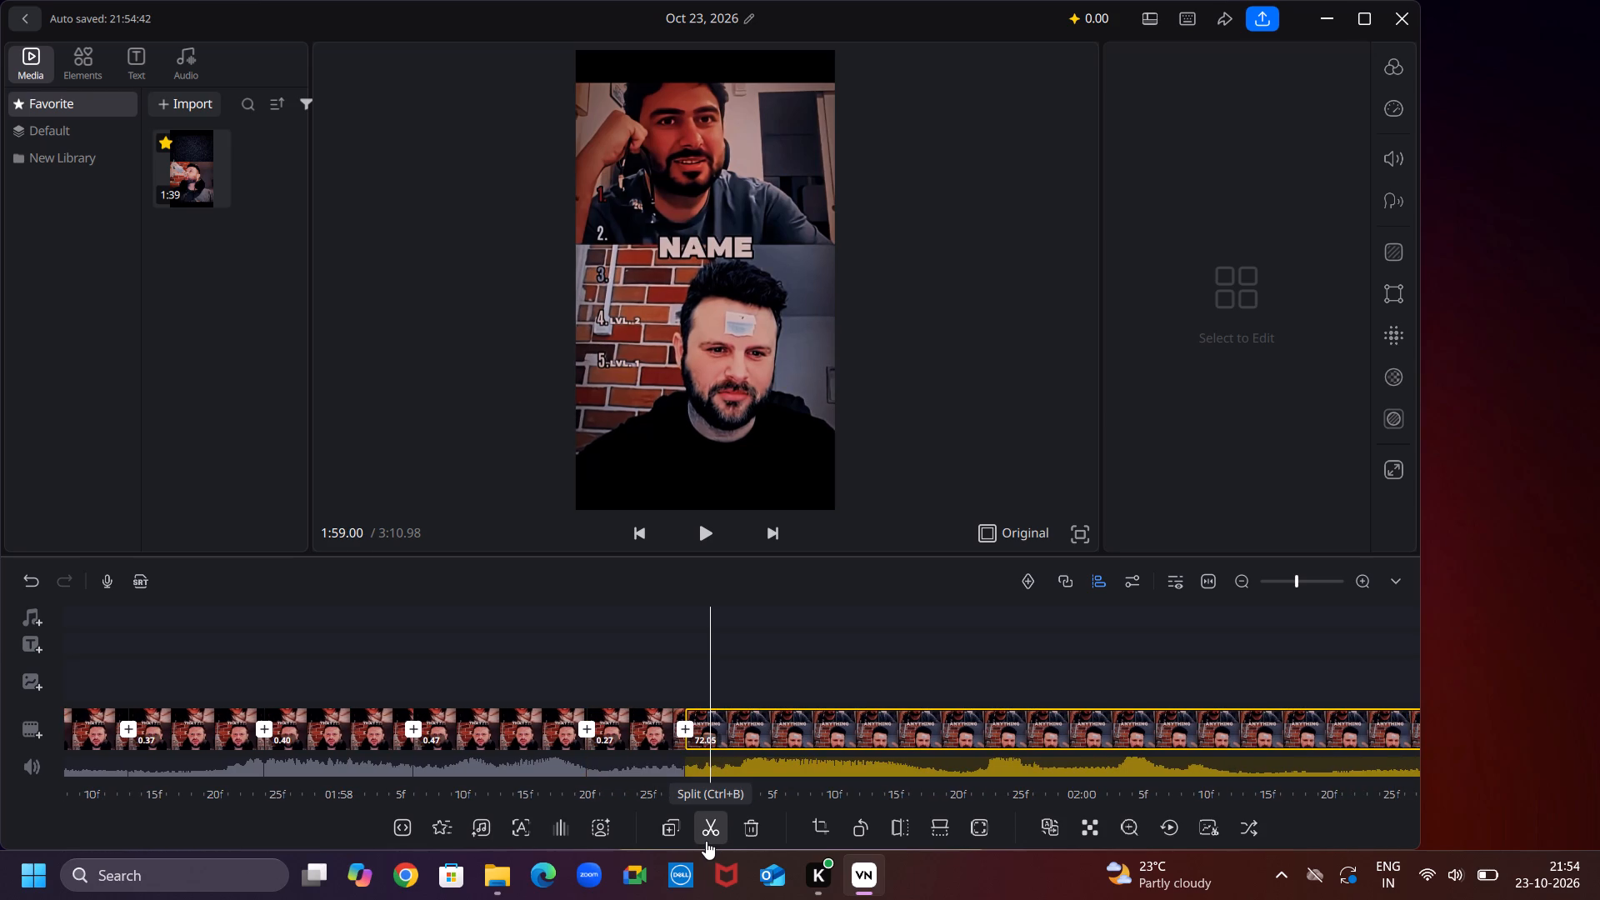
{"action": "key", "text": "Right"}
{"action": "key", "text": "Right"}
{"action": "key", "text": "Right"}
{"action": "key", "text": "Right"}
{"action": "key", "text": "Right"}
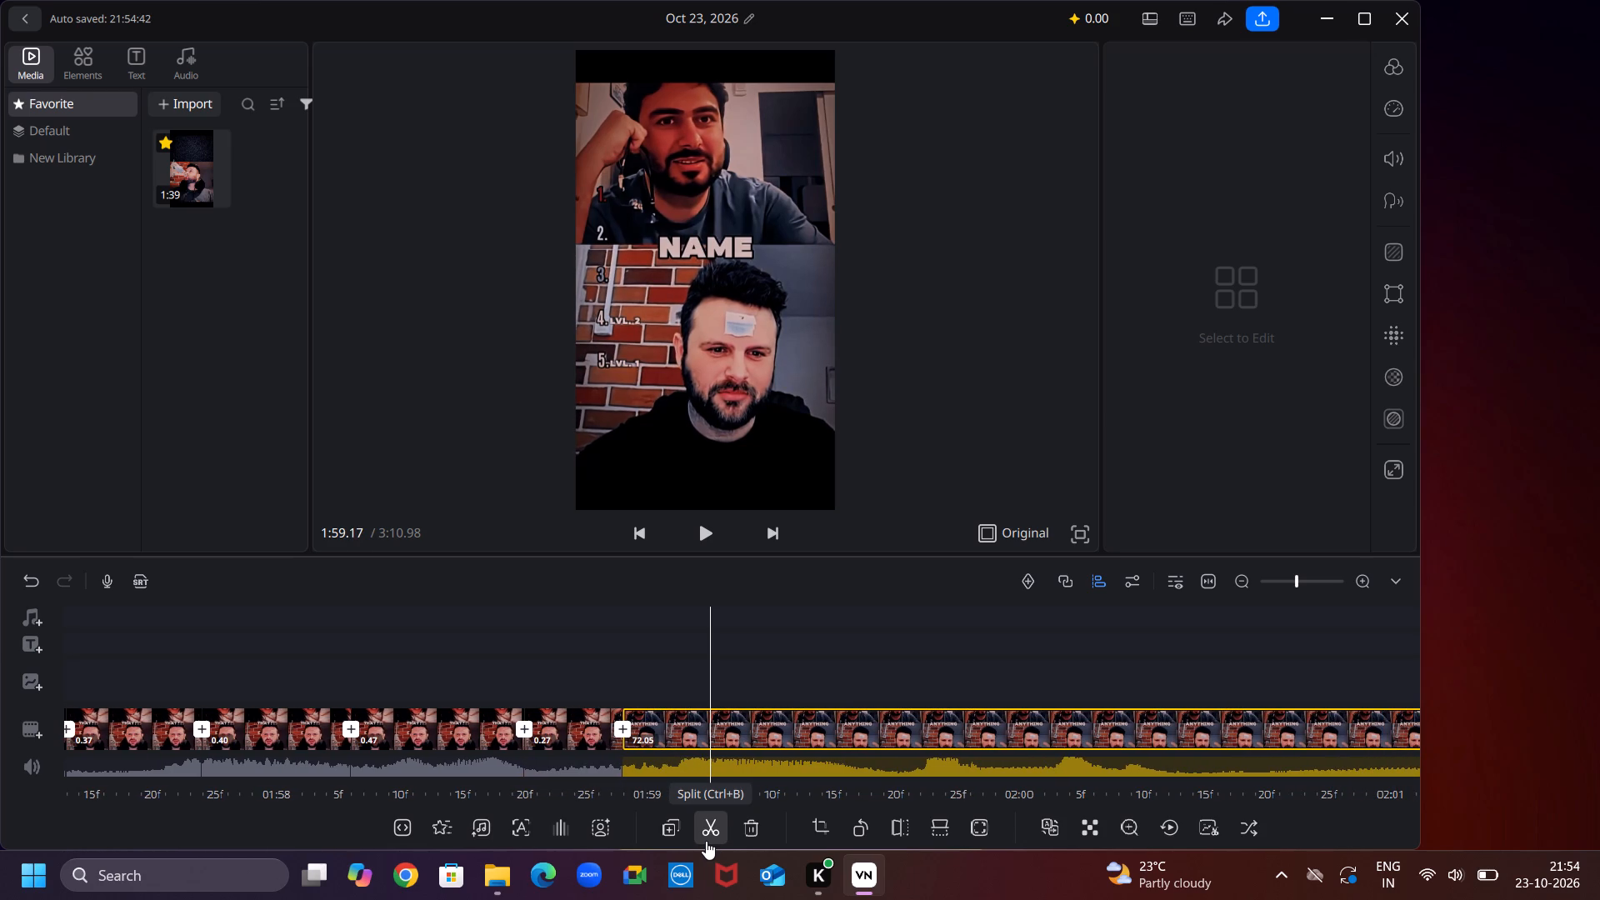
{"action": "left_click", "coordinate": [706, 841]}
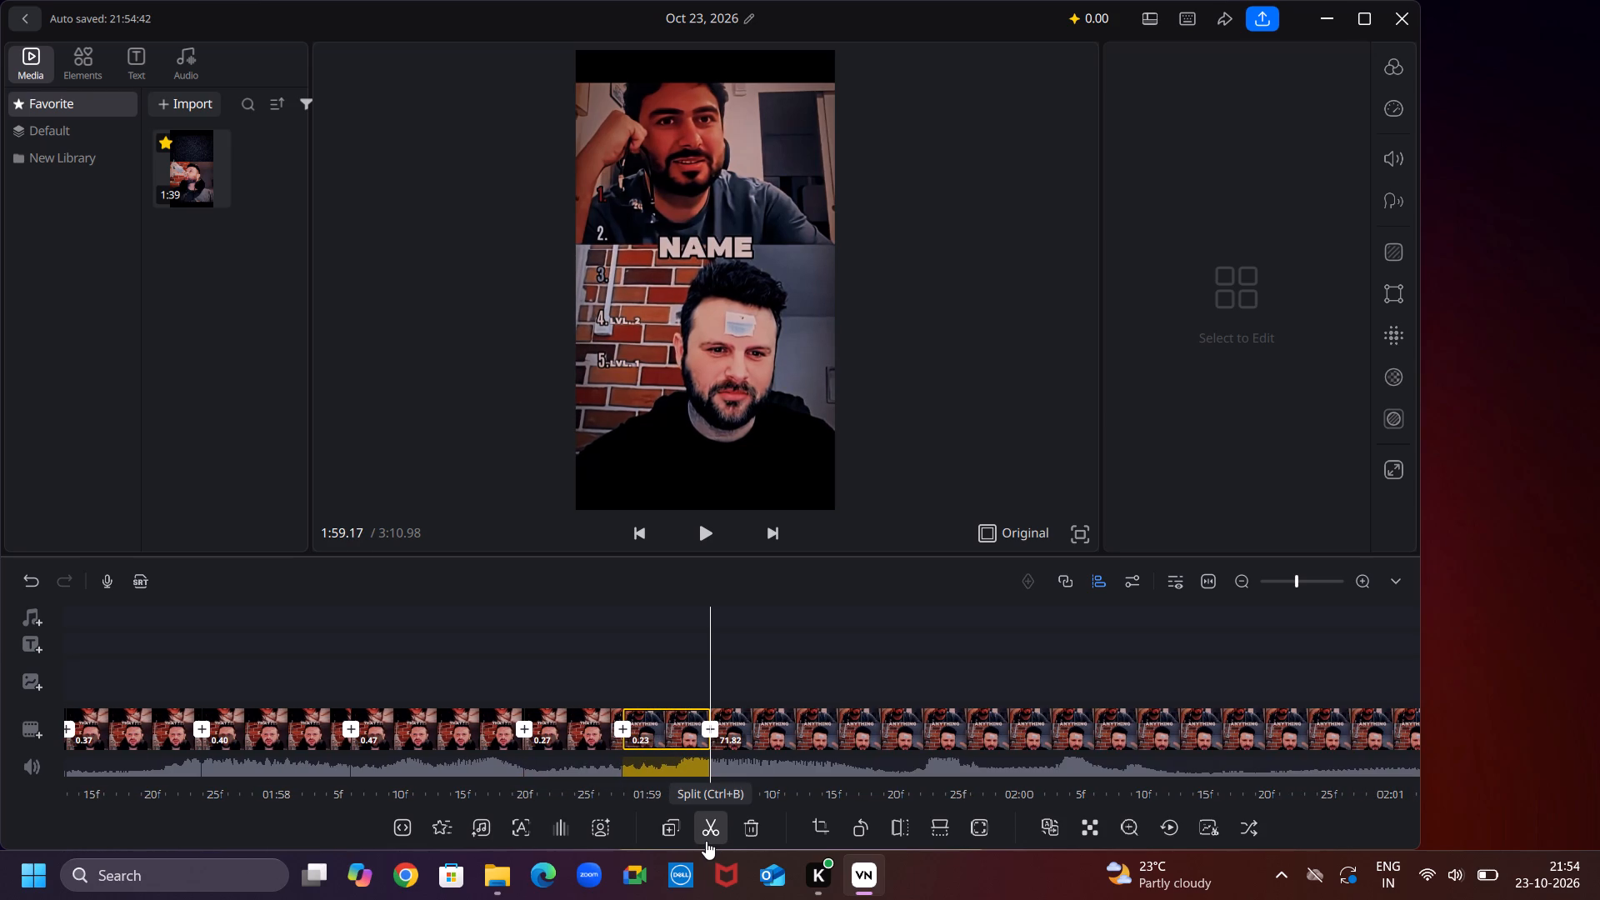
Split the remaining duplicated part at 1:59.40, during the caption "UH", making a 0.23-second segment.
{"action": "key", "text": "Right"}
{"action": "key", "text": "Right"}
{"action": "key", "text": "Right"}
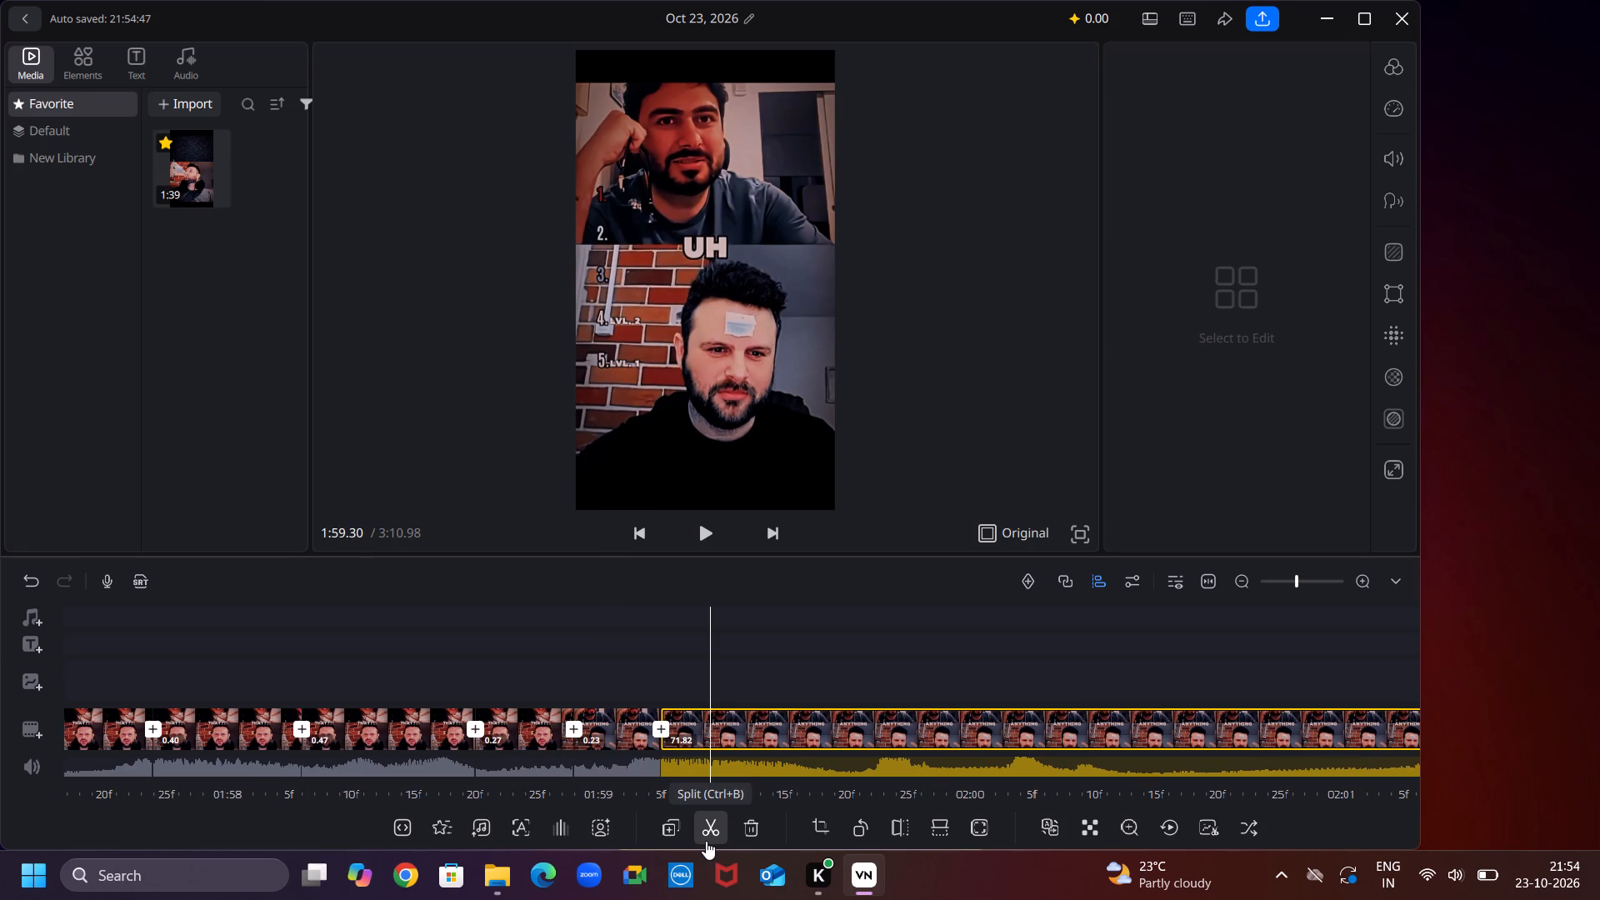
{"action": "key", "text": "Right"}
{"action": "key", "text": "Right"}
{"action": "key", "text": "Right"}
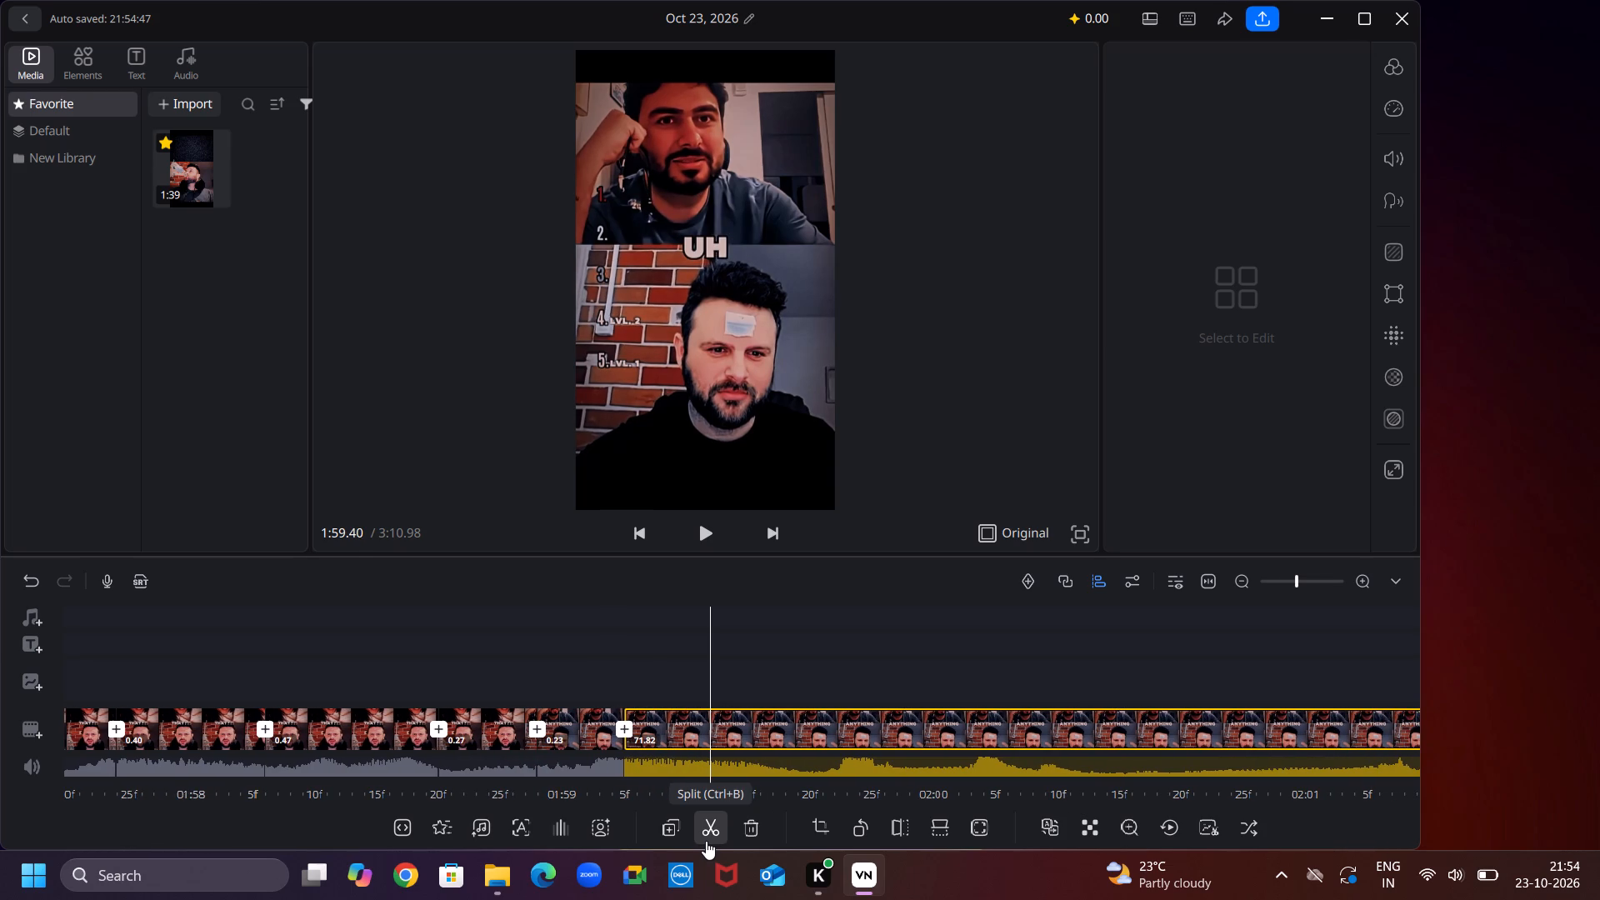
{"action": "left_click", "coordinate": [706, 841]}
Split the remaining duplicated part at 1:59.63, during the caption "THE", making a 0.23-second segment.
{"action": "key", "text": "Right"}
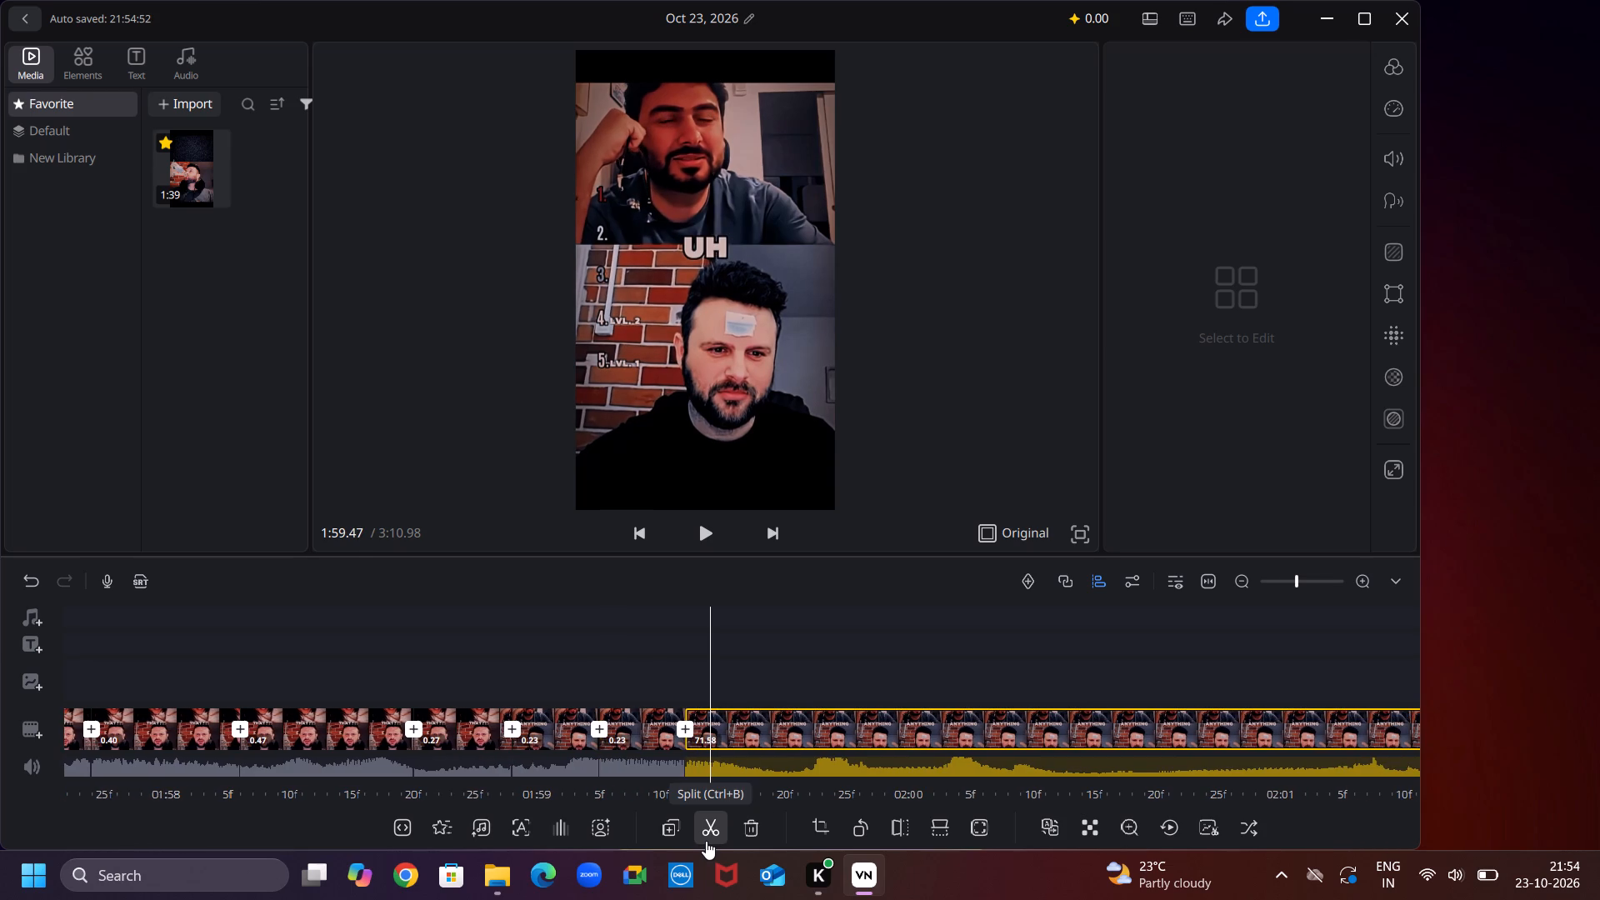
{"action": "key", "text": "Right"}
{"action": "key", "text": "Right"}
{"action": "key", "text": "Right"}
{"action": "key", "text": "Right"}
{"action": "key", "text": "Right"}
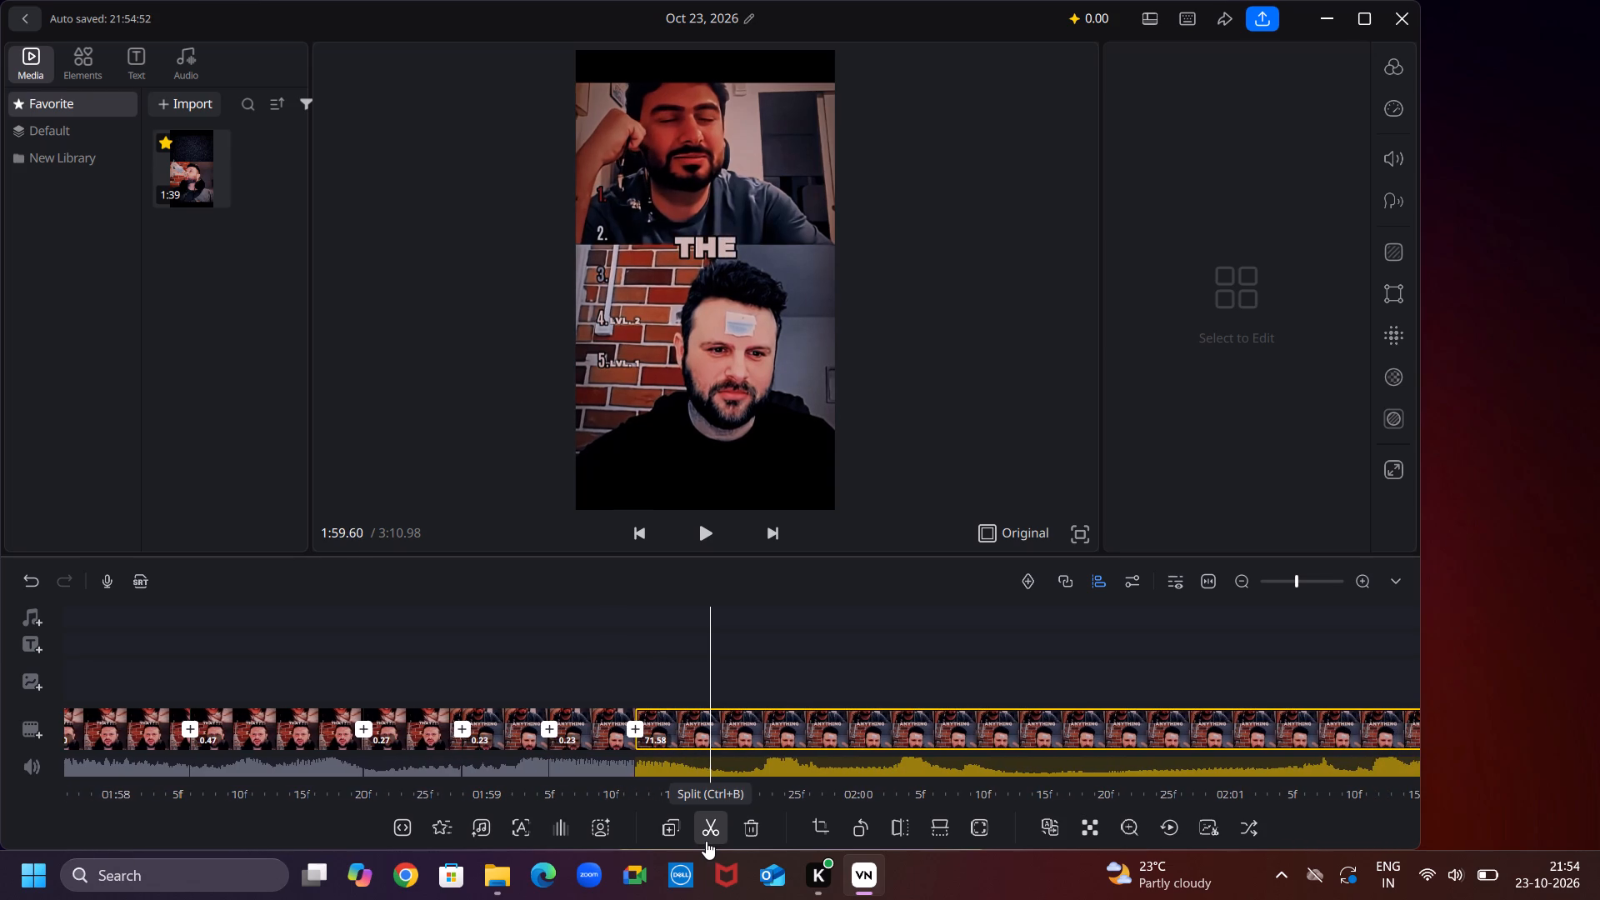
{"action": "left_click", "coordinate": [706, 841]}
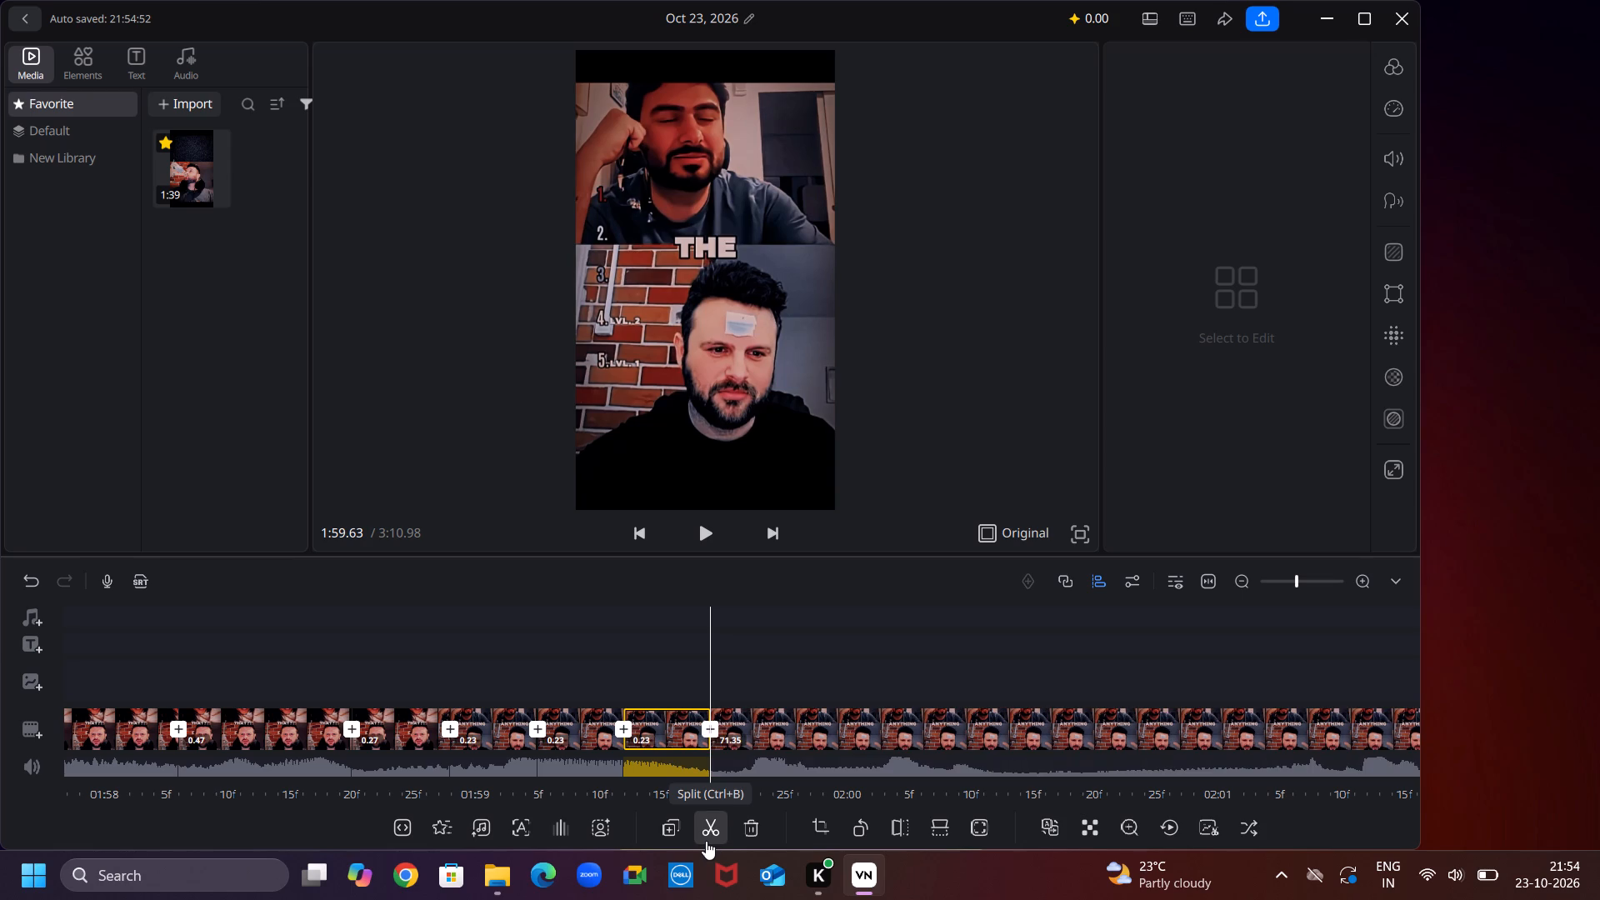
Split the remaining duplicated part at 1:59.87, during the caption "THE", making a 0.23-second segment.
{"action": "key", "text": "Right"}
{"action": "key", "text": "Right"}
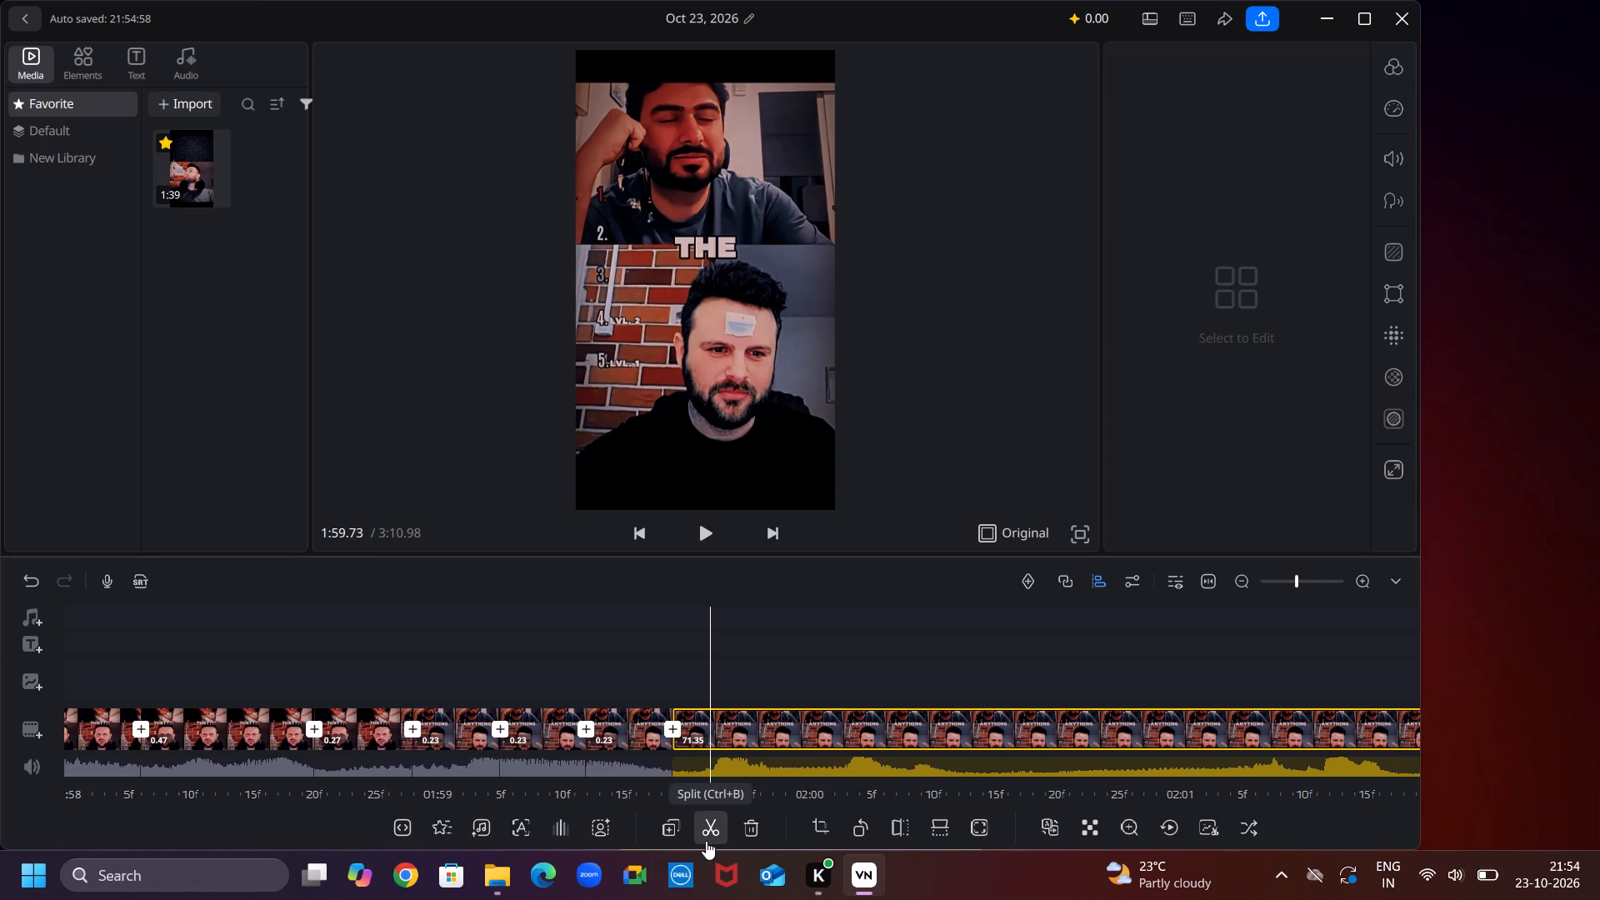
{"action": "key", "text": "Right"}
{"action": "key", "text": "Right"}
{"action": "key", "text": "Right"}
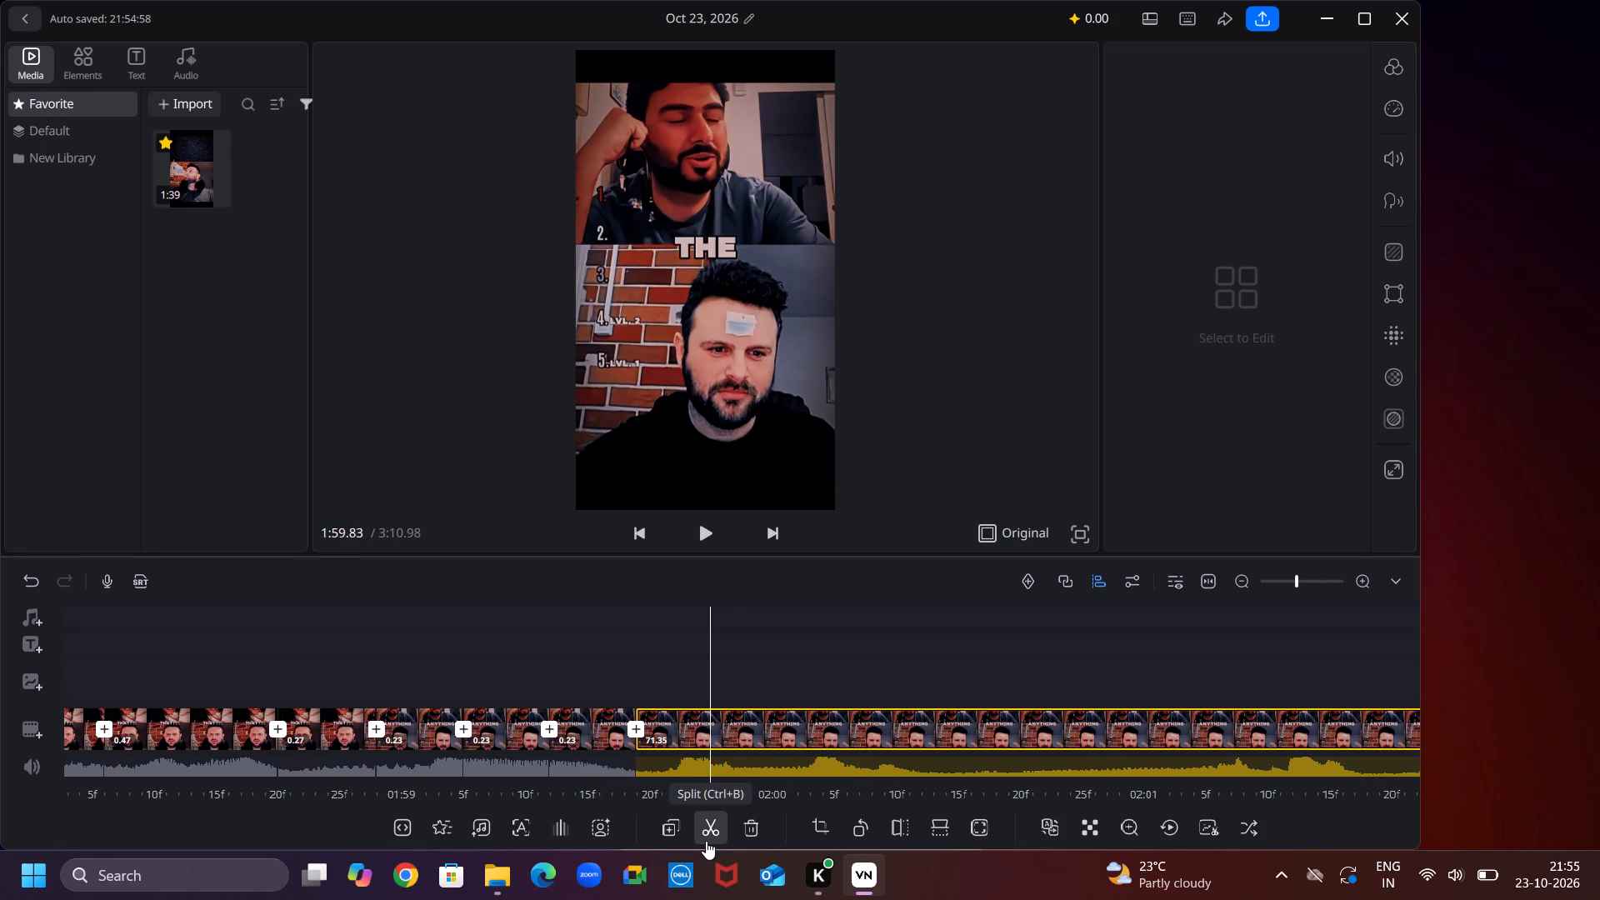
{"action": "key", "text": "Right"}
{"action": "left_click", "coordinate": [706, 841]}
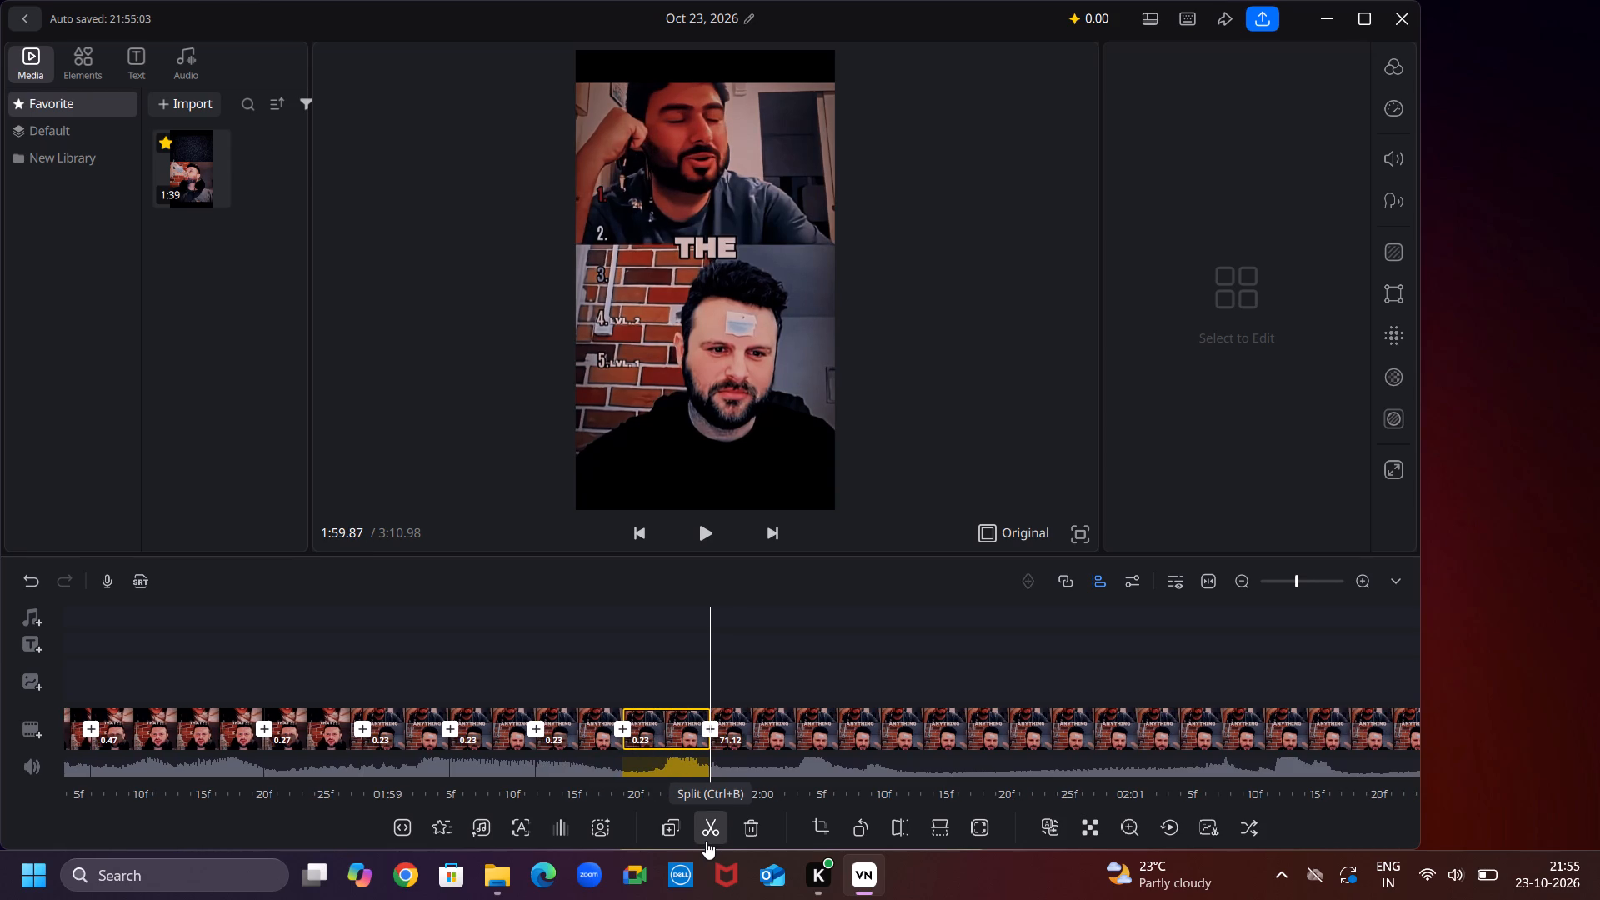
Split the remaining duplicated part at 2:00.10, during the caption "OKAY", making a 0.23-second segment.
{"action": "key", "text": "Right"}
{"action": "key", "text": "Right"}
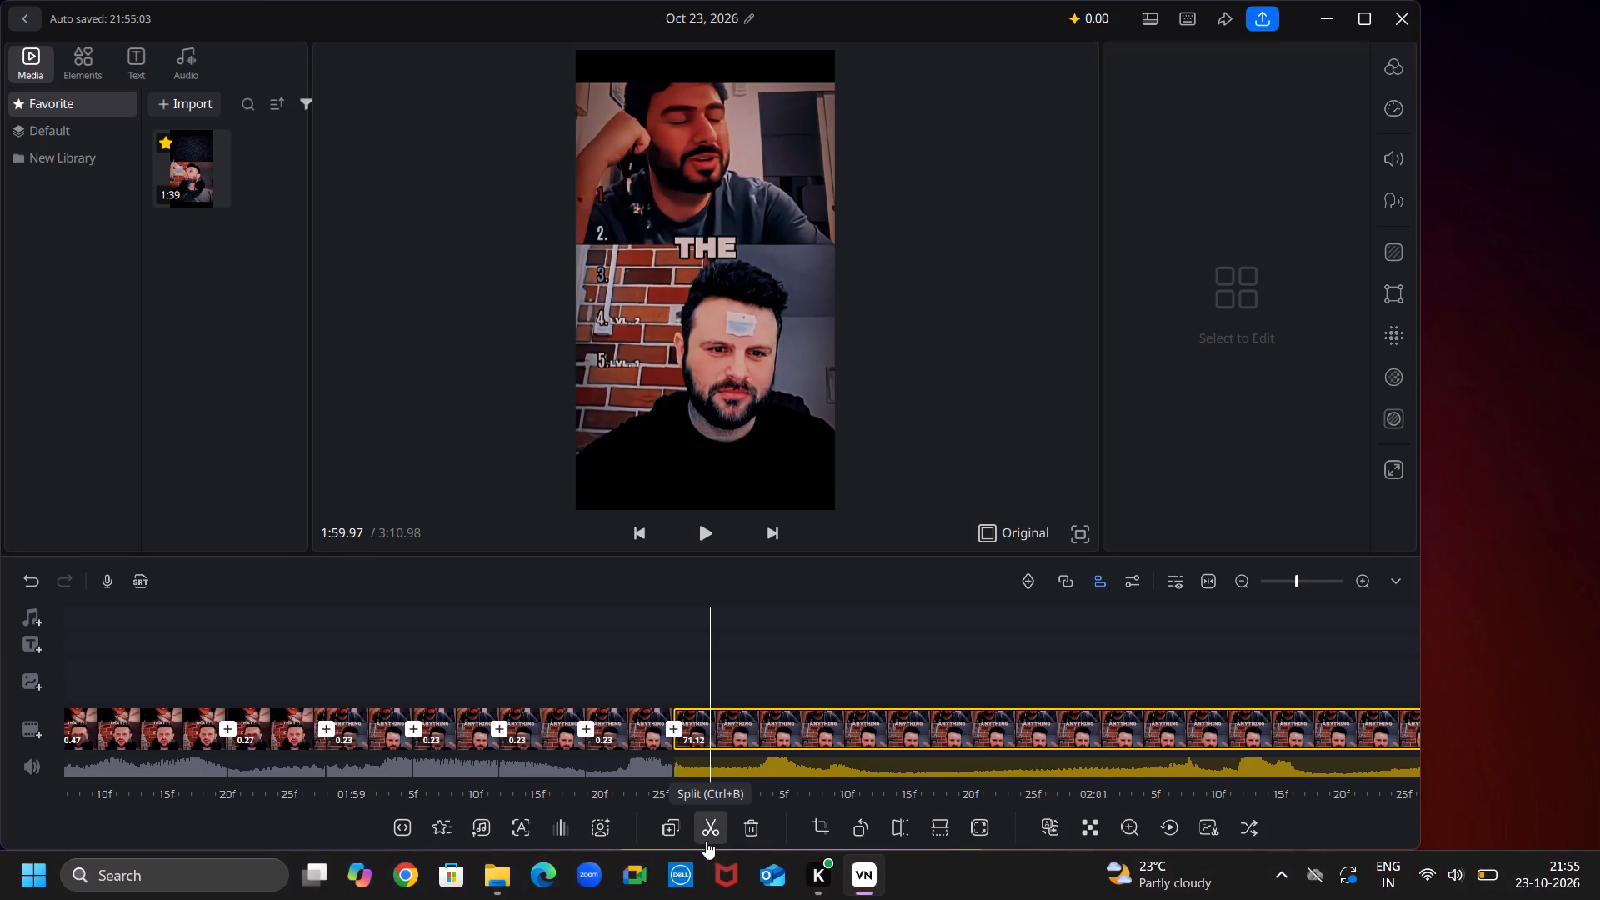
{"action": "key", "text": "Right"}
{"action": "key", "text": "Right"}
{"action": "key", "text": "Right"}
{"action": "key", "text": "Right"}
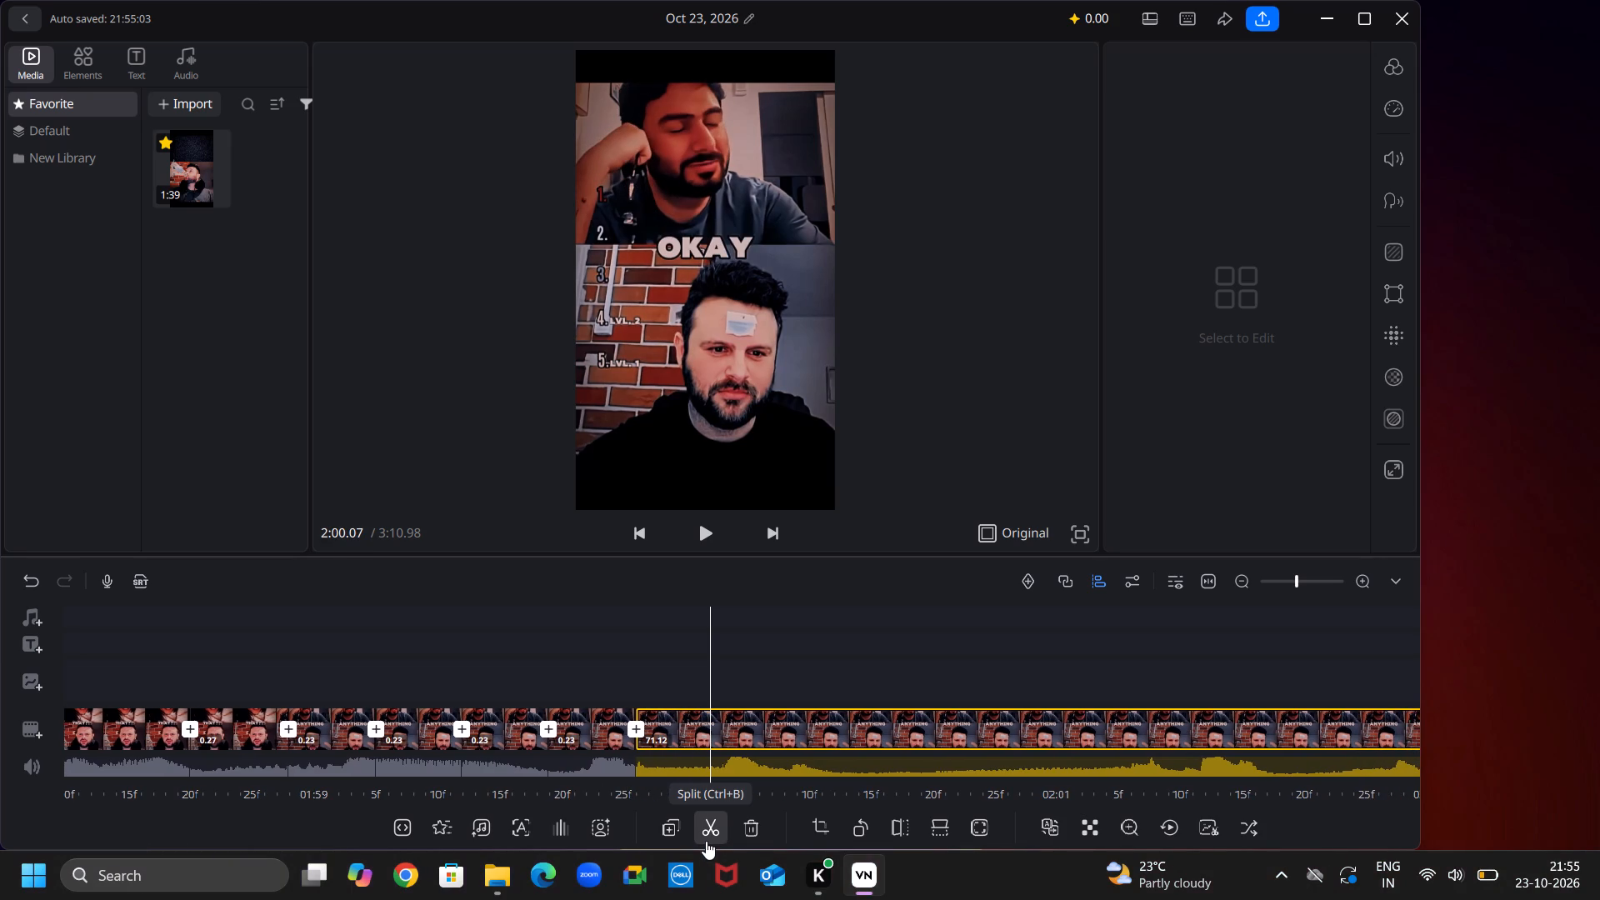
{"action": "left_click", "coordinate": [706, 841]}
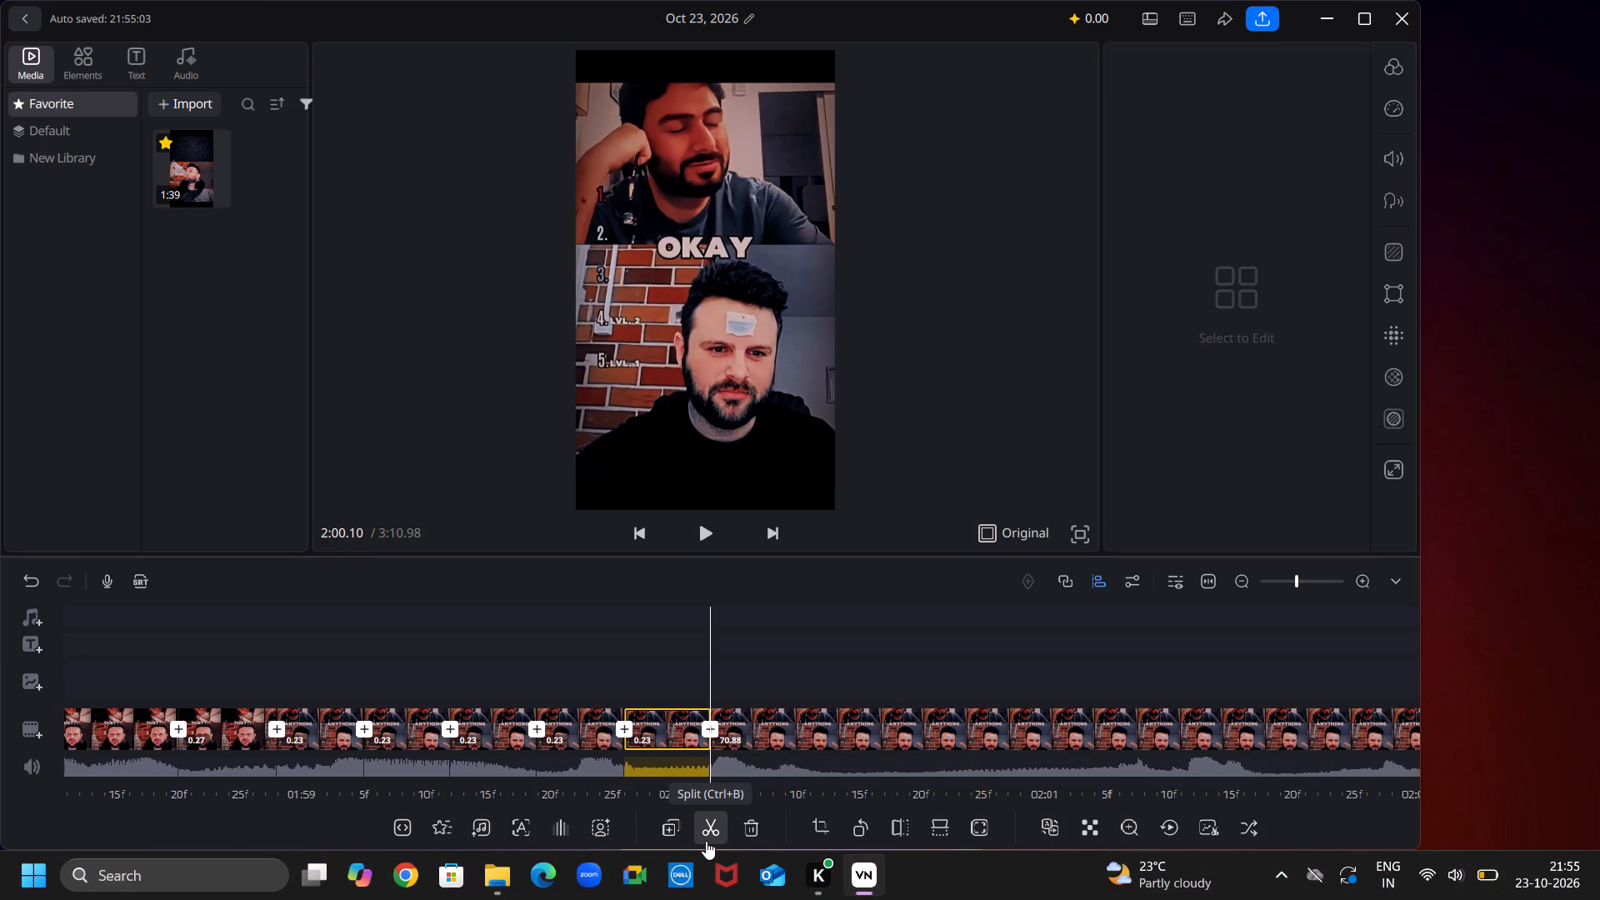
Split the remaining duplicated part at 2:01.37, during the caption "CAN", making a 1.27-second segment.
{"action": "key", "text": "Right"}
{"action": "key", "text": "Right"}
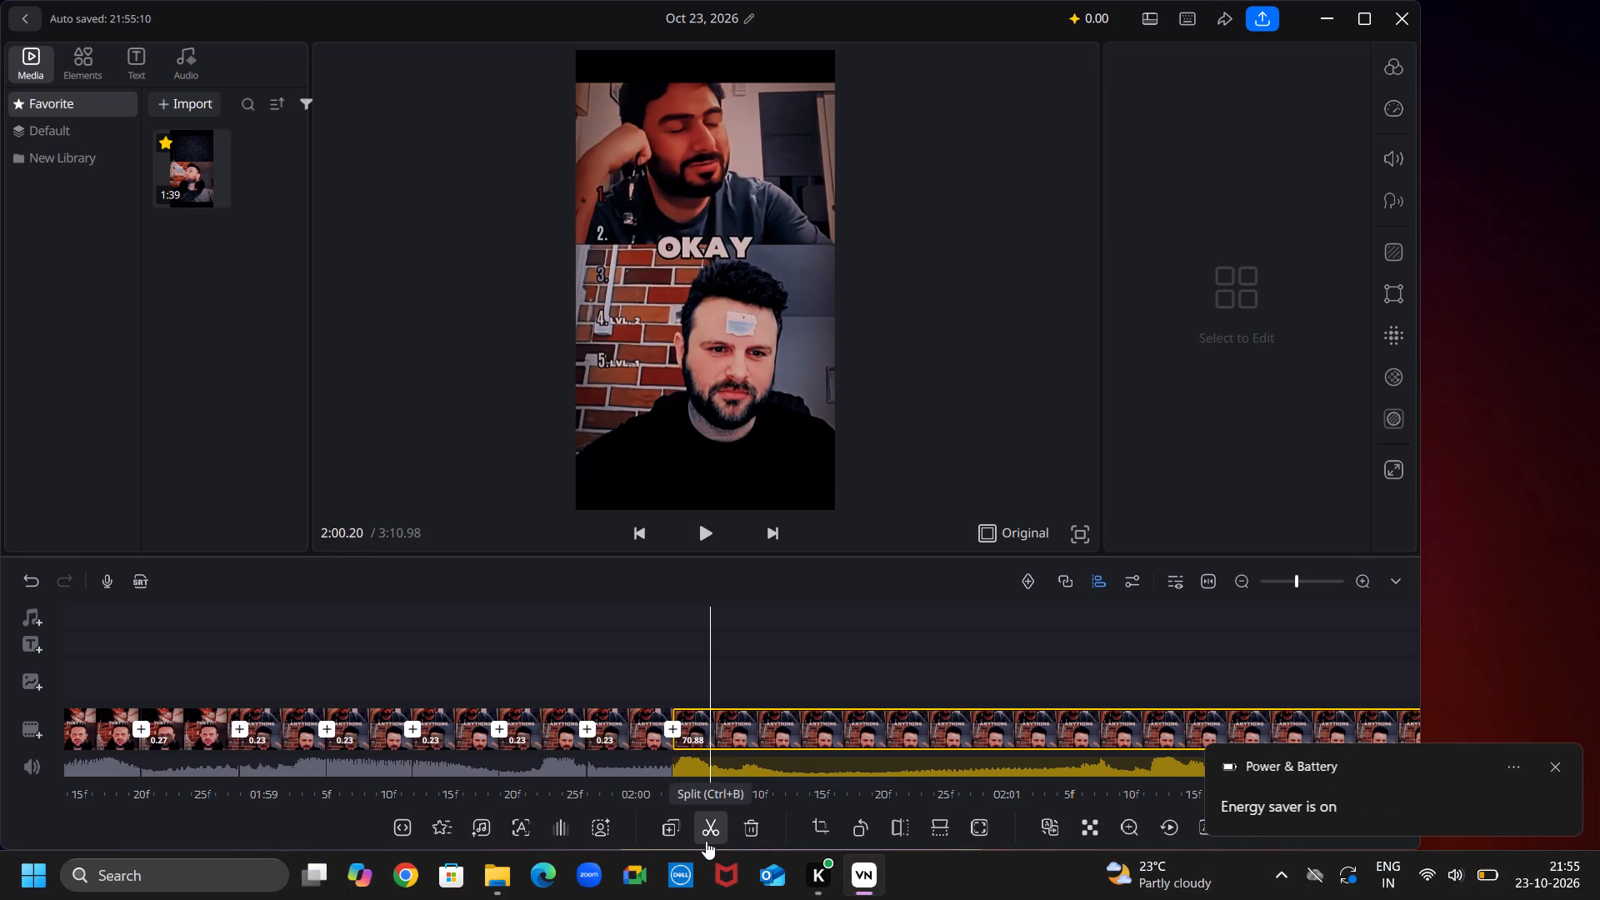
{"action": "key", "text": "Right"}
{"action": "key", "text": "Right"}
{"action": "key", "text": "Right"}
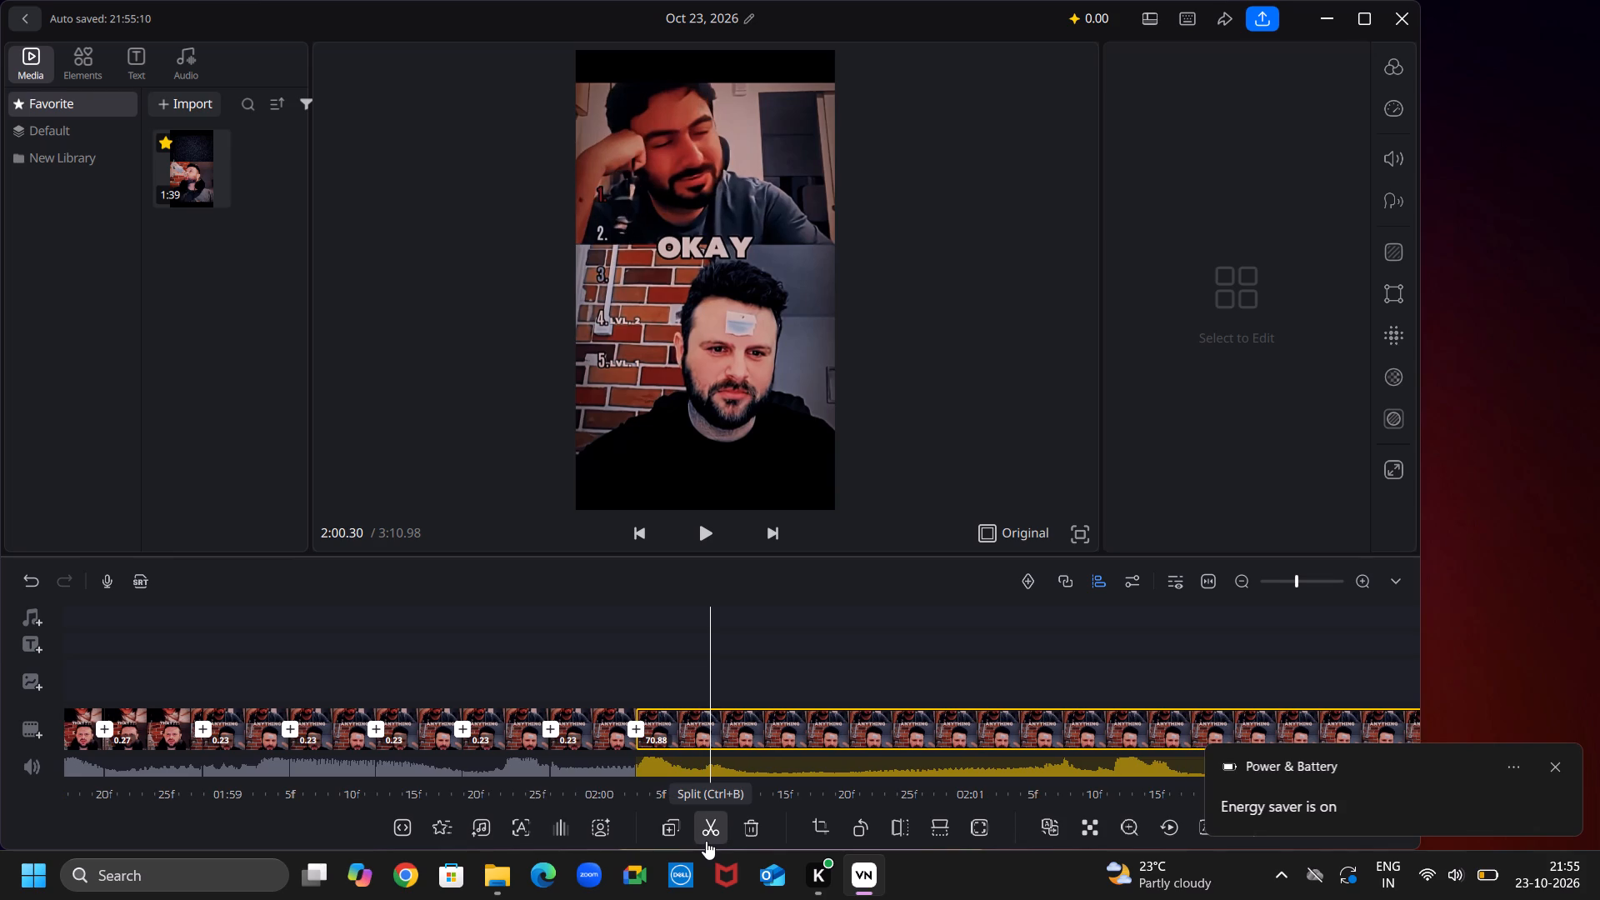
{"action": "key", "text": "Right"}
{"action": "key", "text": "Right"}
{"action": "key", "text": "Right"}
{"action": "key", "text": "Right"}
{"action": "key", "text": "Right"}
{"action": "key", "text": "Right"}
{"action": "key", "text": "Right"}
{"action": "key", "text": "Right"}
{"action": "key", "text": "Right"}
{"action": "key", "text": "Right"}
{"action": "key", "text": "Right"}
{"action": "key", "text": "Right"}
{"action": "key", "text": "Right"}
{"action": "key", "text": "Right"}
{"action": "key", "text": "Right"}
{"action": "key", "text": "Right"}
{"action": "key", "text": "Right"}
{"action": "key", "text": "Right"}
{"action": "key", "text": "Right"}
{"action": "key", "text": "Right"}
{"action": "key", "text": "Right"}
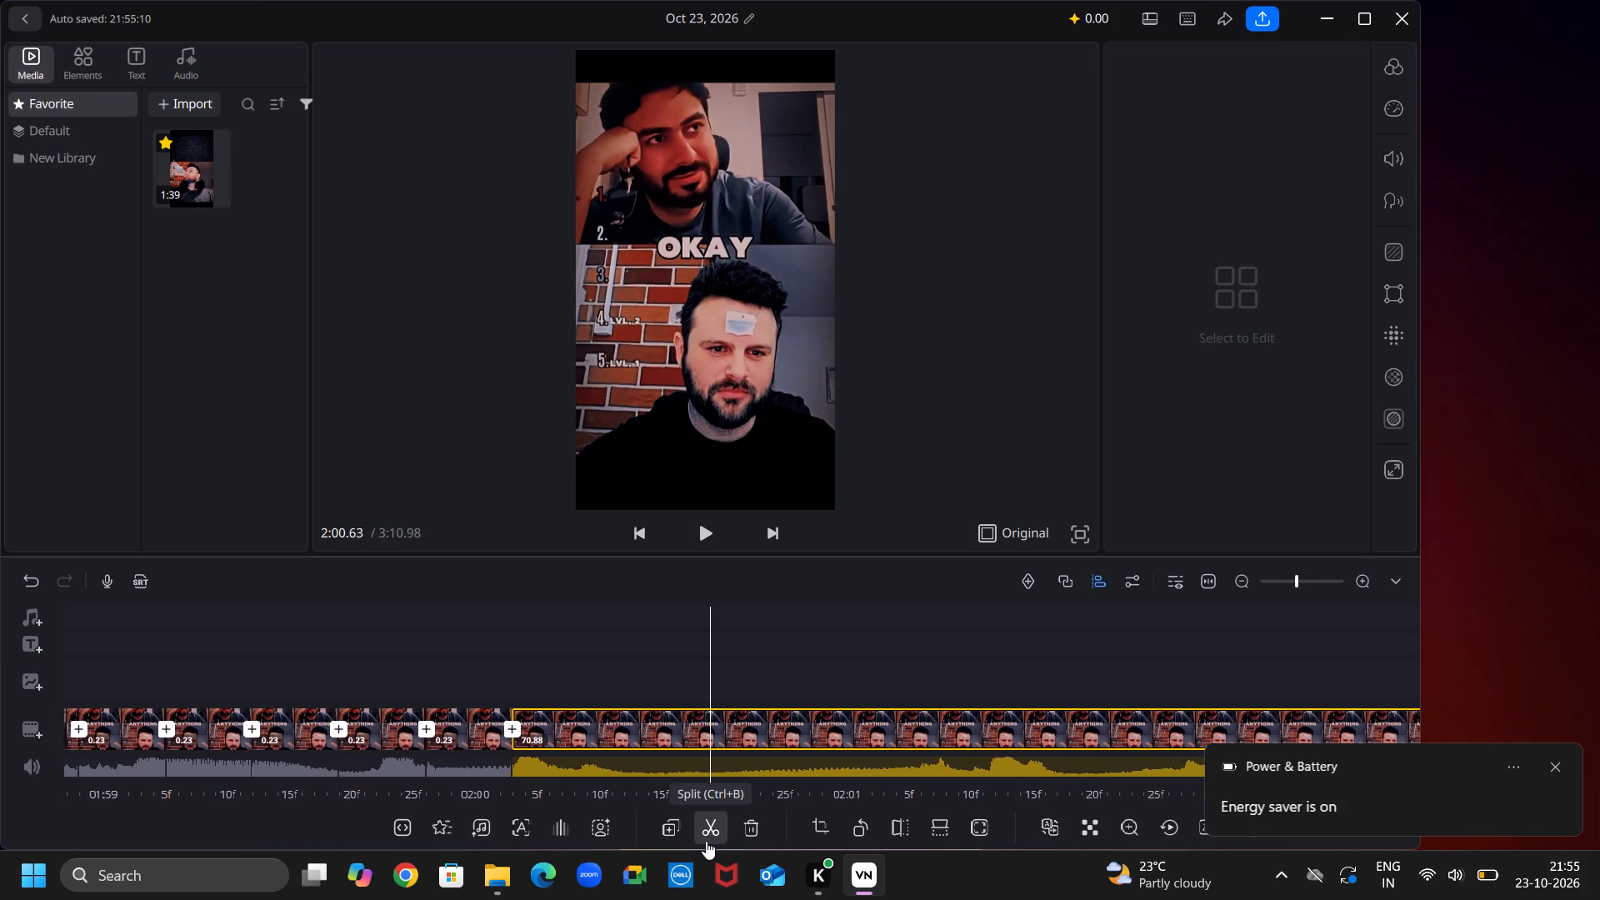
{"action": "key", "text": "Right"}
{"action": "key", "text": "Right"}
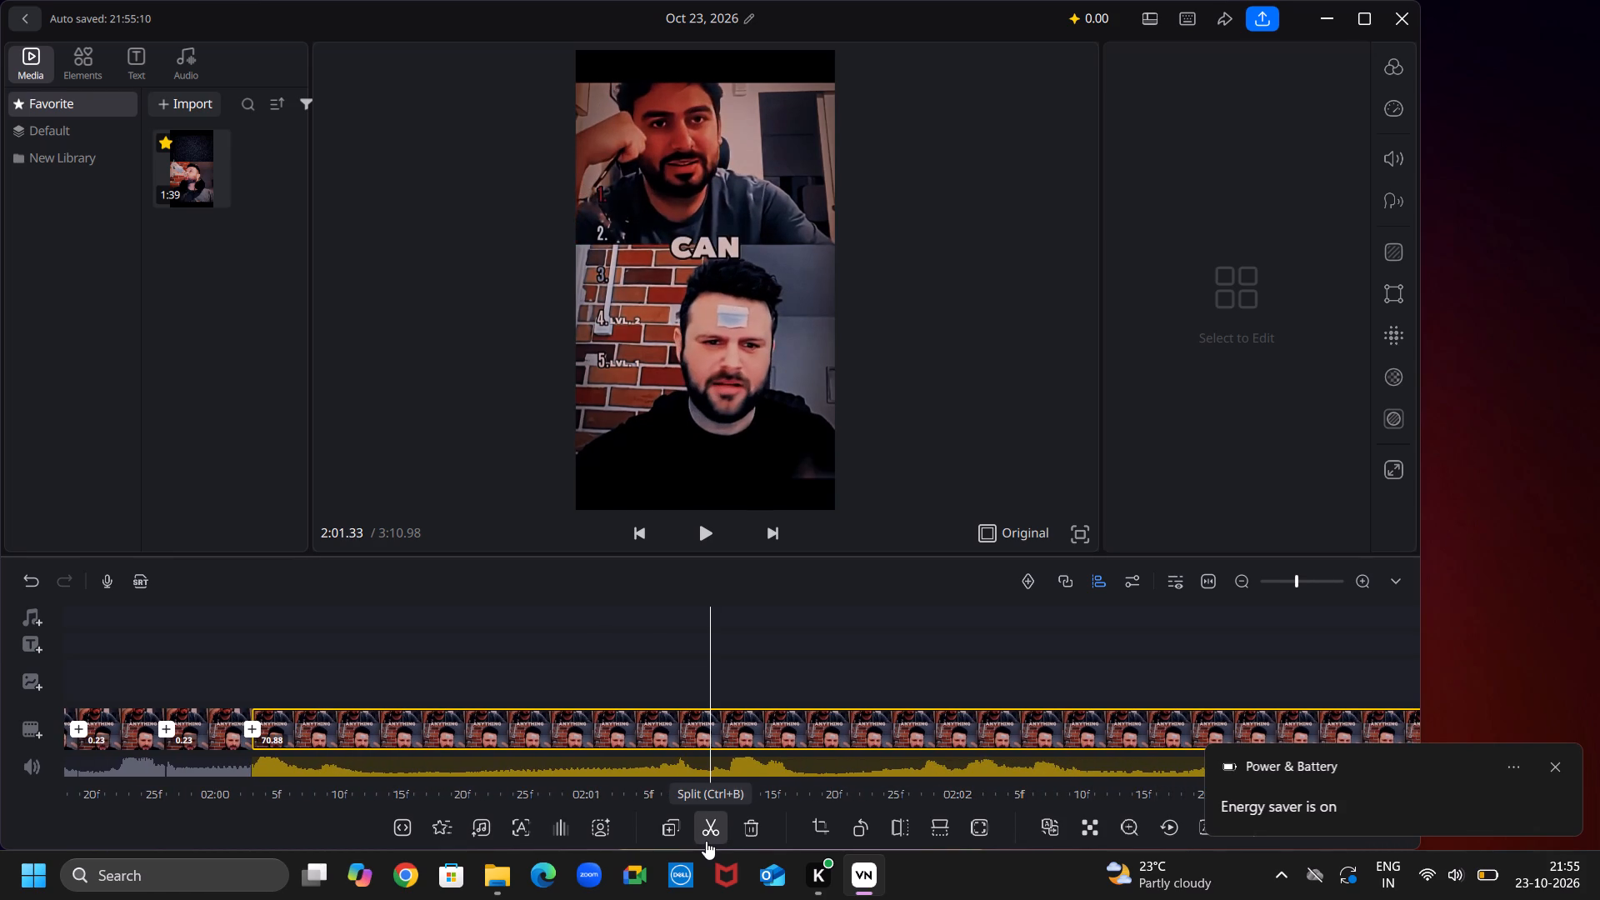
{"action": "key", "text": "Right"}
{"action": "left_click", "coordinate": [706, 841]}
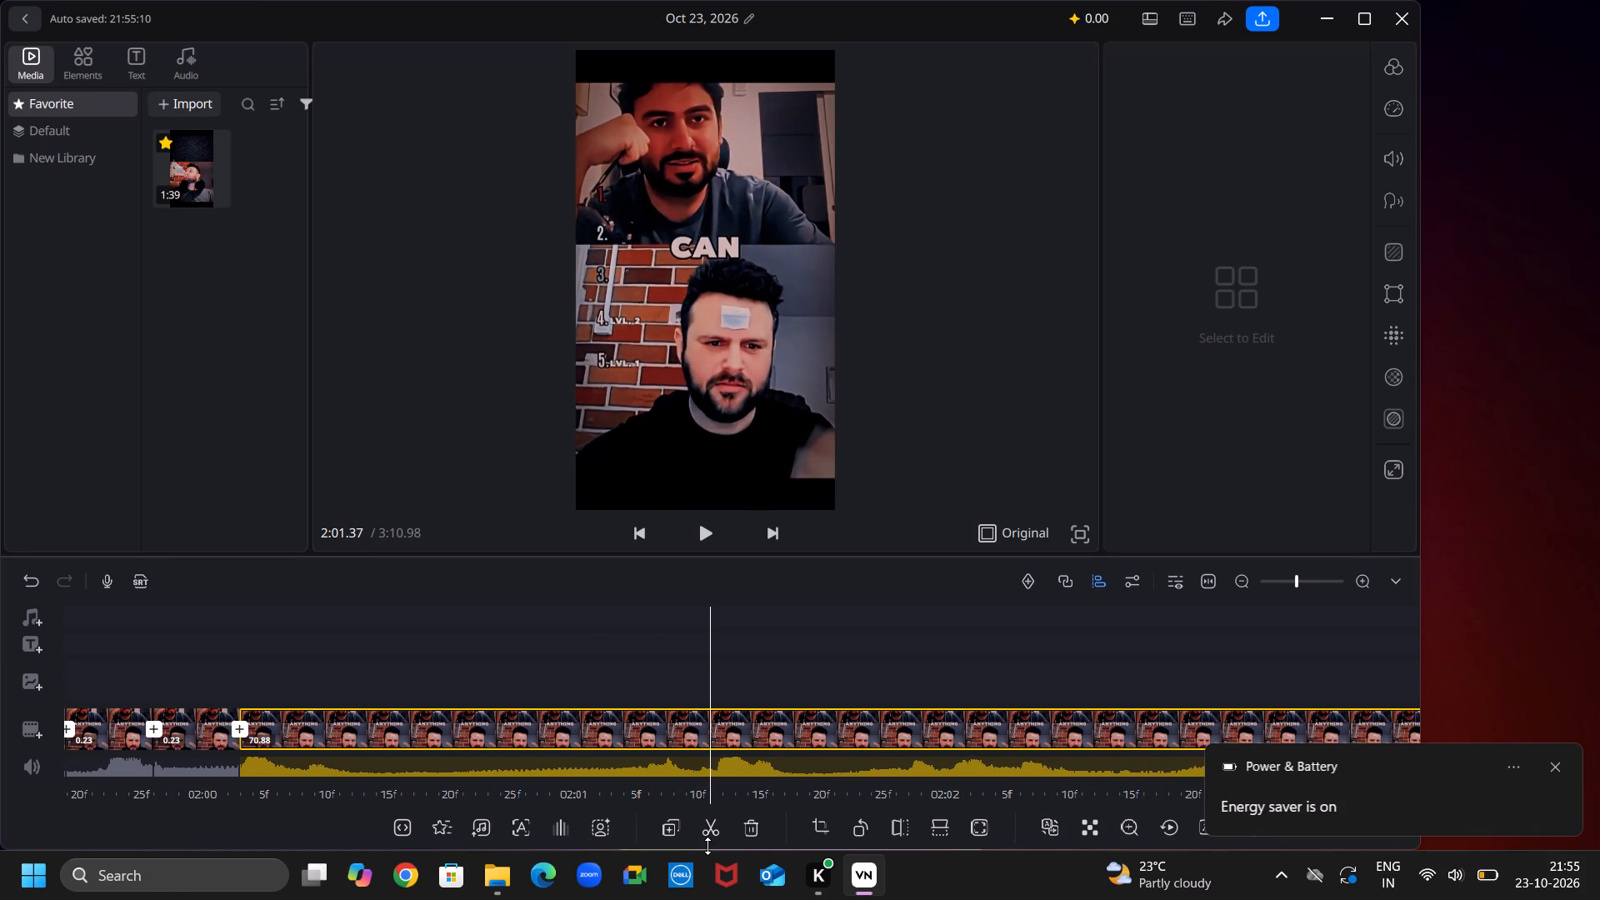
{"action": "left_click", "coordinate": [710, 833]}
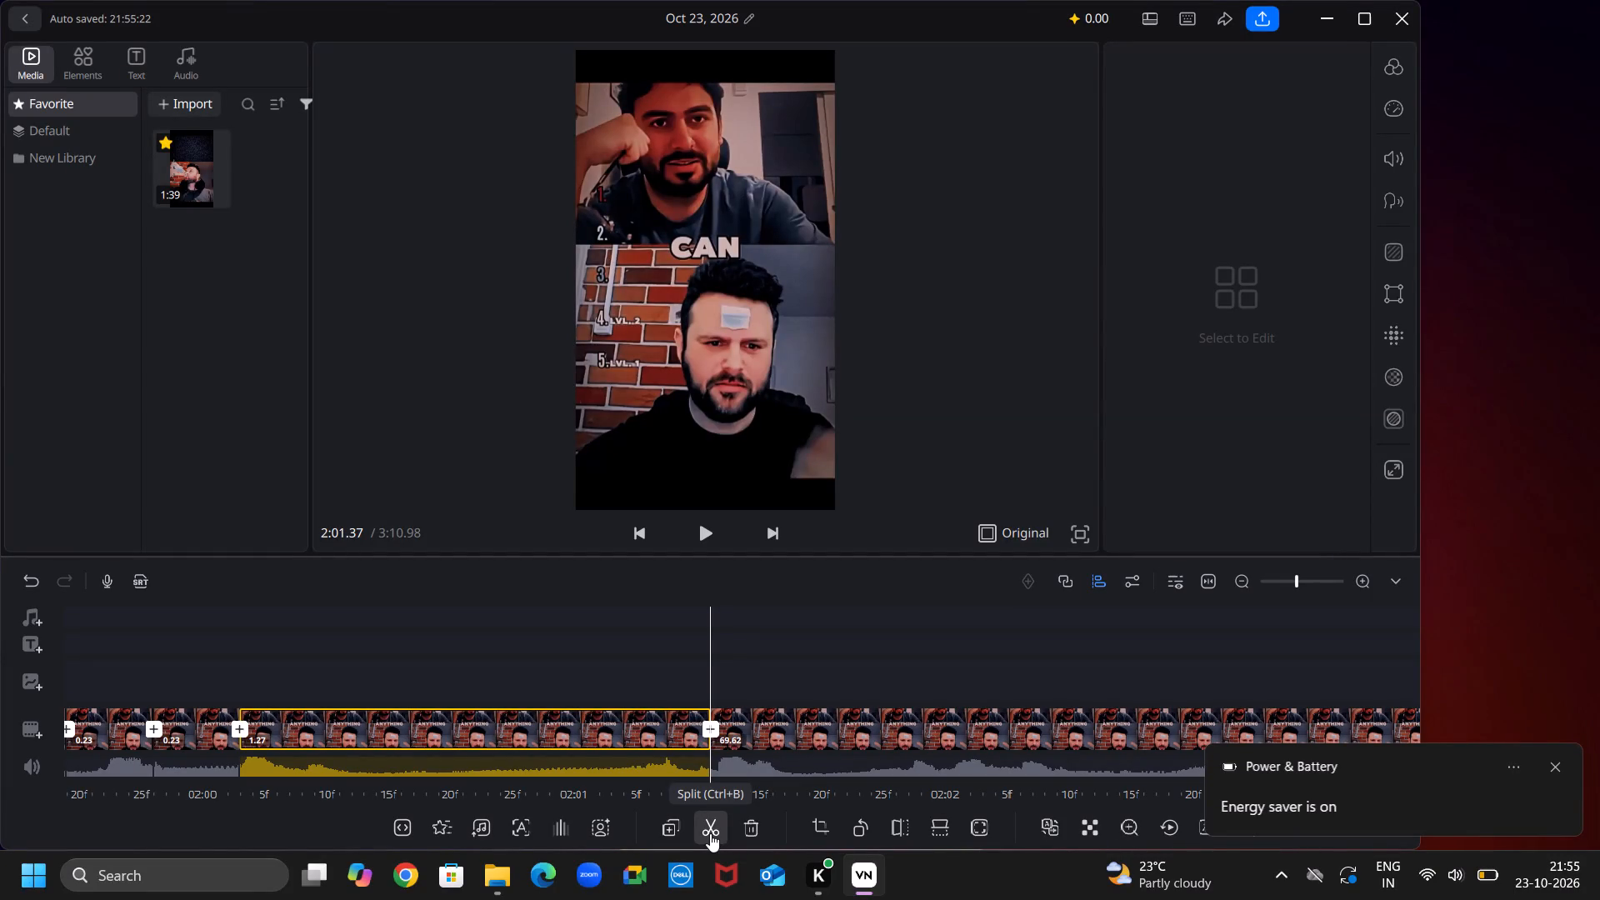
Split the remaining duplicated part at 2:01.80, during the caption "SHOULD", making a 0.43-second segment.
{"action": "key", "text": "Right"}
{"action": "key", "text": "Right"}
{"action": "key", "text": "Right"}
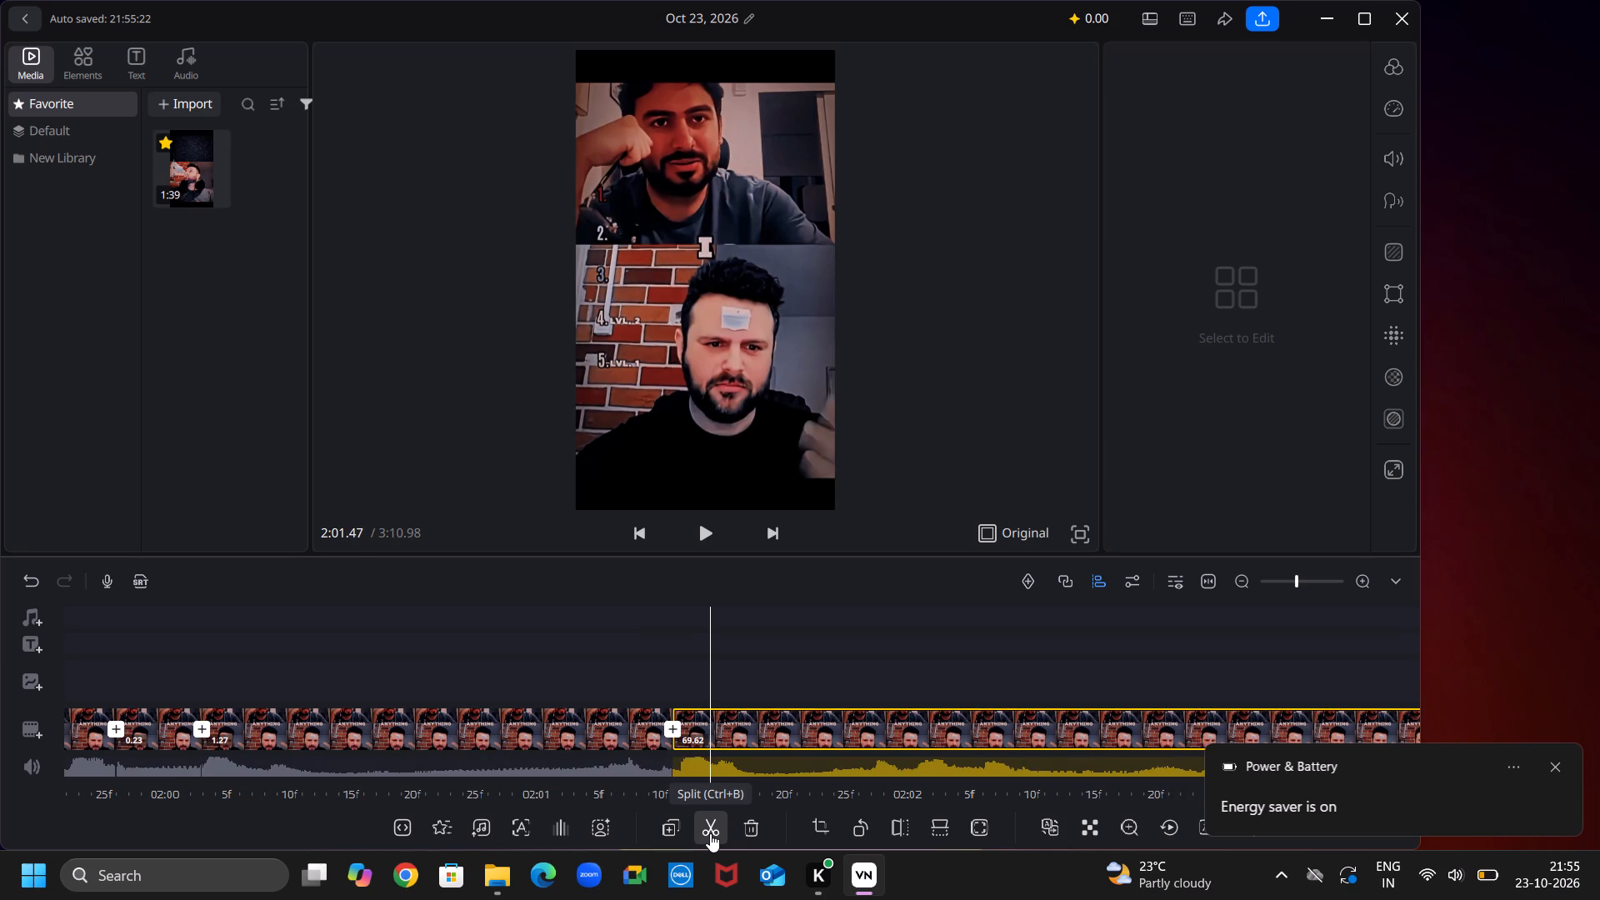
{"action": "key", "text": "Right"}
{"action": "key", "text": "Right"}
{"action": "key", "text": "Right"}
{"action": "key", "text": "Right"}
{"action": "key", "text": "Right"}
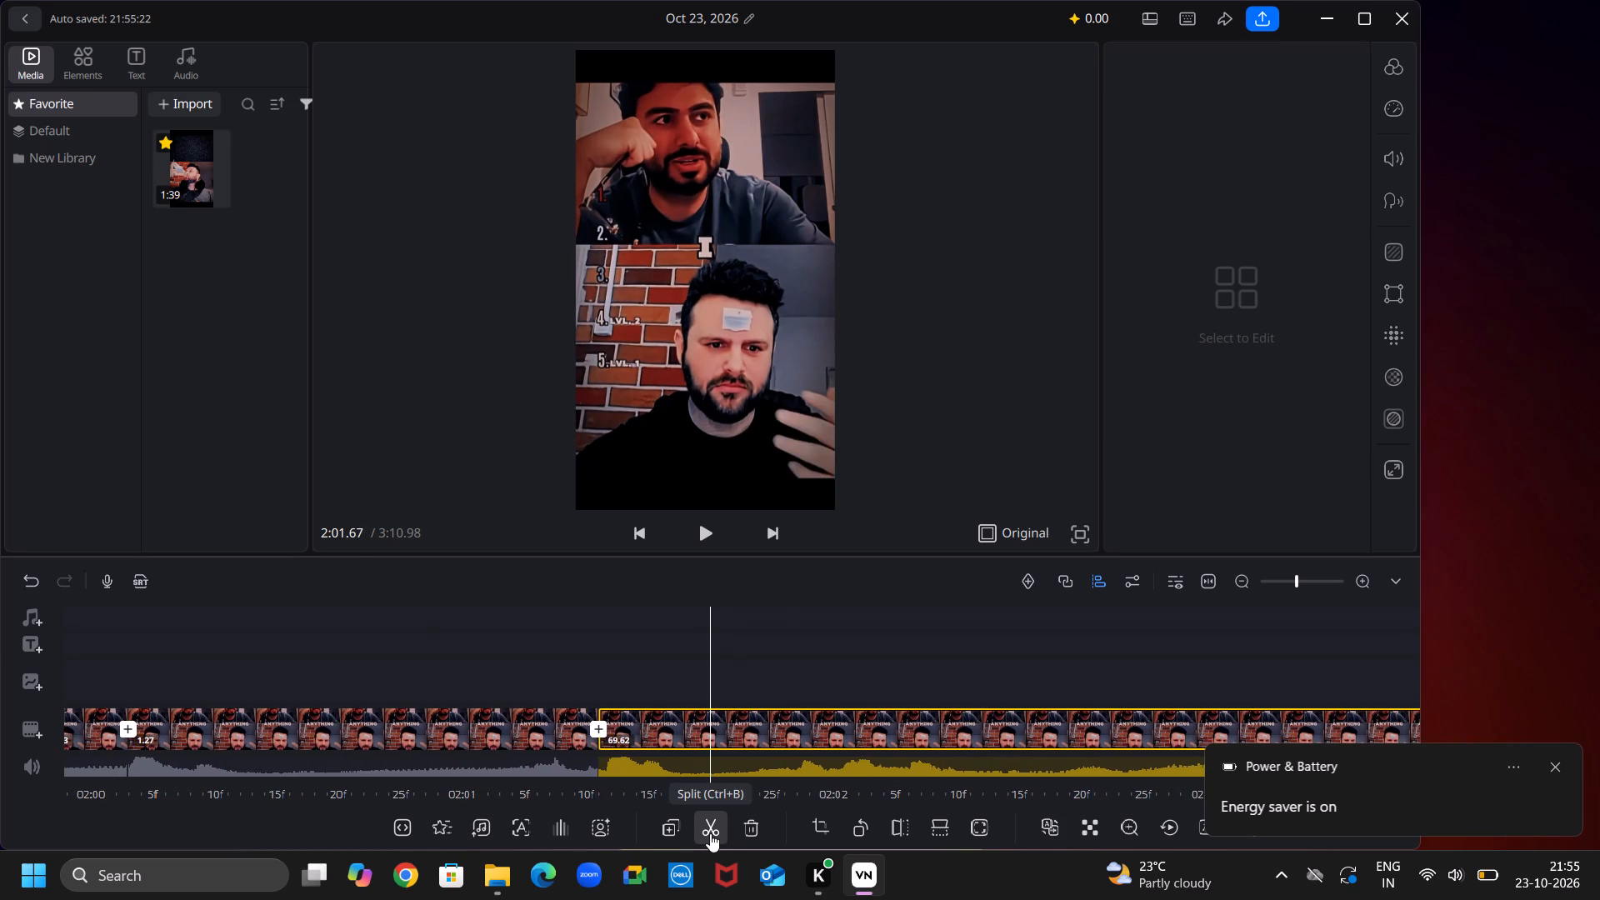
{"action": "key", "text": "Right"}
{"action": "key", "text": "Right"}
{"action": "key", "text": "Right"}
{"action": "key", "text": "Right"}
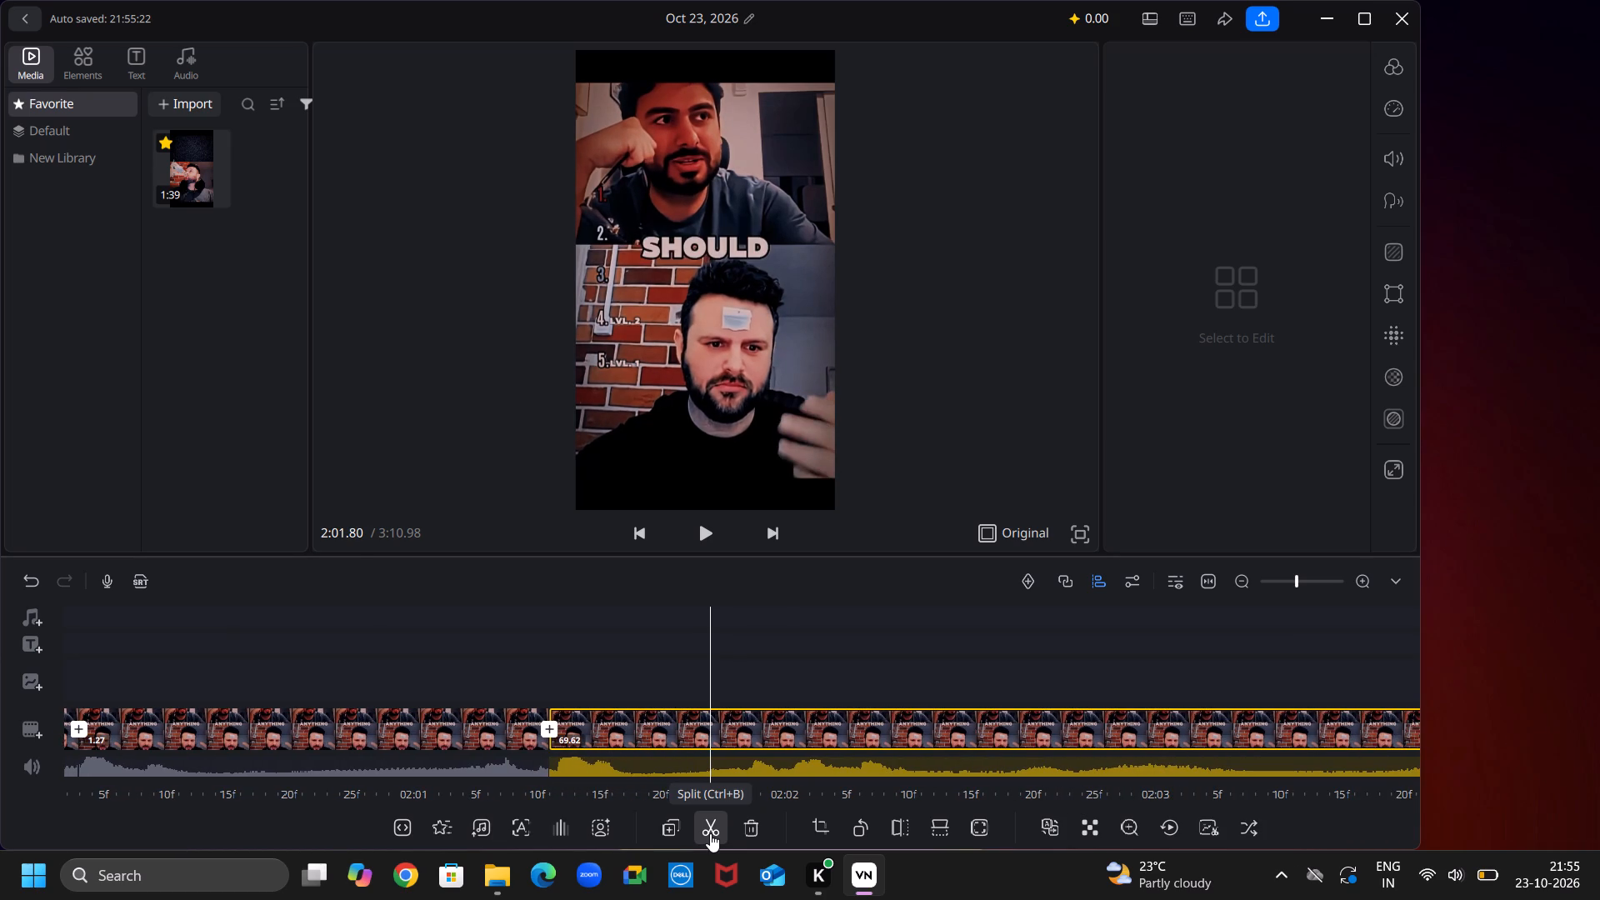
{"action": "left_click", "coordinate": [710, 833]}
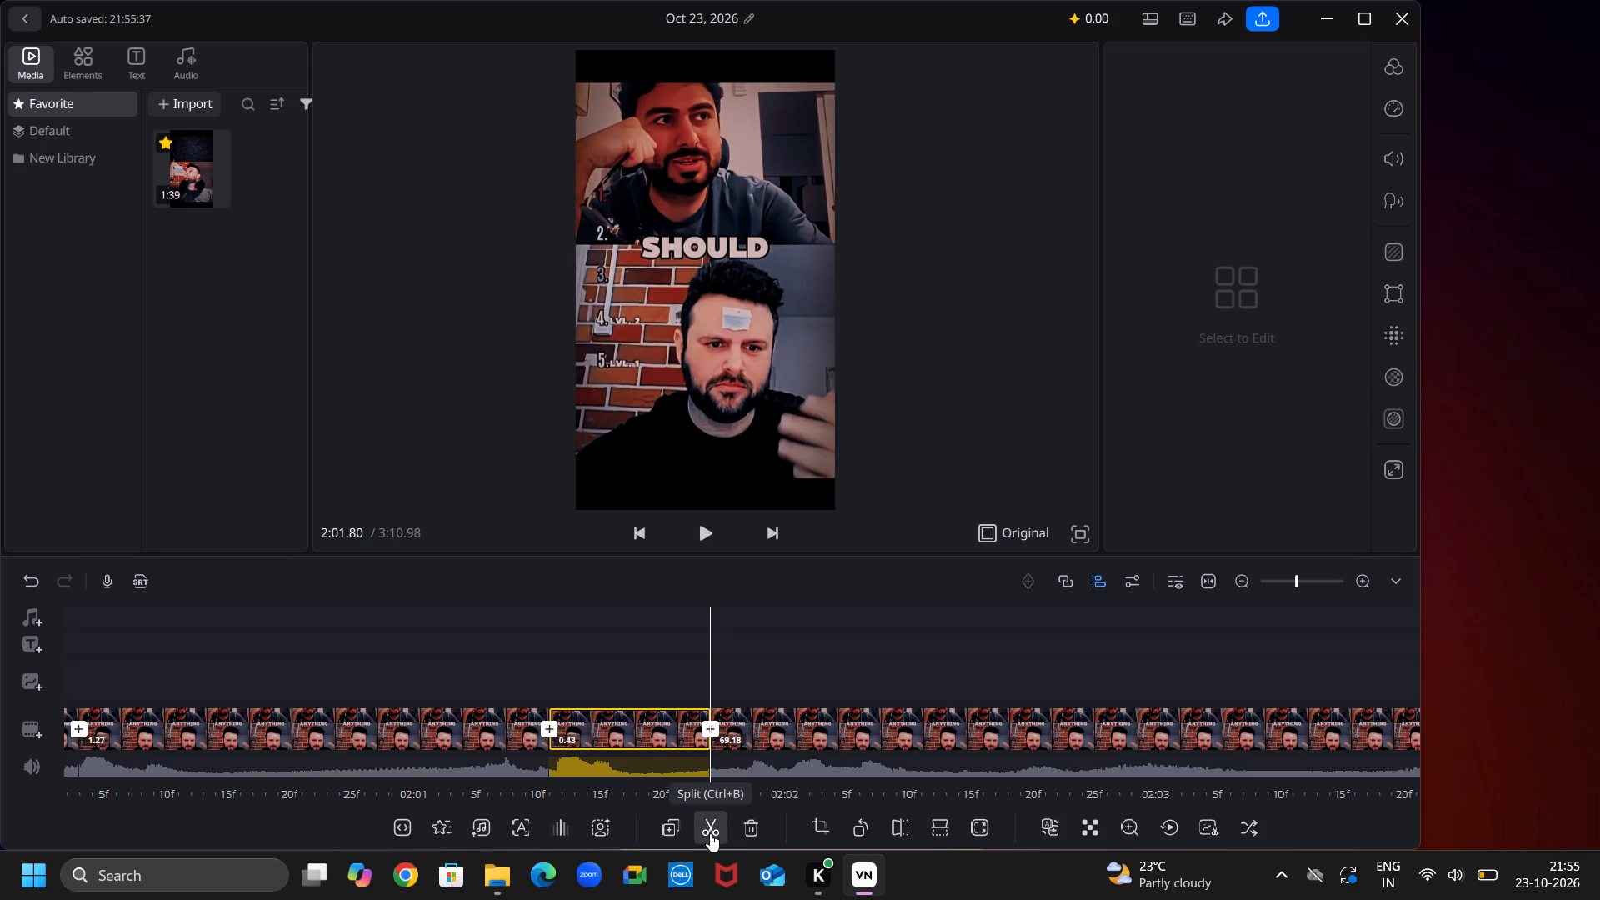
Split the remaining duplicated part at 2:02.17, during the caption "SAY", making a 0.37-second segment.
{"action": "key", "text": "Right"}
{"action": "key", "text": "Right"}
{"action": "key", "text": "Right"}
{"action": "key", "text": "Right"}
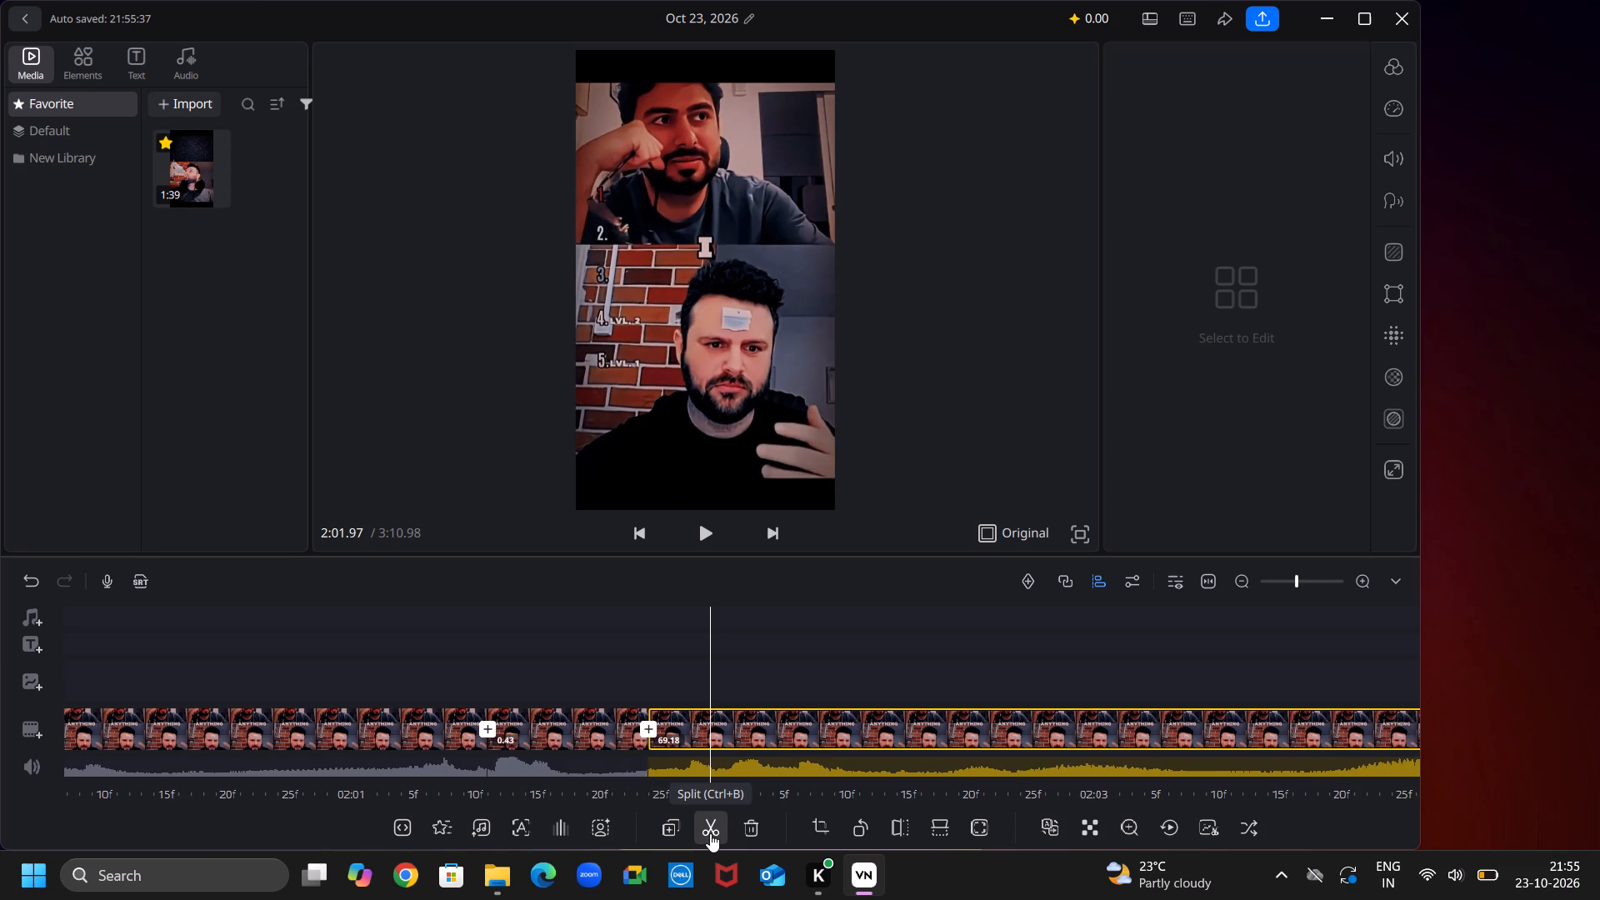
{"action": "key", "text": "Right"}
{"action": "key", "text": "Right"}
{"action": "key", "text": "Right"}
{"action": "key", "text": "Right"}
{"action": "key", "text": "Right"}
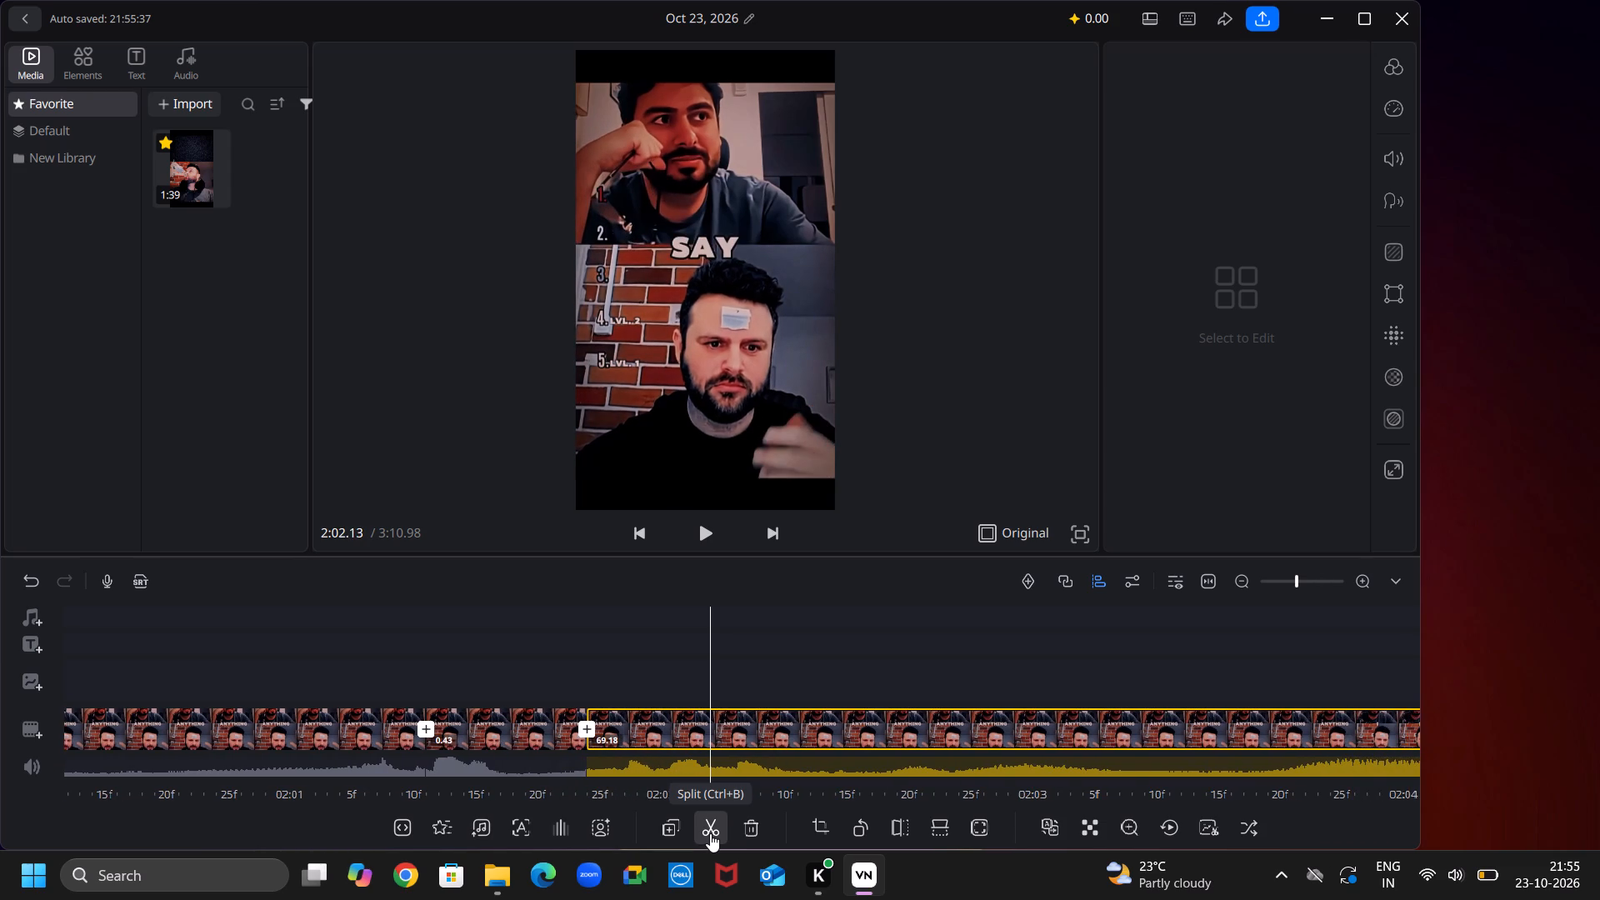
{"action": "key", "text": "Right"}
{"action": "left_click", "coordinate": [710, 833]}
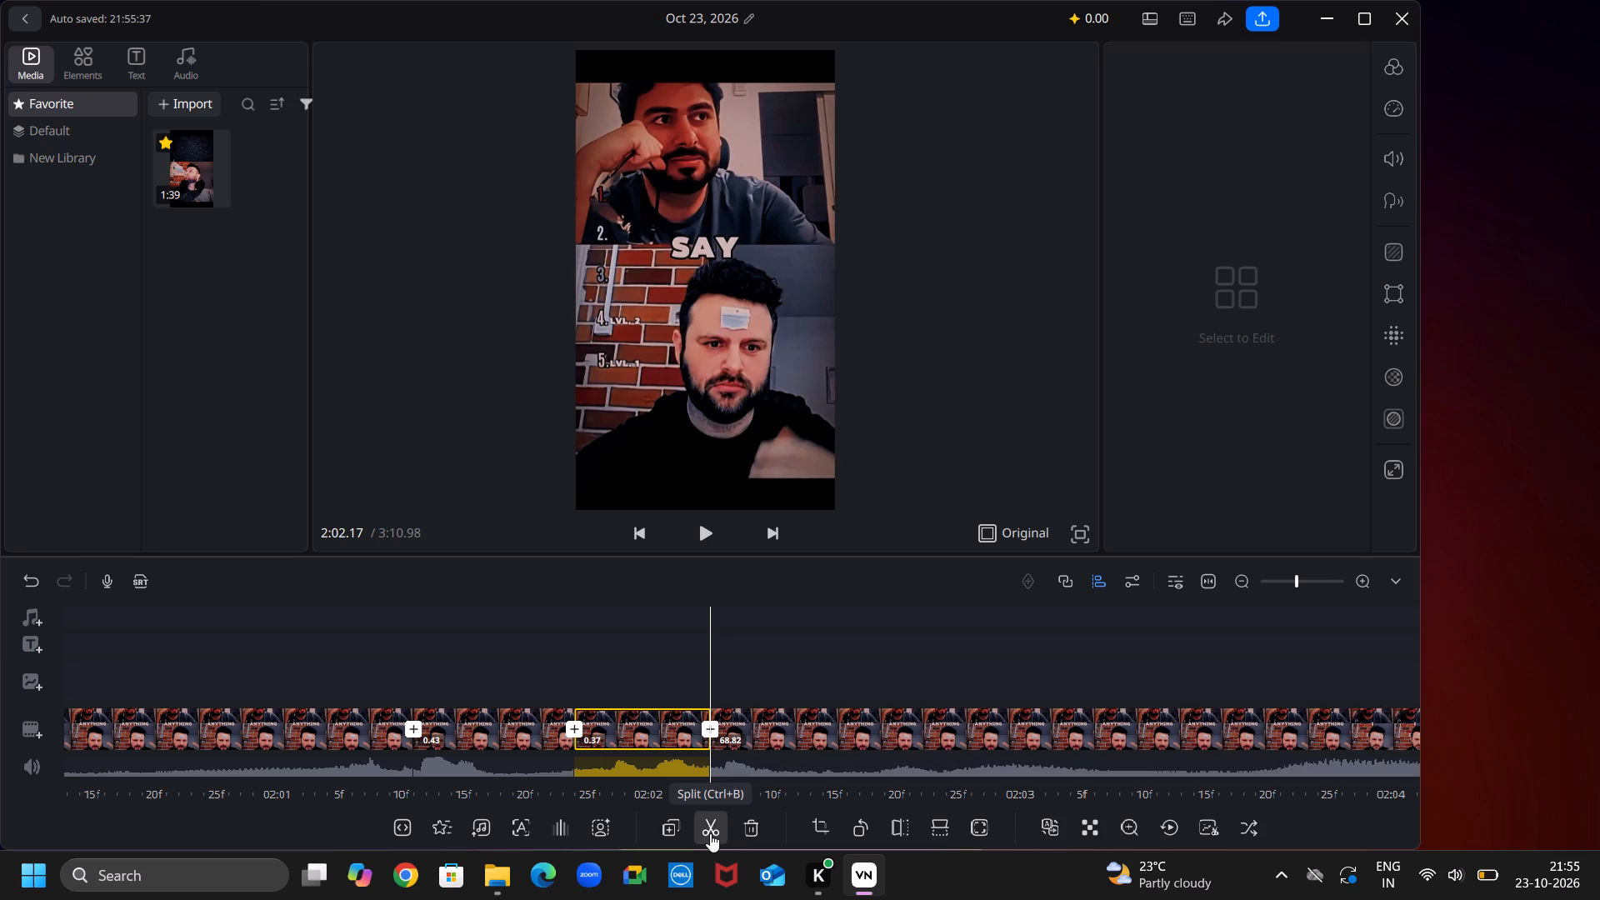
Split the remaining duplicated part at 2:02.50, during the caption "YEAH", making a 0.33-second segment.
{"action": "key", "text": "Right"}
{"action": "key", "text": "Right"}
{"action": "key", "text": "Right"}
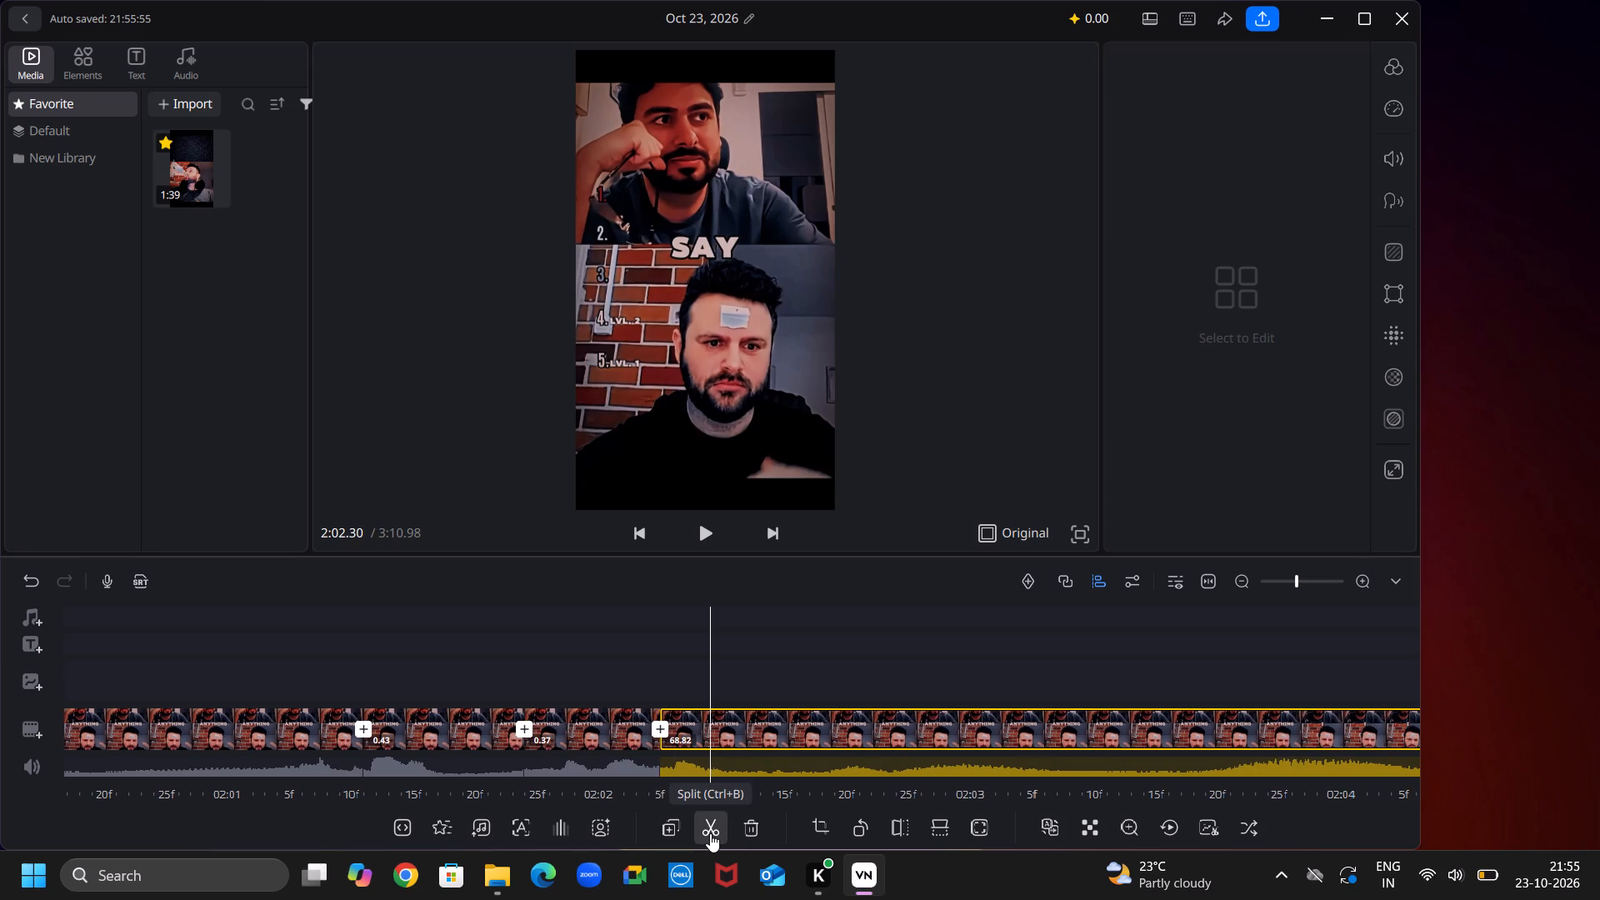
{"action": "key", "text": "Right"}
{"action": "key", "text": "Right"}
{"action": "key", "text": "Right"}
{"action": "key", "text": "Right"}
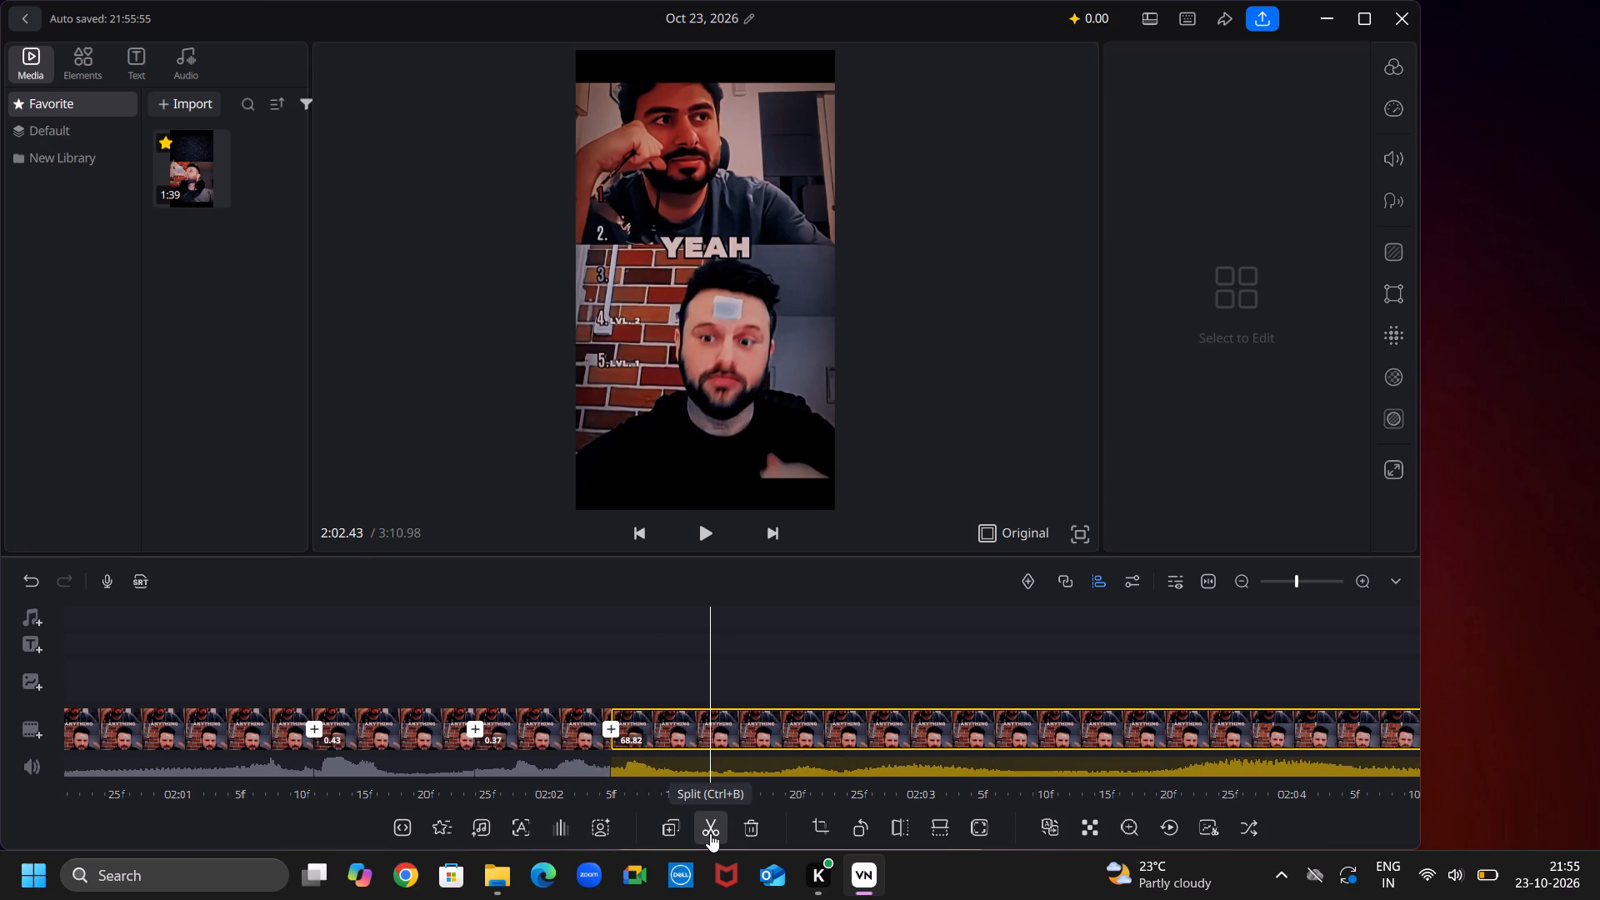
{"action": "key", "text": "Right"}
{"action": "key", "text": "Right"}
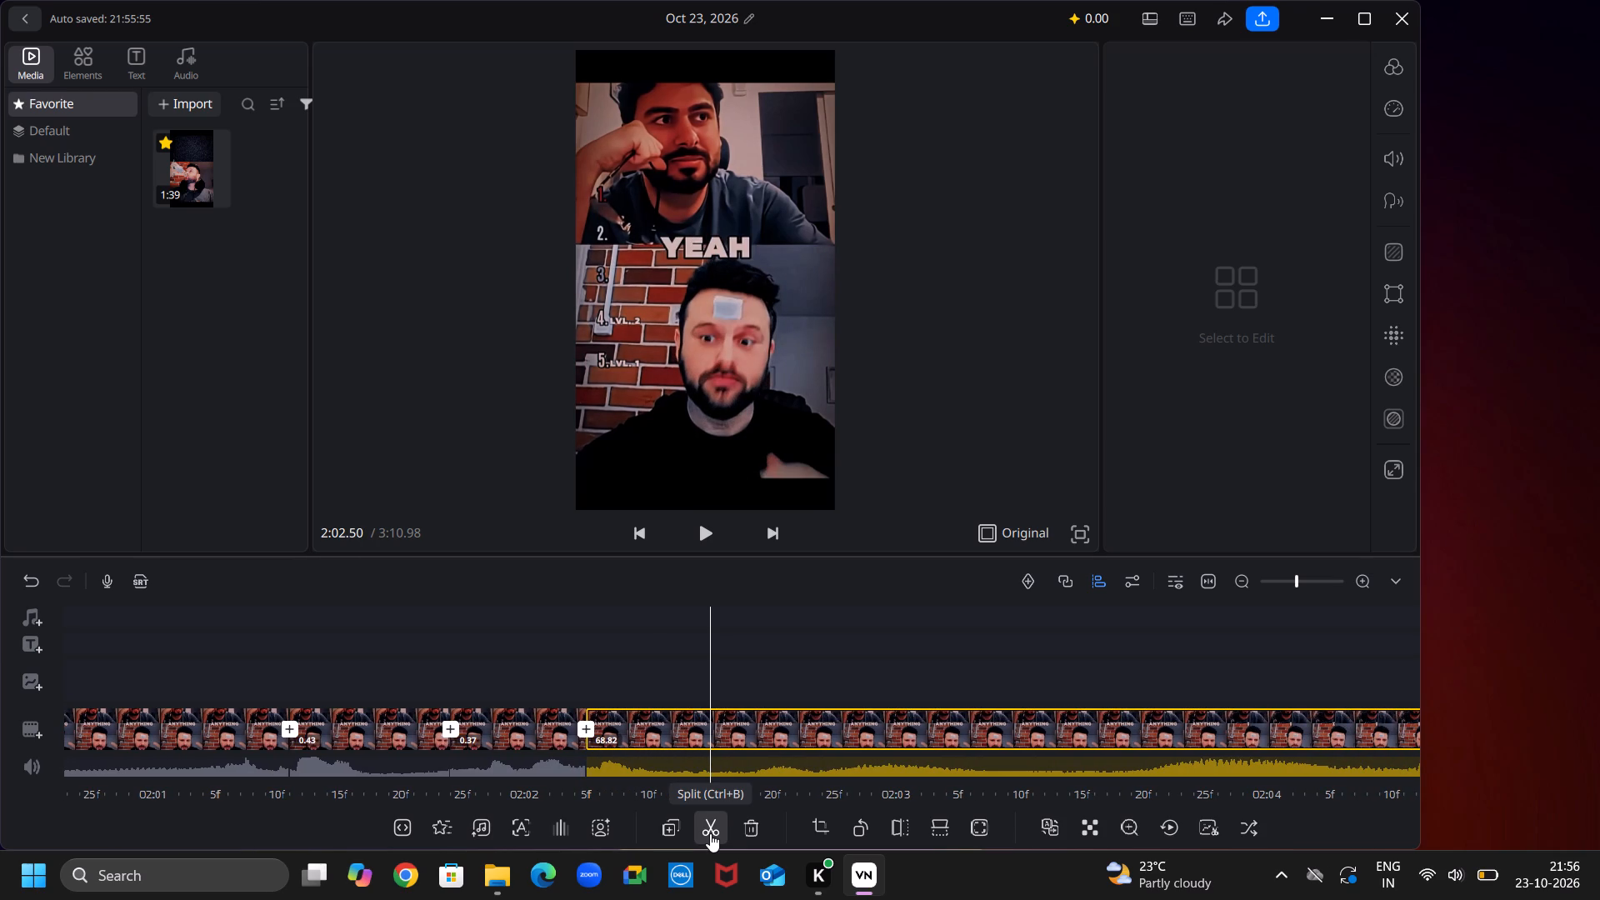
{"action": "left_click", "coordinate": [710, 833]}
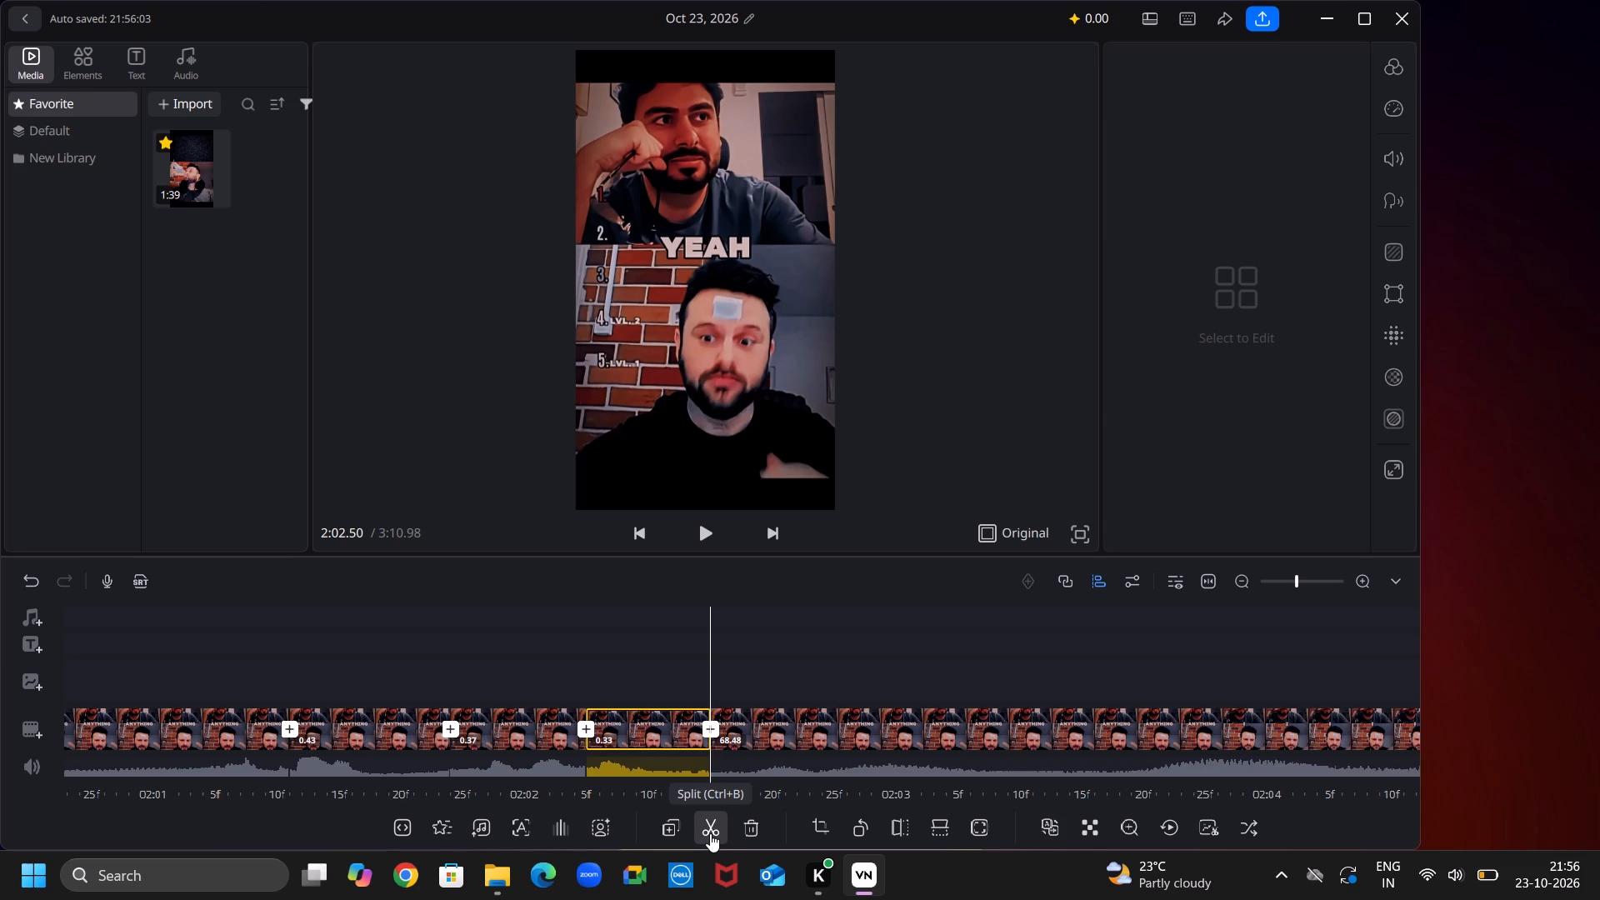
Split the remaining duplicated part at 2:02.73, during the caption "YEAH", making a 0.23-second segment.
{"action": "key", "text": "Right"}
{"action": "key", "text": "Right"}
{"action": "key", "text": "Right"}
{"action": "key", "text": "Right"}
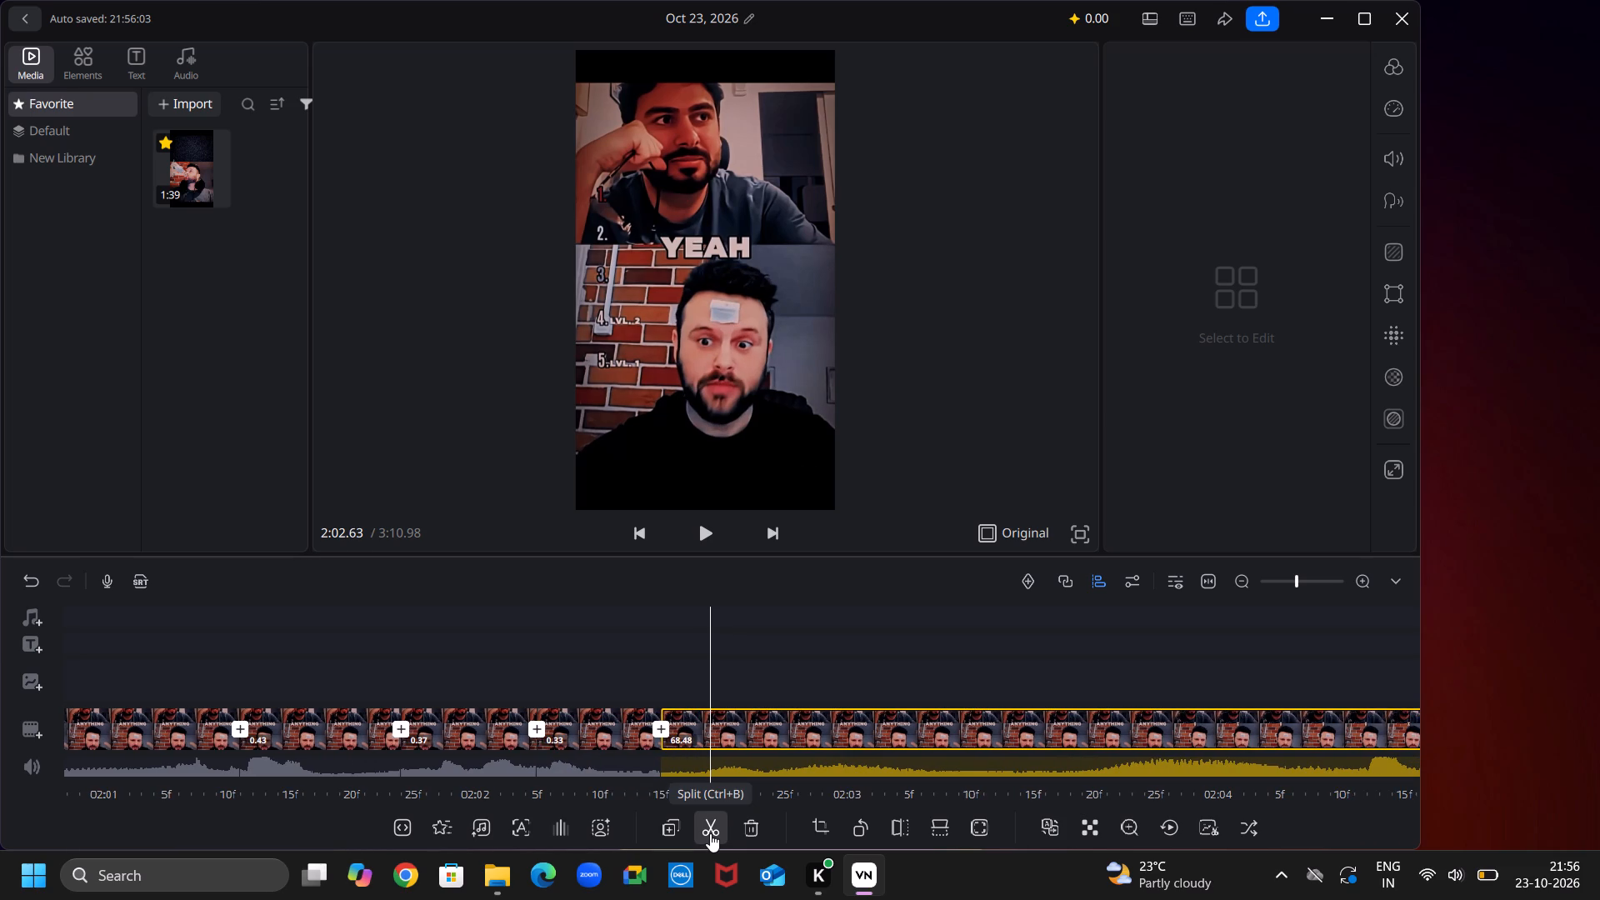
{"action": "key", "text": "Right"}
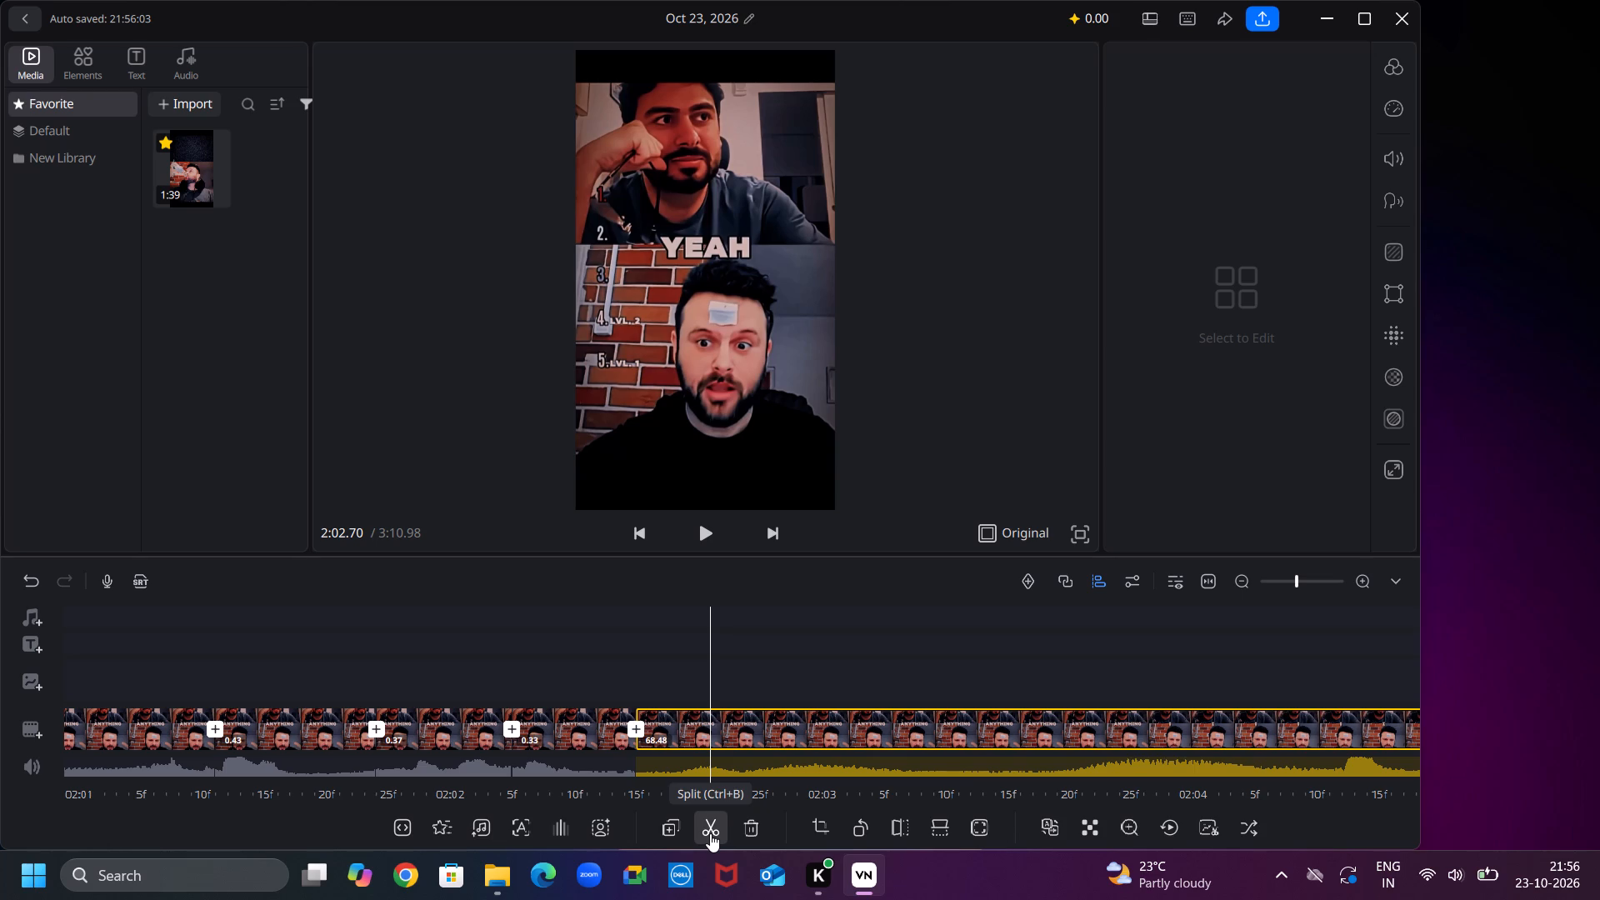
{"action": "key", "text": "Right"}
{"action": "key", "text": "Left"}
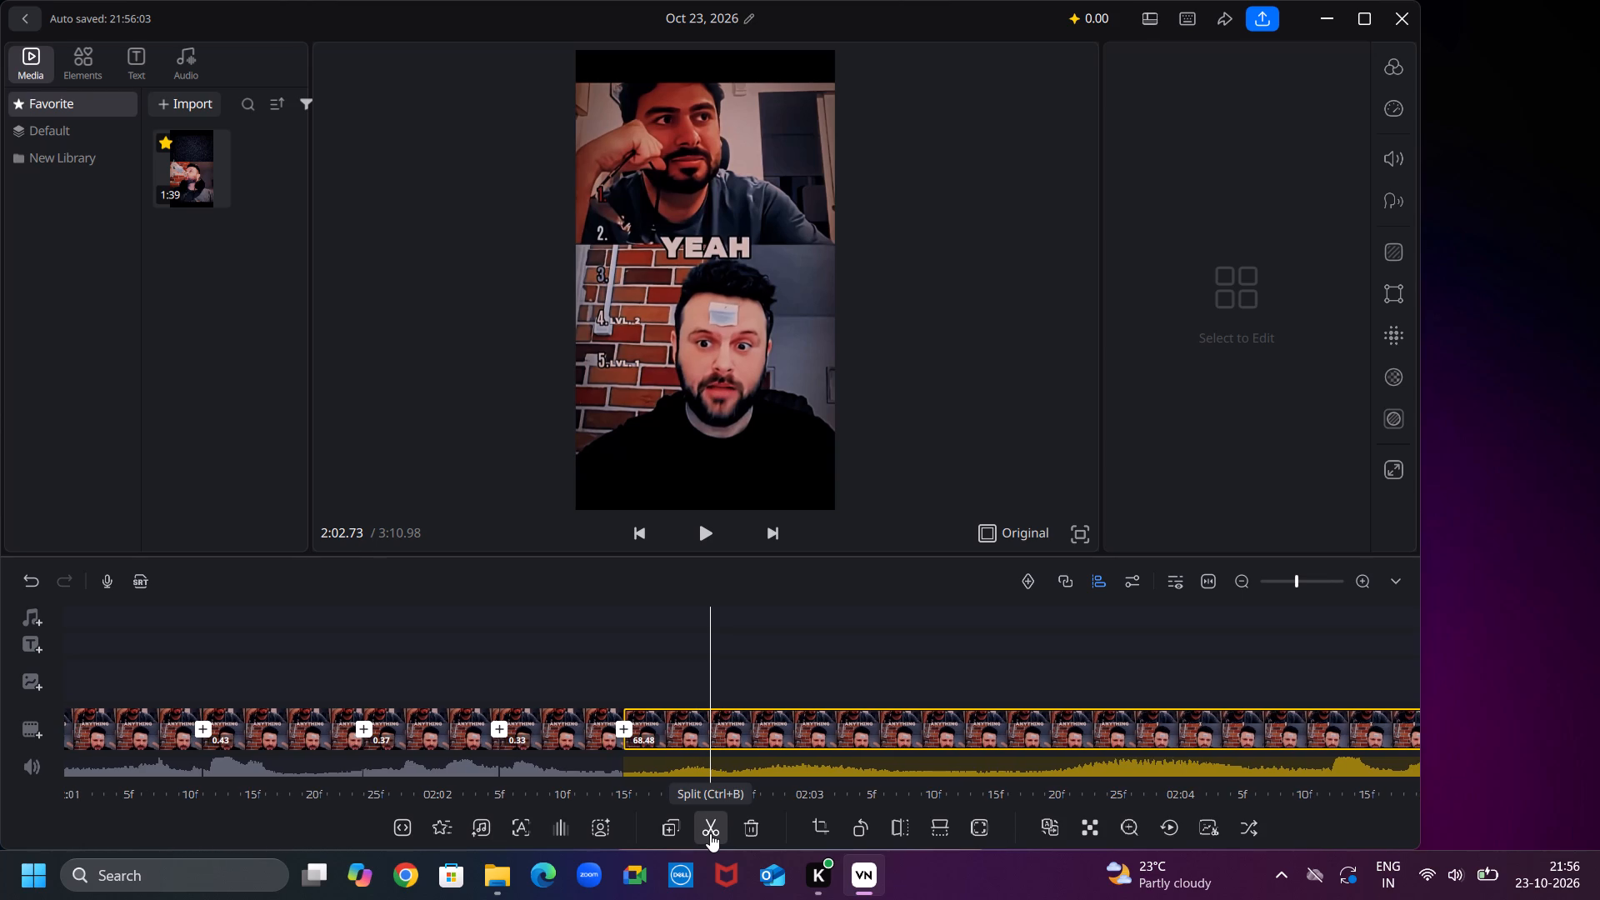
{"action": "left_click", "coordinate": [710, 833]}
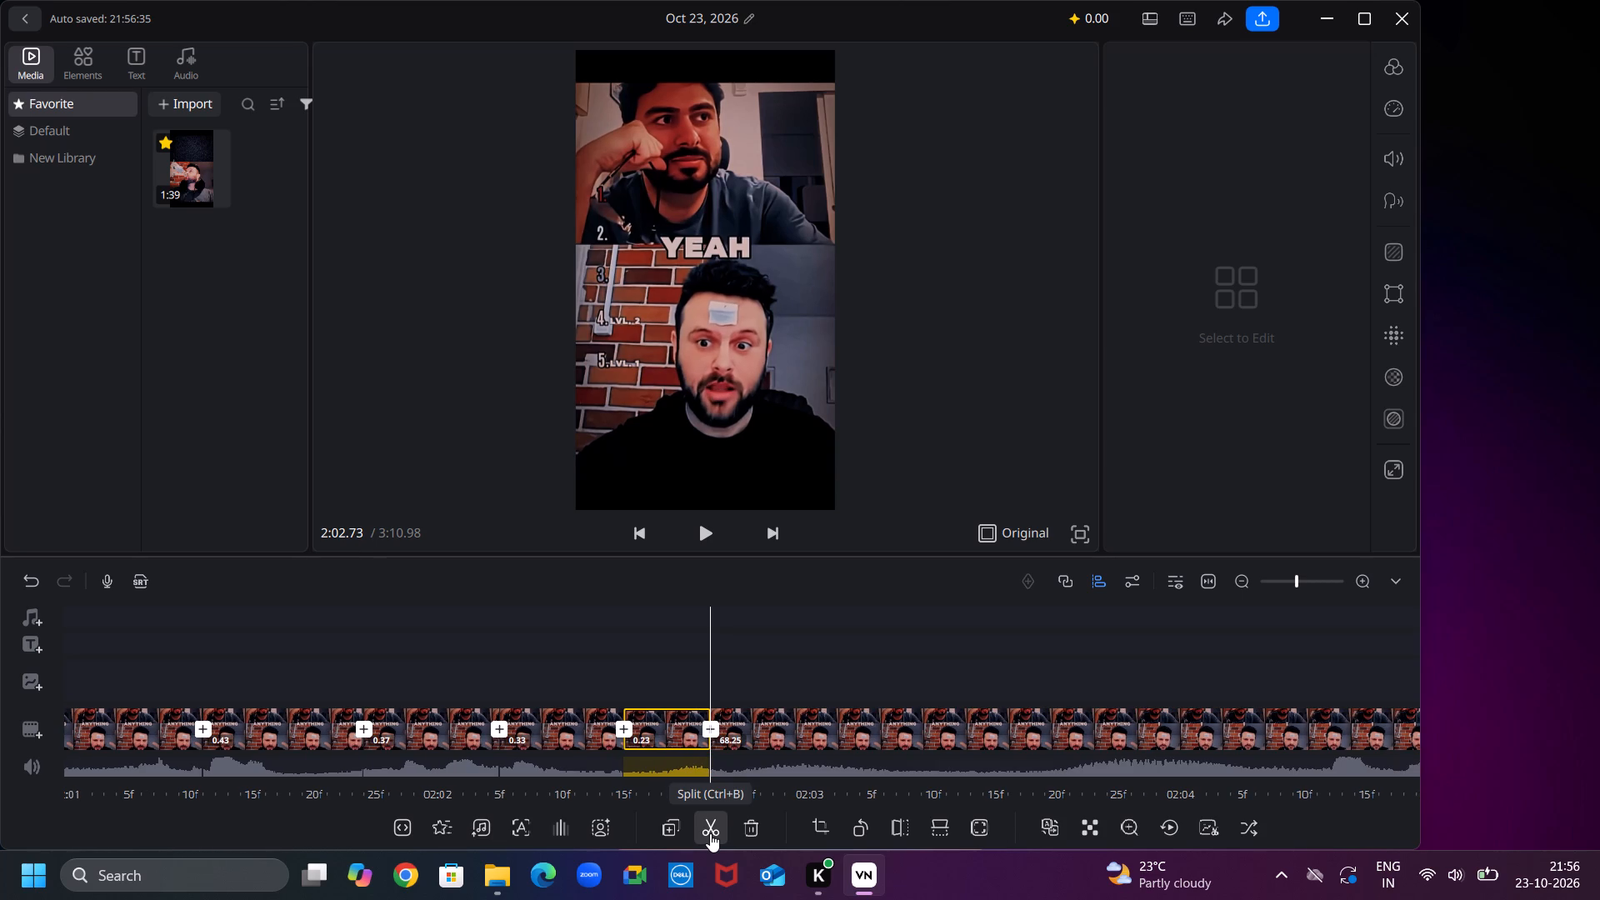
Split the remaining duplicated part at 2:03.10, during the caption "YEAH", making a 0.37-second segment.
{"action": "key", "text": "Right"}
{"action": "key", "text": "Right"}
{"action": "key", "text": "Right"}
{"action": "key", "text": "Right"}
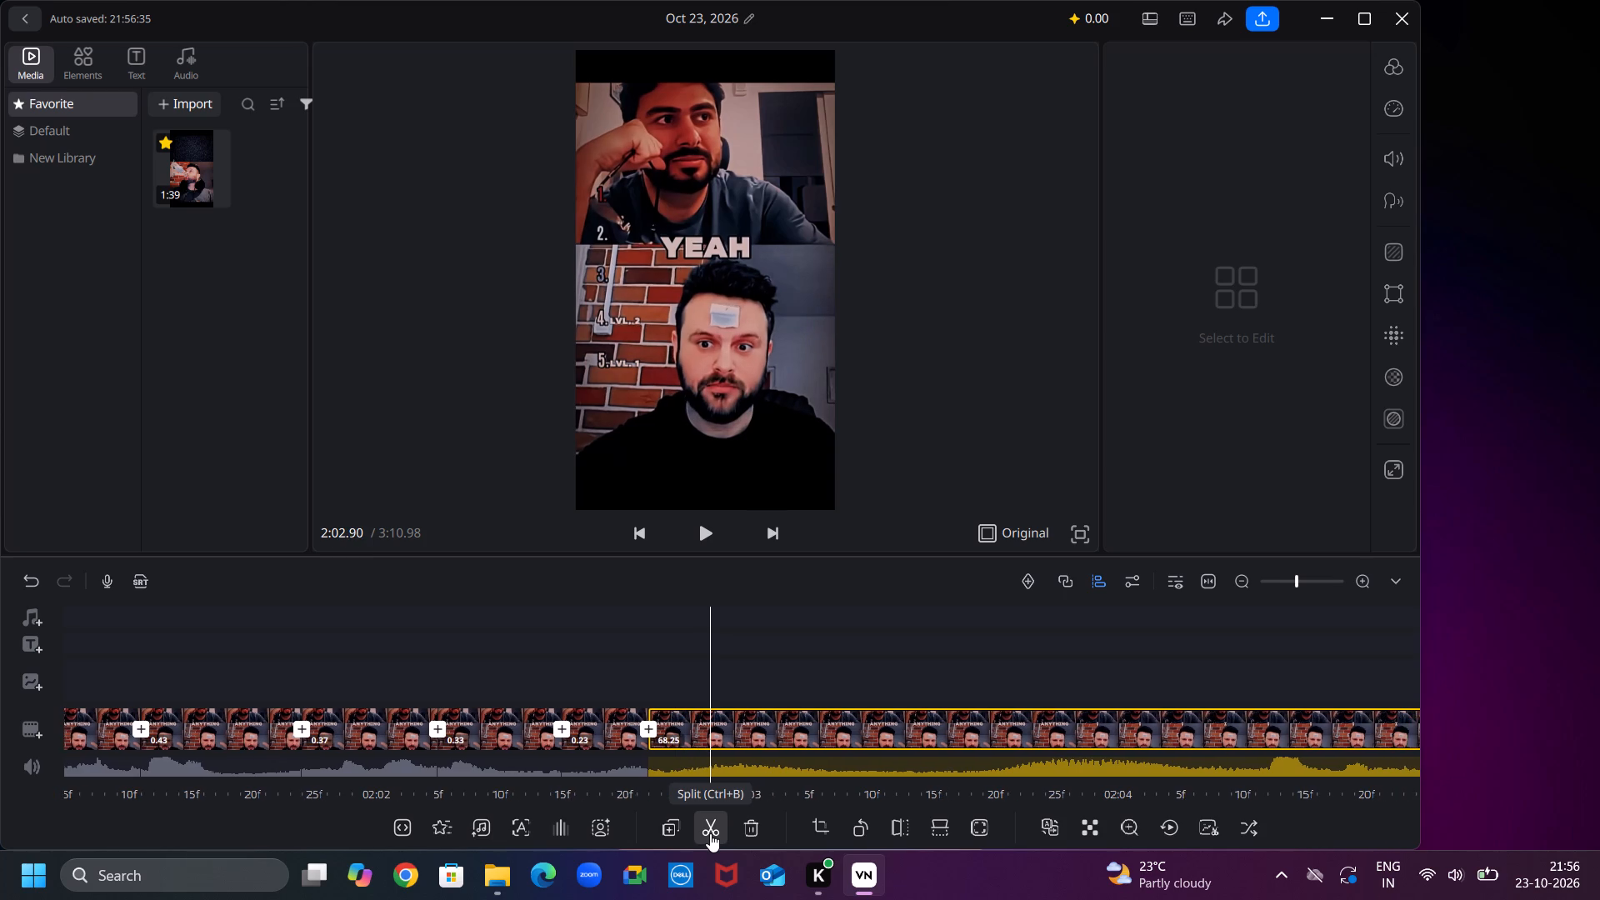
{"action": "key", "text": "Right"}
{"action": "key", "text": "Right"}
{"action": "key", "text": "Right"}
{"action": "key", "text": "Right"}
{"action": "key", "text": "Right"}
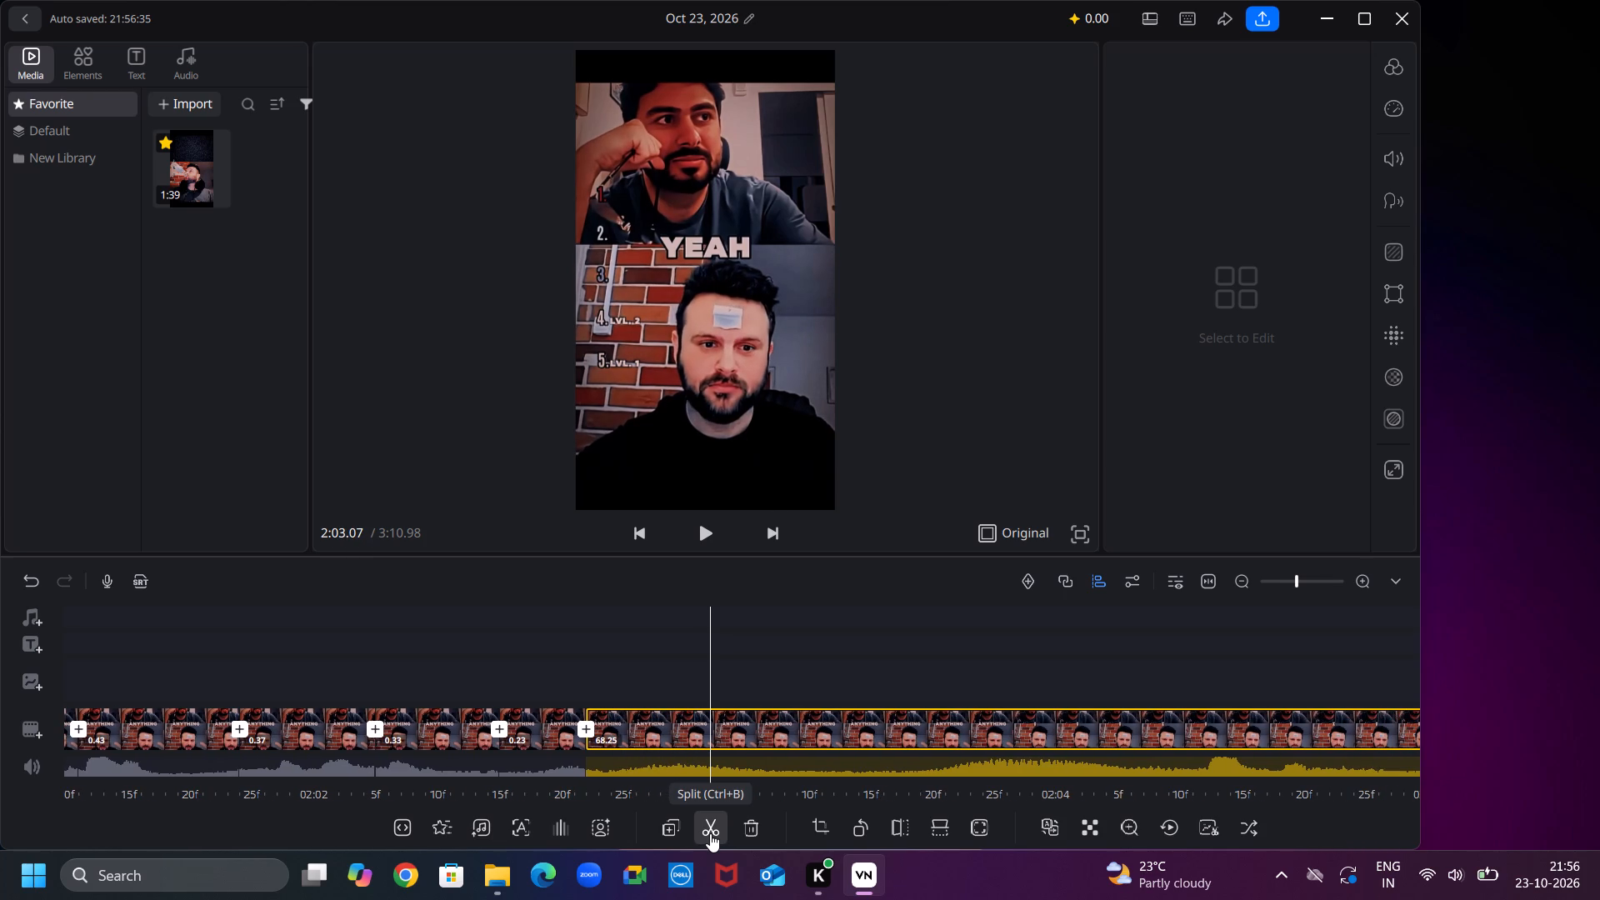
{"action": "left_click", "coordinate": [710, 833]}
Split the remaining duplicated part at 2:03.43, in the stretch without a caption, making a 0.33-second segment.
{"action": "key", "text": "Right"}
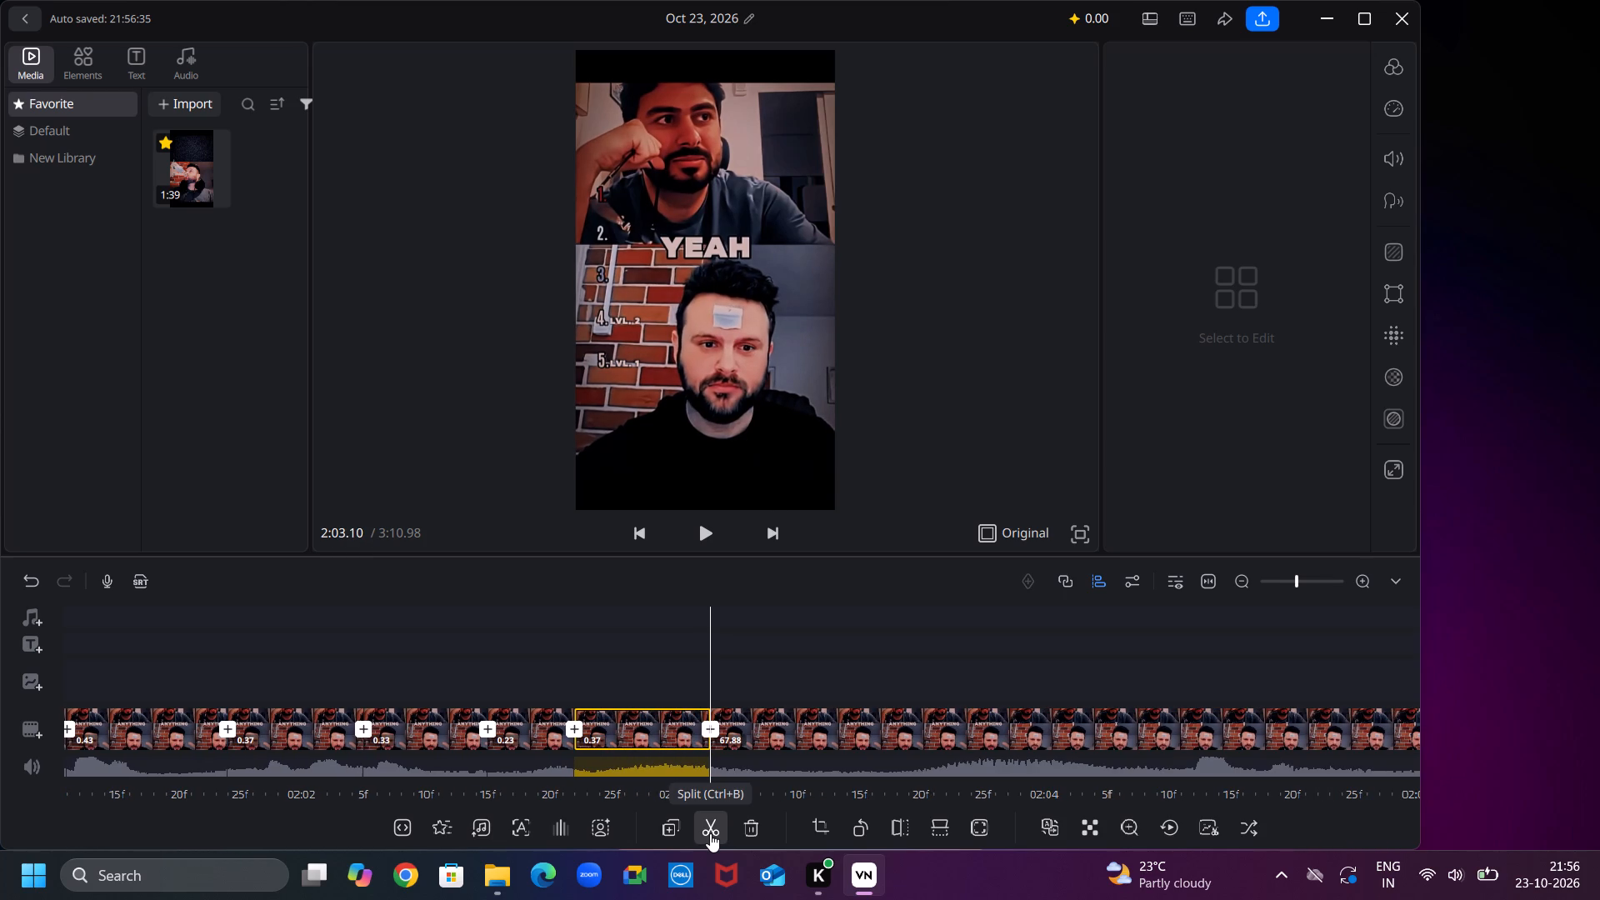
{"action": "key", "text": "Right"}
{"action": "key", "text": "Right"}
{"action": "key", "text": "Right"}
{"action": "key", "text": "Right"}
{"action": "key", "text": "Right"}
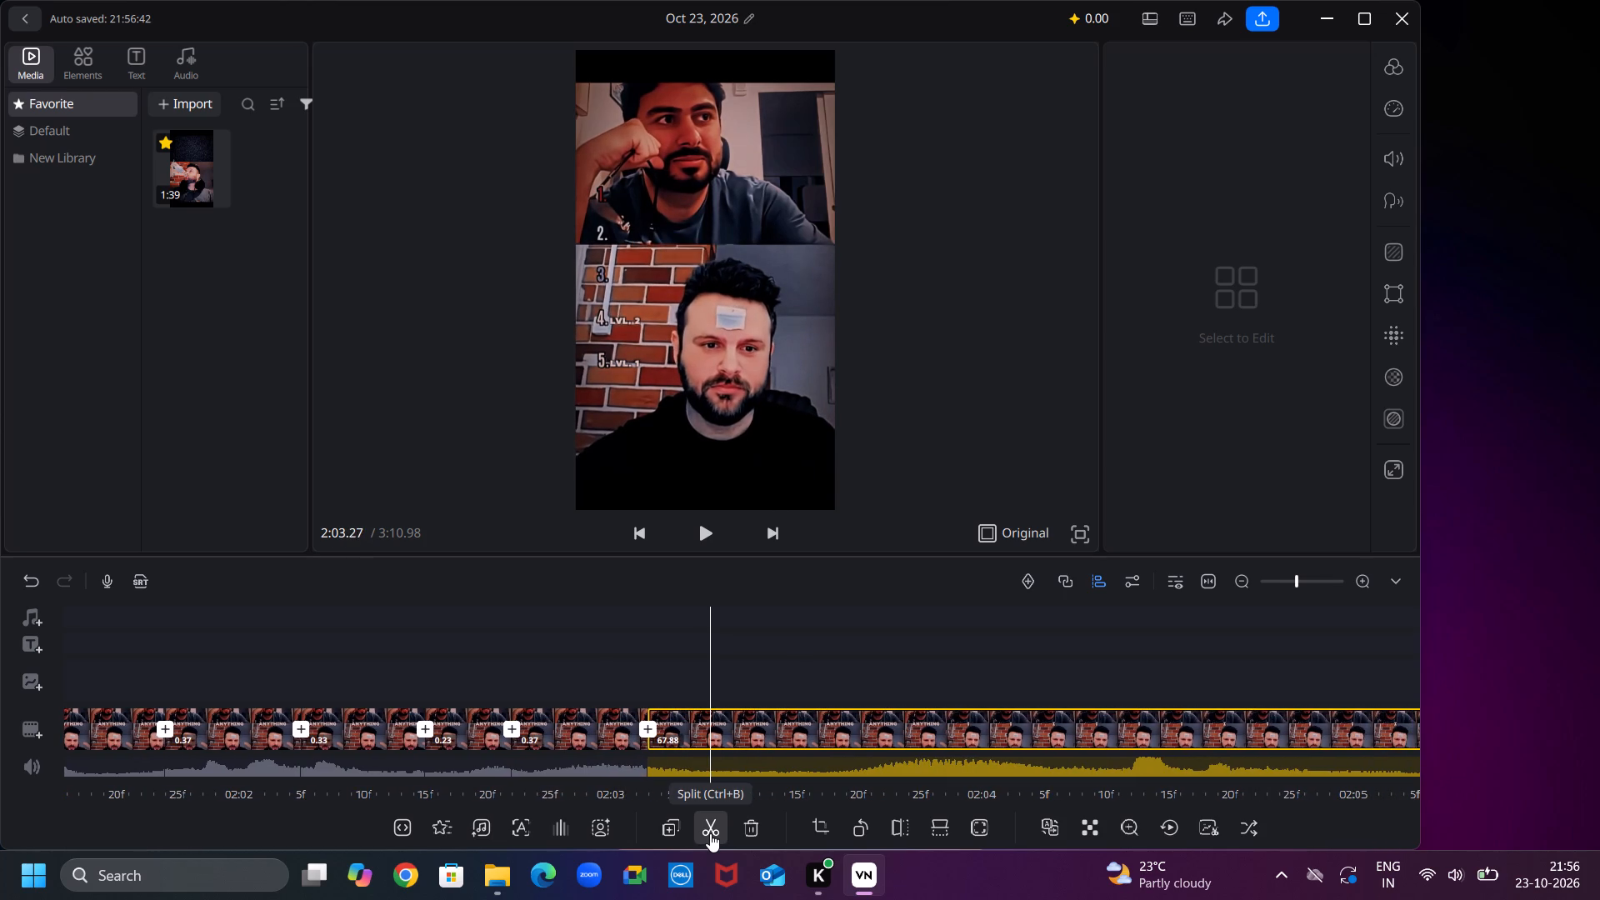
{"action": "key", "text": "Right"}
{"action": "key", "text": "Right"}
{"action": "key", "text": "Right"}
{"action": "key", "text": "Right"}
{"action": "key", "text": "Right"}
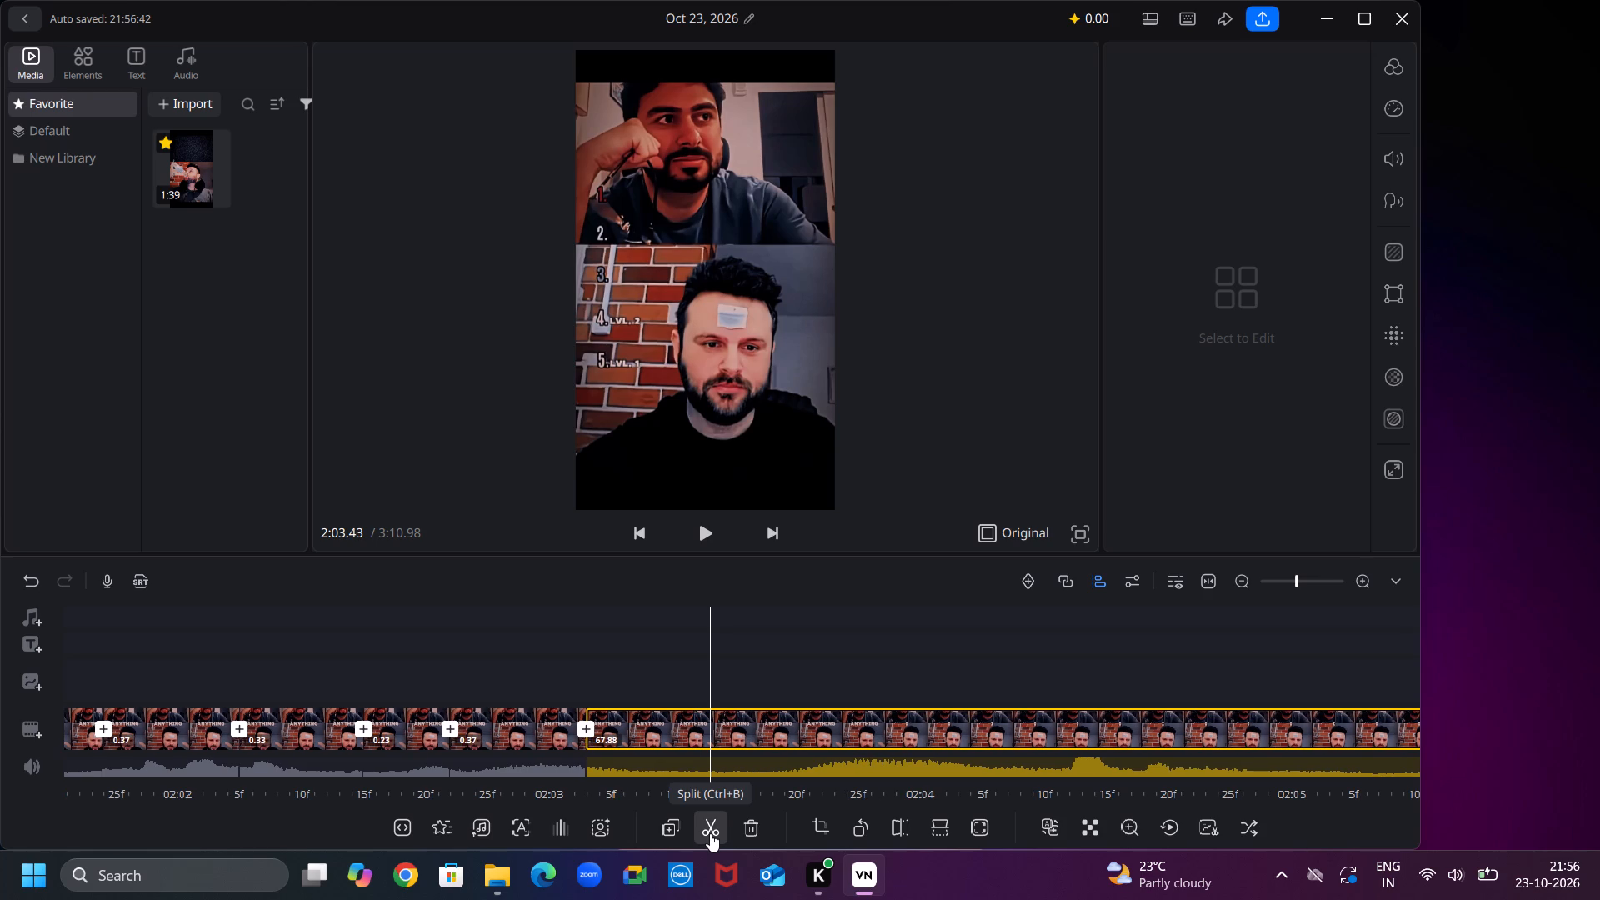
{"action": "left_click", "coordinate": [710, 833]}
Split the remaining duplicated part at 2:03.80, in the stretch without a caption.
{"action": "key", "text": "Right"}
{"action": "key", "text": "Right"}
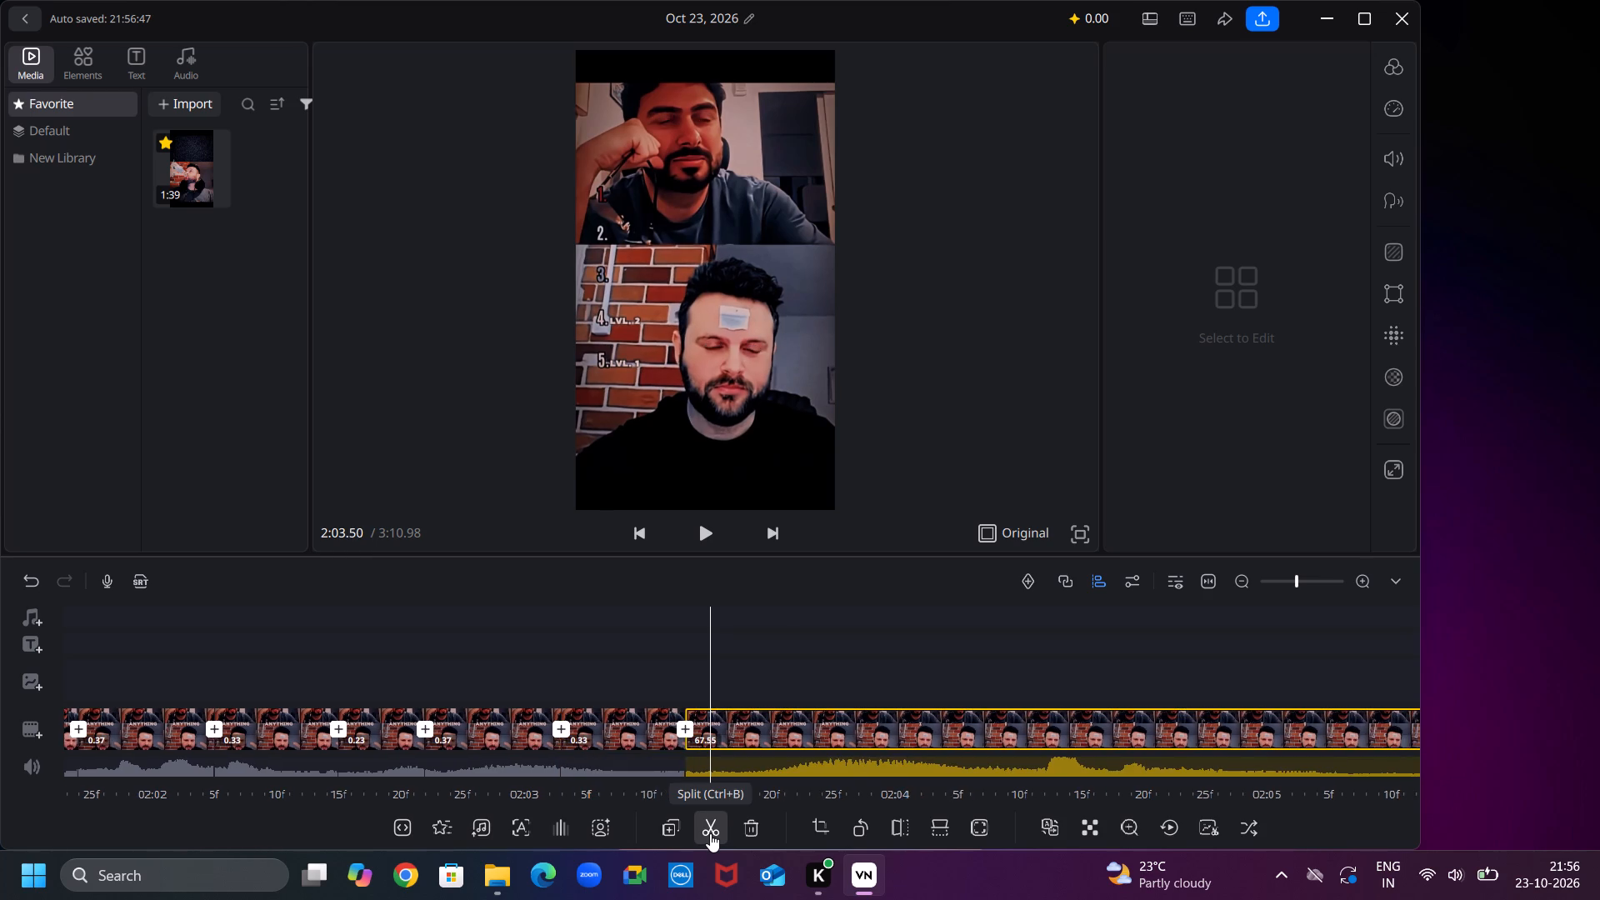
{"action": "key", "text": "Right"}
{"action": "key", "text": "Right"}
{"action": "key", "text": "Right"}
{"action": "key", "text": "Right"}
{"action": "key", "text": "Right"}
{"action": "key", "text": "Right"}
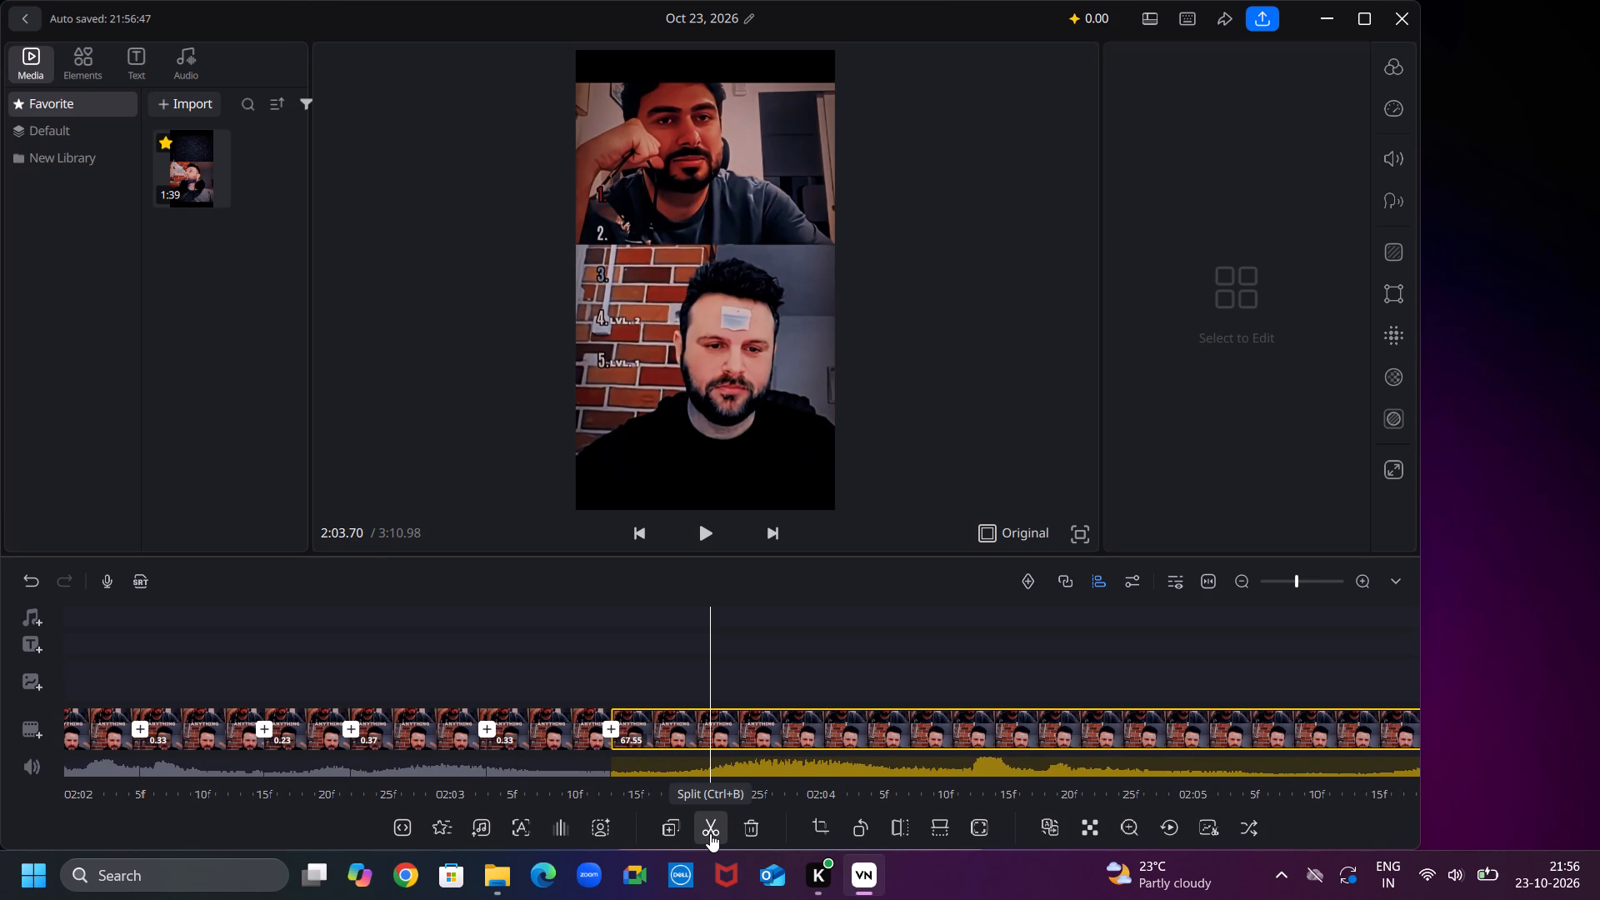
{"action": "key", "text": "Right"}
{"action": "key", "text": "Right"}
{"action": "key", "text": "Right"}
{"action": "left_click", "coordinate": [710, 833]}
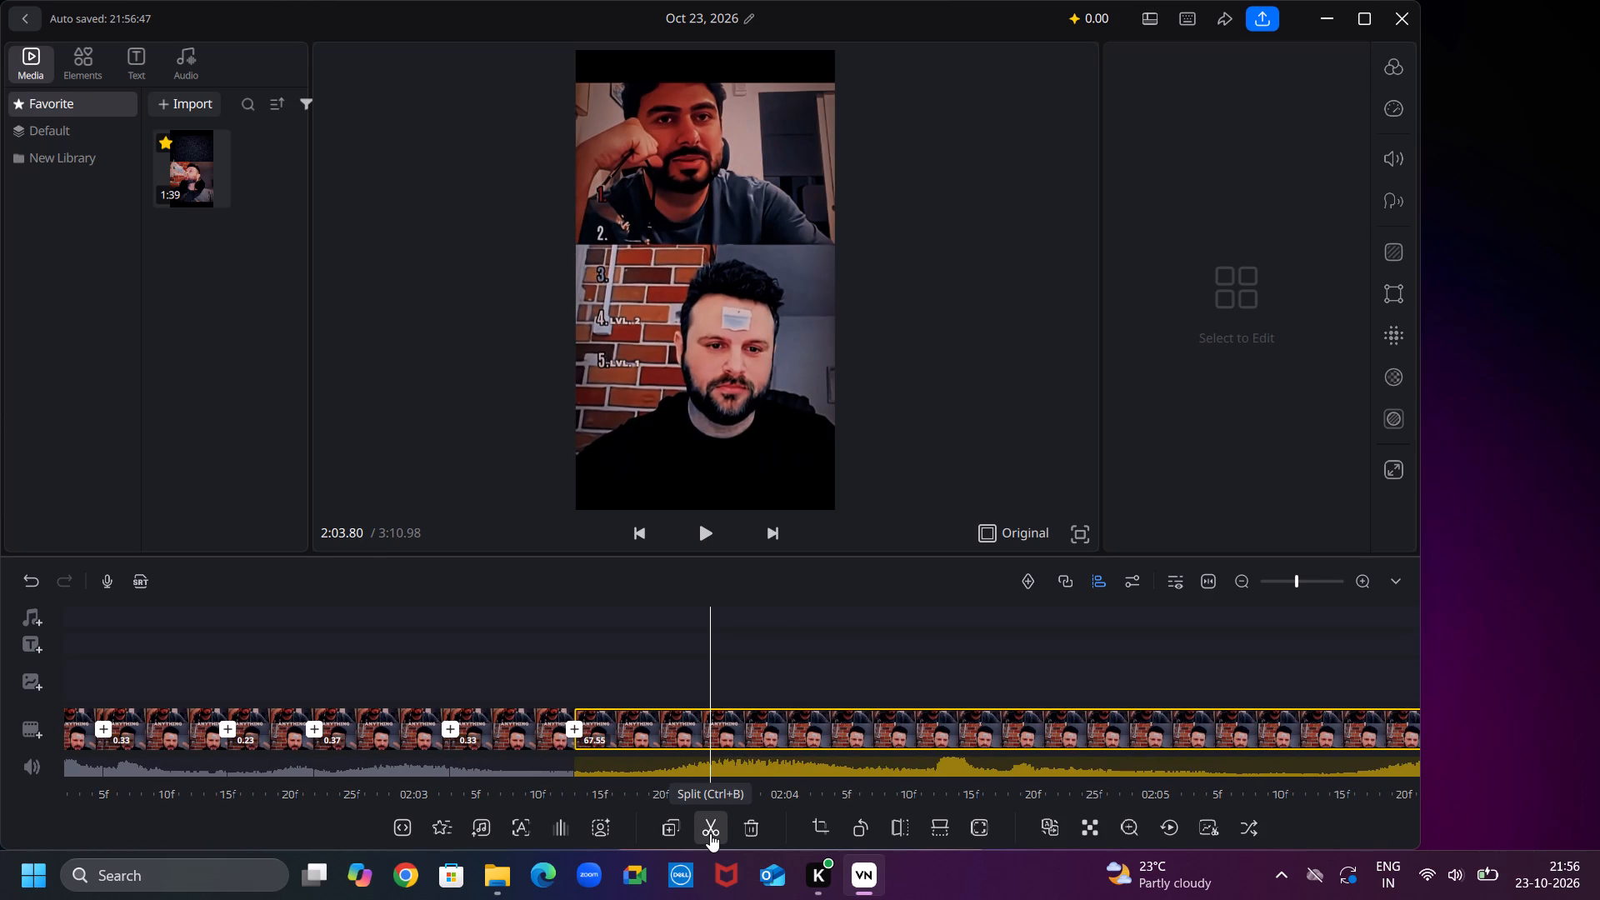
Split the remaining duplicated part at 2:04.13, just before the caption "APPLE", making a 0.33-second segment.
{"action": "key", "text": "Right"}
{"action": "key", "text": "Right"}
{"action": "key", "text": "Right"}
{"action": "key", "text": "Right"}
{"action": "key", "text": "Right"}
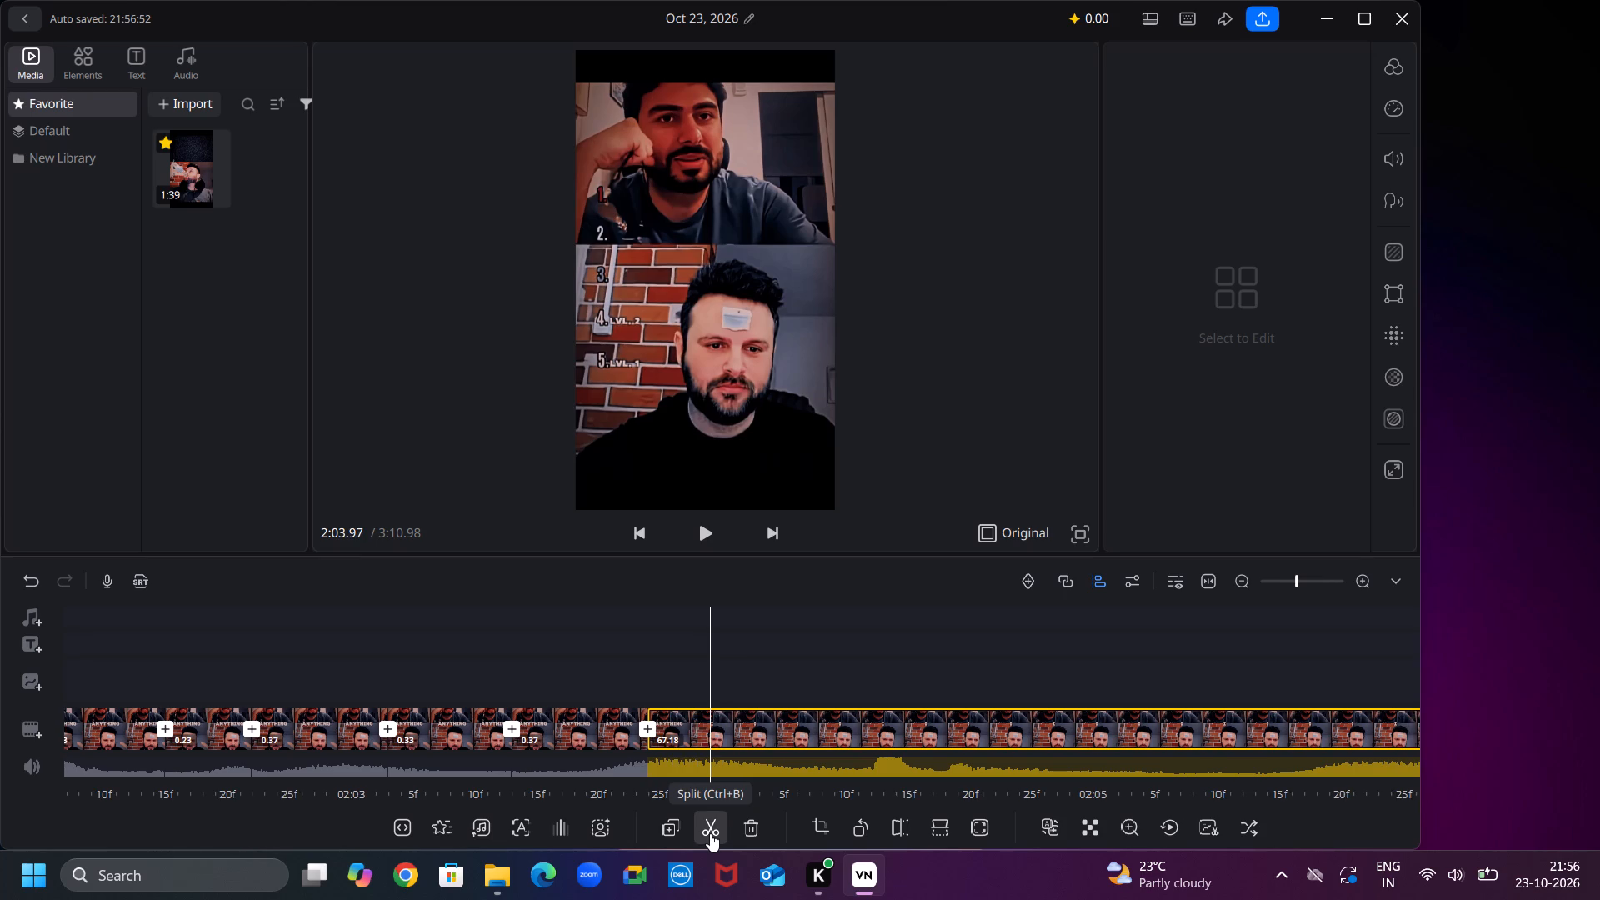
{"action": "key", "text": "Right"}
{"action": "key", "text": "Right"}
{"action": "key", "text": "Right"}
{"action": "key", "text": "Right"}
{"action": "key", "text": "Right"}
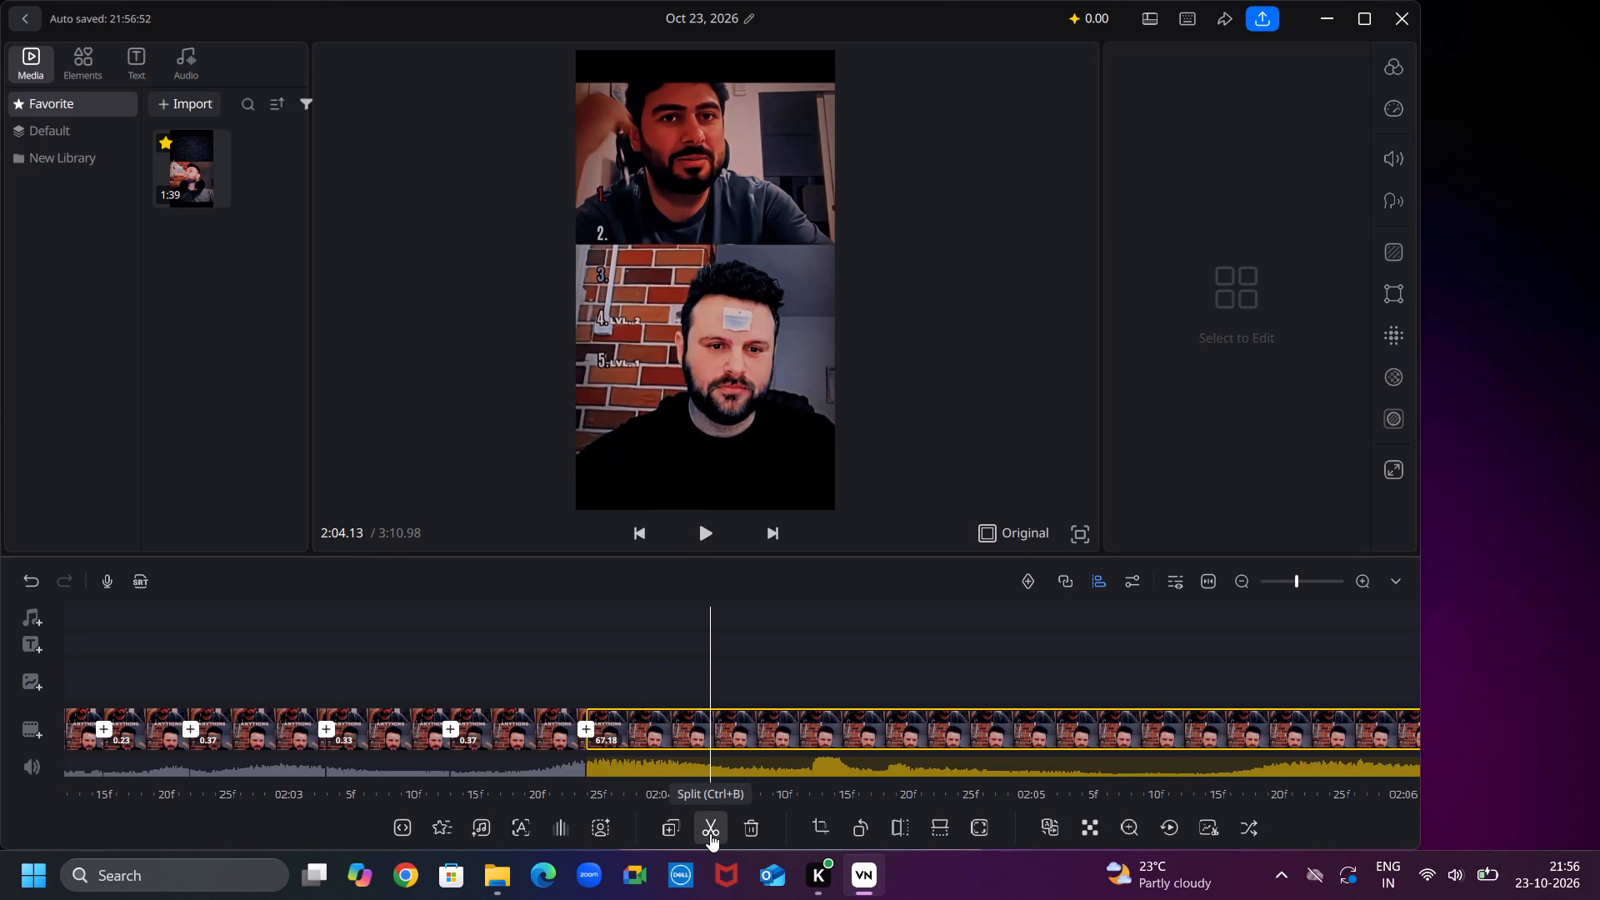
{"action": "left_click", "coordinate": [710, 833]}
Split the remaining duplicated part at 2:04.47, during the caption "APPLE", making a 0.33-second segment.
{"action": "key", "text": "Right"}
{"action": "key", "text": "Right"}
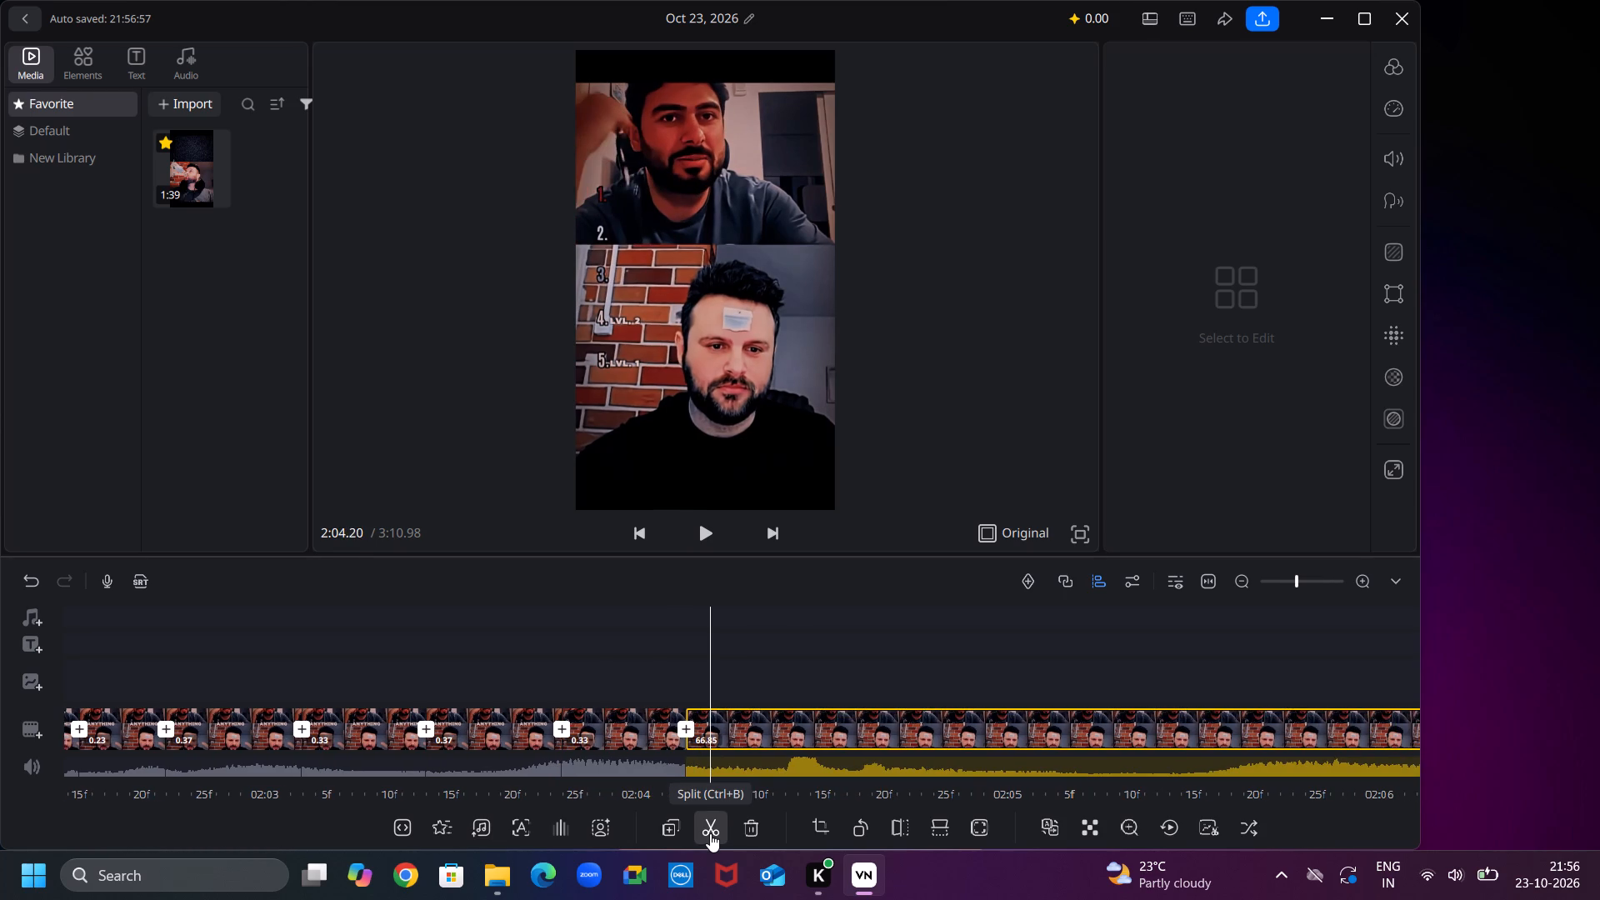
{"action": "key", "text": "Right"}
{"action": "key", "text": "Right"}
{"action": "key", "text": "Right"}
{"action": "key", "text": "Right"}
{"action": "key", "text": "Right"}
{"action": "key", "text": "Right"}
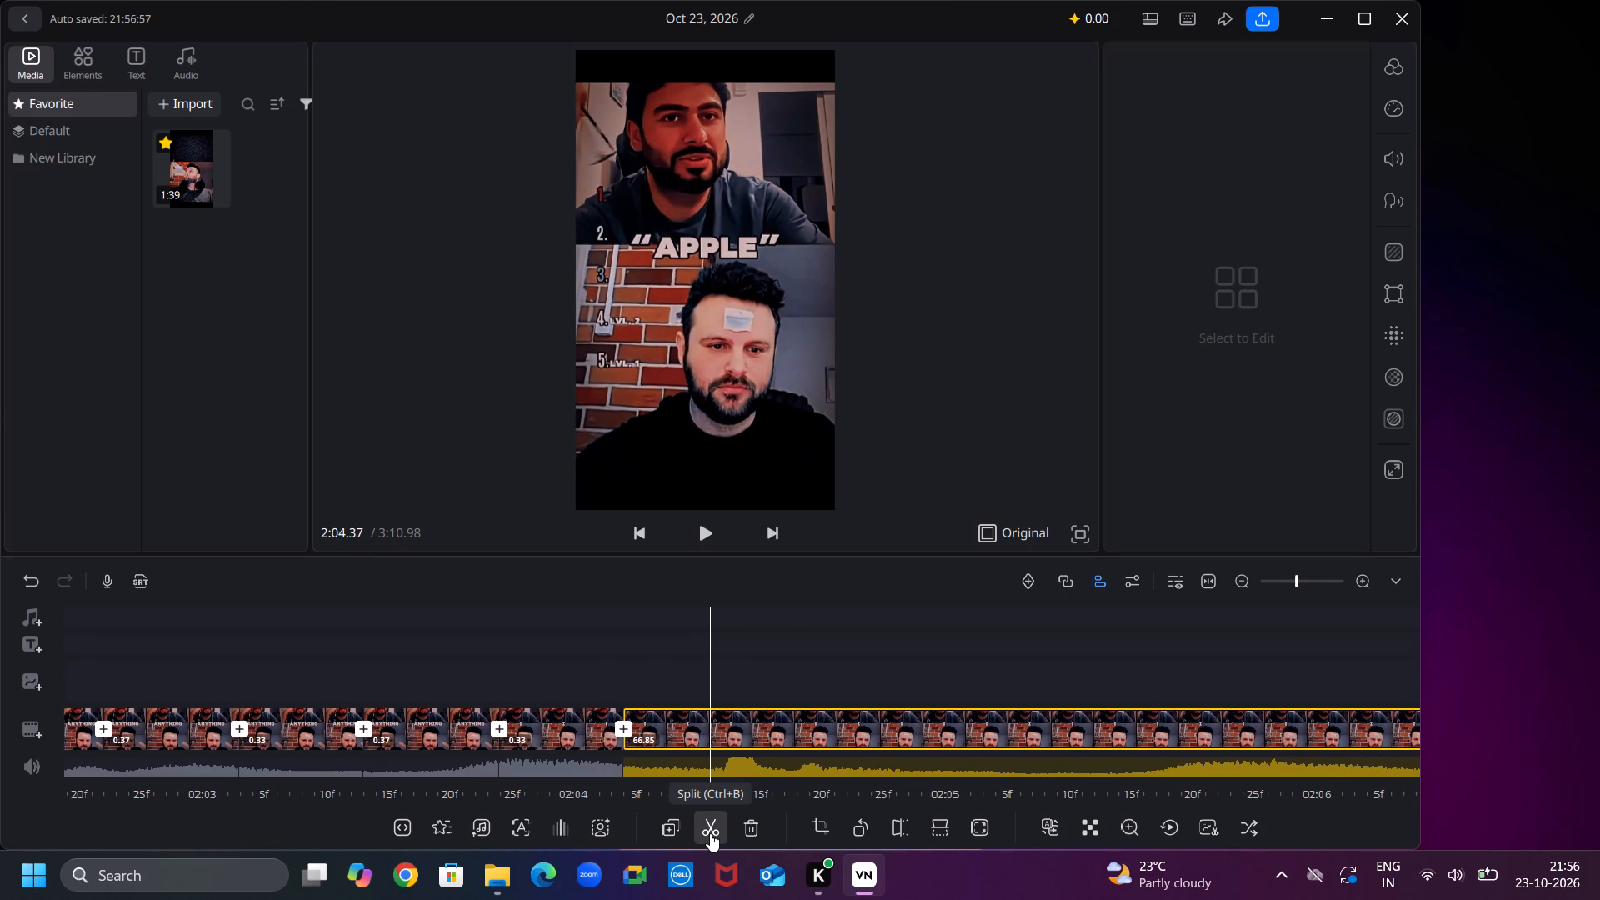
{"action": "key", "text": "Right"}
{"action": "key", "text": "Right"}
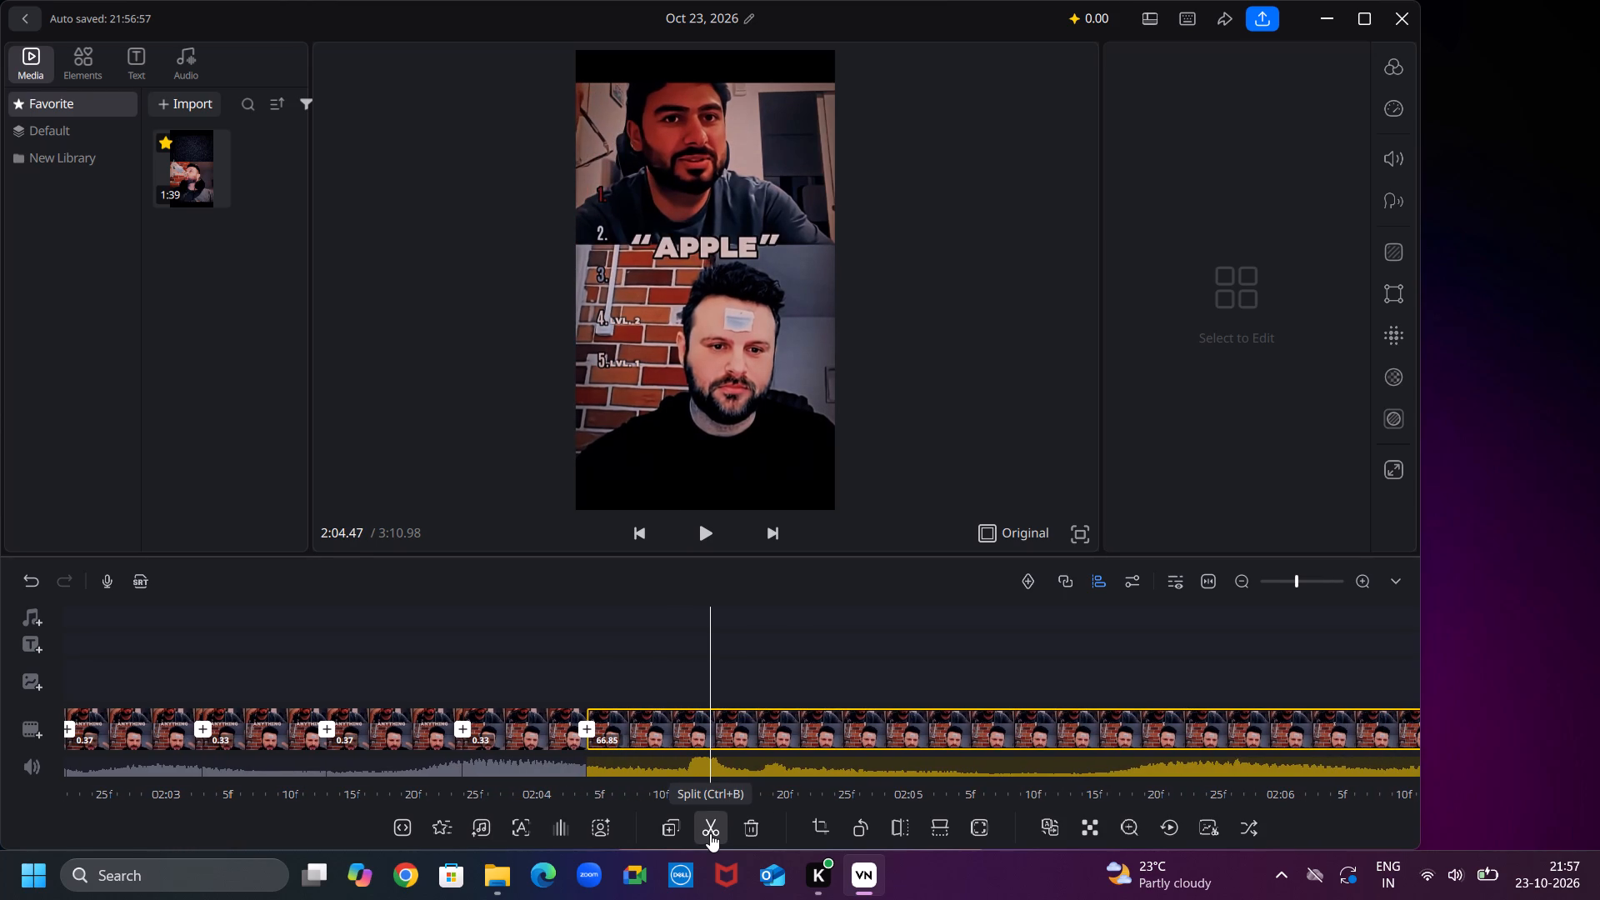
{"action": "left_click", "coordinate": [710, 833]}
Split the remaining duplicated part at 2:04.87, during the caption "APPLE", making a 0.40-second segment.
{"action": "key", "text": "Right"}
{"action": "key", "text": "Right"}
{"action": "key", "text": "Right"}
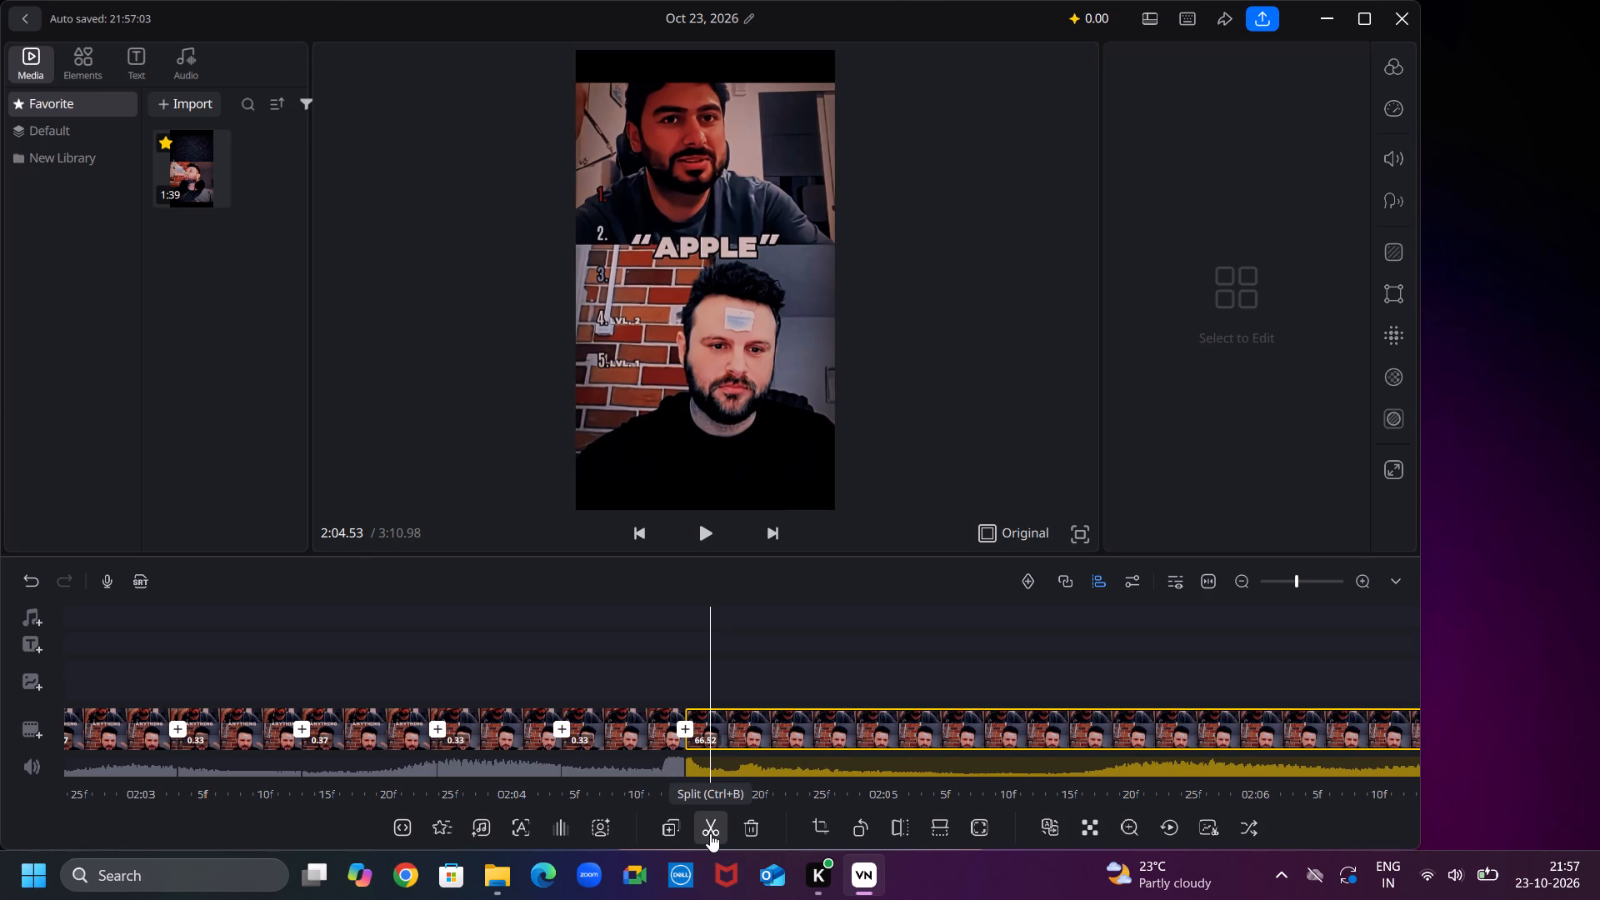
{"action": "key", "text": "Right"}
{"action": "key", "text": "Right"}
{"action": "key", "text": "Right"}
{"action": "key", "text": "Right"}
{"action": "key", "text": "Right"}
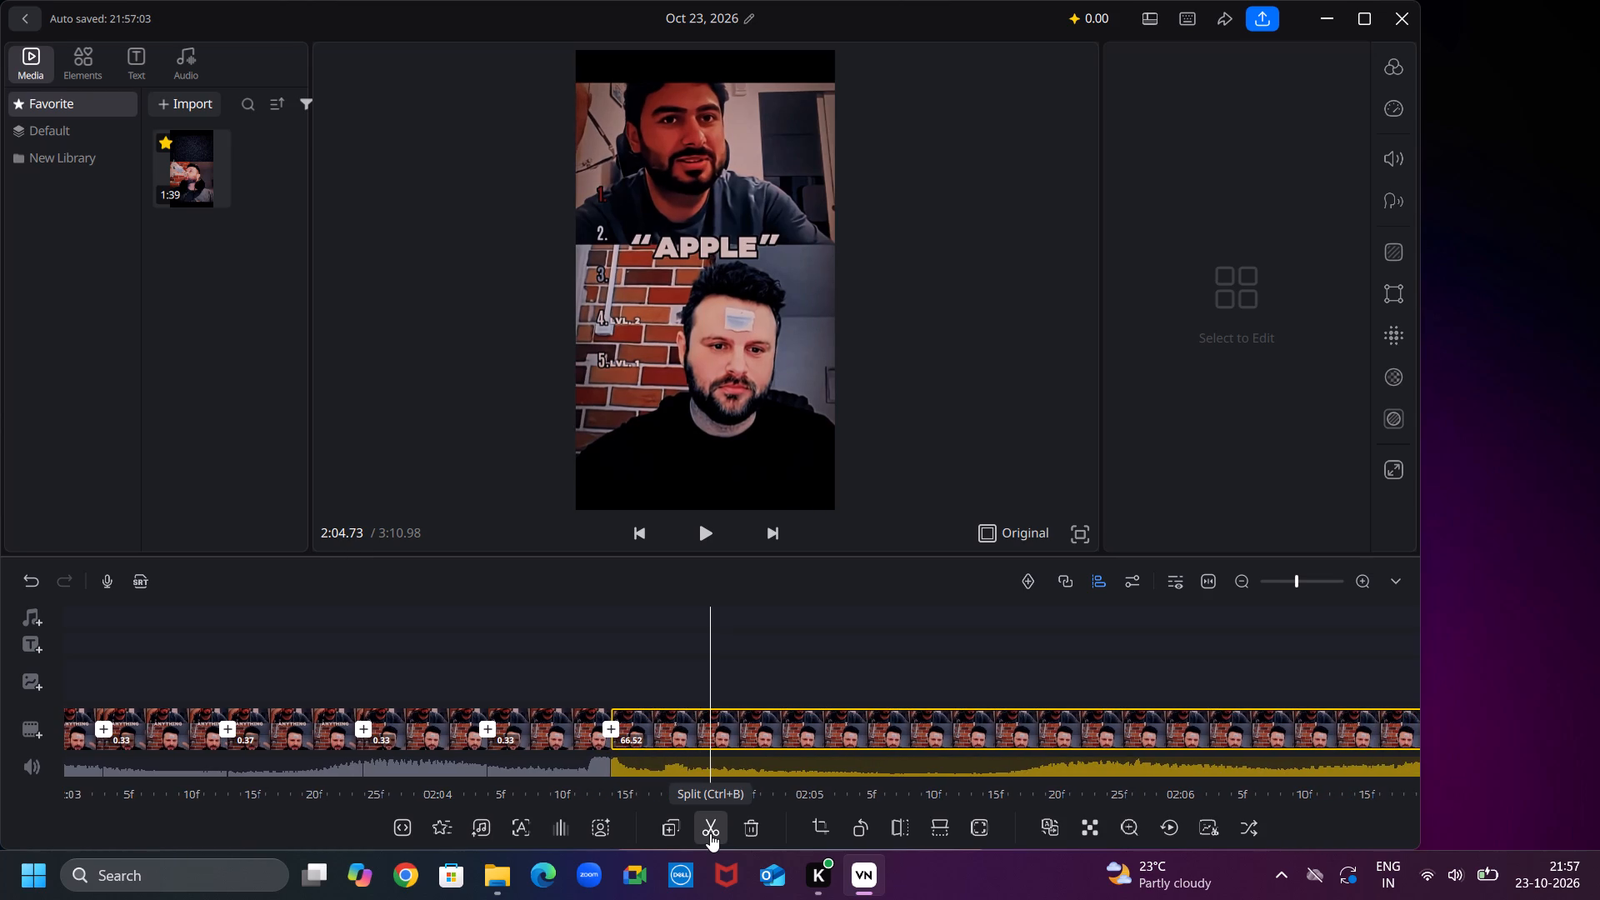
{"action": "key", "text": "Right"}
{"action": "key", "text": "Right"}
{"action": "key", "text": "Right"}
{"action": "key", "text": "Right"}
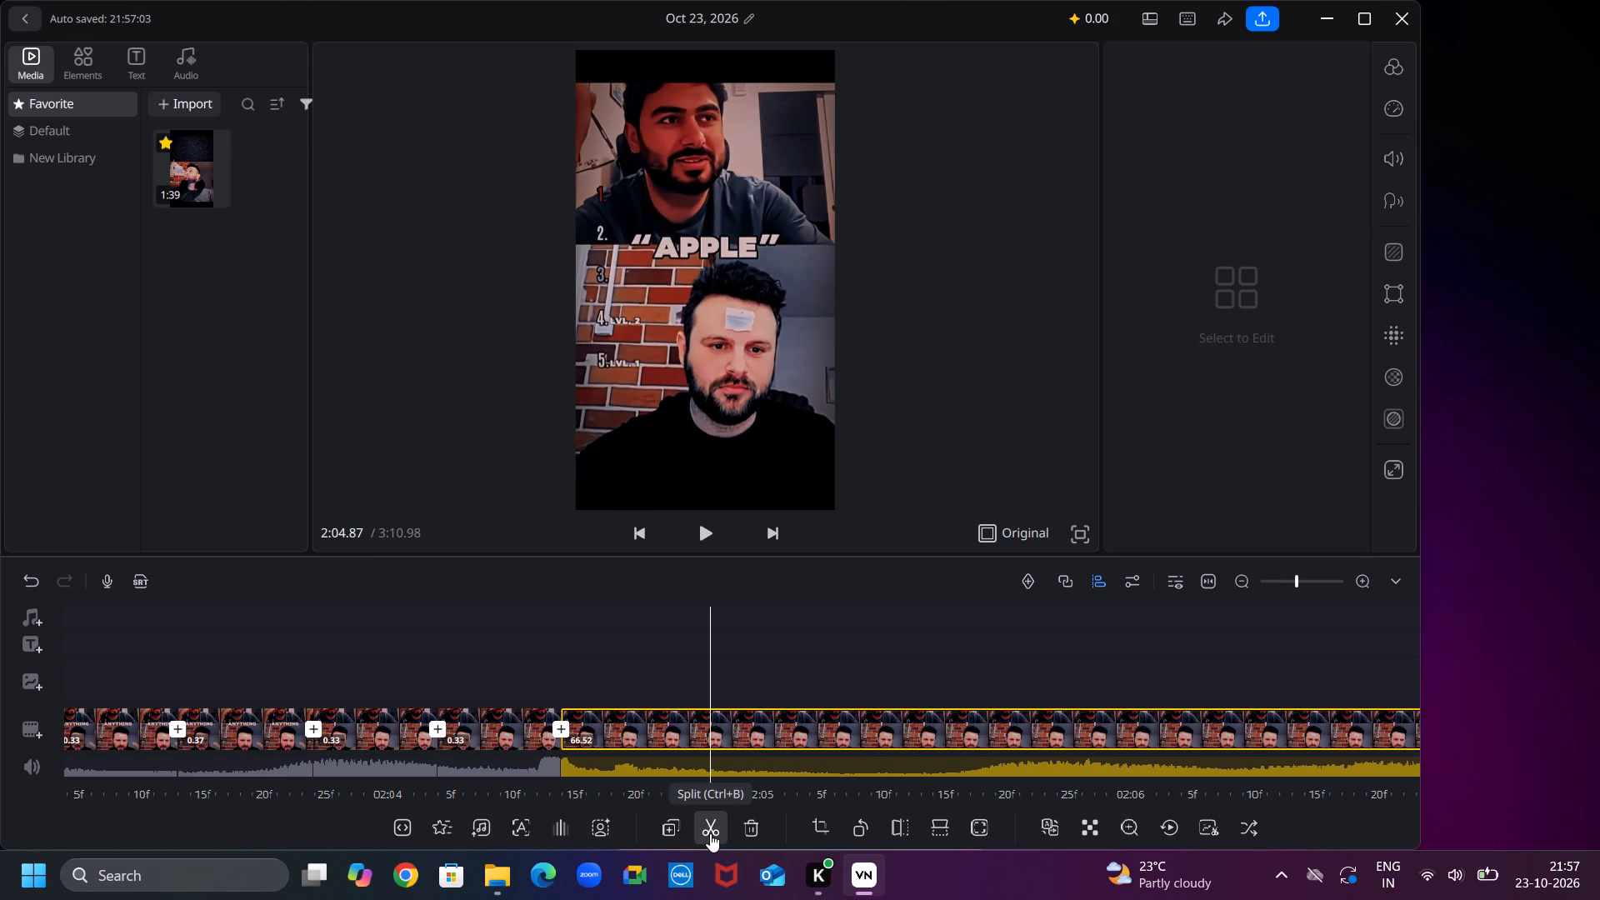
{"action": "left_click", "coordinate": [710, 833]}
Split the remaining duplicated part at 2:05.20, in the captionless stretch following "APPLE", making a 0.33-second segment.
{"action": "key", "text": "Right"}
{"action": "key", "text": "Right"}
{"action": "key", "text": "Right"}
{"action": "key", "text": "0"}
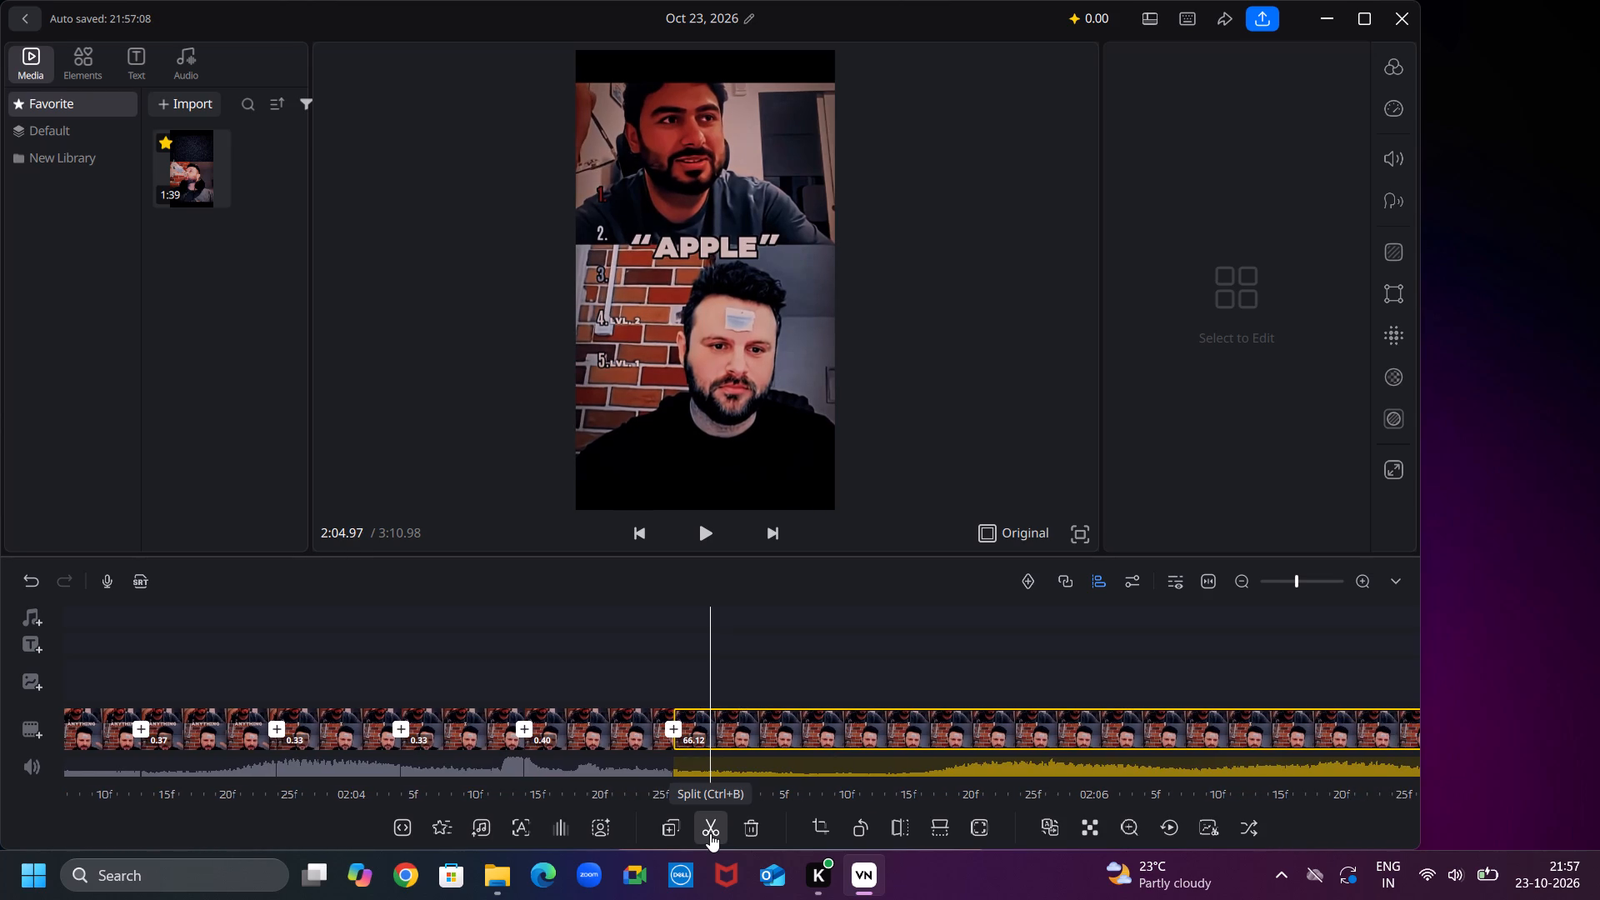
{"action": "key", "text": "Right"}
{"action": "key", "text": "Right"}
{"action": "key", "text": "Right"}
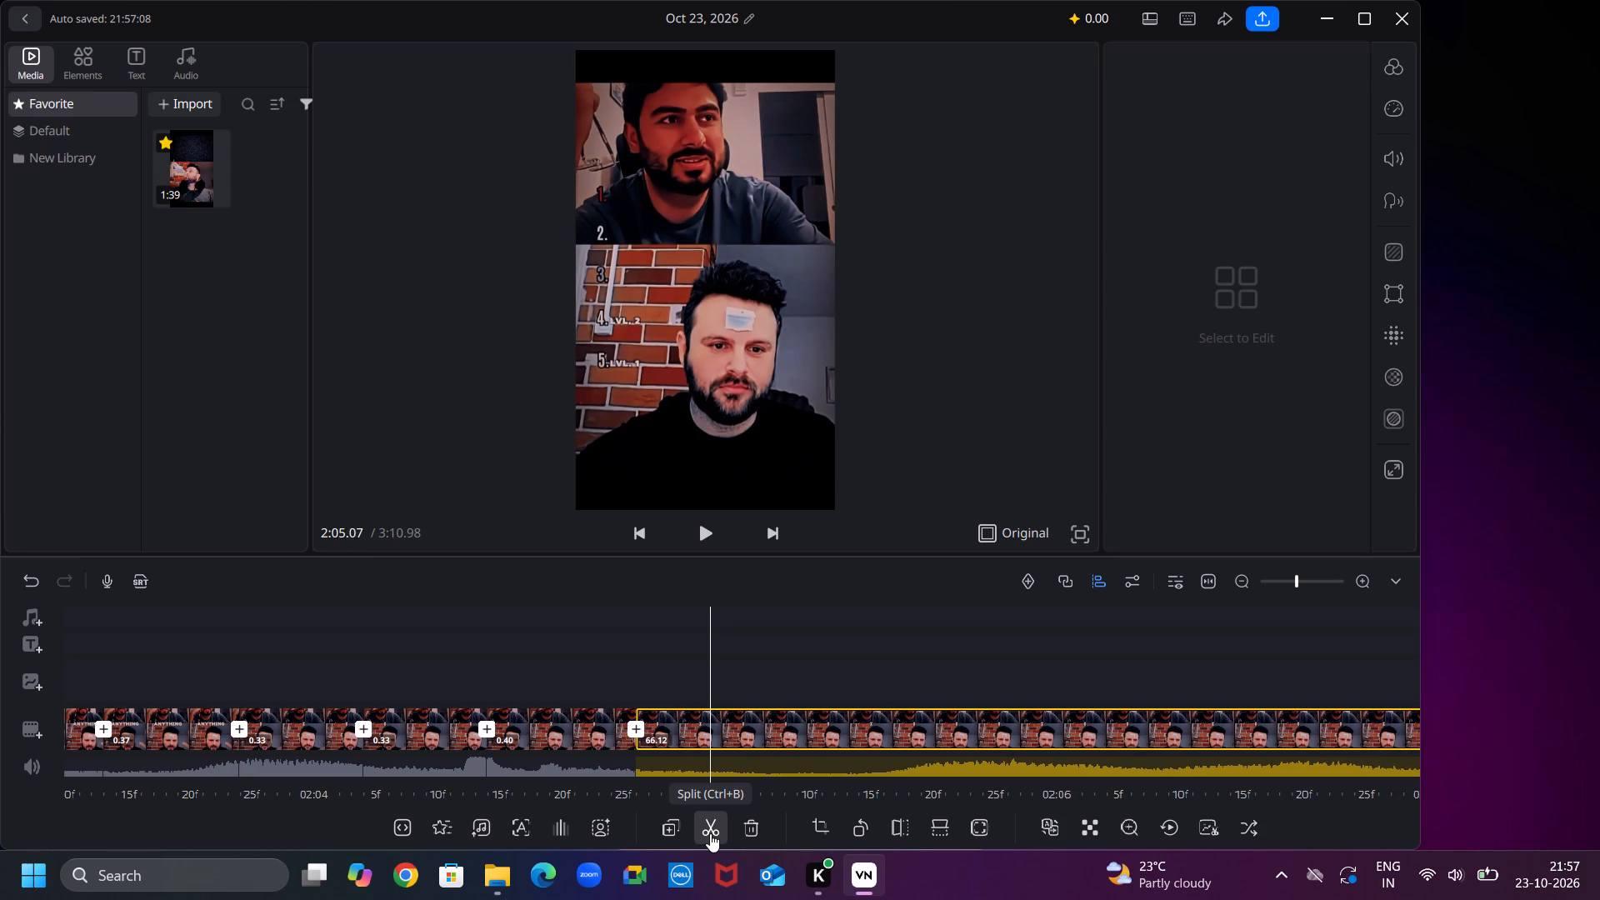
{"action": "key", "text": "Right"}
{"action": "key", "text": "Right"}
{"action": "key", "text": "Right"}
{"action": "key", "text": "Right"}
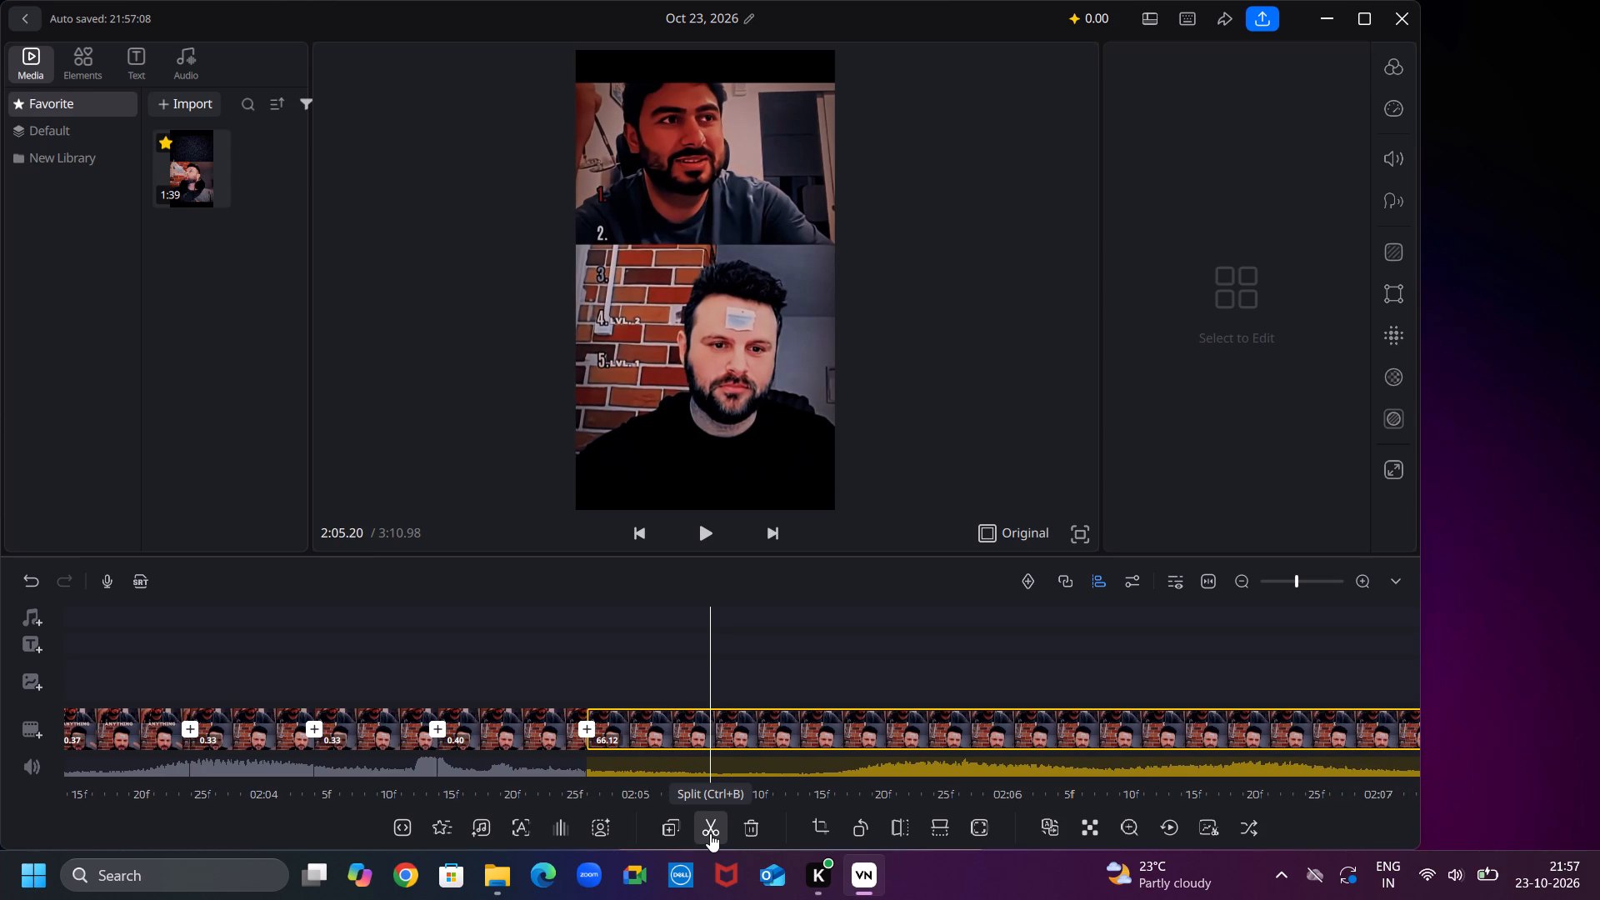
{"action": "left_click", "coordinate": [710, 833]}
Split the remaining duplicated part at 2:05.53, as the lower man reaches for his forehead note, making a 0.33-second segment.
{"action": "key", "text": "Right"}
{"action": "key", "text": "Right"}
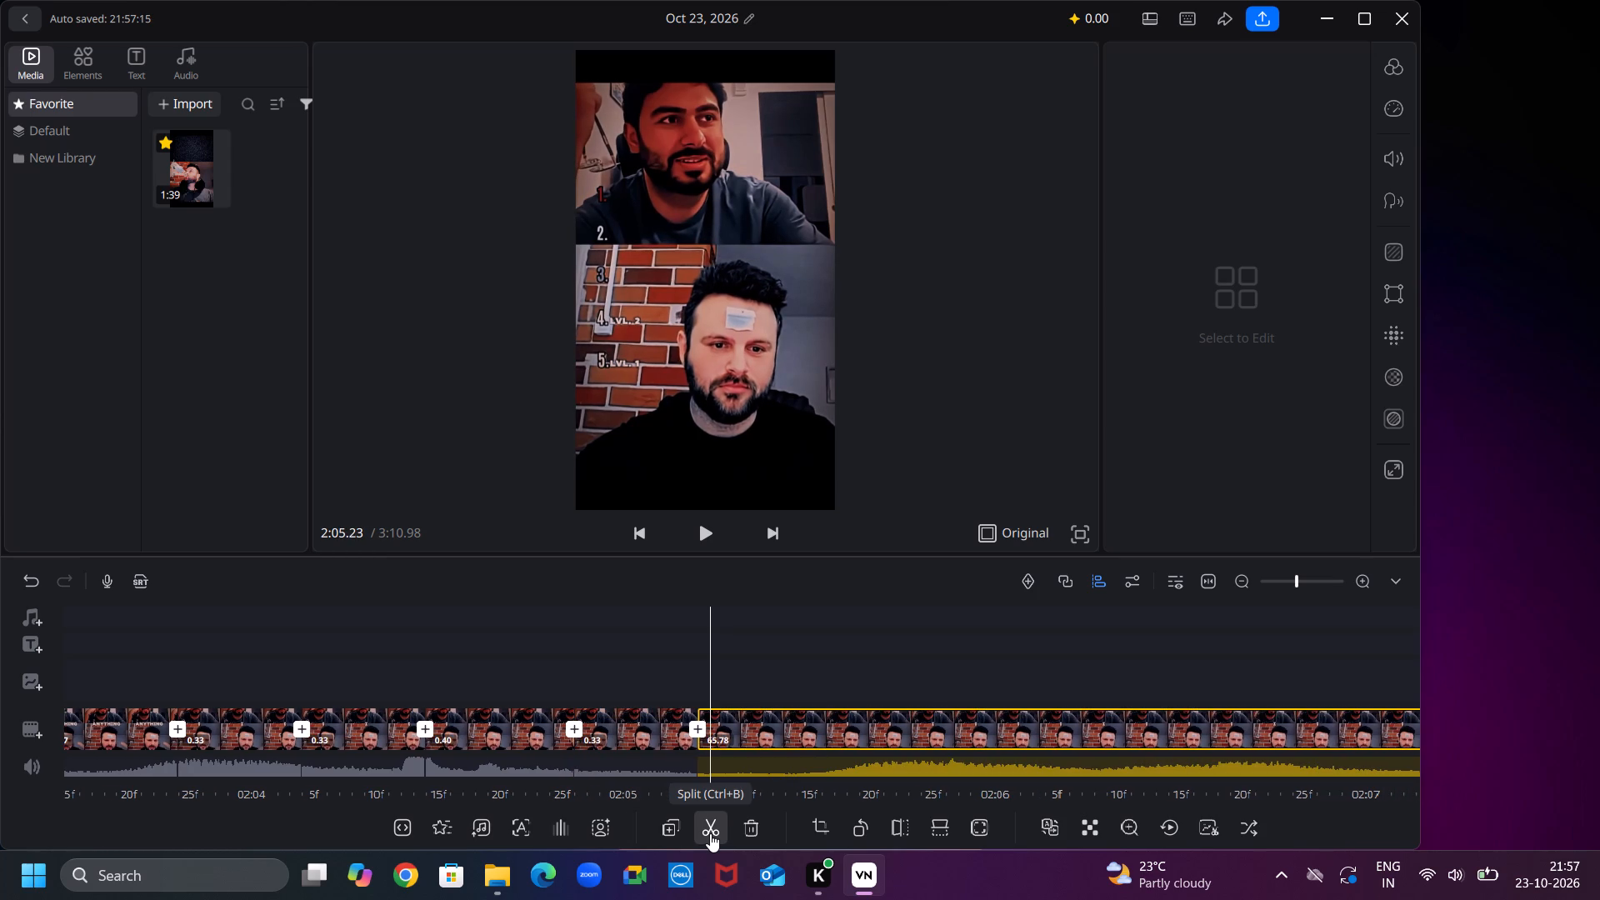
{"action": "key", "text": "Right"}
{"action": "key", "text": "Right"}
{"action": "key", "text": "Right"}
{"action": "key", "text": "Right"}
{"action": "key", "text": "Right"}
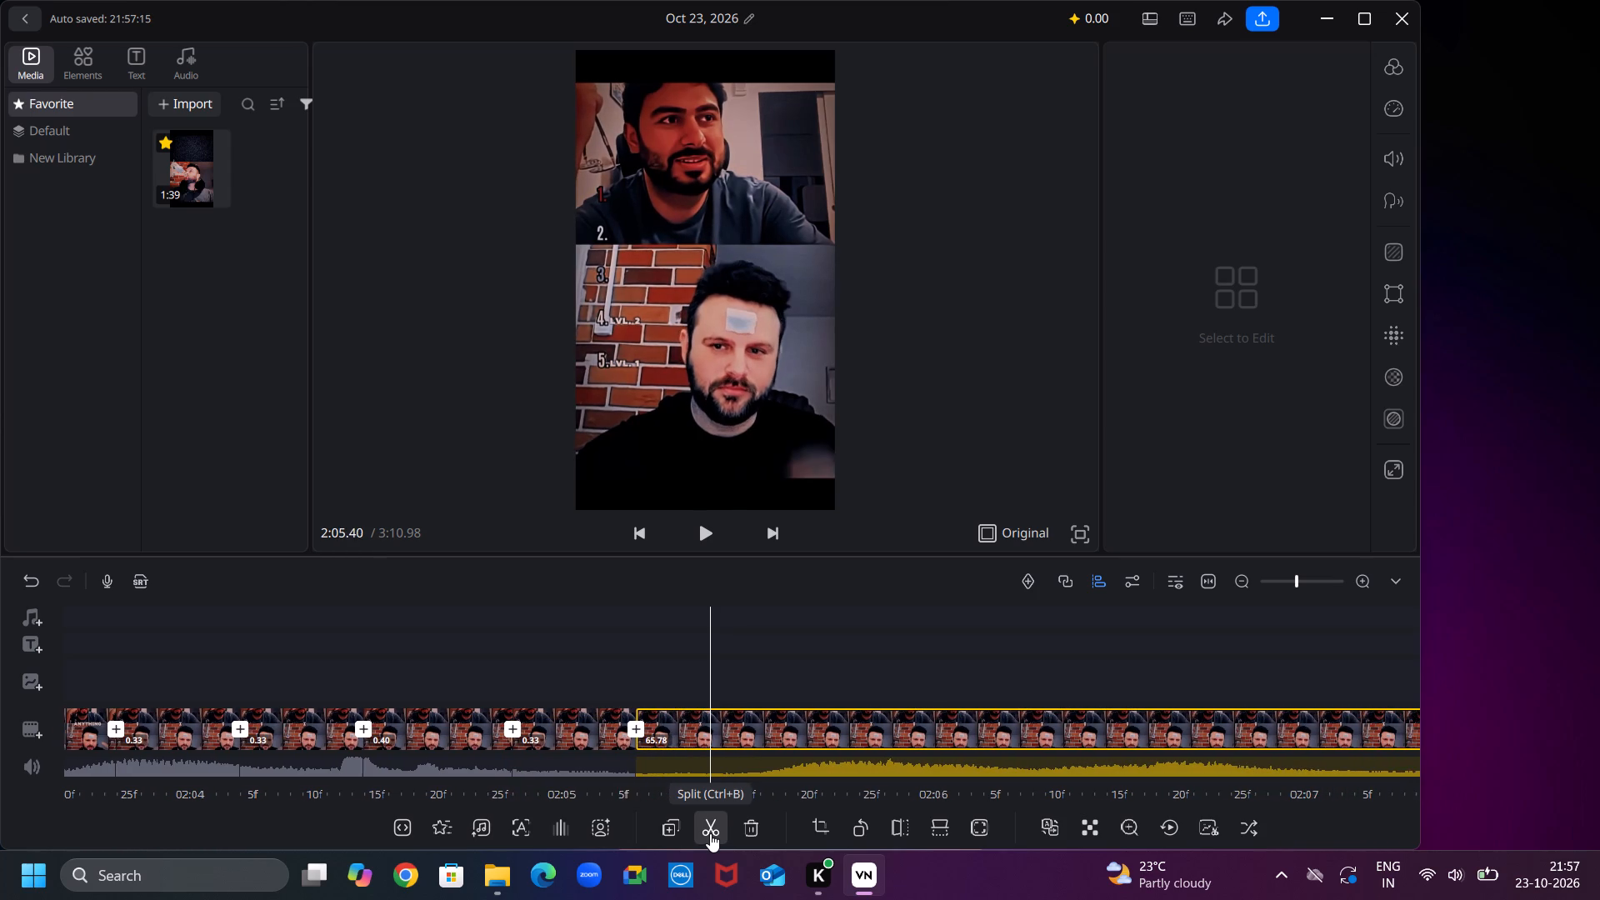
{"action": "key", "text": "Right"}
{"action": "key", "text": "Right"}
{"action": "key", "text": "Right"}
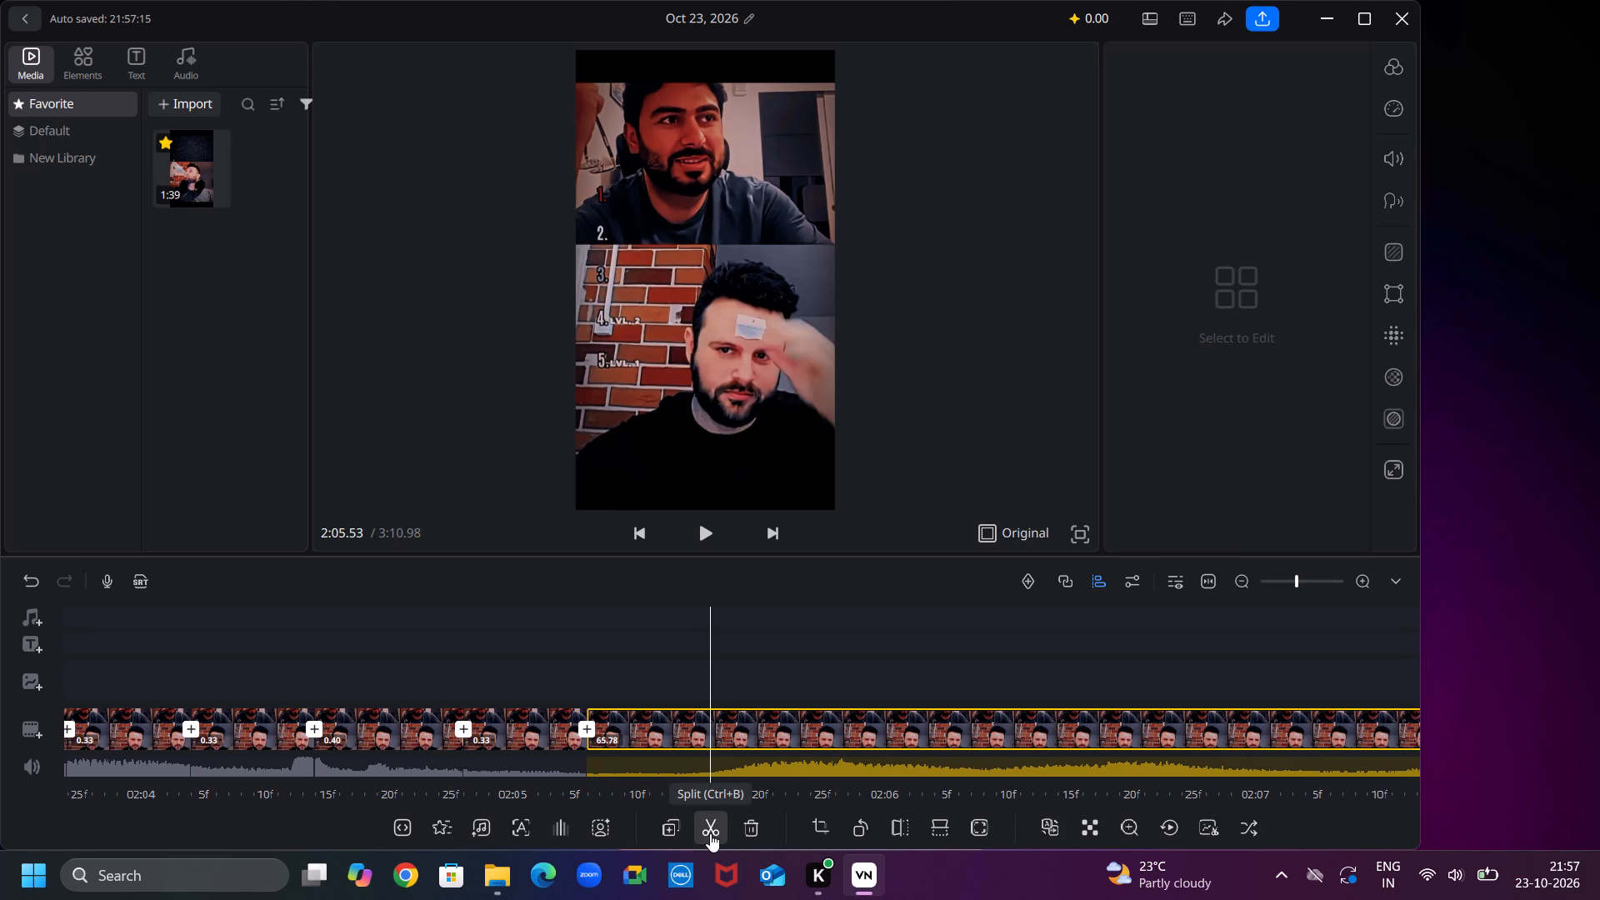
{"action": "left_click", "coordinate": [710, 833]}
Split the remaining duplicated part at 2:05.87, while the lower man grips his forehead note, making a 0.33-second segment.
{"action": "key", "text": "Right"}
{"action": "key", "text": "Right"}
{"action": "key", "text": "Right"}
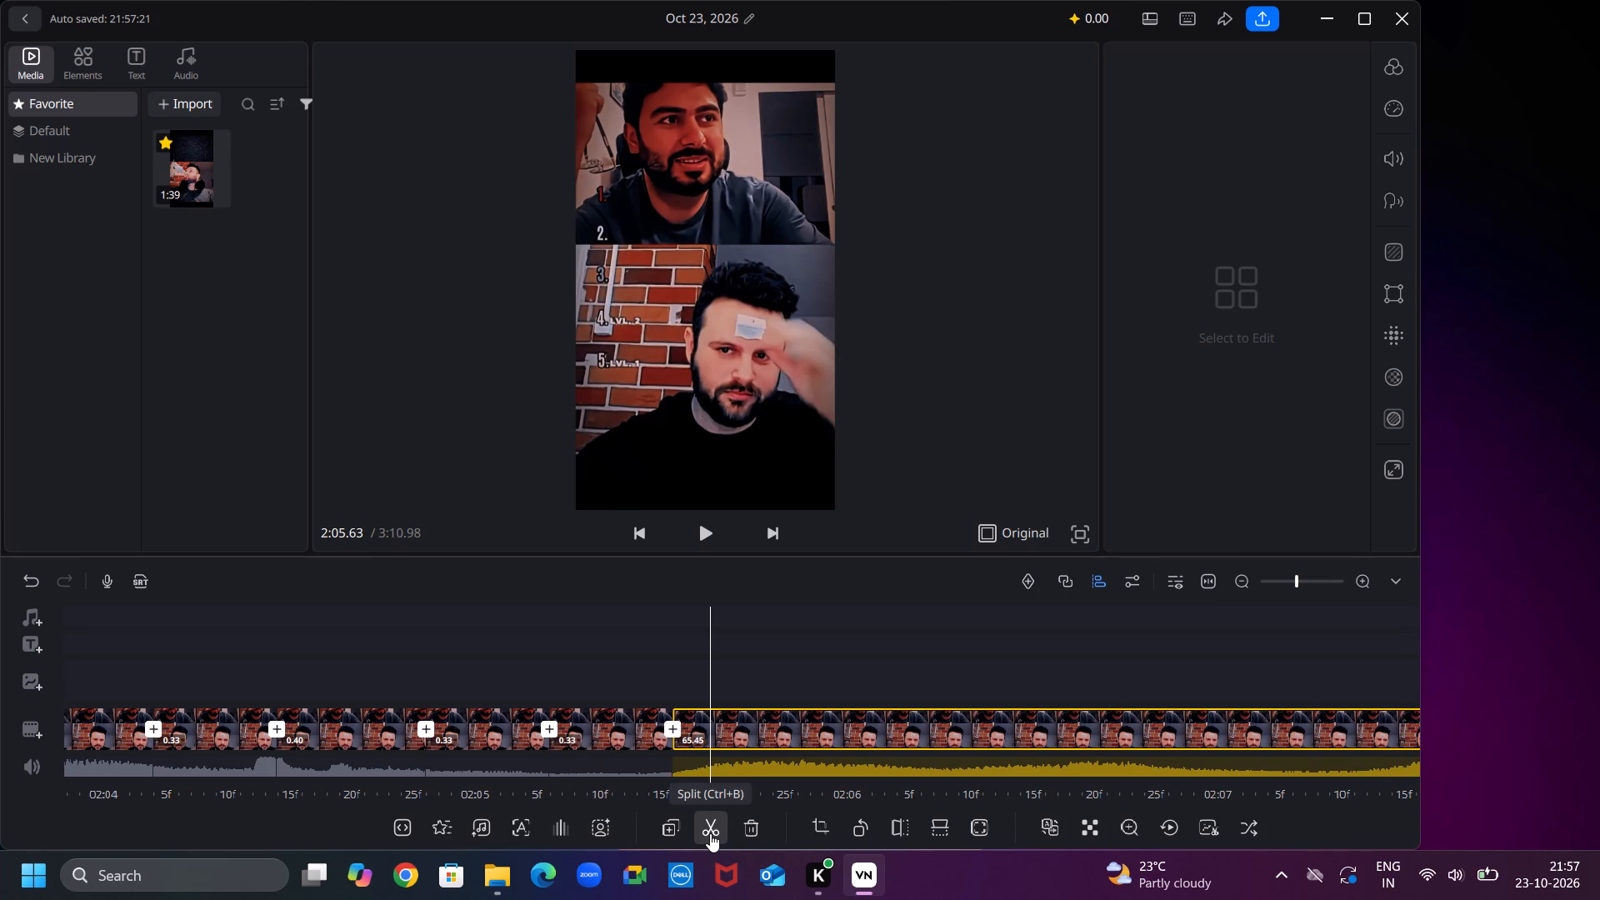
{"action": "key", "text": "Right"}
{"action": "key", "text": "Right"}
{"action": "key", "text": "Right"}
{"action": "key", "text": "Right"}
{"action": "key", "text": "Right"}
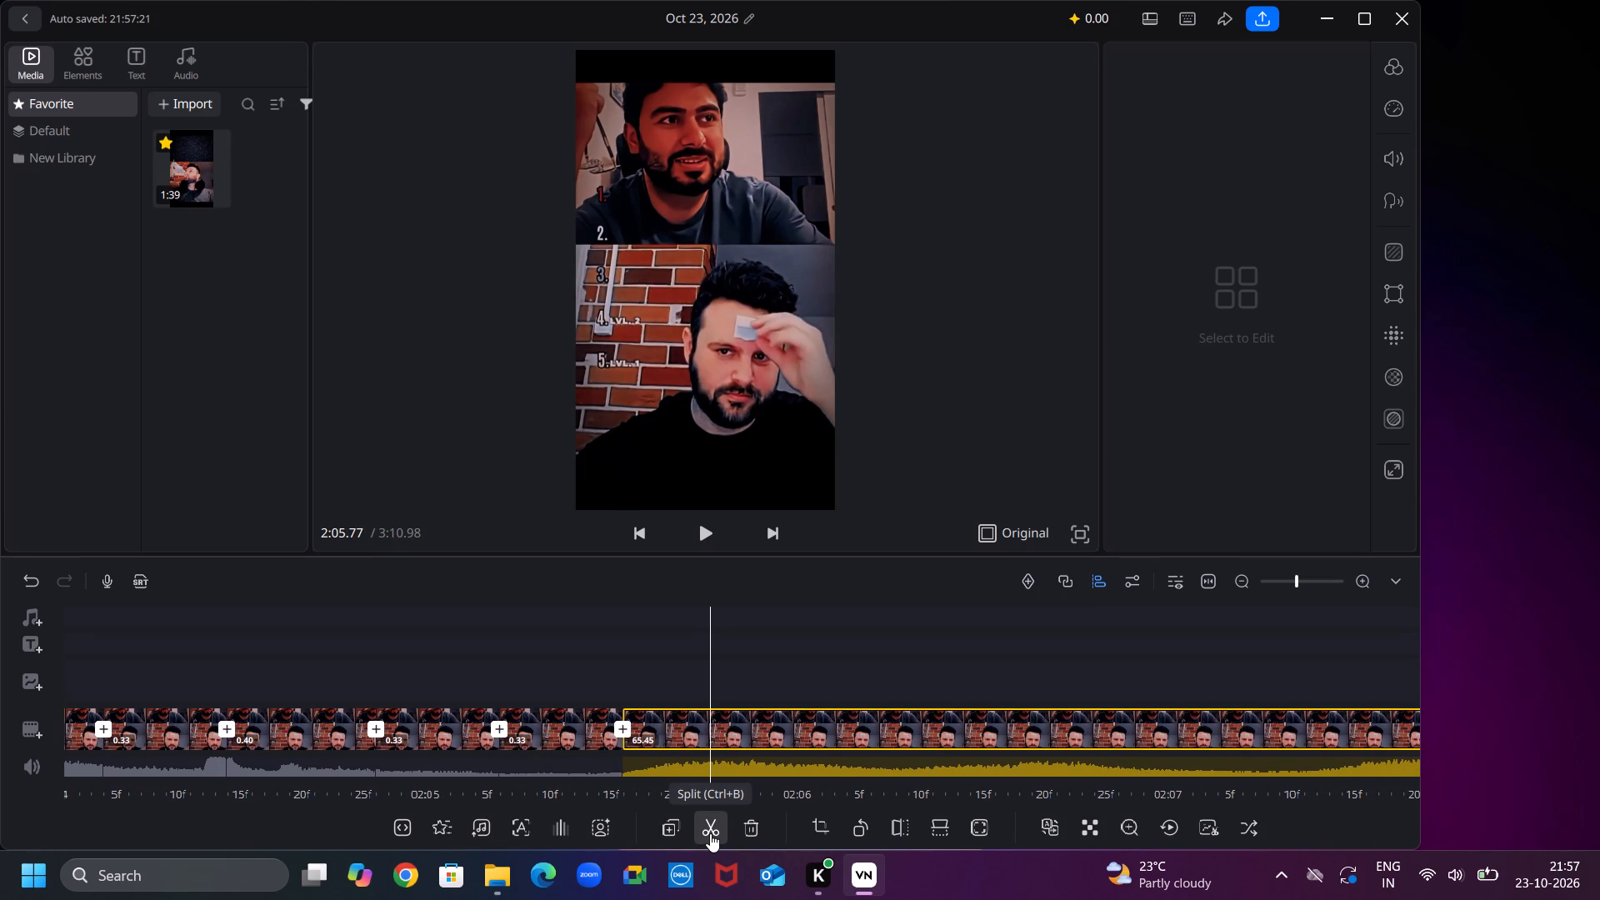
{"action": "key", "text": "Right"}
{"action": "key", "text": "Right"}
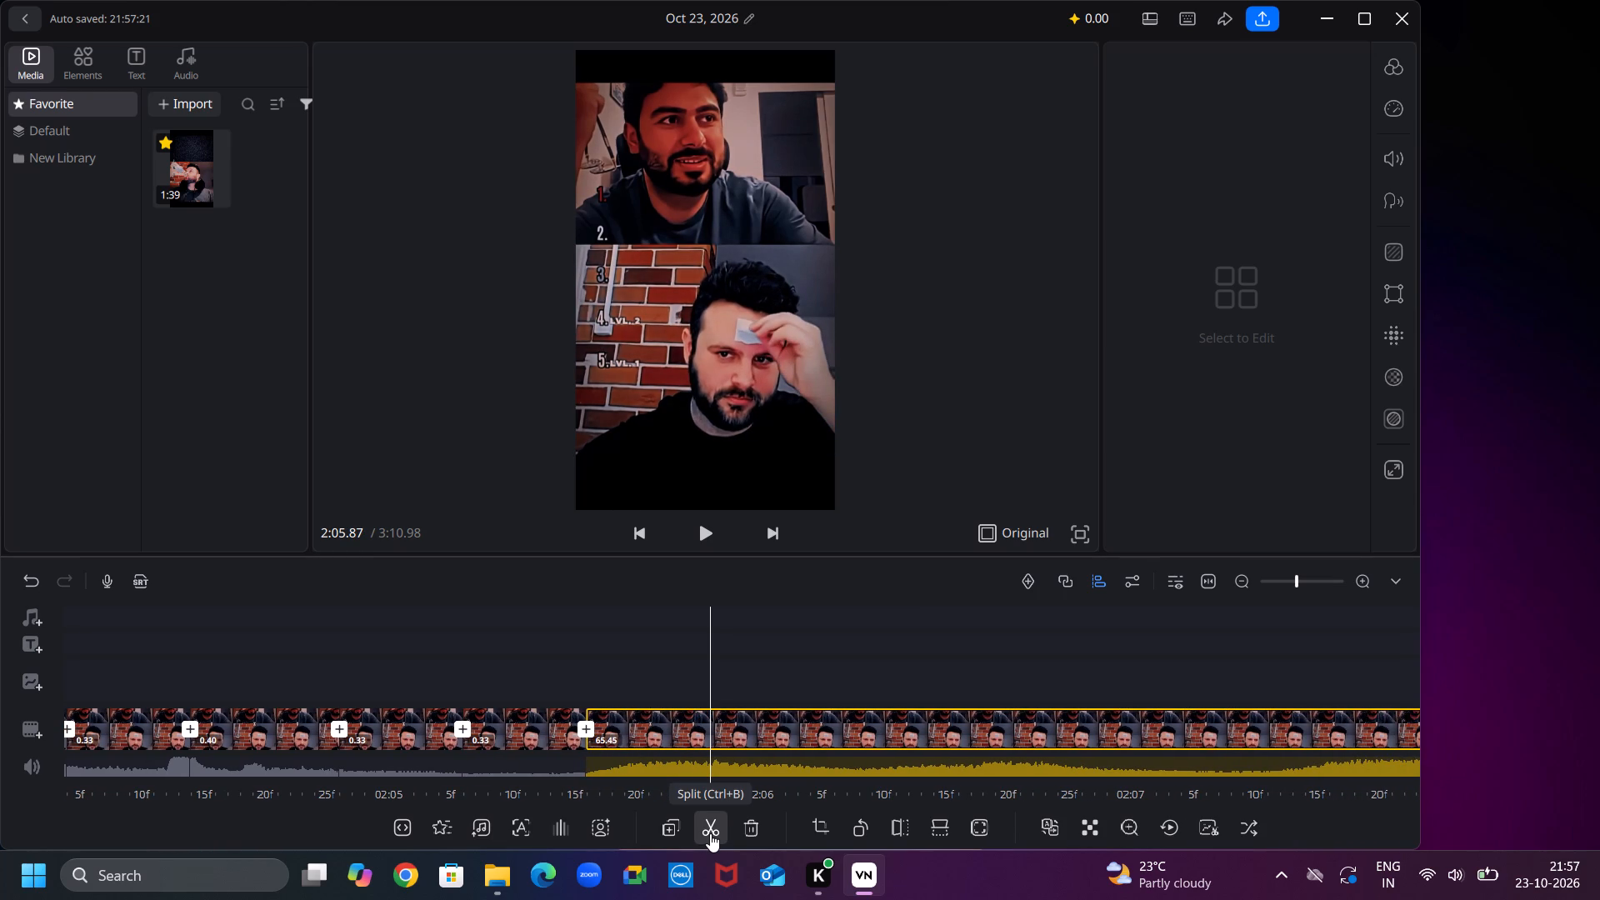
{"action": "left_click", "coordinate": [710, 833]}
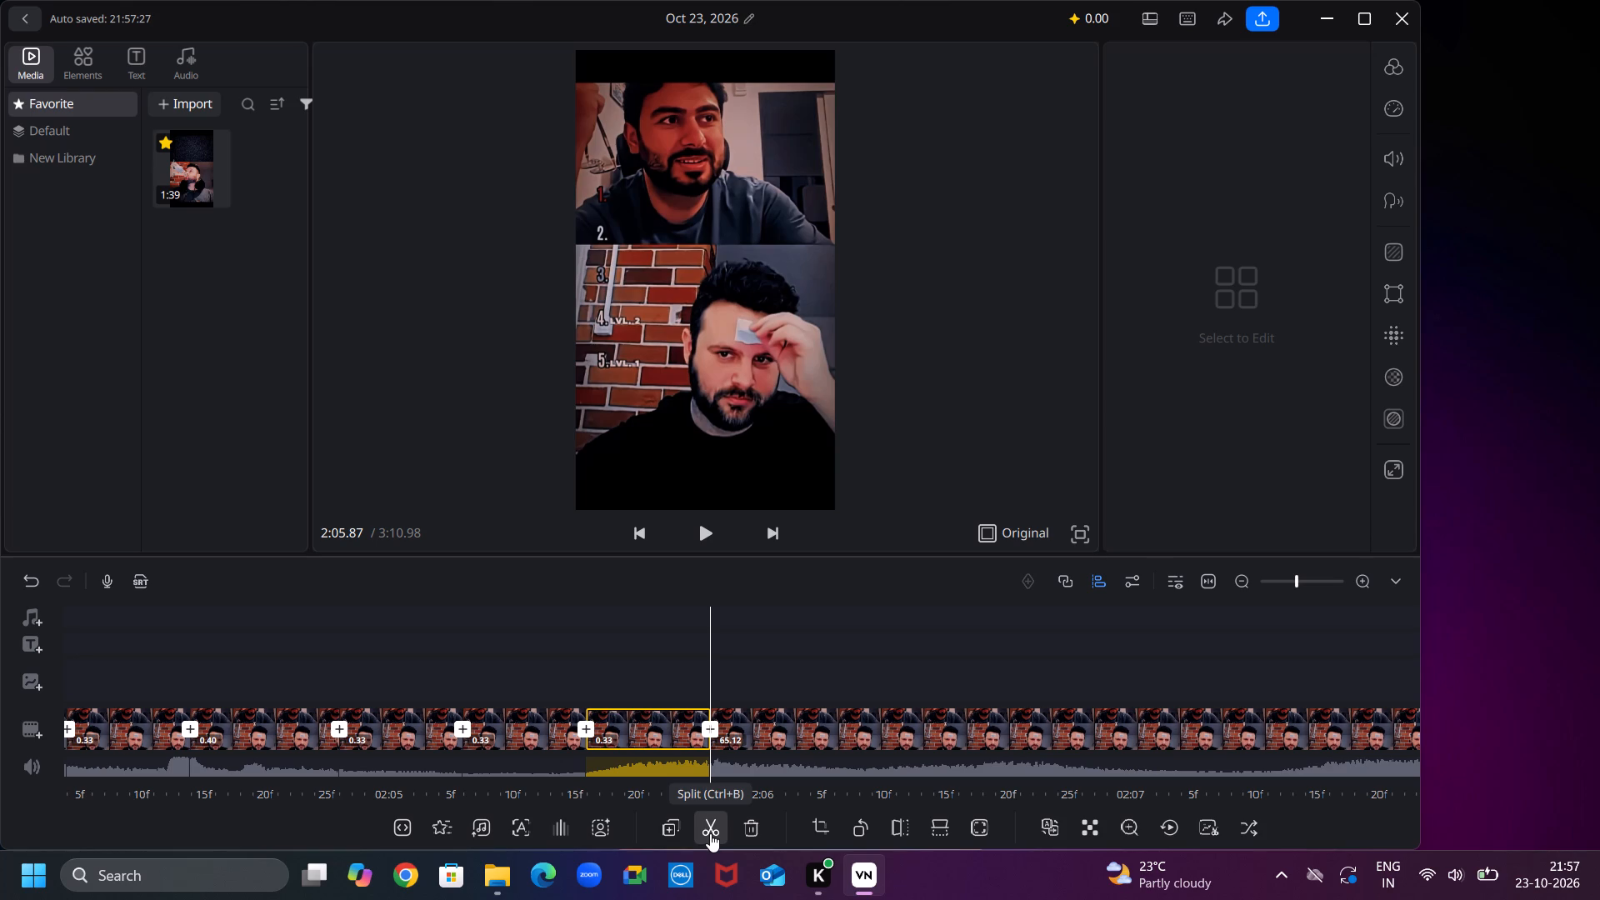
Split the remaining duplicated part at 2:06.20, as the lower man pulls the note off, making a 0.33-second segment.
{"action": "key", "text": "Right"}
{"action": "key", "text": "Right"}
{"action": "key", "text": "Right"}
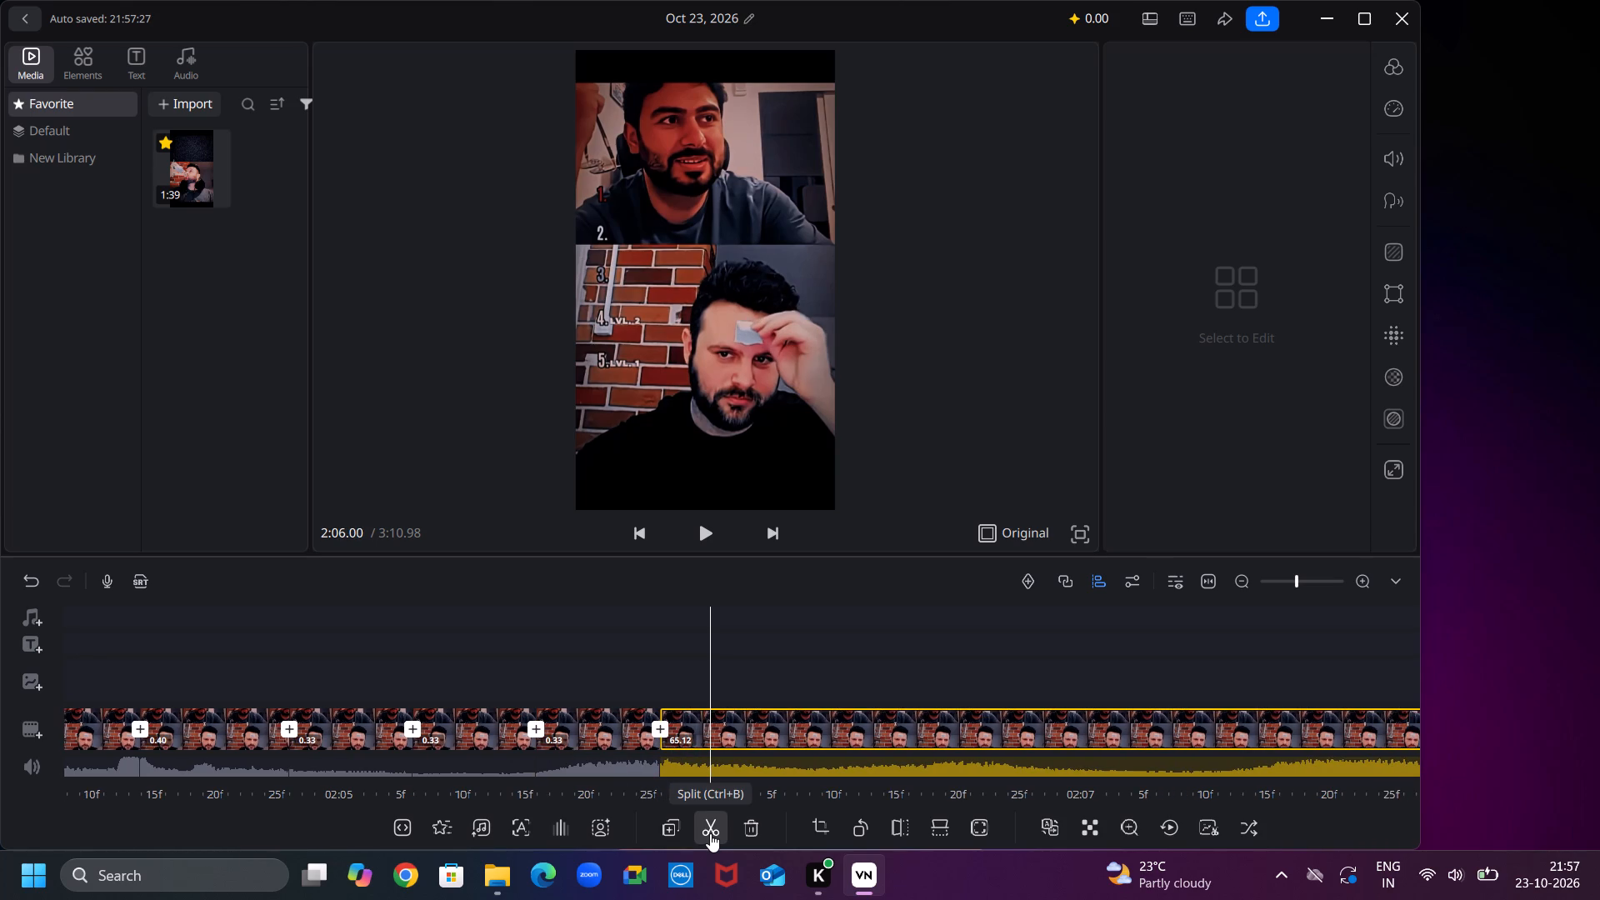
{"action": "key", "text": "Right"}
{"action": "key", "text": "Right"}
{"action": "key", "text": "Right"}
{"action": "key", "text": "Right"}
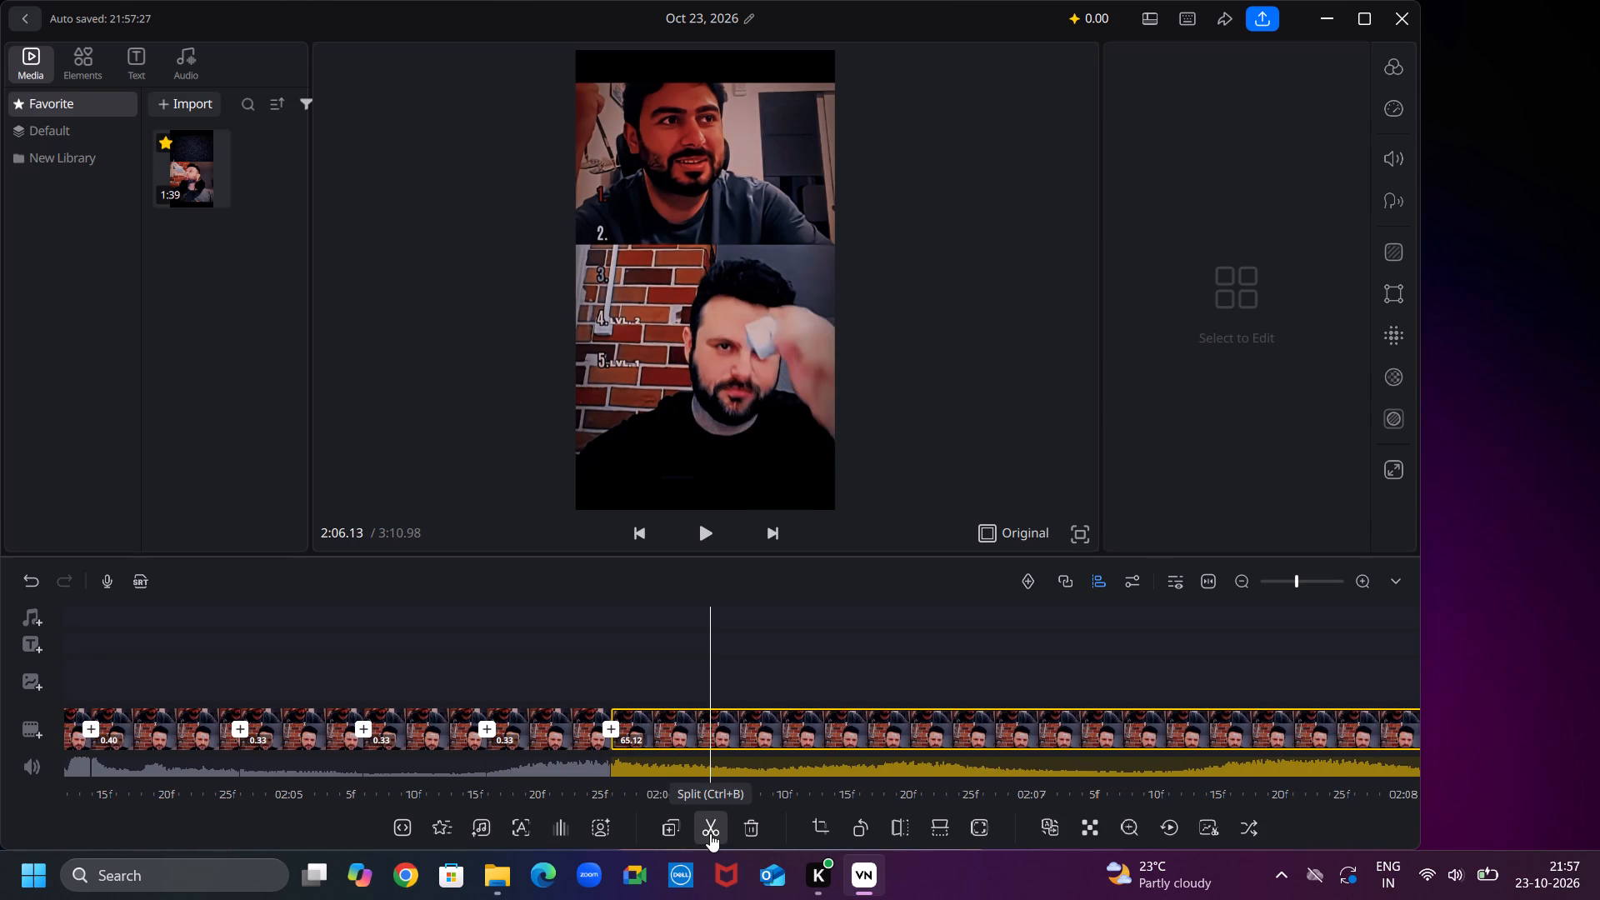
{"action": "key", "text": "Right"}
{"action": "key", "text": "Right"}
{"action": "left_click", "coordinate": [710, 833]}
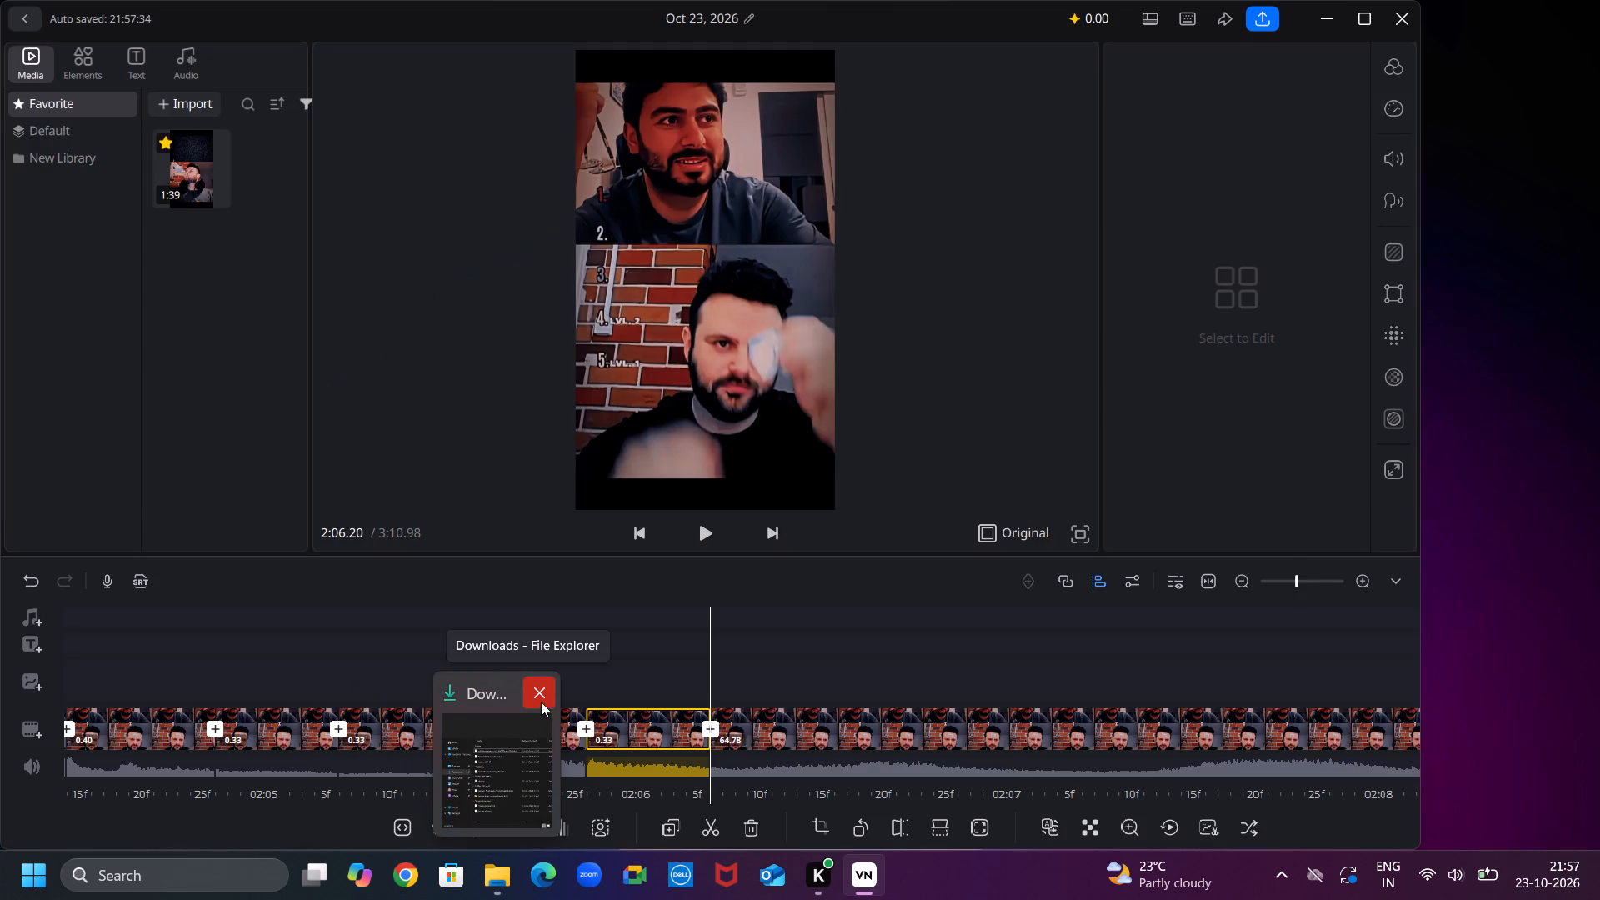
Close the open File Explorer window showing the Downloads folder.
{"action": "left_click", "coordinate": [543, 697]}
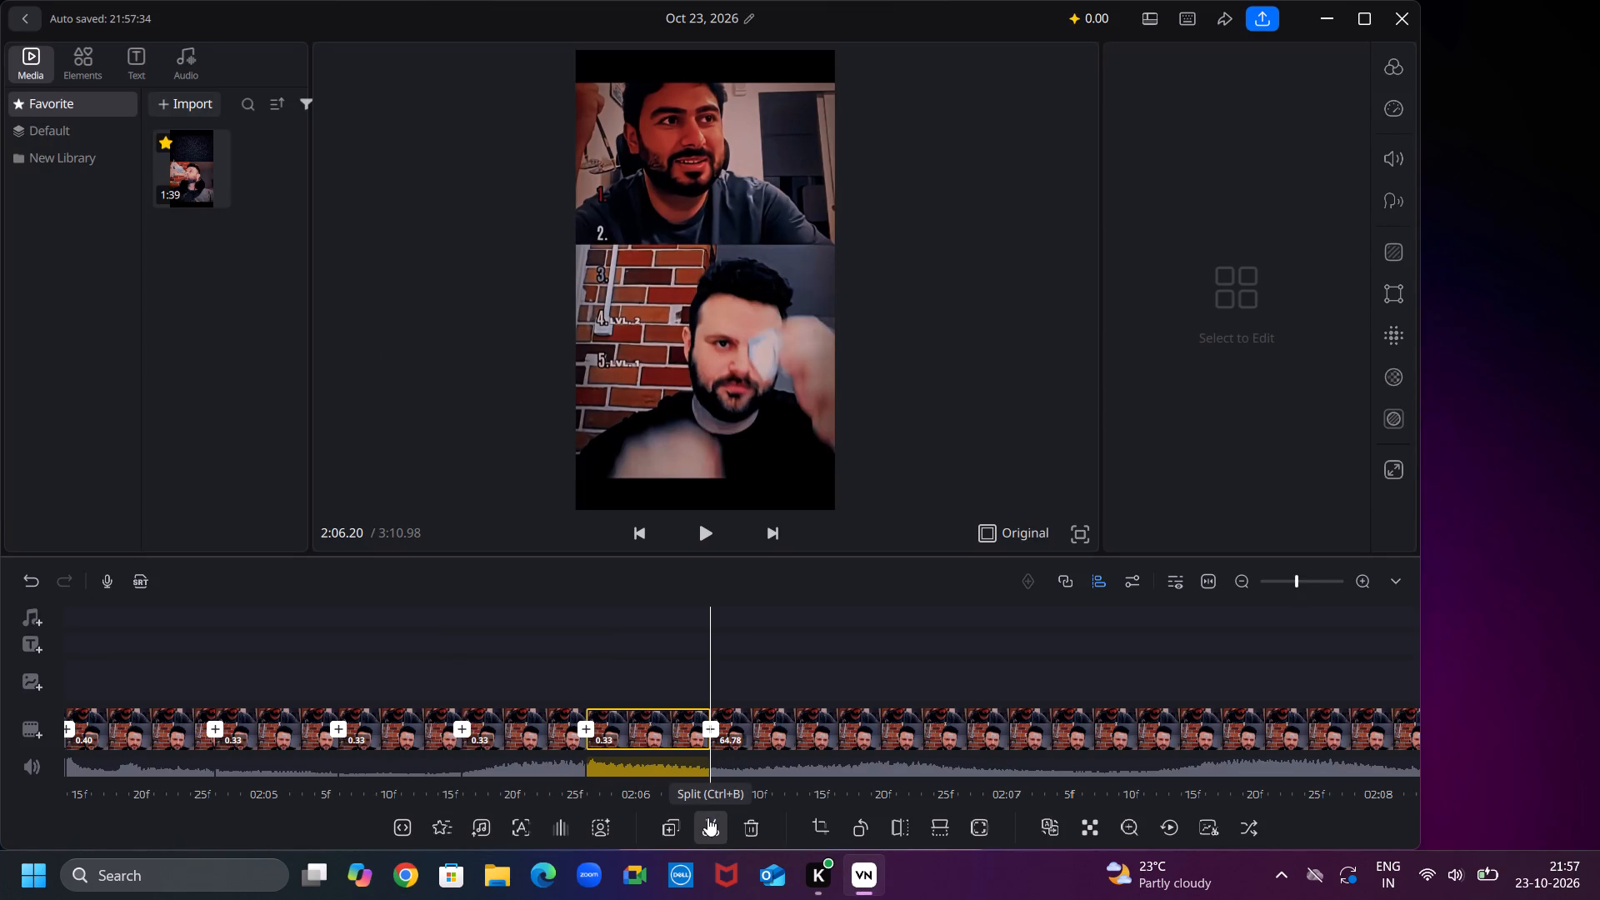
Split the remaining duplicated part at 2:06.43, as the lower man brings both hands to the note, making a 0.23-second segment.
{"action": "key", "text": "Right"}
{"action": "key", "text": "Right"}
{"action": "key", "text": "Right"}
{"action": "key", "text": "Right"}
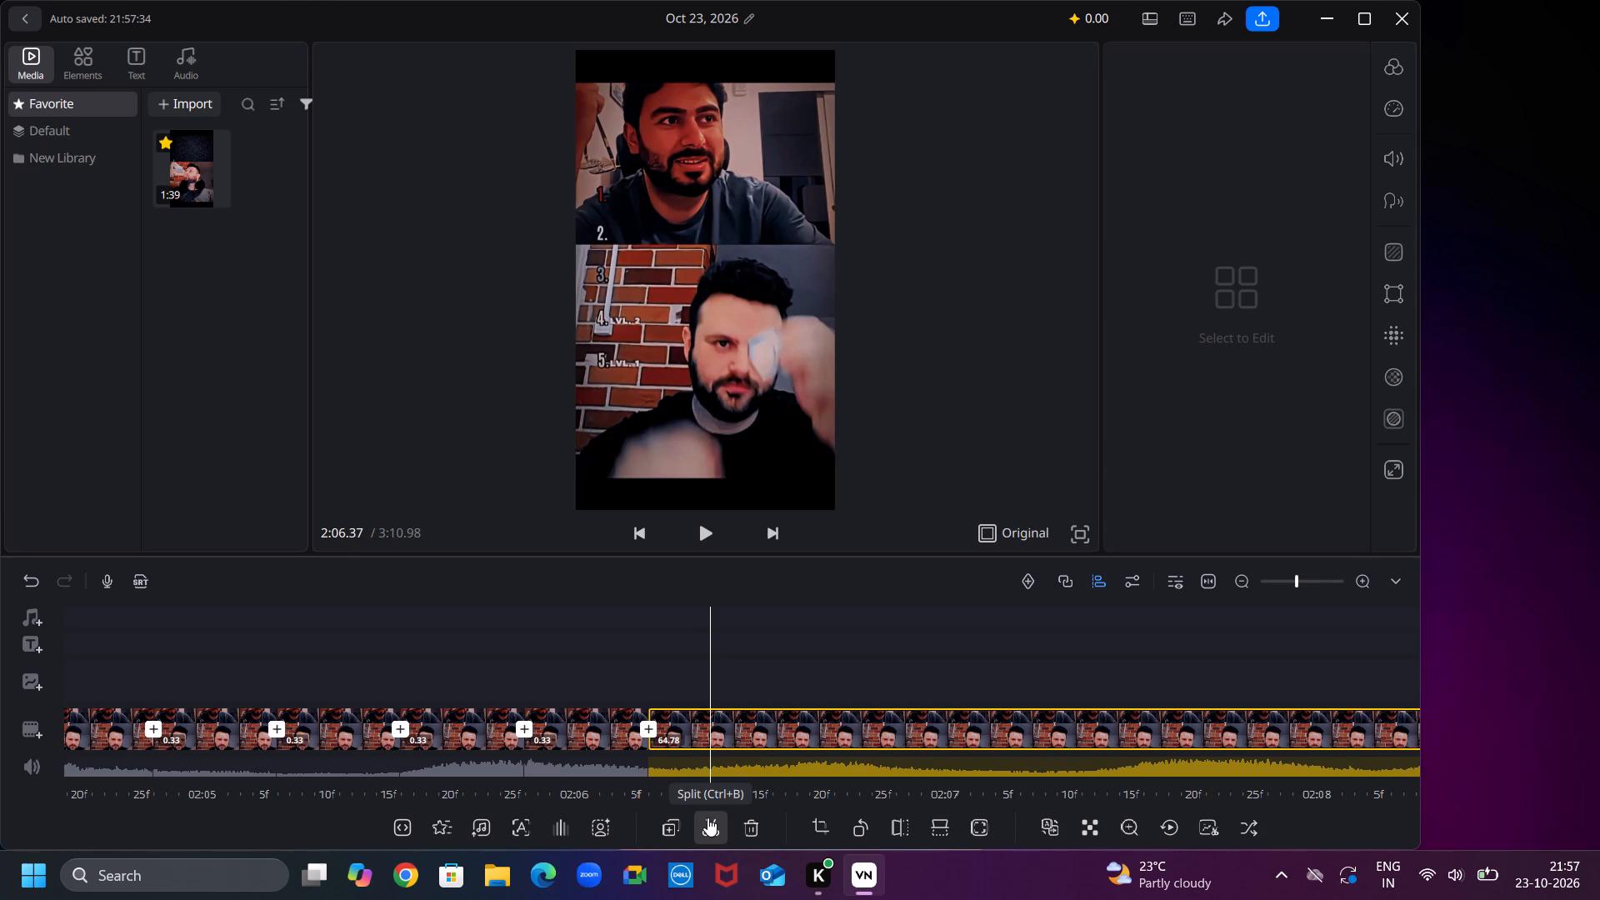
{"action": "key", "text": "Right"}
{"action": "key", "text": "Right"}
{"action": "left_click", "coordinate": [707, 817]}
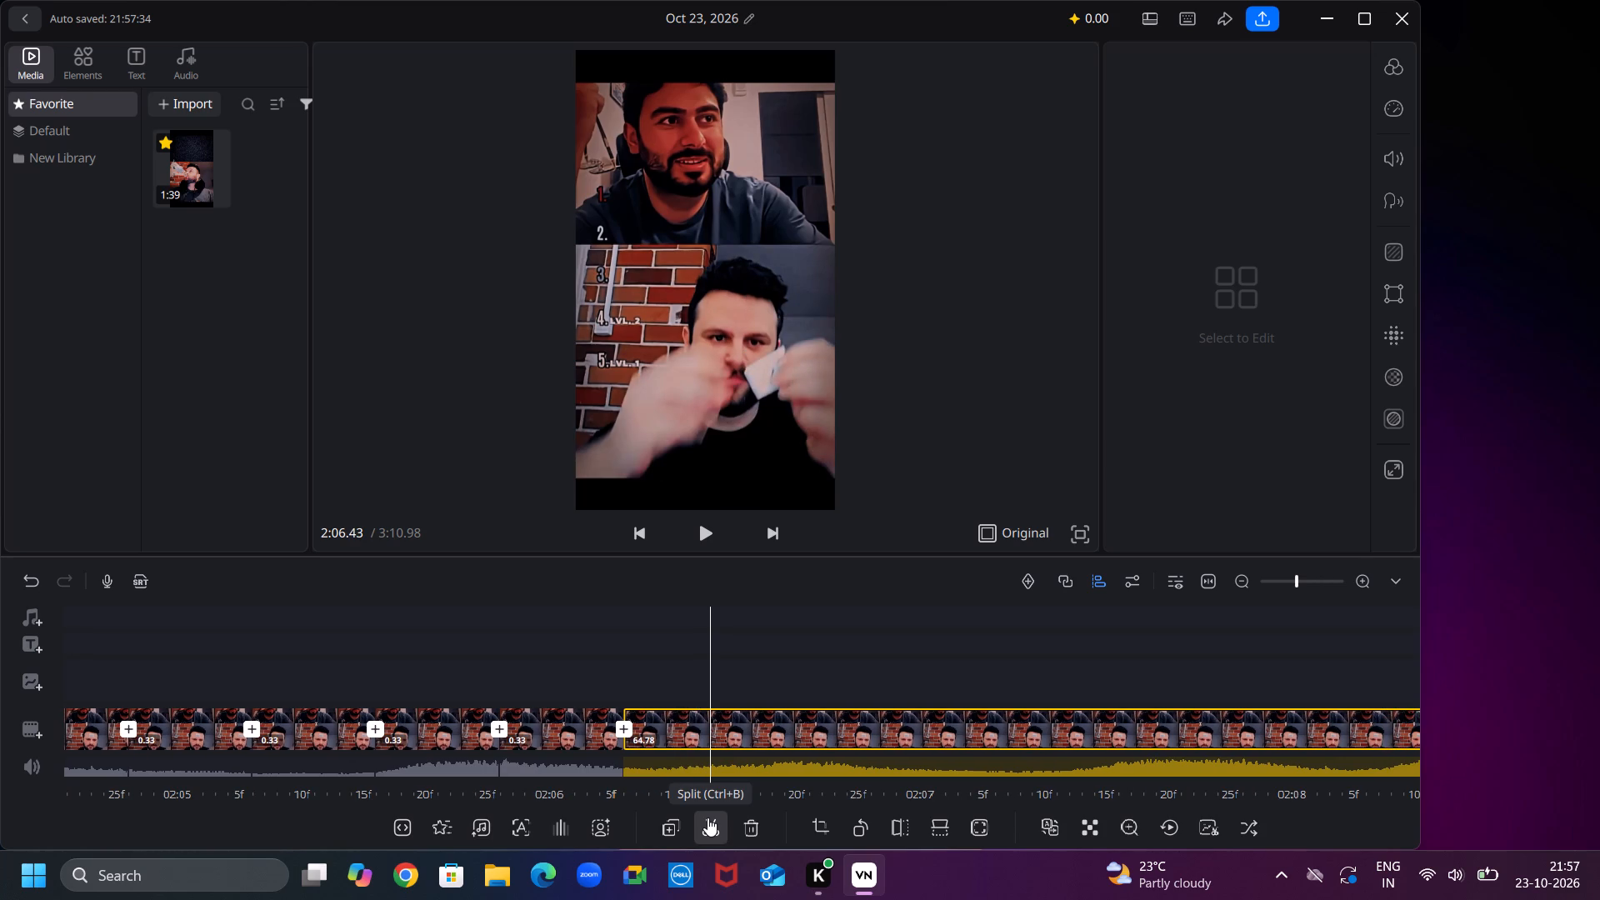
Split the remaining duplicated part at 2:06.90, while the lower man holds the note before his face, making a 0.47-second segment.
{"action": "key", "text": "Right"}
{"action": "key", "text": "Right"}
{"action": "key", "text": "Right"}
{"action": "key", "text": "Right"}
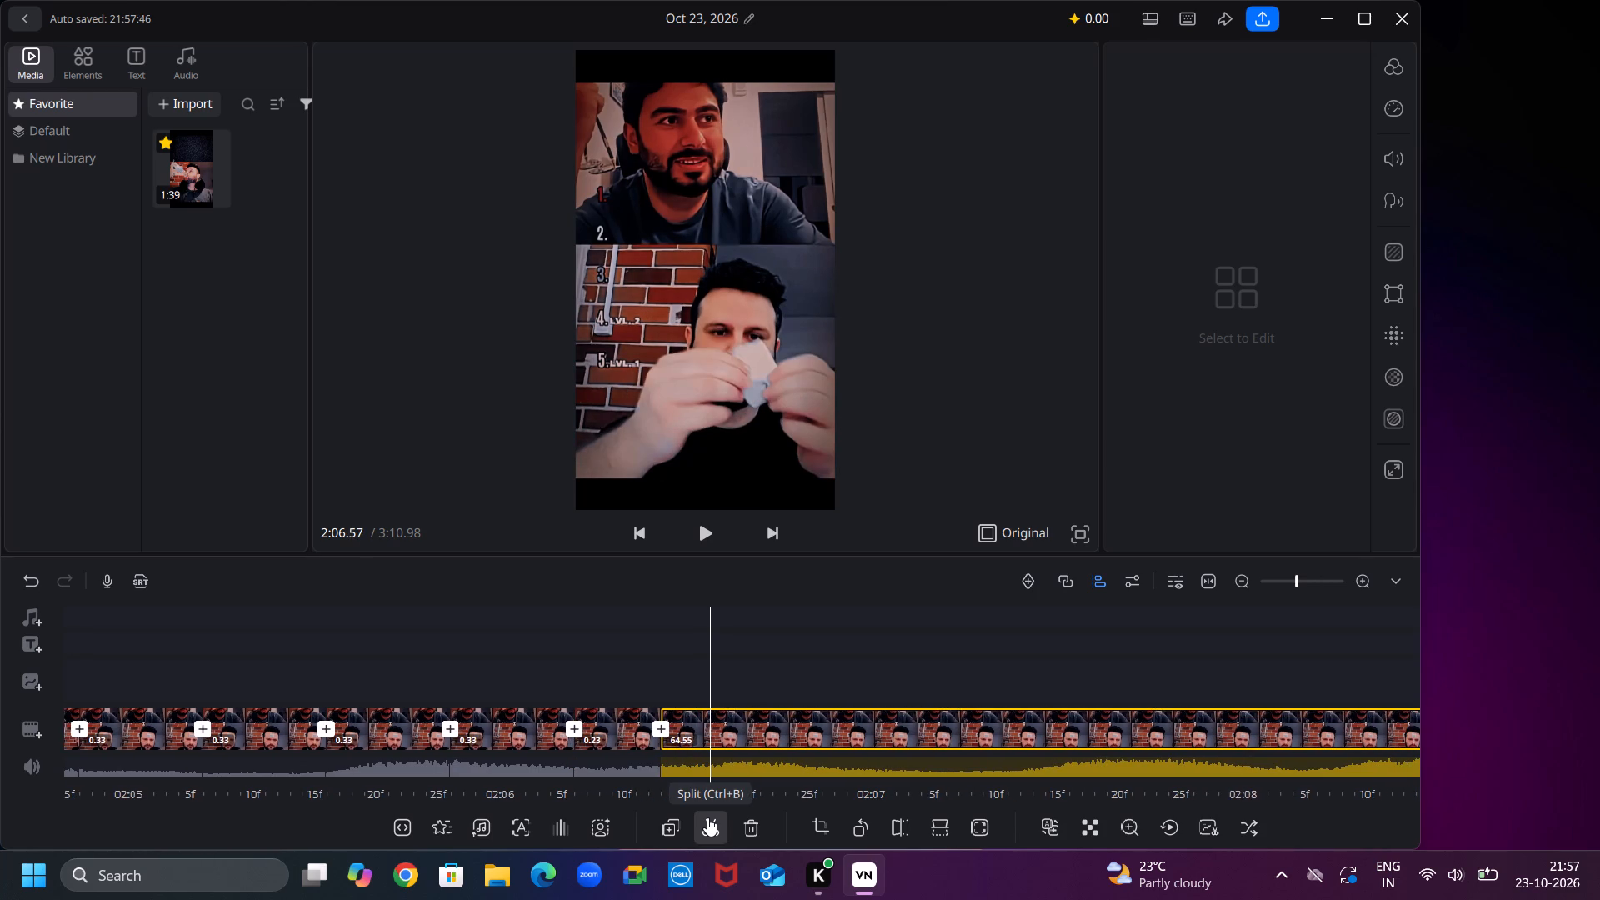
{"action": "key", "text": "Right"}
{"action": "key", "text": "Right"}
{"action": "key", "text": "Right"}
{"action": "key", "text": "Right"}
{"action": "key", "text": "Right"}
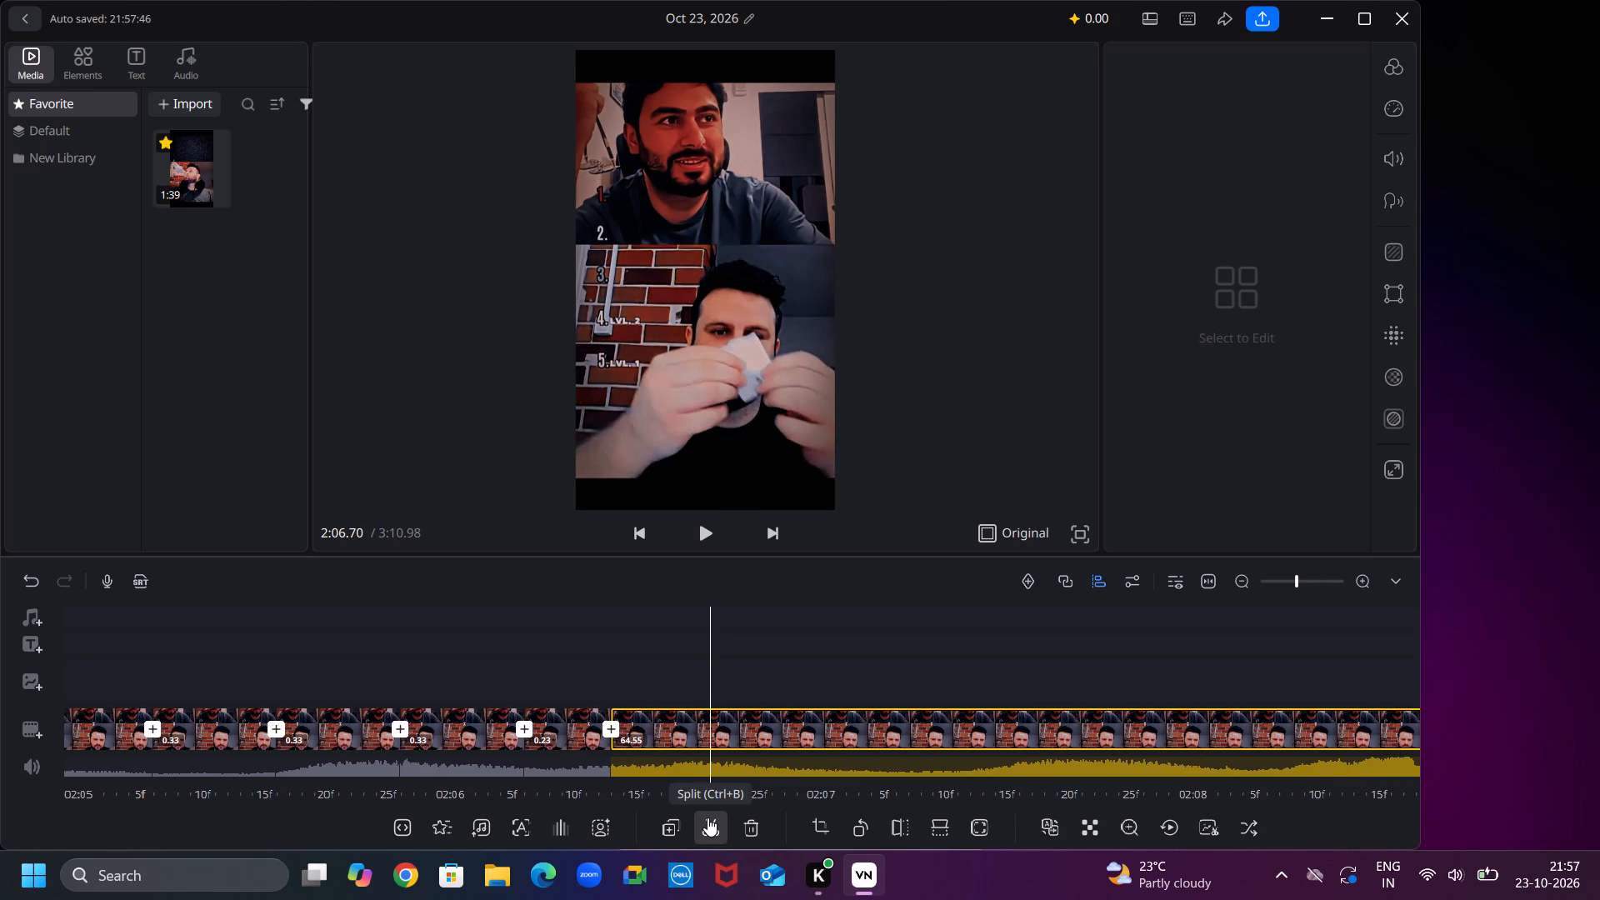
{"action": "key", "text": "Right"}
{"action": "key", "text": "Right"}
{"action": "key", "text": "Right"}
{"action": "key", "text": "Right"}
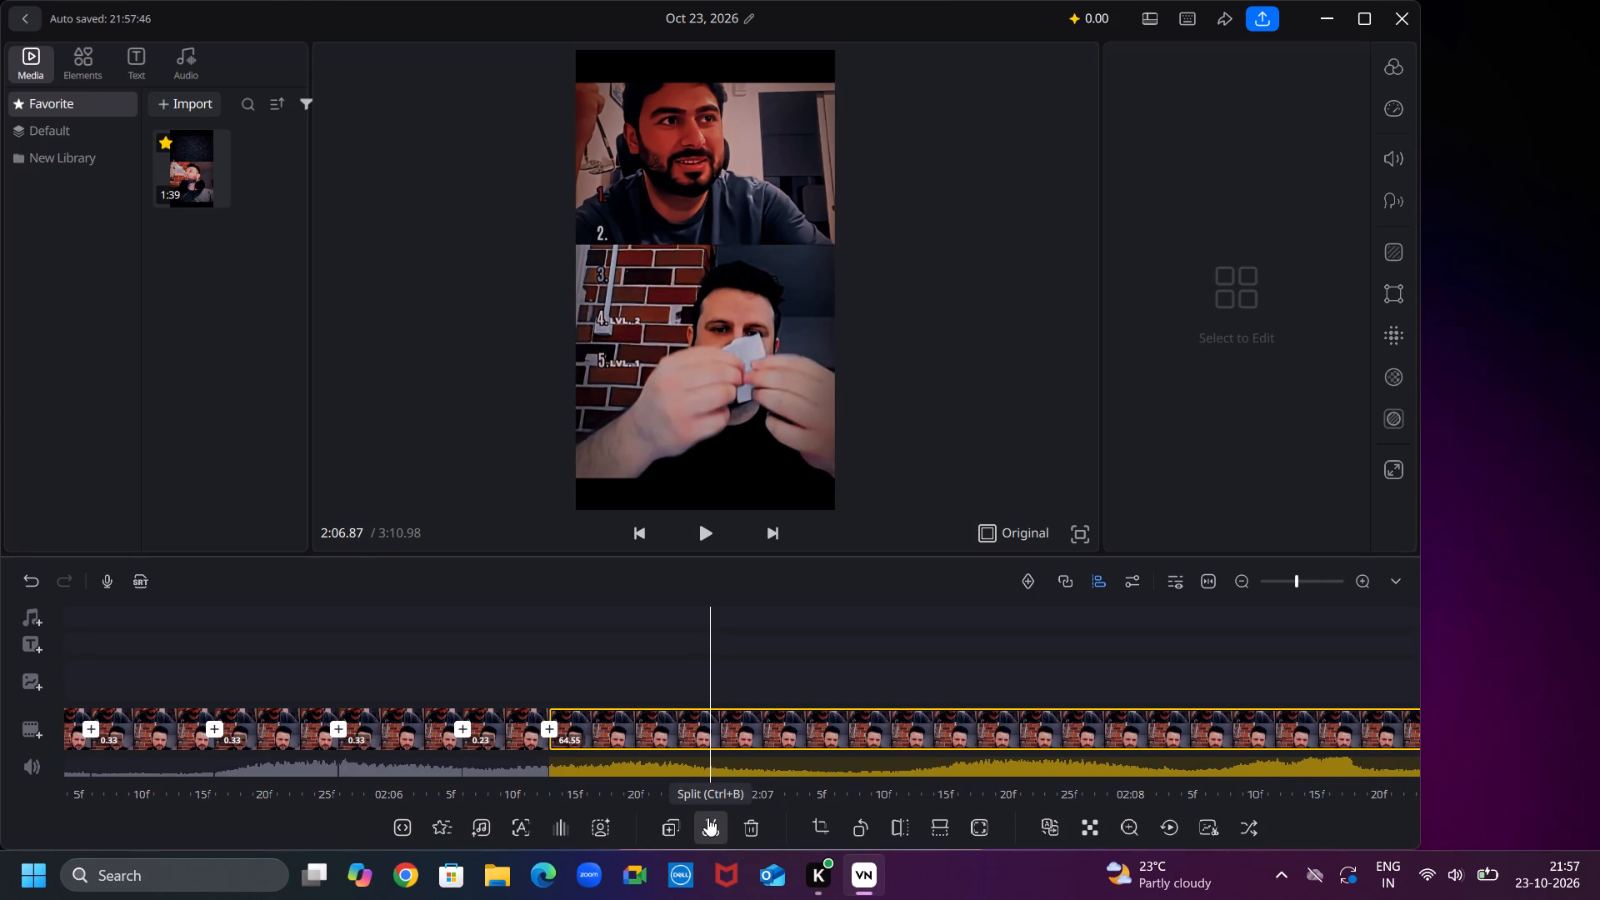
{"action": "key", "text": "Right"}
{"action": "left_click", "coordinate": [707, 817]}
Split the remaining duplicated part at 2:07.27, as the lower man lowers the note below his chin, making a 0.37-second segment.
{"action": "key", "text": "Right"}
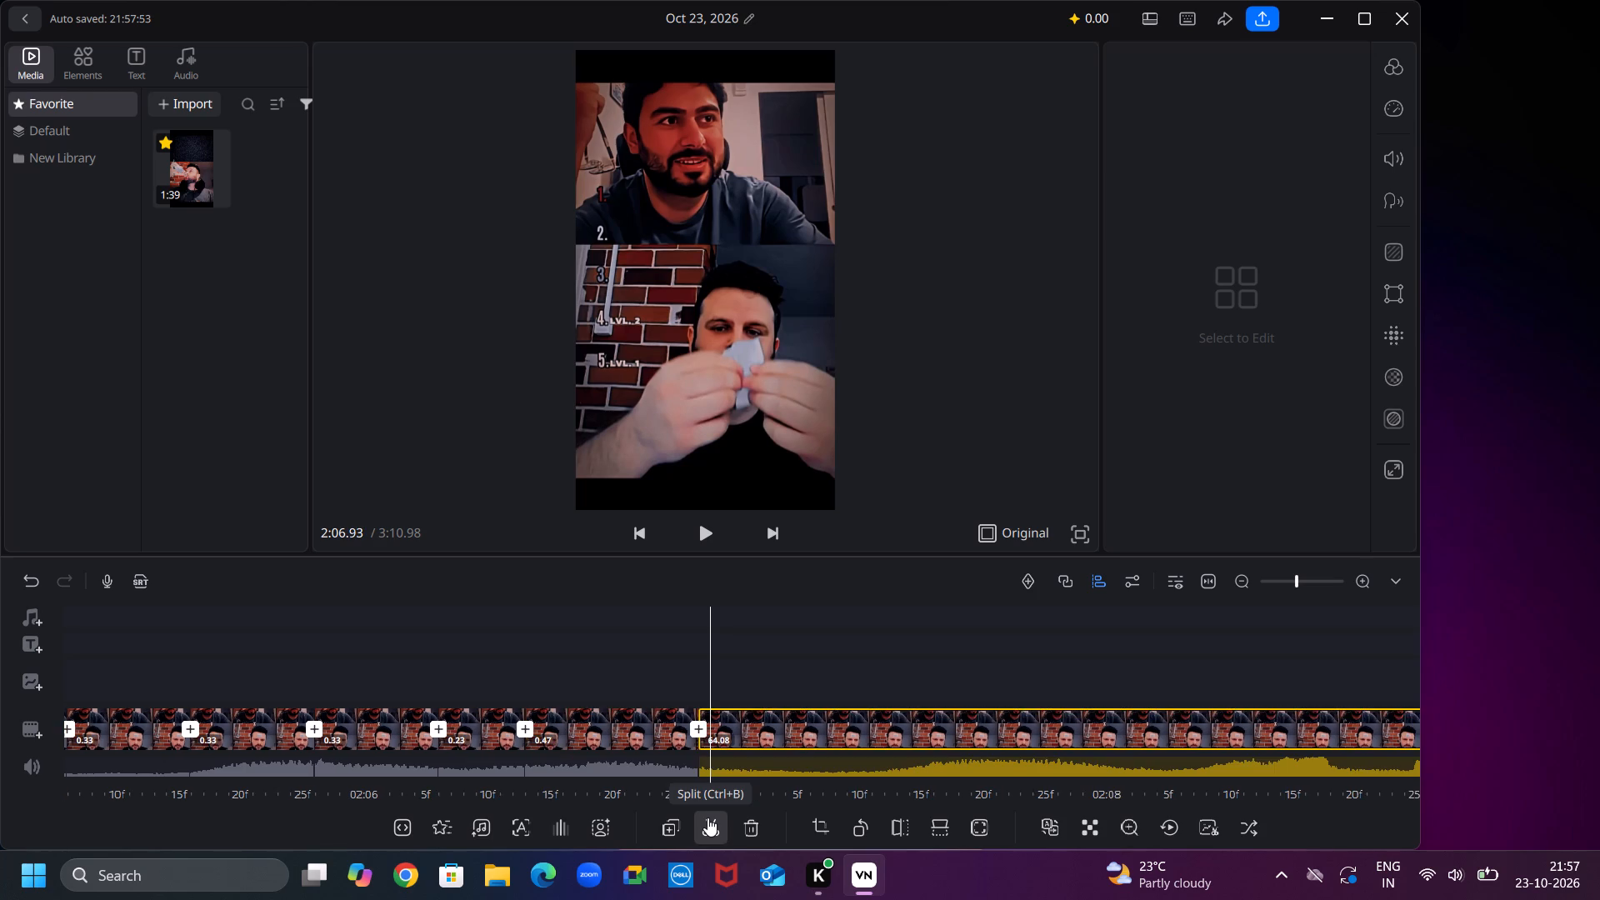
{"action": "key", "text": "Right"}
{"action": "key", "text": "Right"}
{"action": "key", "text": "Right"}
{"action": "key", "text": "Right"}
{"action": "key", "text": "Right"}
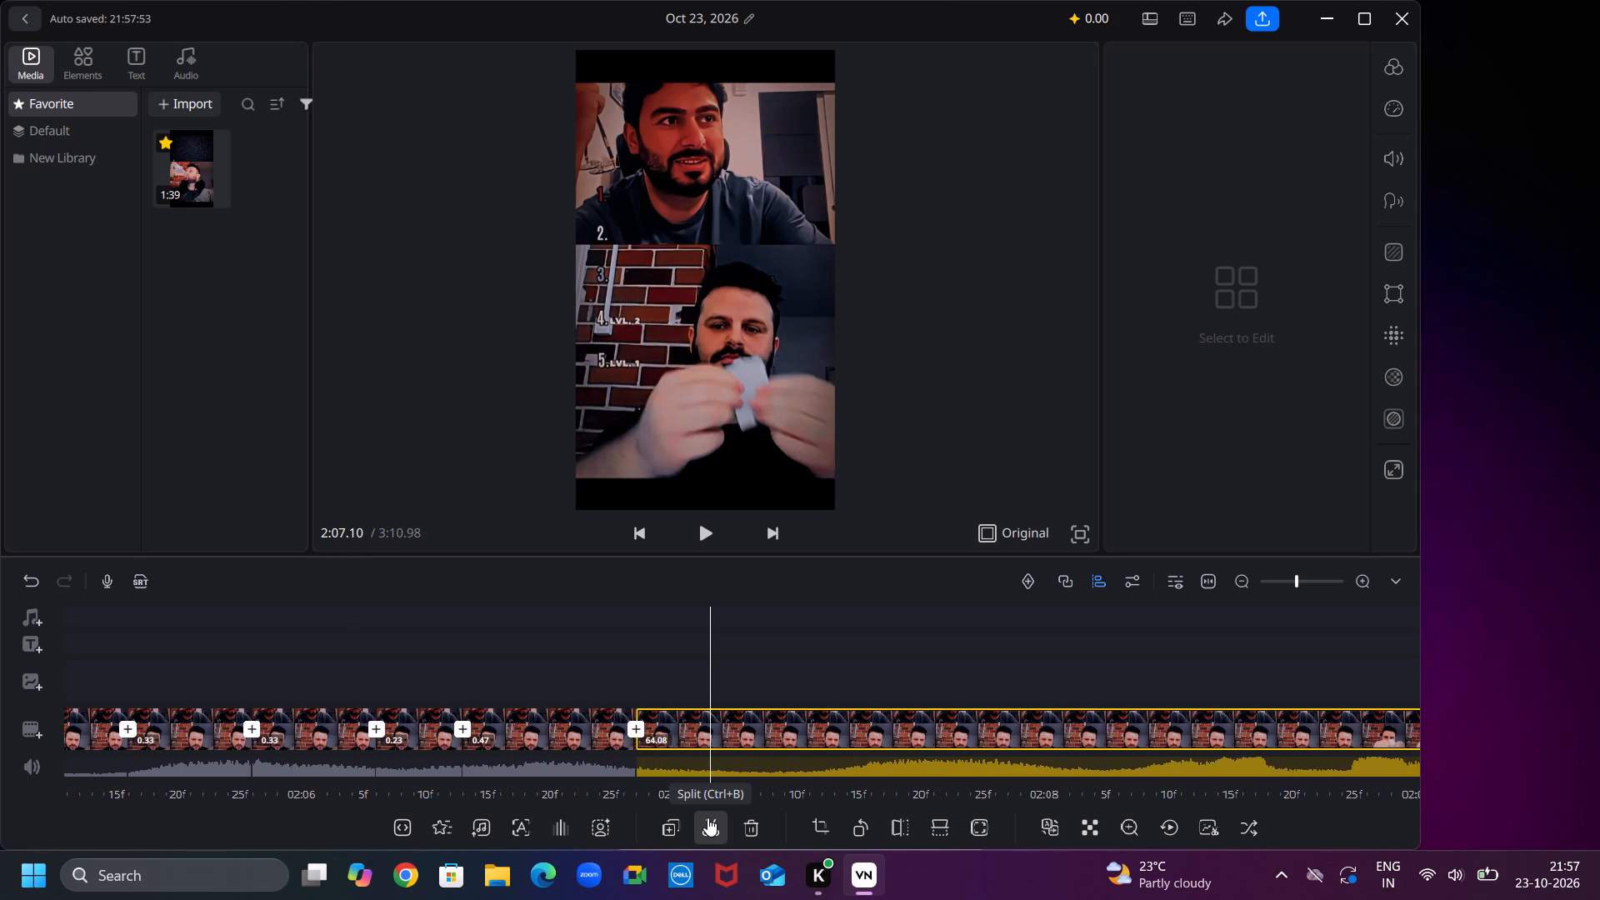
{"action": "key", "text": "Right"}
{"action": "key", "text": "Right"}
{"action": "key", "text": "Right"}
{"action": "key", "text": "Right"}
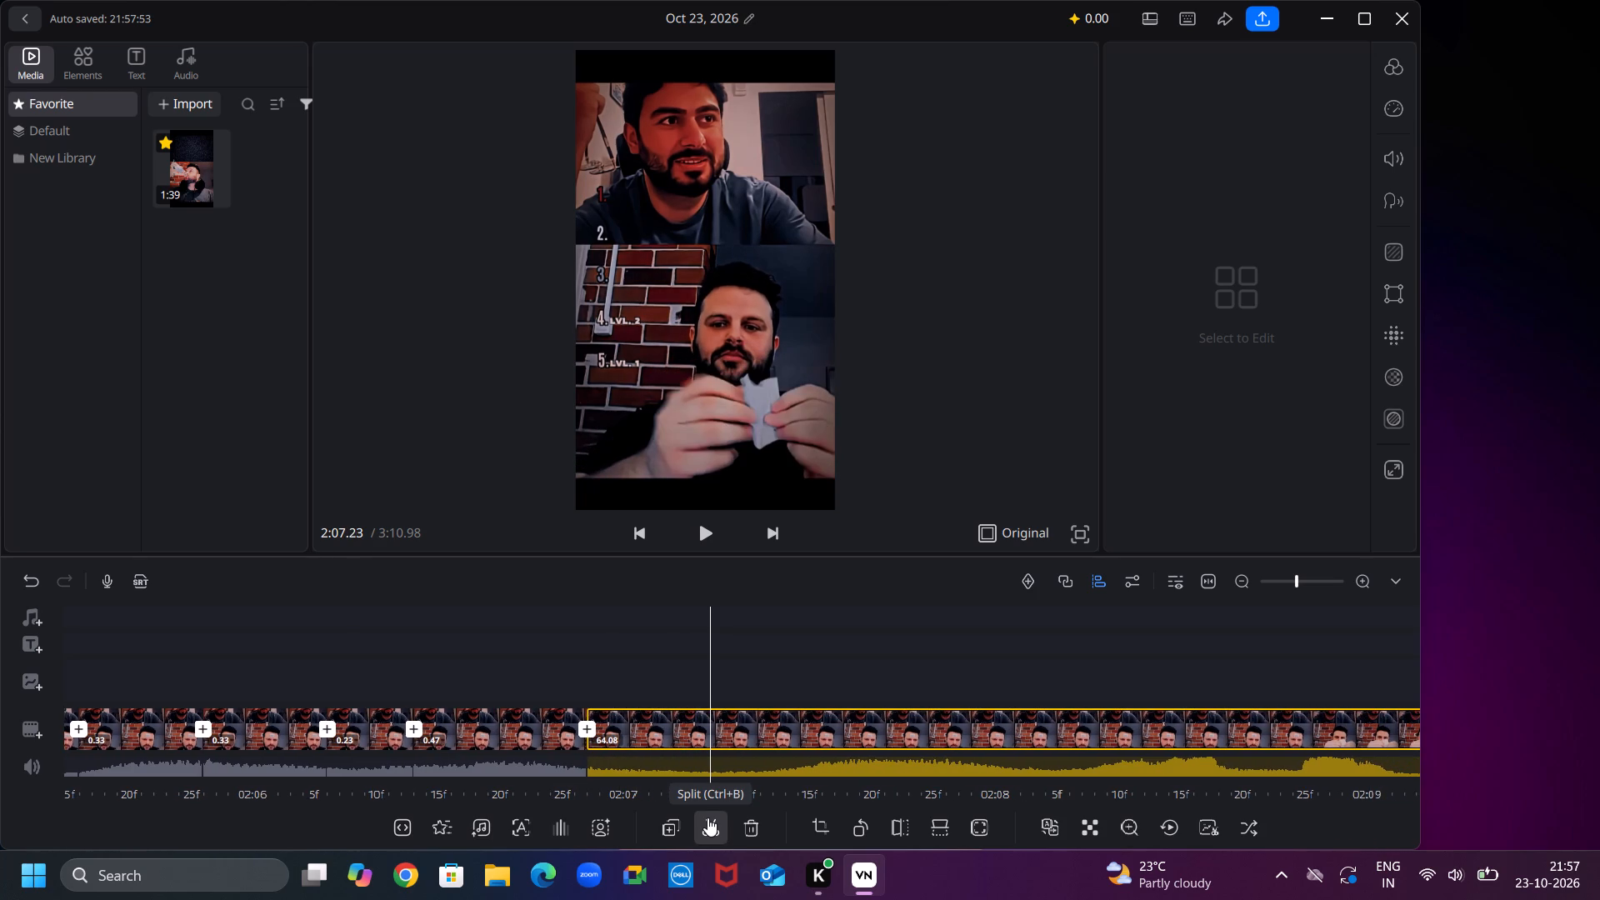
{"action": "key", "text": "Right"}
{"action": "left_click", "coordinate": [707, 817]}
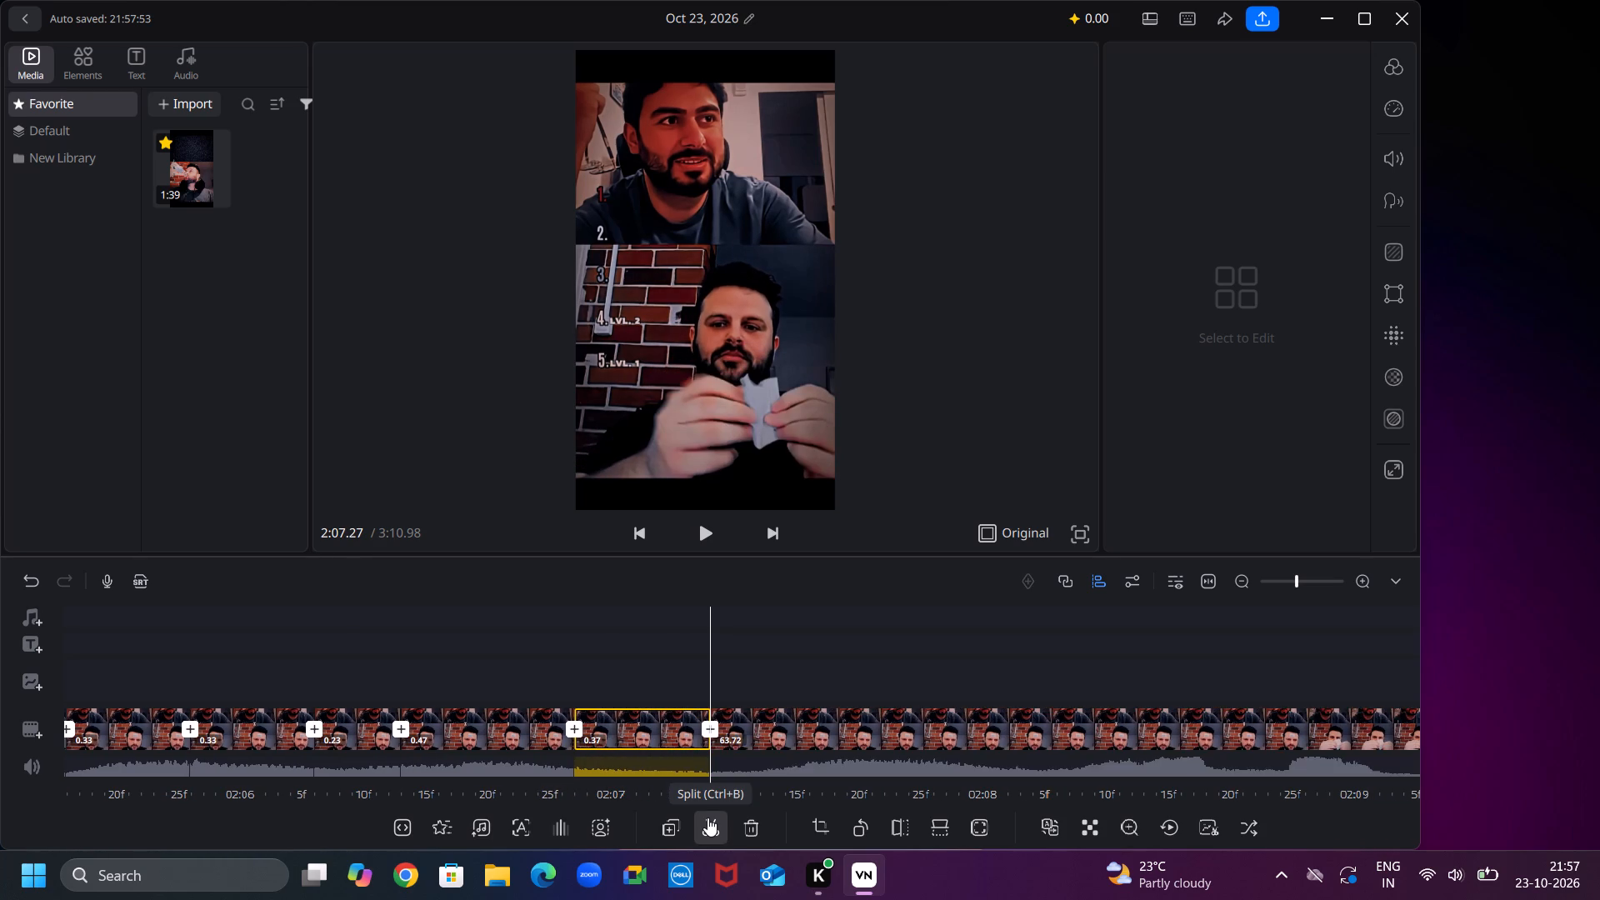
Split the remaining duplicated part at 2:07.70, while the lower man holds the note open, making a 0.43-second segment.
{"action": "key", "text": "Right"}
{"action": "key", "text": "Right"}
{"action": "key", "text": "Right"}
{"action": "key", "text": "Right"}
{"action": "key", "text": "Right"}
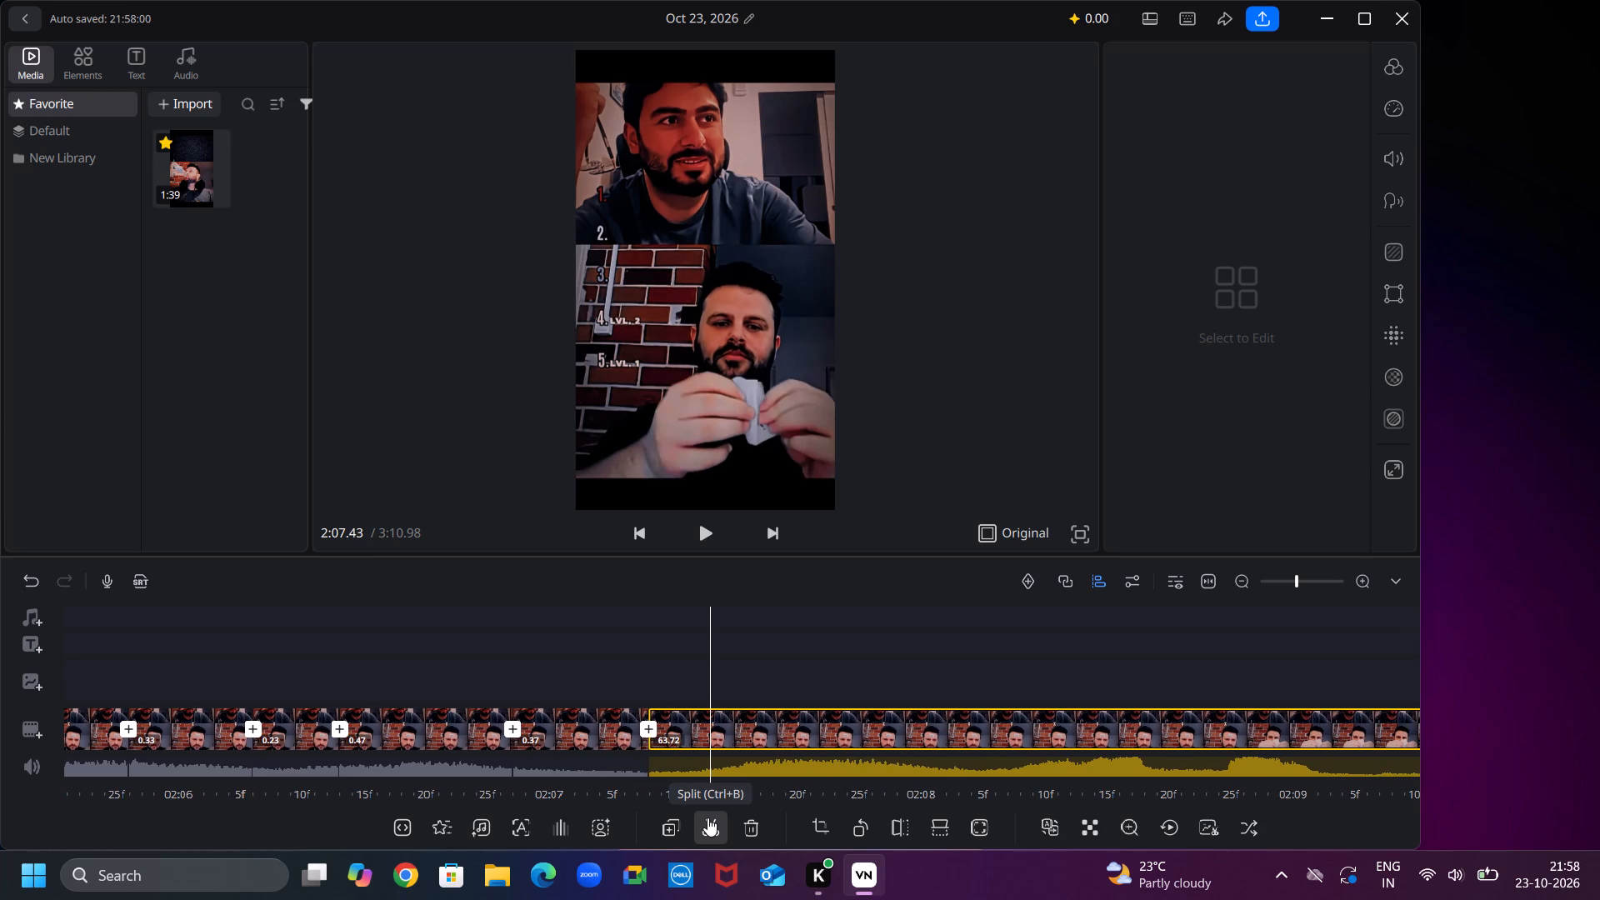
{"action": "key", "text": "Right"}
{"action": "key", "text": "Right"}
{"action": "key", "text": "Right"}
{"action": "key", "text": "Right"}
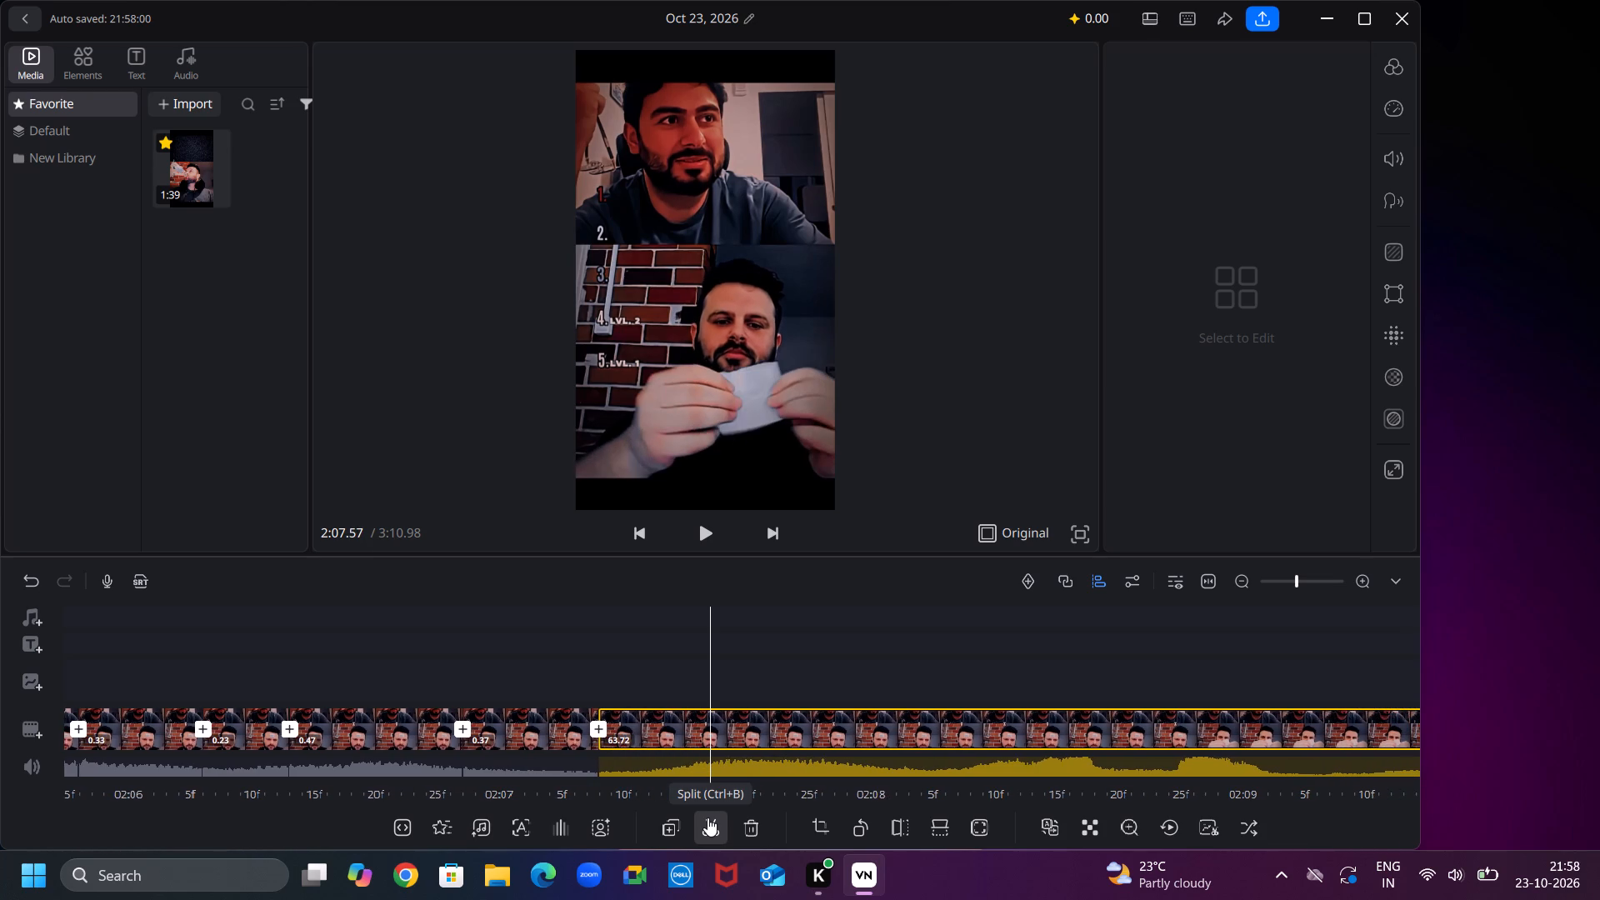
{"action": "key", "text": "Right"}
{"action": "key", "text": "Right"}
{"action": "key", "text": "Right"}
{"action": "key", "text": "Right"}
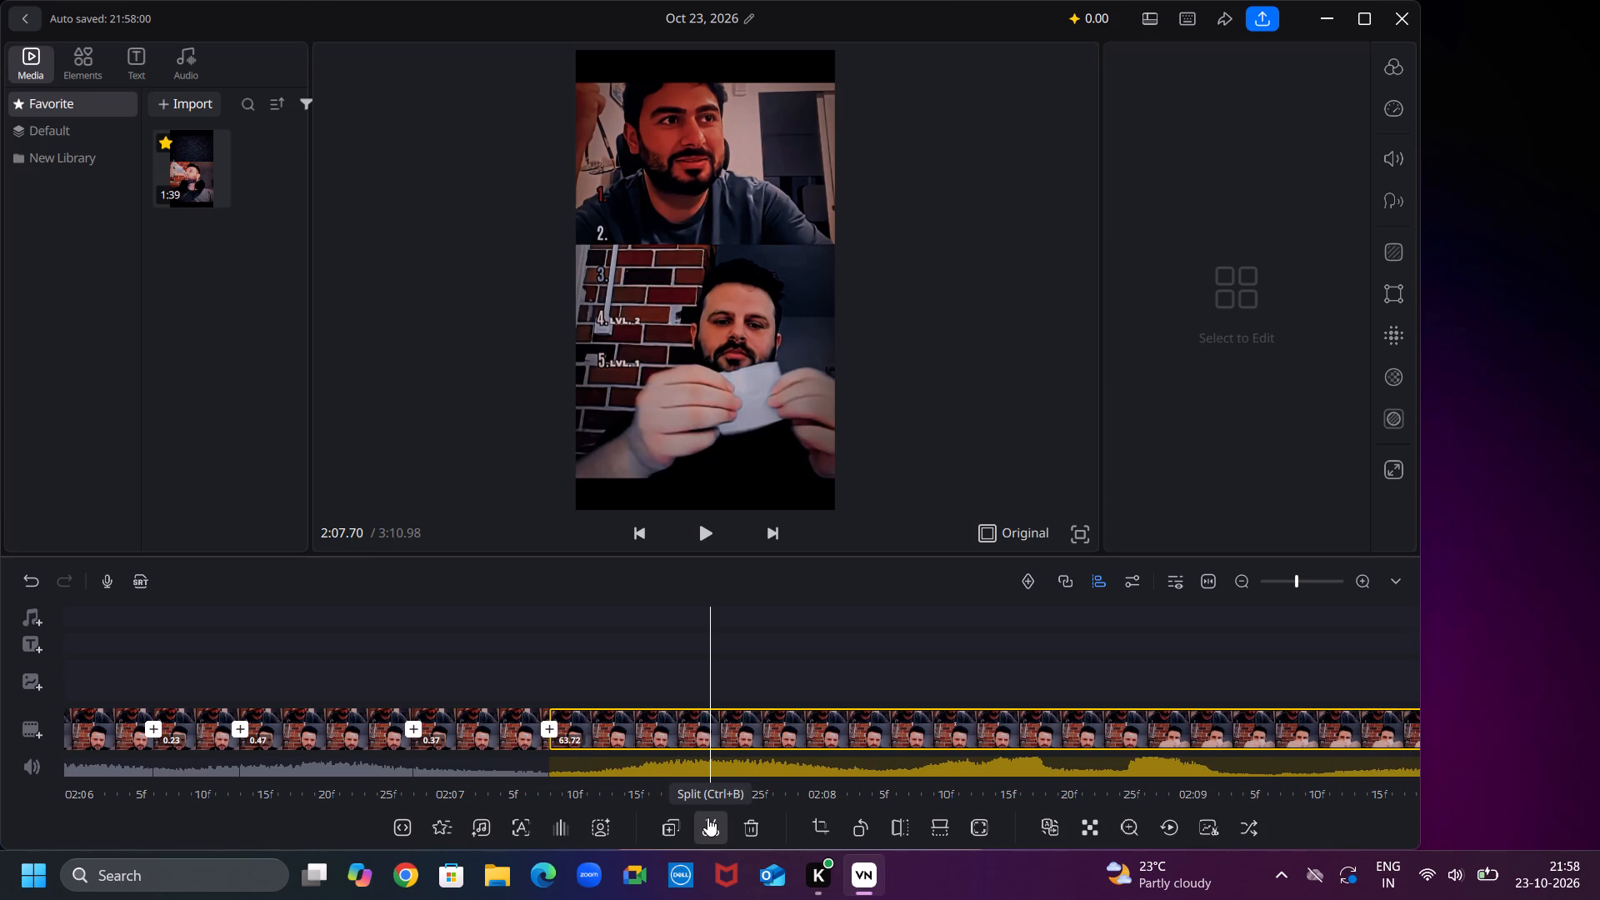
{"action": "left_click", "coordinate": [707, 817]}
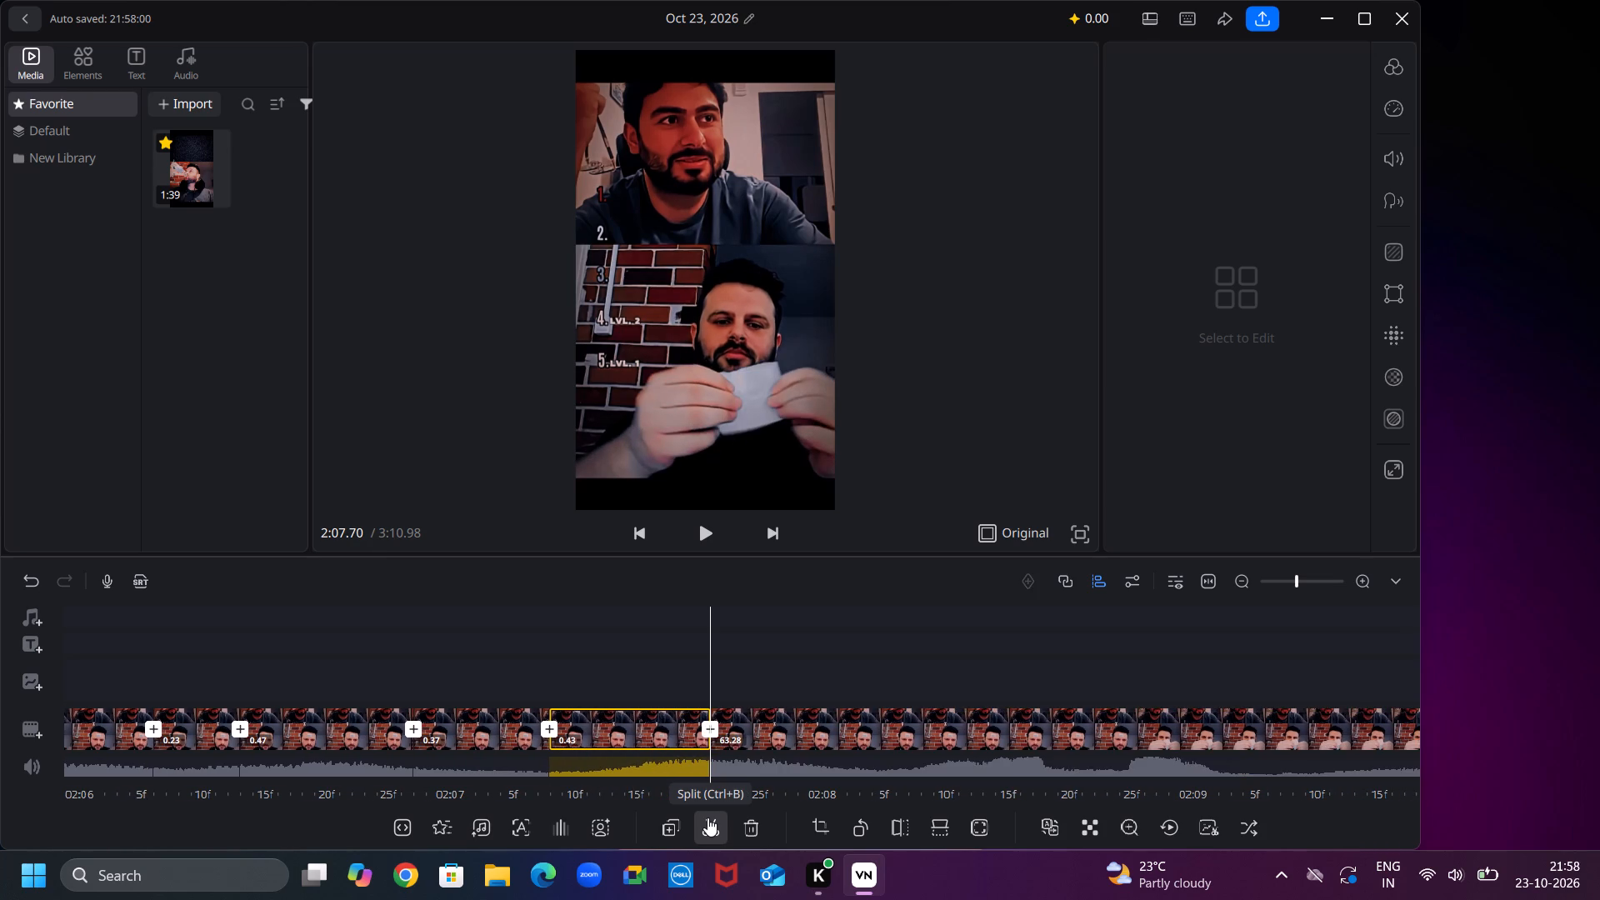
Split the remaining duplicated part at 2:08.03, during the YOU caption, making a 0.33-second segment.
{"action": "key", "text": "Right"}
{"action": "key", "text": "Right"}
{"action": "key", "text": "Right"}
{"action": "key", "text": "Right"}
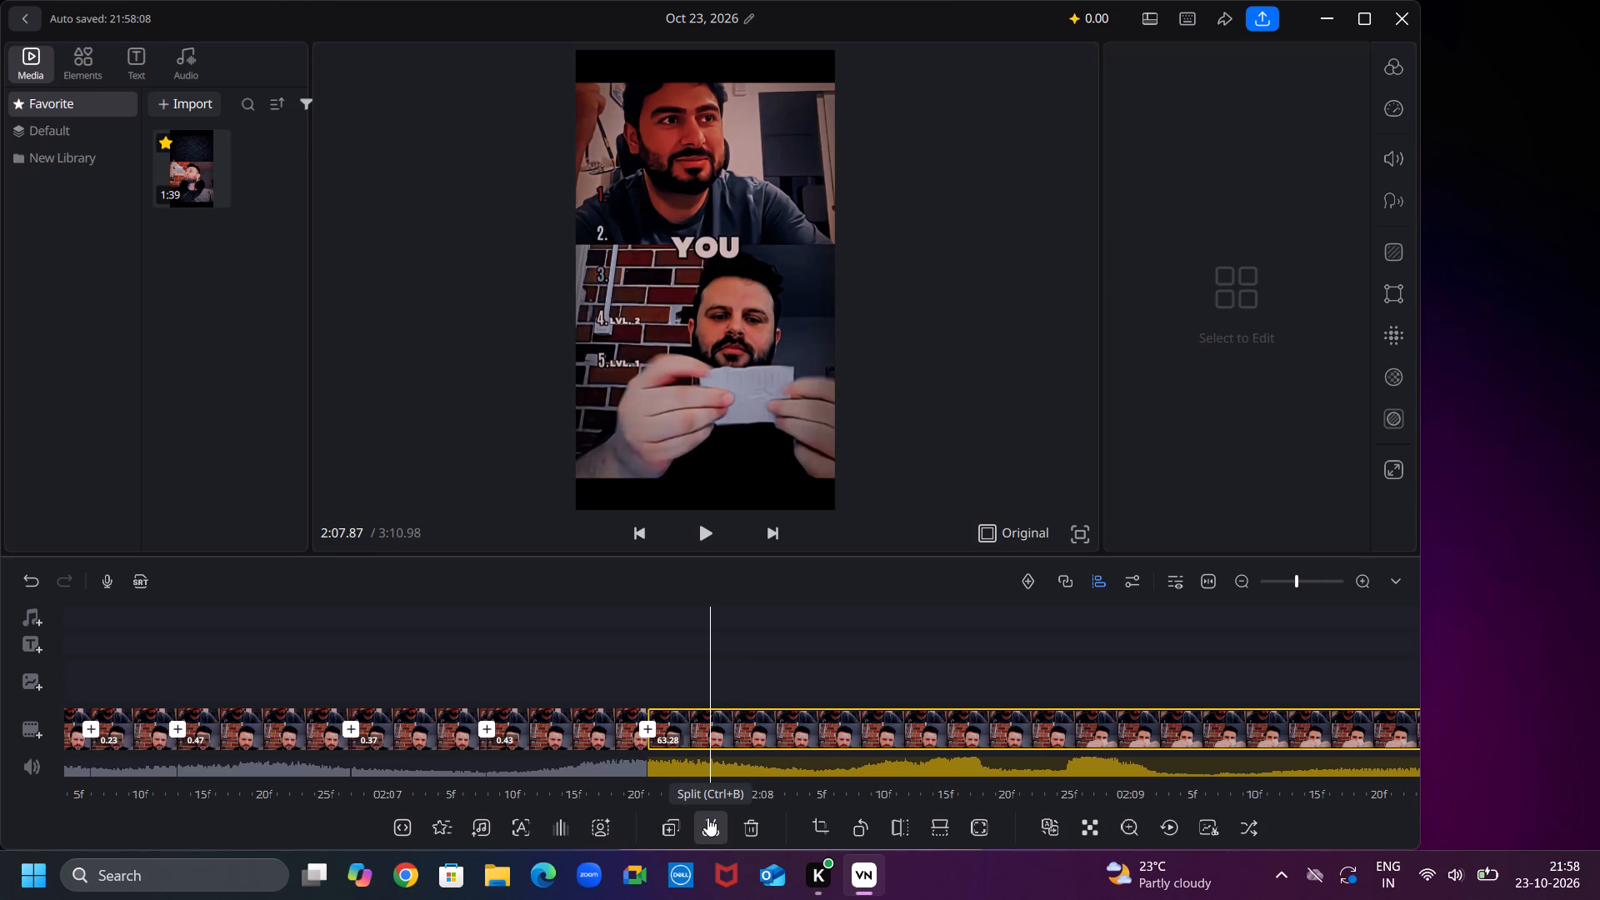
{"action": "key", "text": "Right"}
{"action": "key", "text": "Right"}
{"action": "key", "text": "Right"}
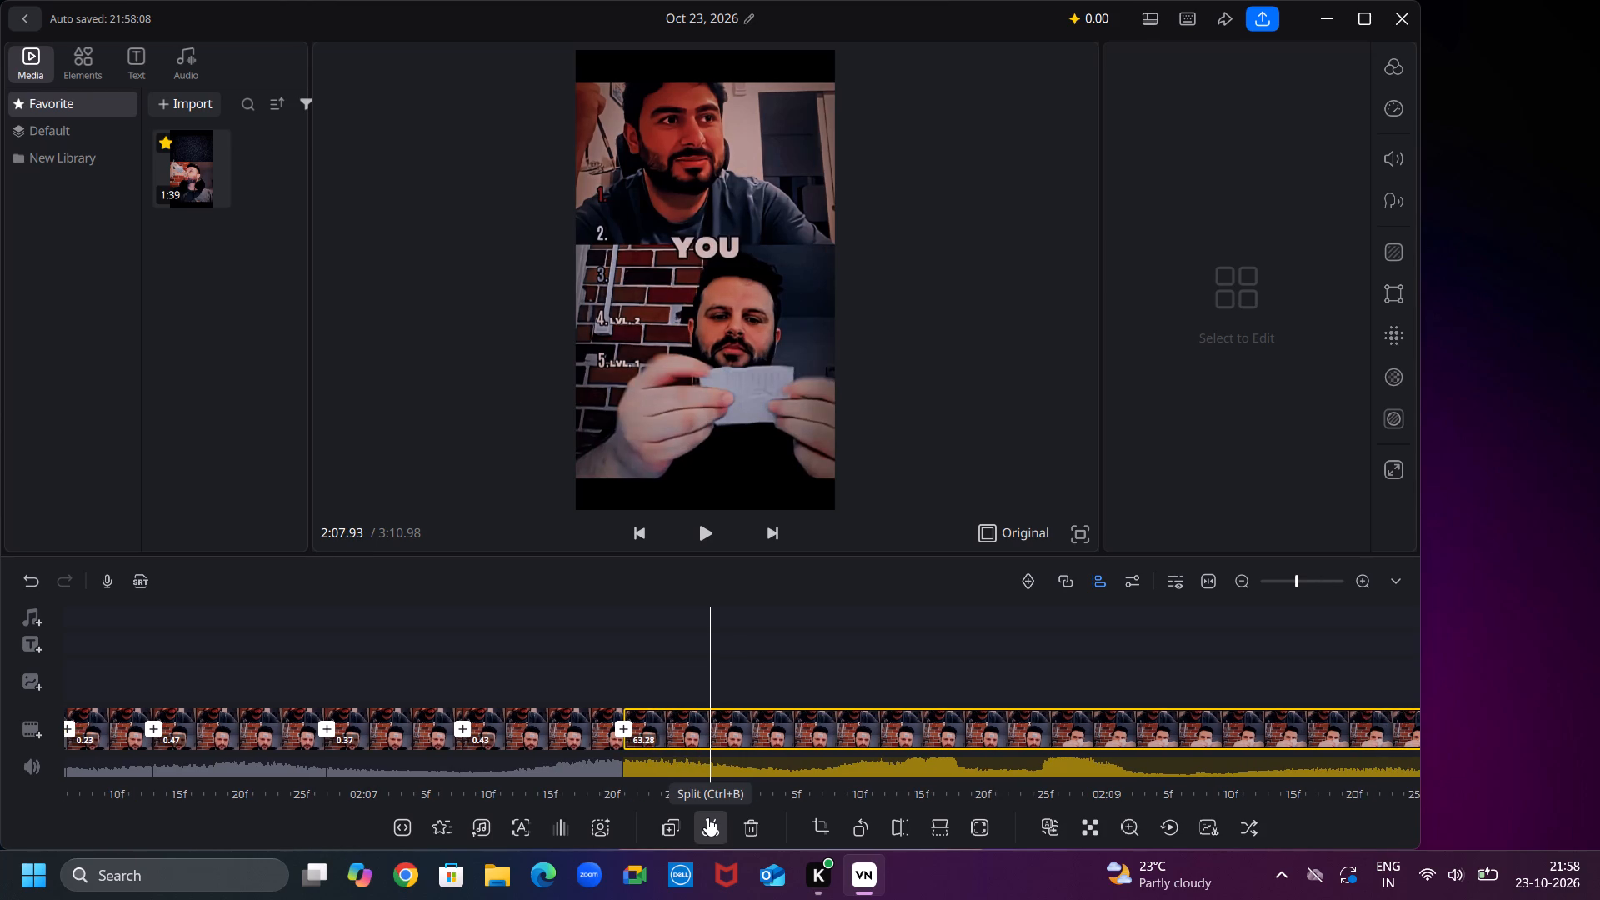
{"action": "key", "text": "Right"}
{"action": "key", "text": "Right"}
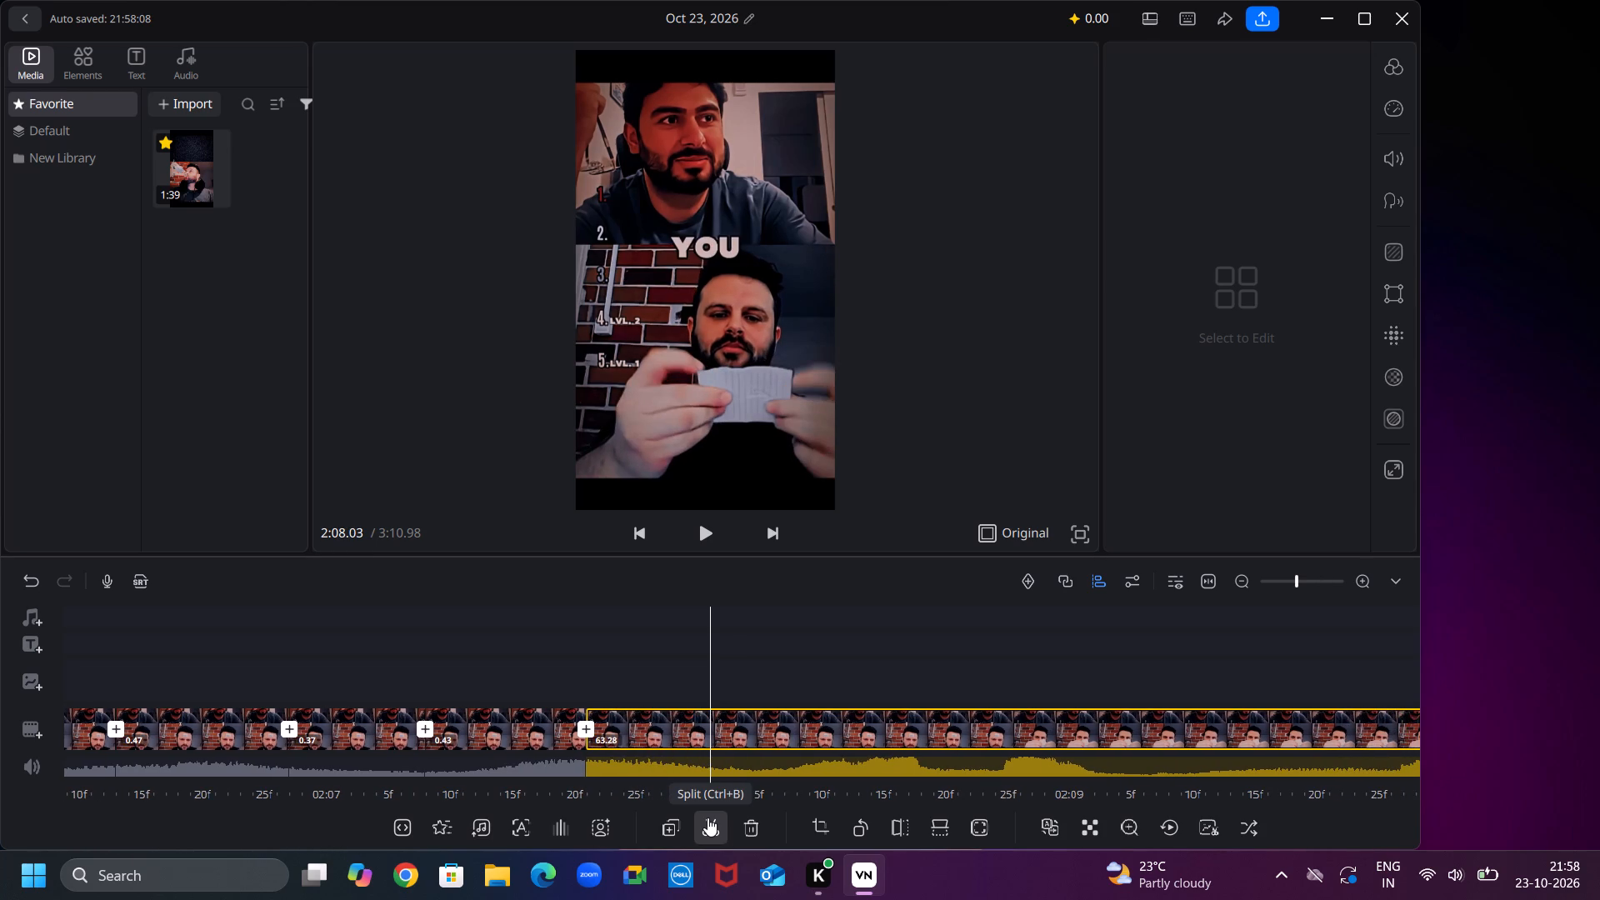
{"action": "left_click", "coordinate": [707, 817]}
Split the remaining duplicated part at 2:08.30, early in the SURE caption, making a 0.27-second segment.
{"action": "key", "text": "Right"}
{"action": "key", "text": "Right"}
{"action": "key", "text": "Right"}
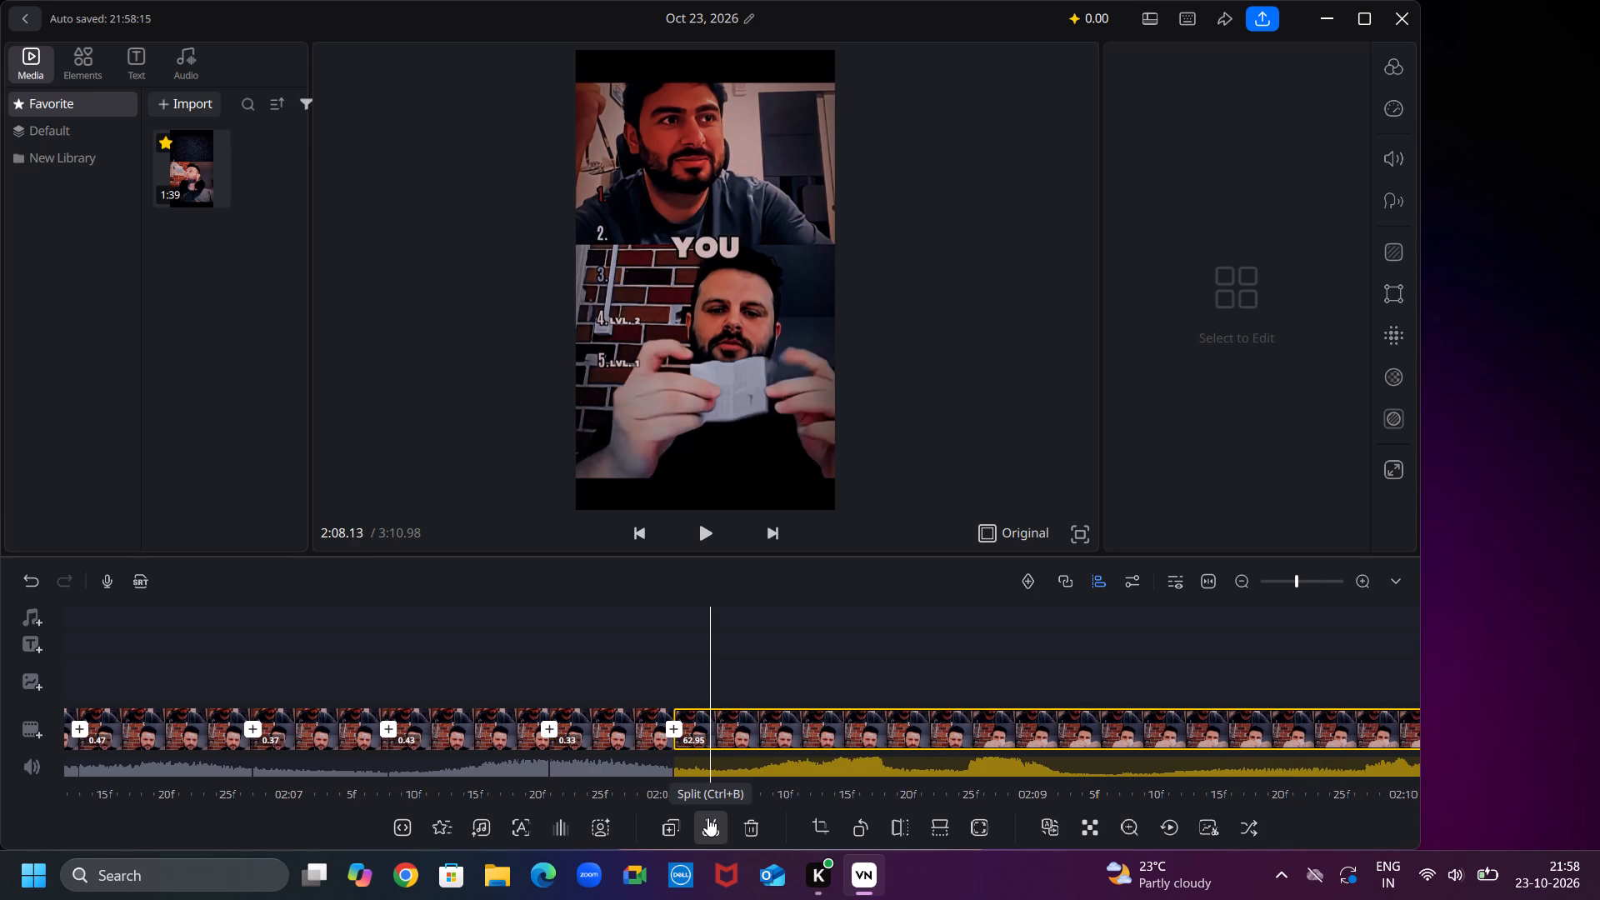
{"action": "key", "text": "Right"}
{"action": "key", "text": "Right"}
{"action": "key", "text": "Right"}
{"action": "key", "text": "Right"}
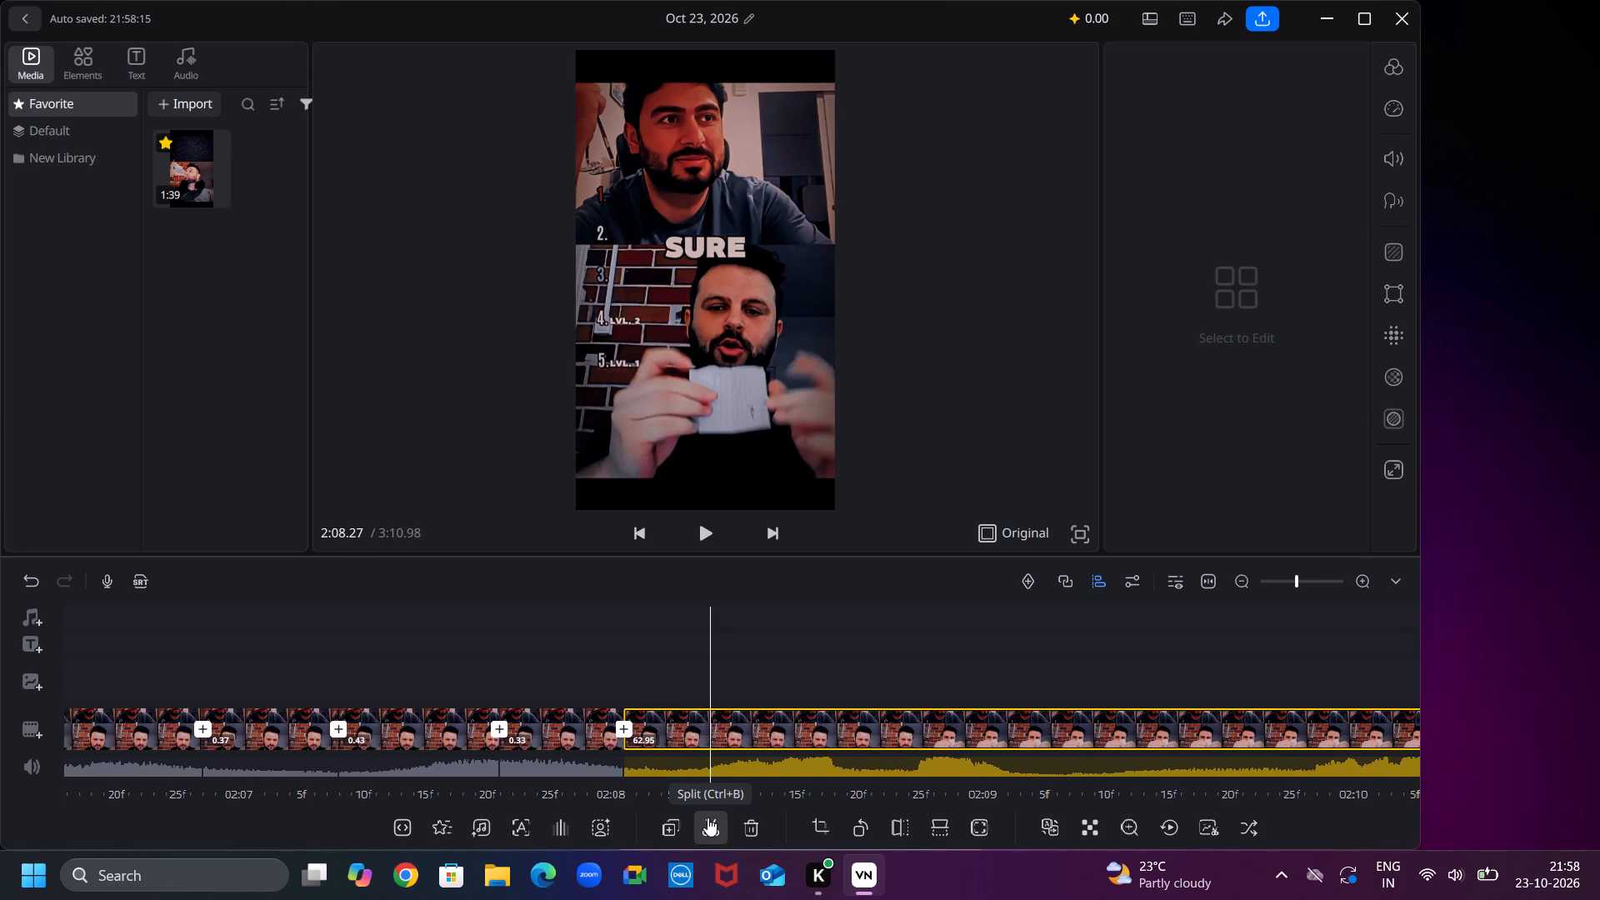
{"action": "key", "text": "Right"}
{"action": "left_click", "coordinate": [707, 817]}
Split the remaining duplicated part at 2:08.60, near the end of the SURE caption, making a 0.30-second segment.
{"action": "key", "text": "Right"}
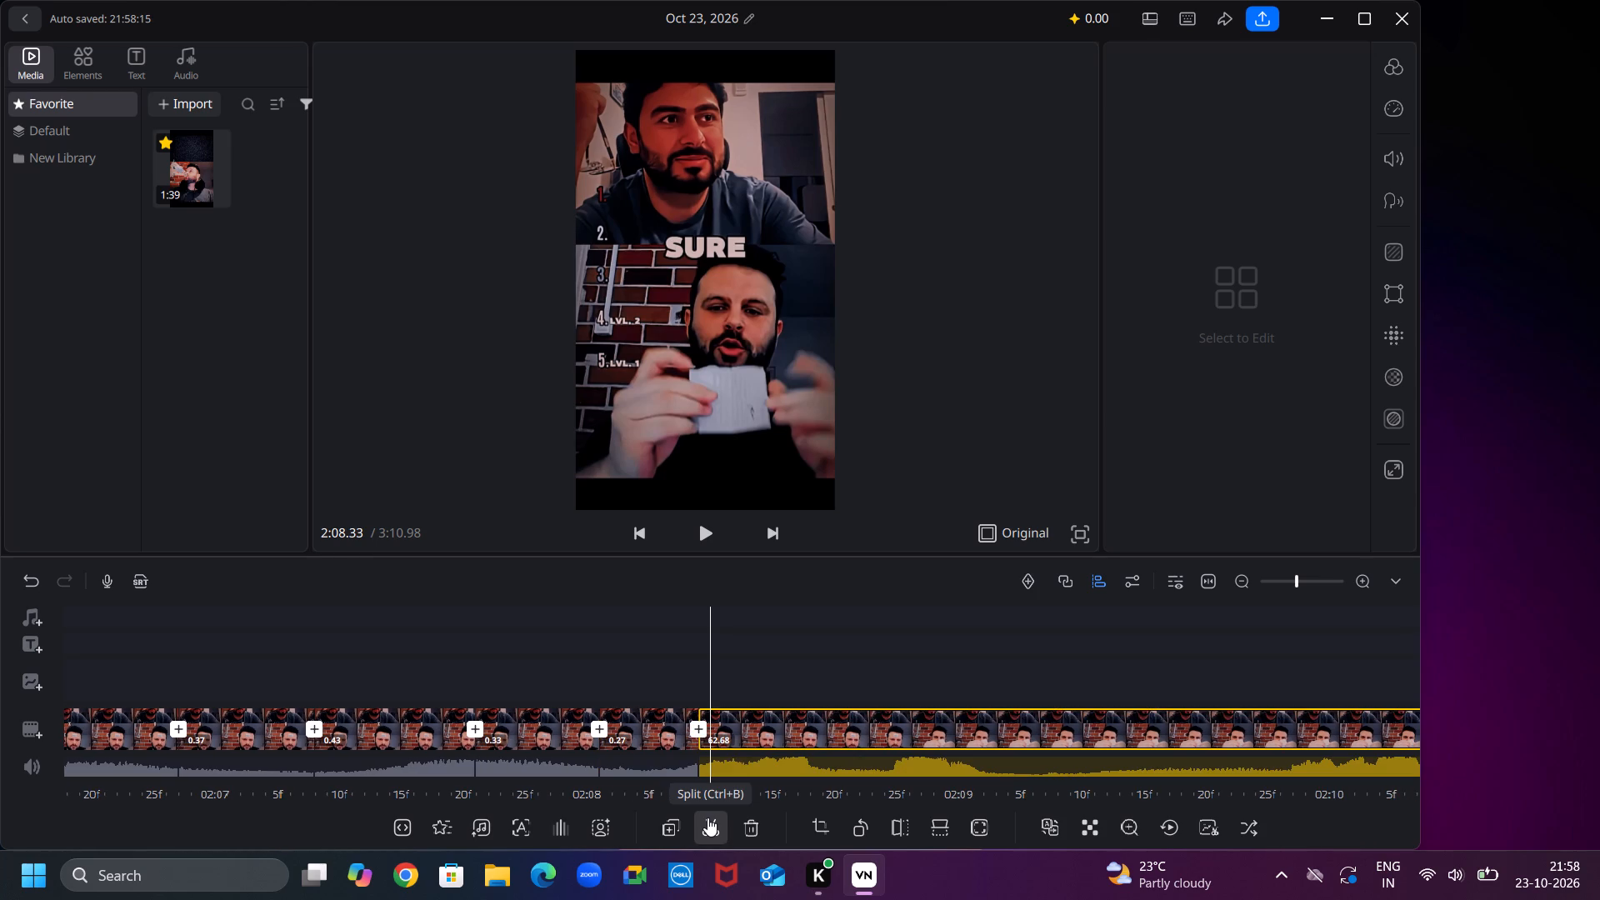
{"action": "key", "text": "Right"}
{"action": "key", "text": "Right"}
{"action": "key", "text": "Right"}
{"action": "key", "text": "Right"}
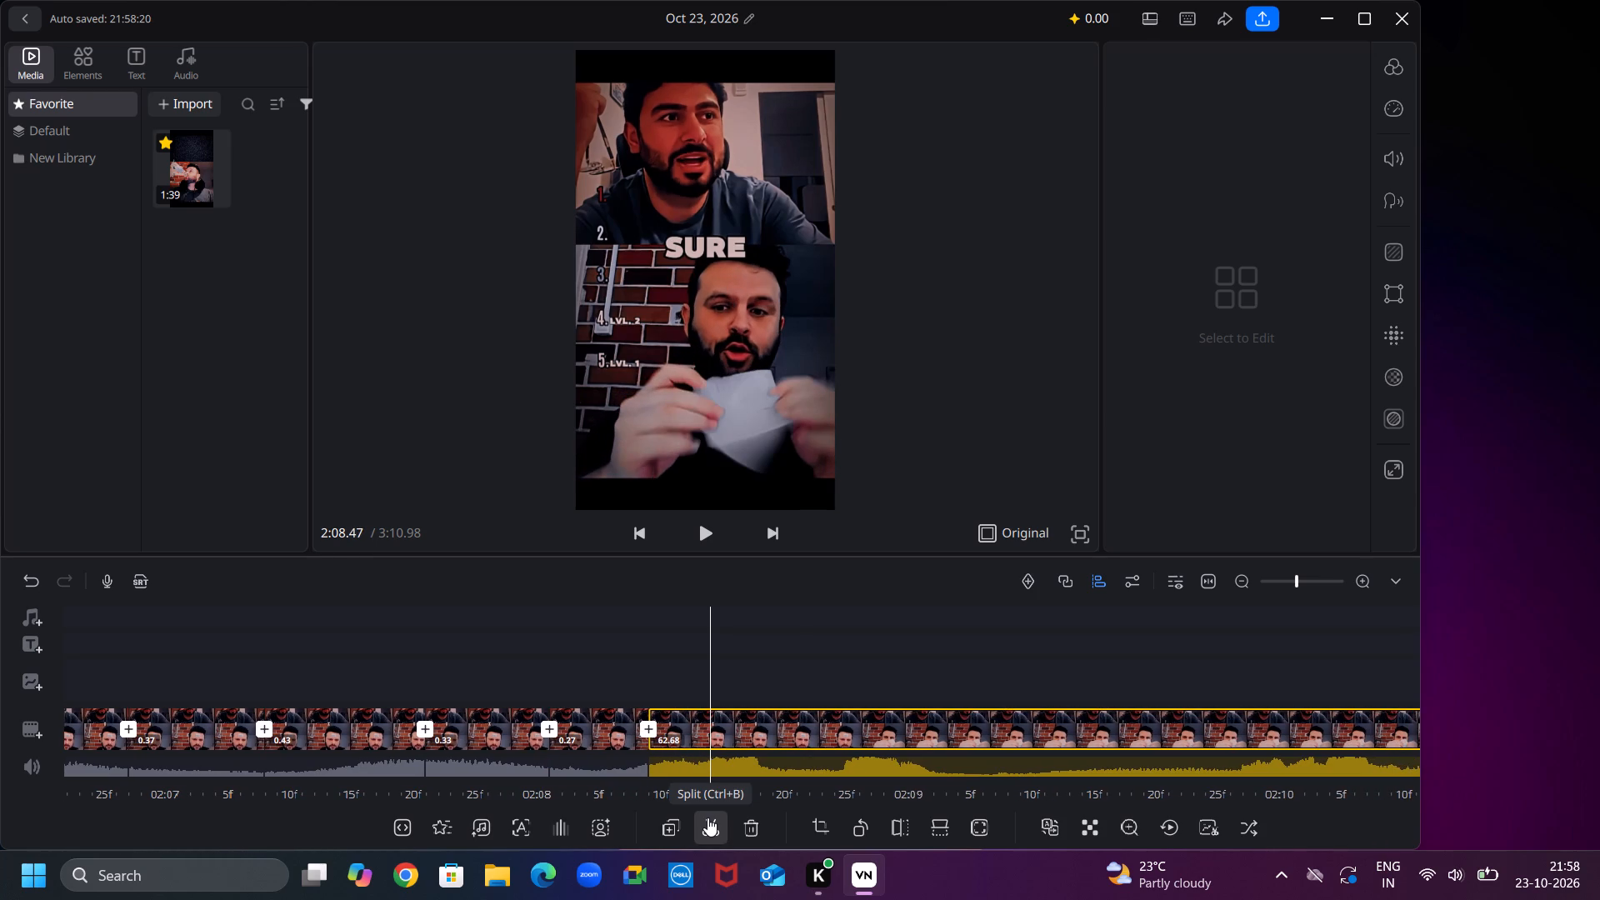
{"action": "key", "text": "Right"}
{"action": "key", "text": "Right"}
{"action": "key", "text": "Right"}
{"action": "key", "text": "Right"}
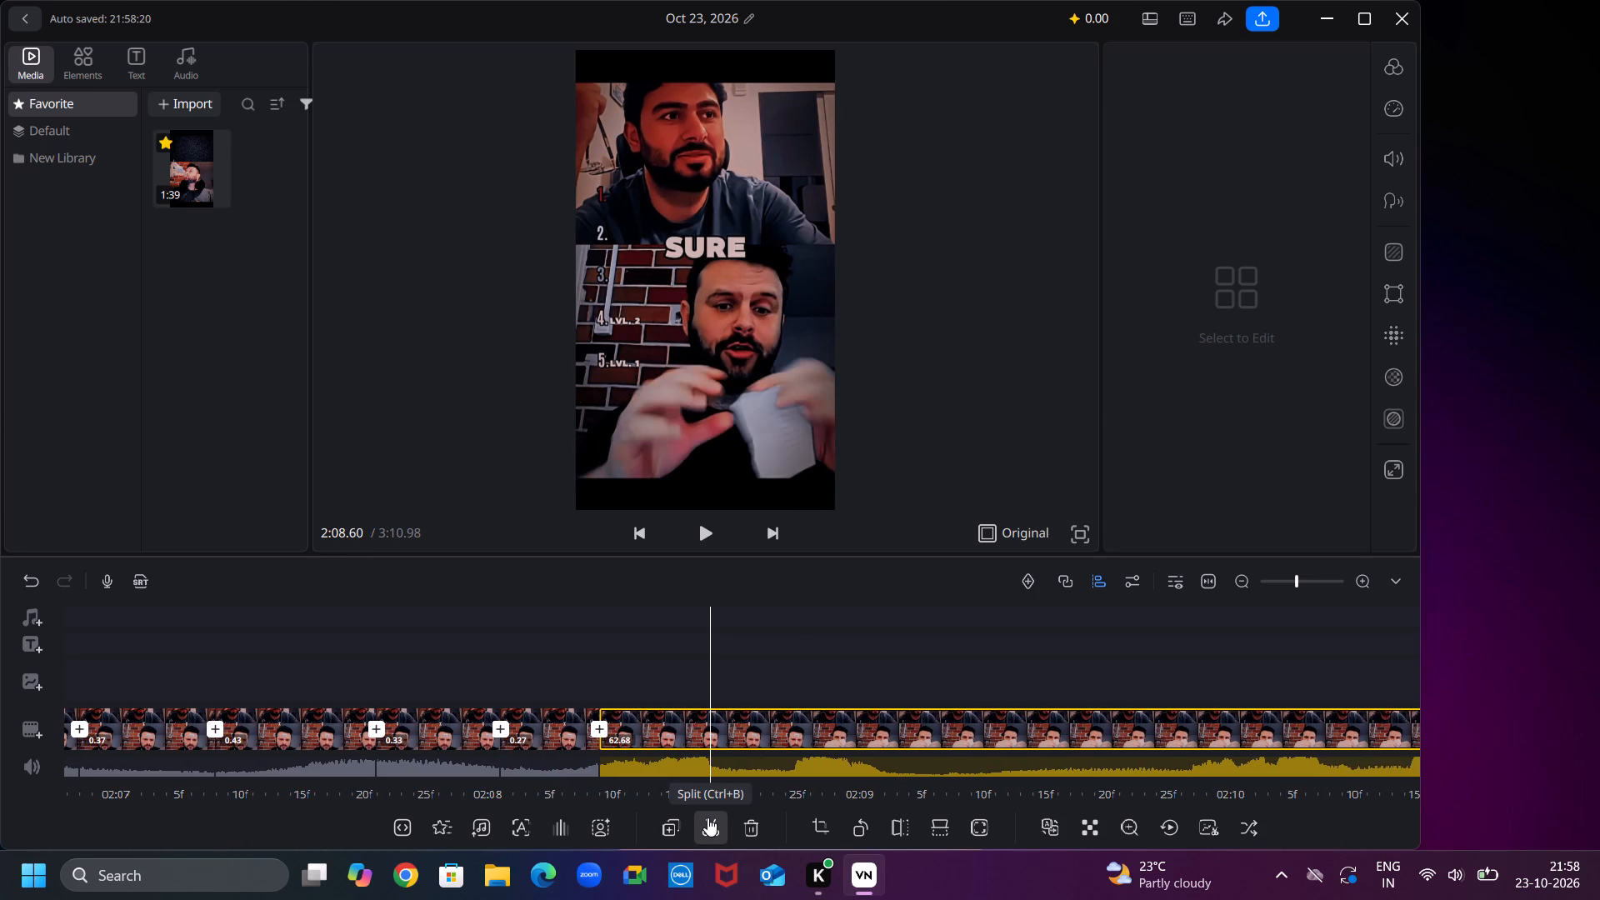
{"action": "left_click", "coordinate": [707, 817]}
Split the remaining duplicated part at 2:08.93, at the WILL caption as the lower man turns the note, making a 0.33-second segment.
{"action": "key", "text": "Right"}
{"action": "key", "text": "Right"}
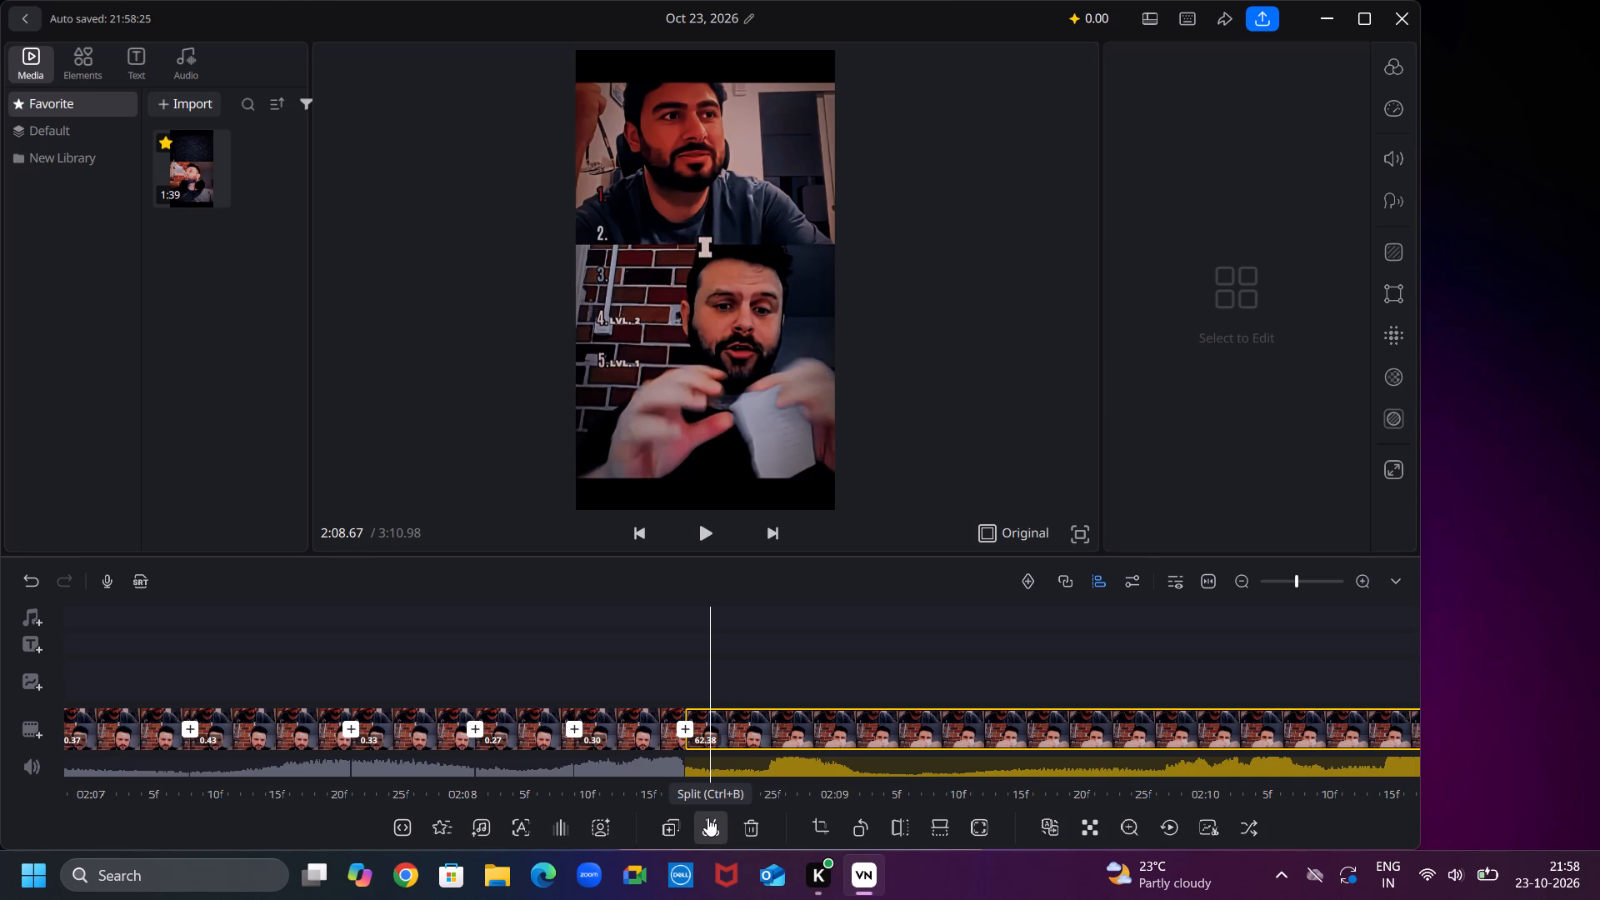
{"action": "key", "text": "Right"}
{"action": "key", "text": "Right"}
{"action": "key", "text": "Right"}
{"action": "key", "text": "Right"}
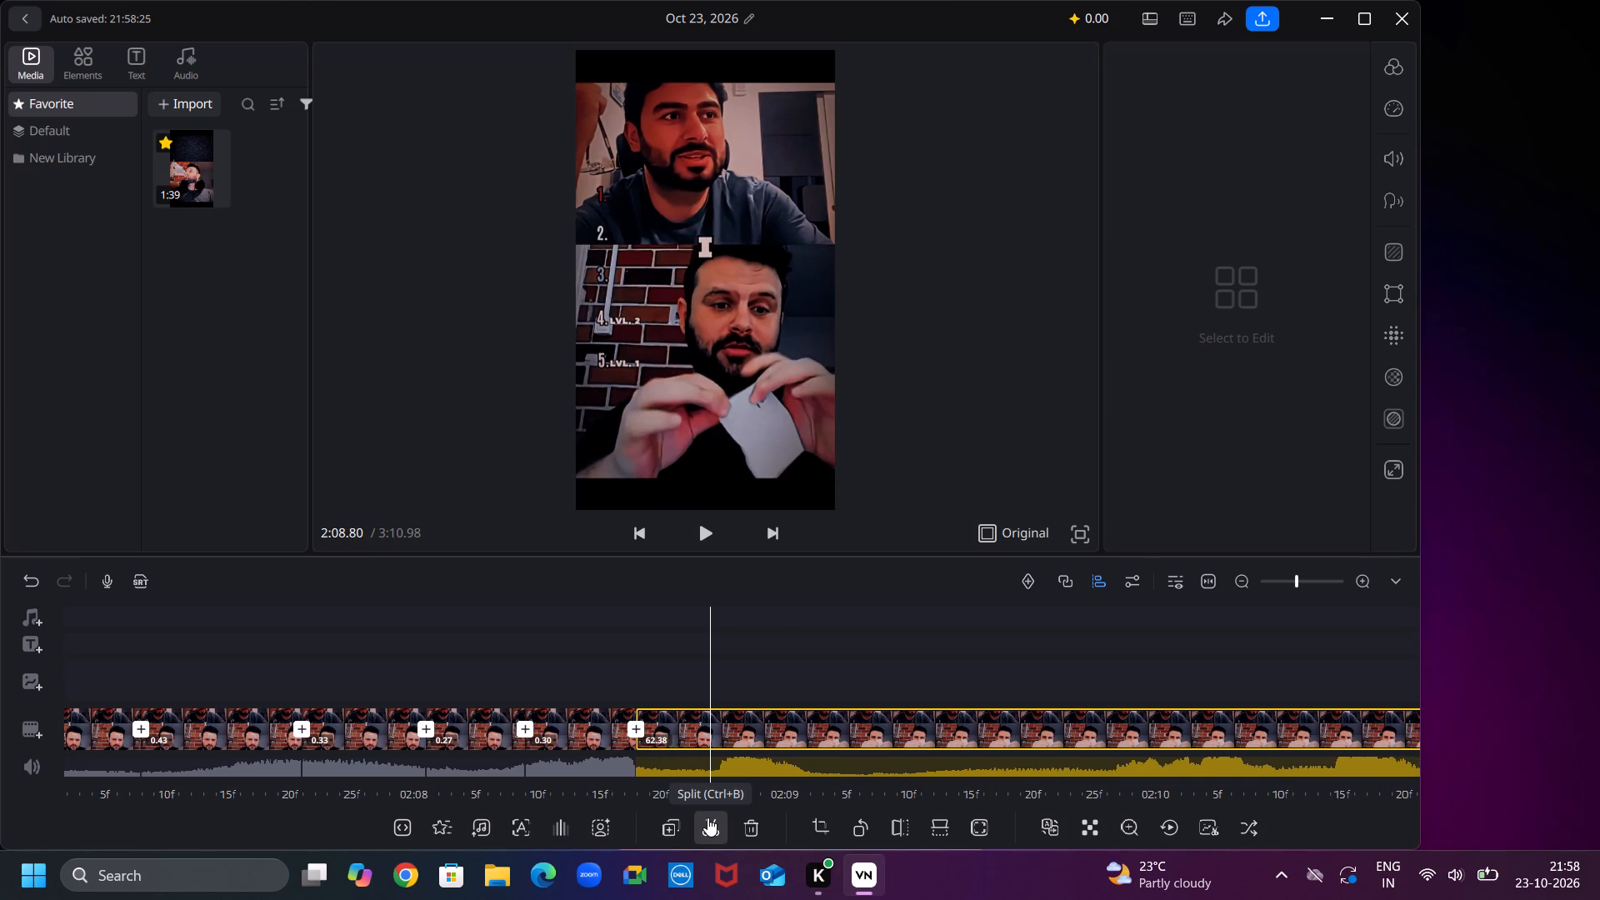
{"action": "key", "text": "Right"}
{"action": "key", "text": "Right"}
{"action": "key", "text": "Right"}
{"action": "key", "text": "Right"}
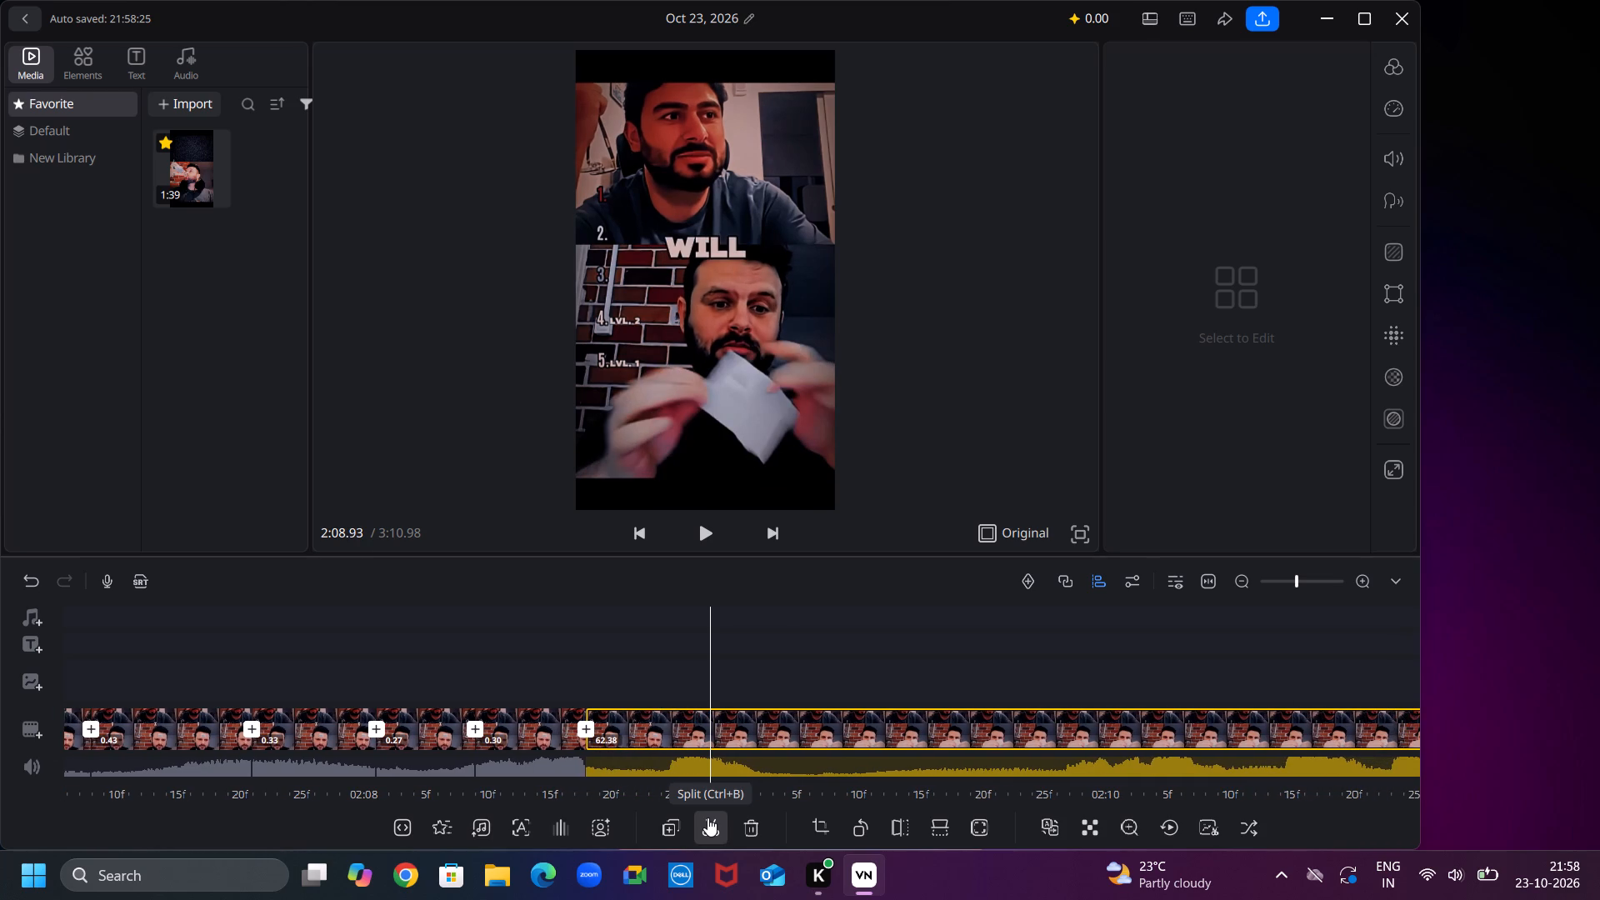
{"action": "left_click", "coordinate": [707, 817]}
Split the remaining duplicated part at 2:09.27, late in the WILL caption with the note held tilted, making a 0.33-second segment.
{"action": "key", "text": "Right"}
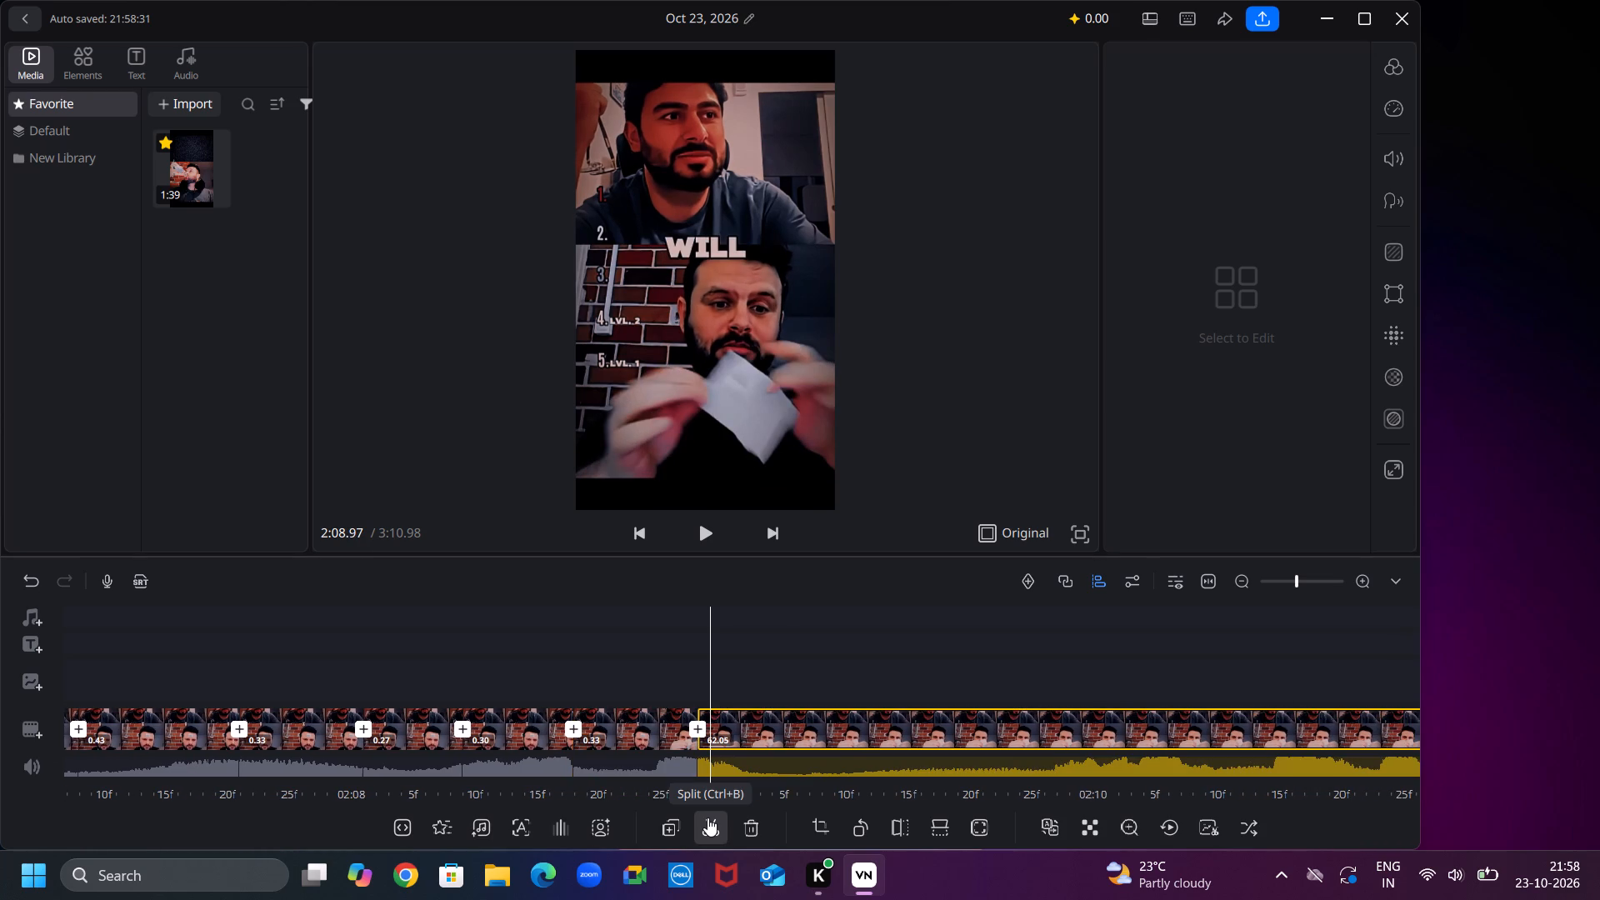
{"action": "key", "text": "Right"}
{"action": "key", "text": "Right"}
{"action": "key", "text": "Right"}
{"action": "key", "text": "Right"}
{"action": "key", "text": "Right"}
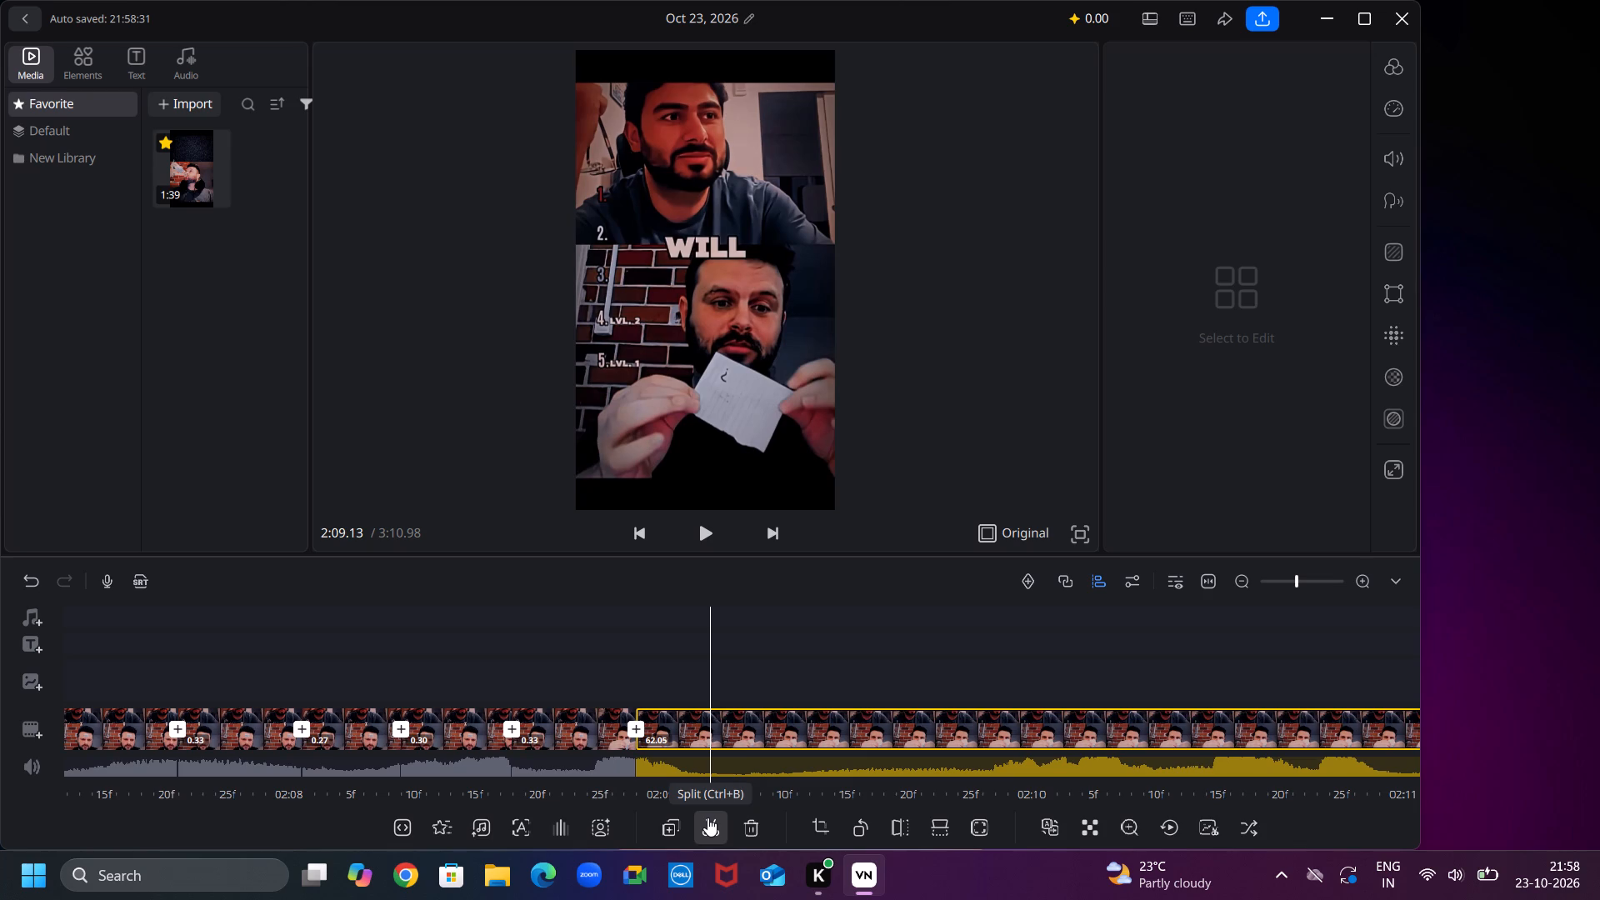
{"action": "key", "text": "Right"}
{"action": "key", "text": "Right"}
{"action": "key", "text": "Right"}
{"action": "key", "text": "Right"}
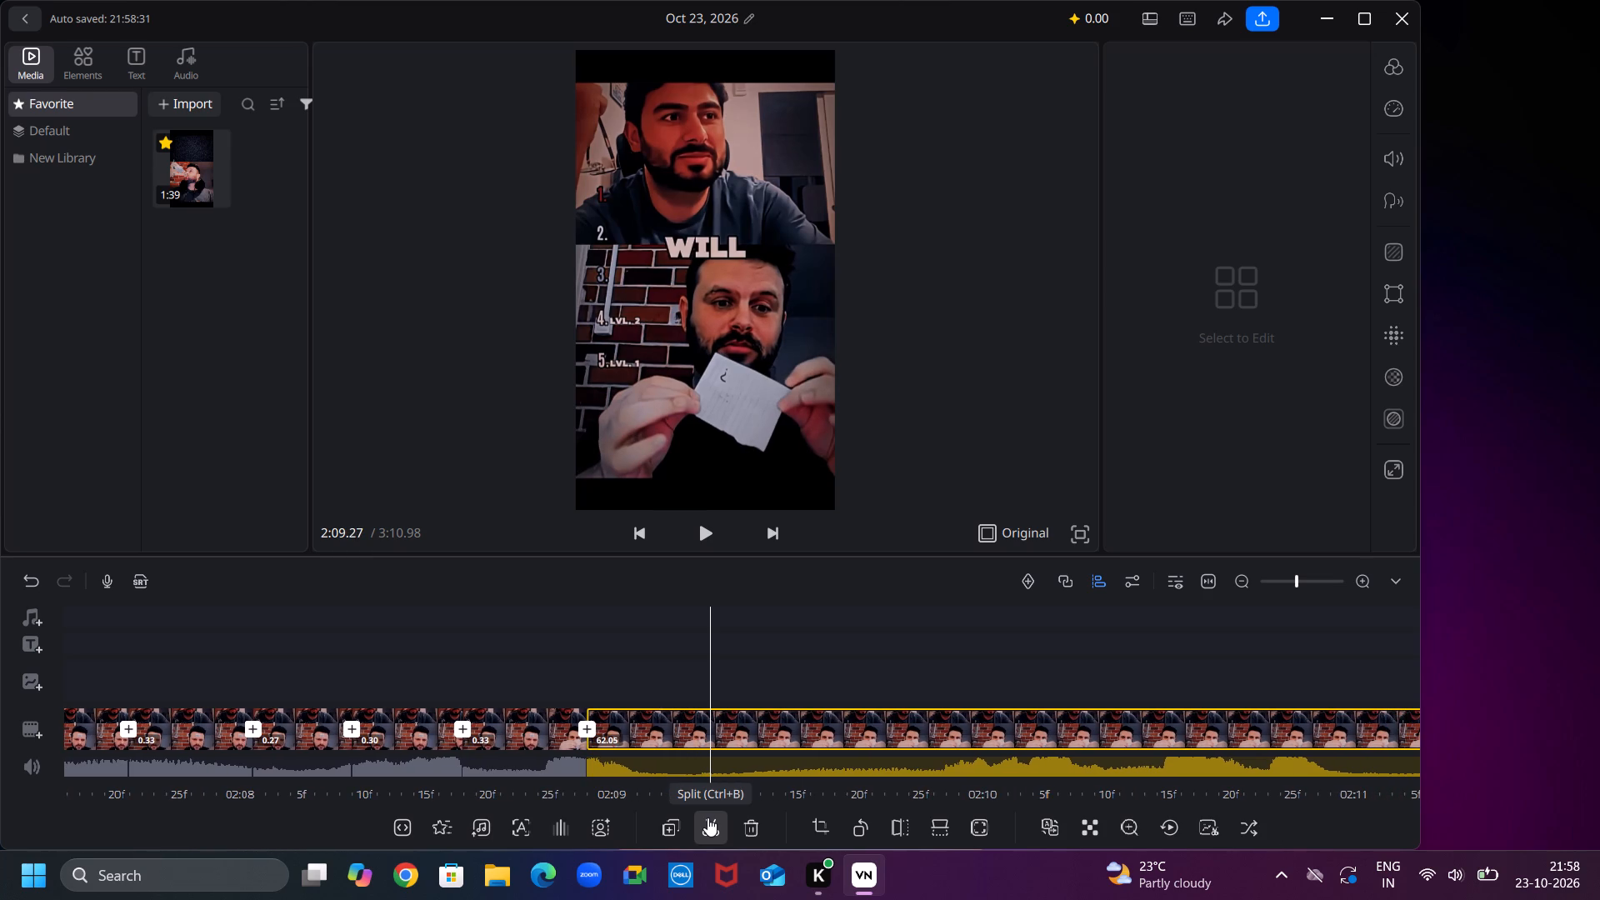
{"action": "left_click", "coordinate": [707, 817]}
Split the remaining duplicated part at 2:09.87, in the caption-free stretch while the lower man shows the note, making a 0.60-second segment.
{"action": "key", "text": "Right"}
{"action": "key", "text": "Right"}
{"action": "key", "text": "Right"}
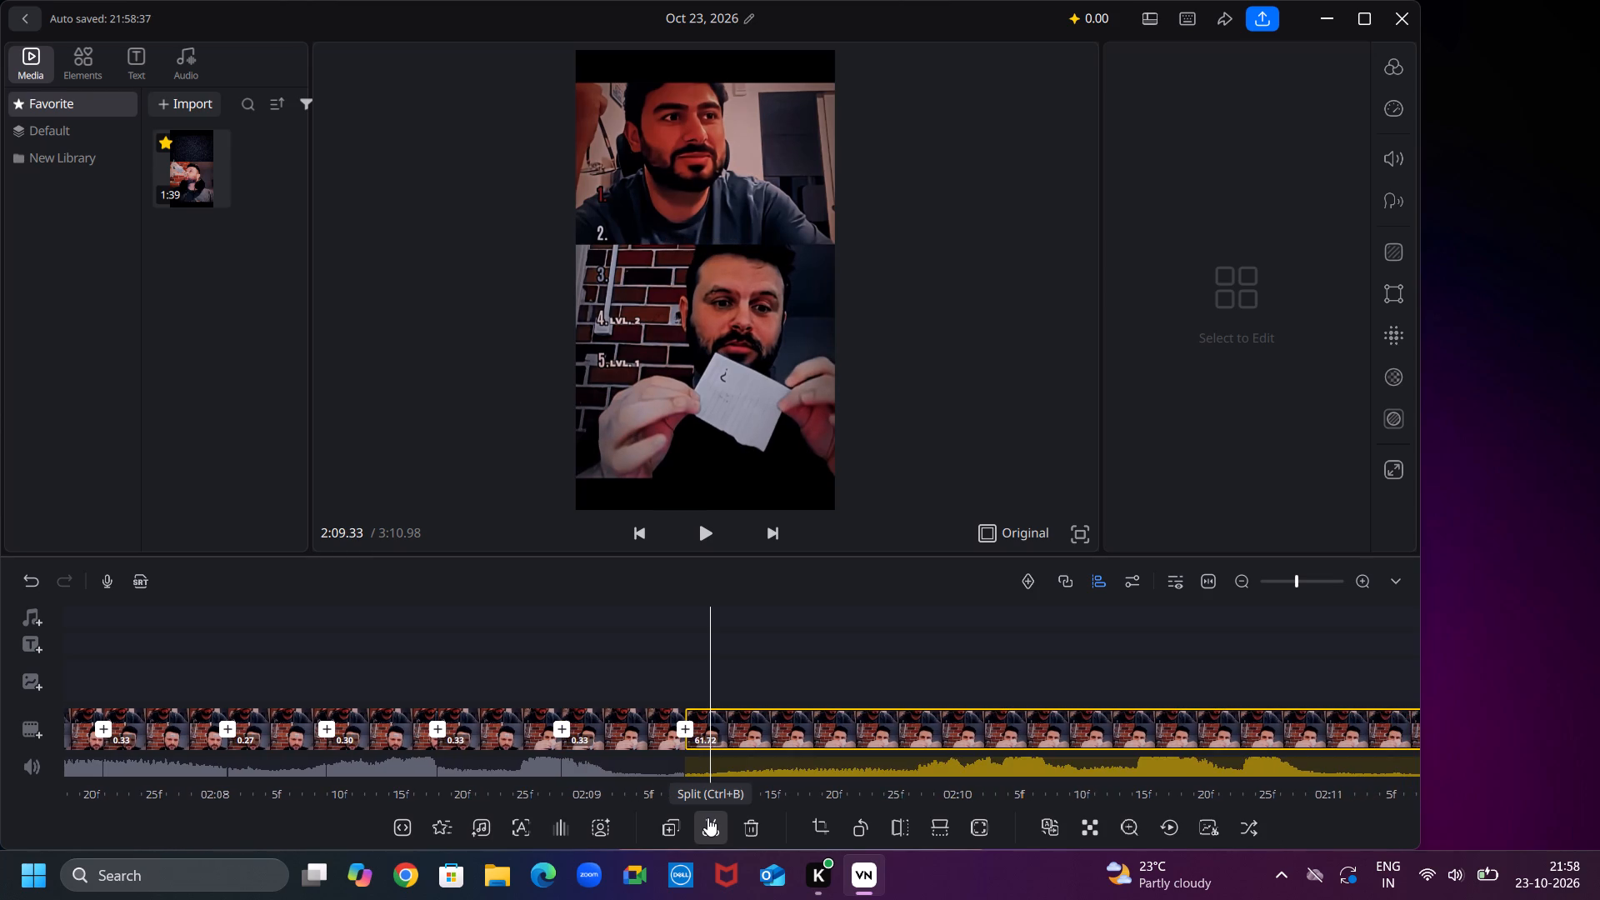
{"action": "key", "text": "Right"}
{"action": "key", "text": "Right"}
{"action": "key", "text": "Right"}
{"action": "key", "text": "Right"}
{"action": "key", "text": "Right"}
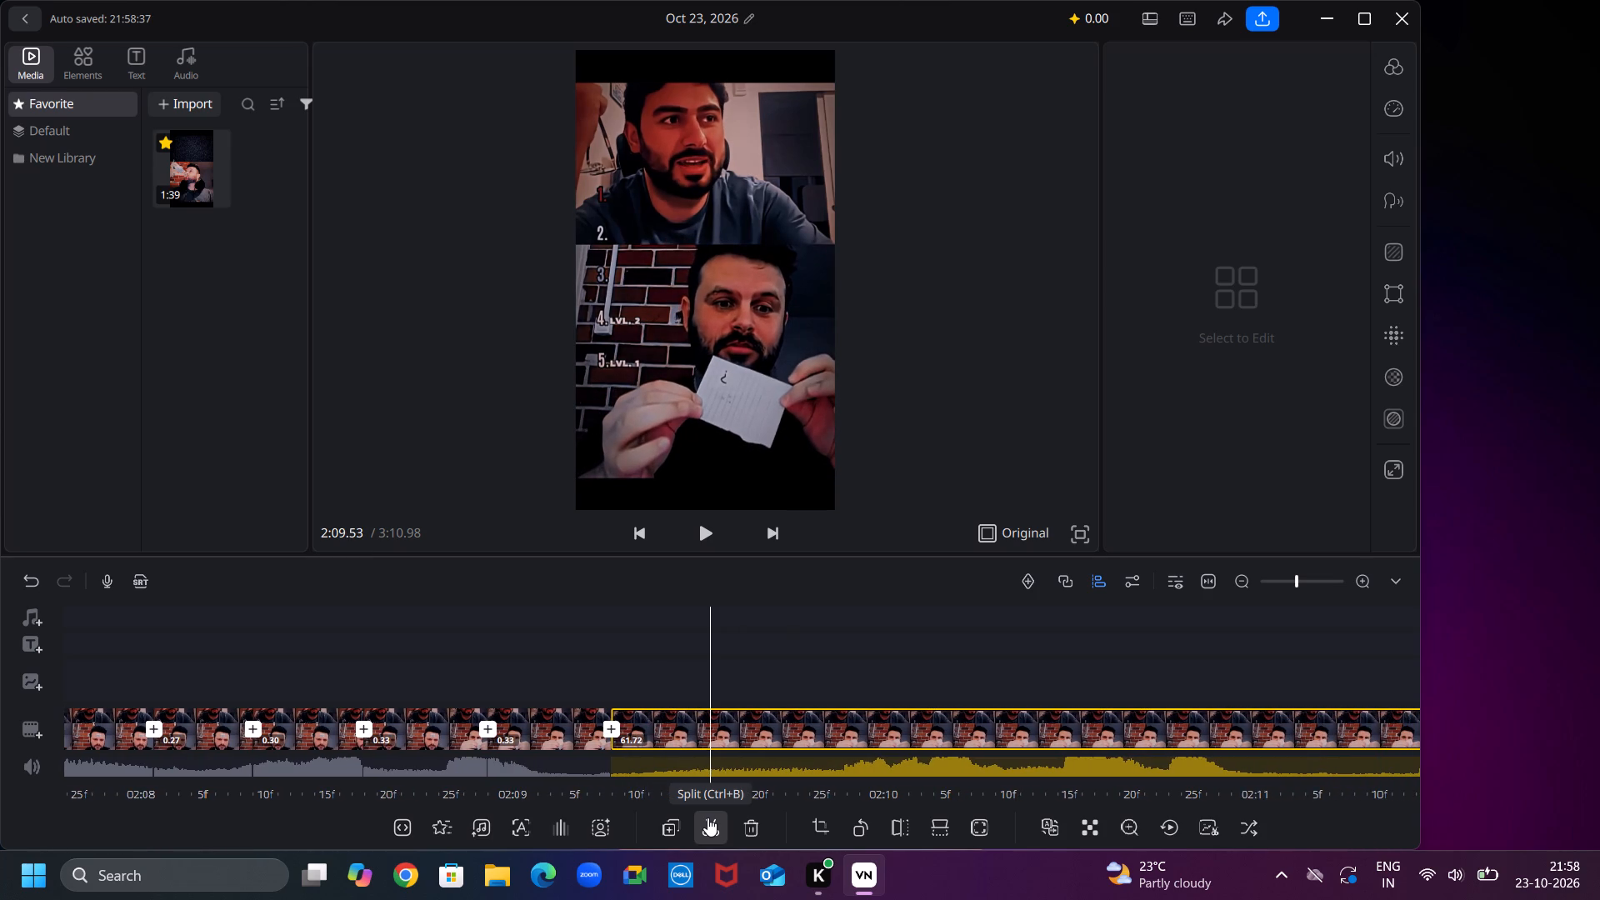
{"action": "key", "text": "Right"}
{"action": "key", "text": "Right"}
{"action": "key", "text": "Right"}
{"action": "key", "text": "Right"}
{"action": "key", "text": "Right"}
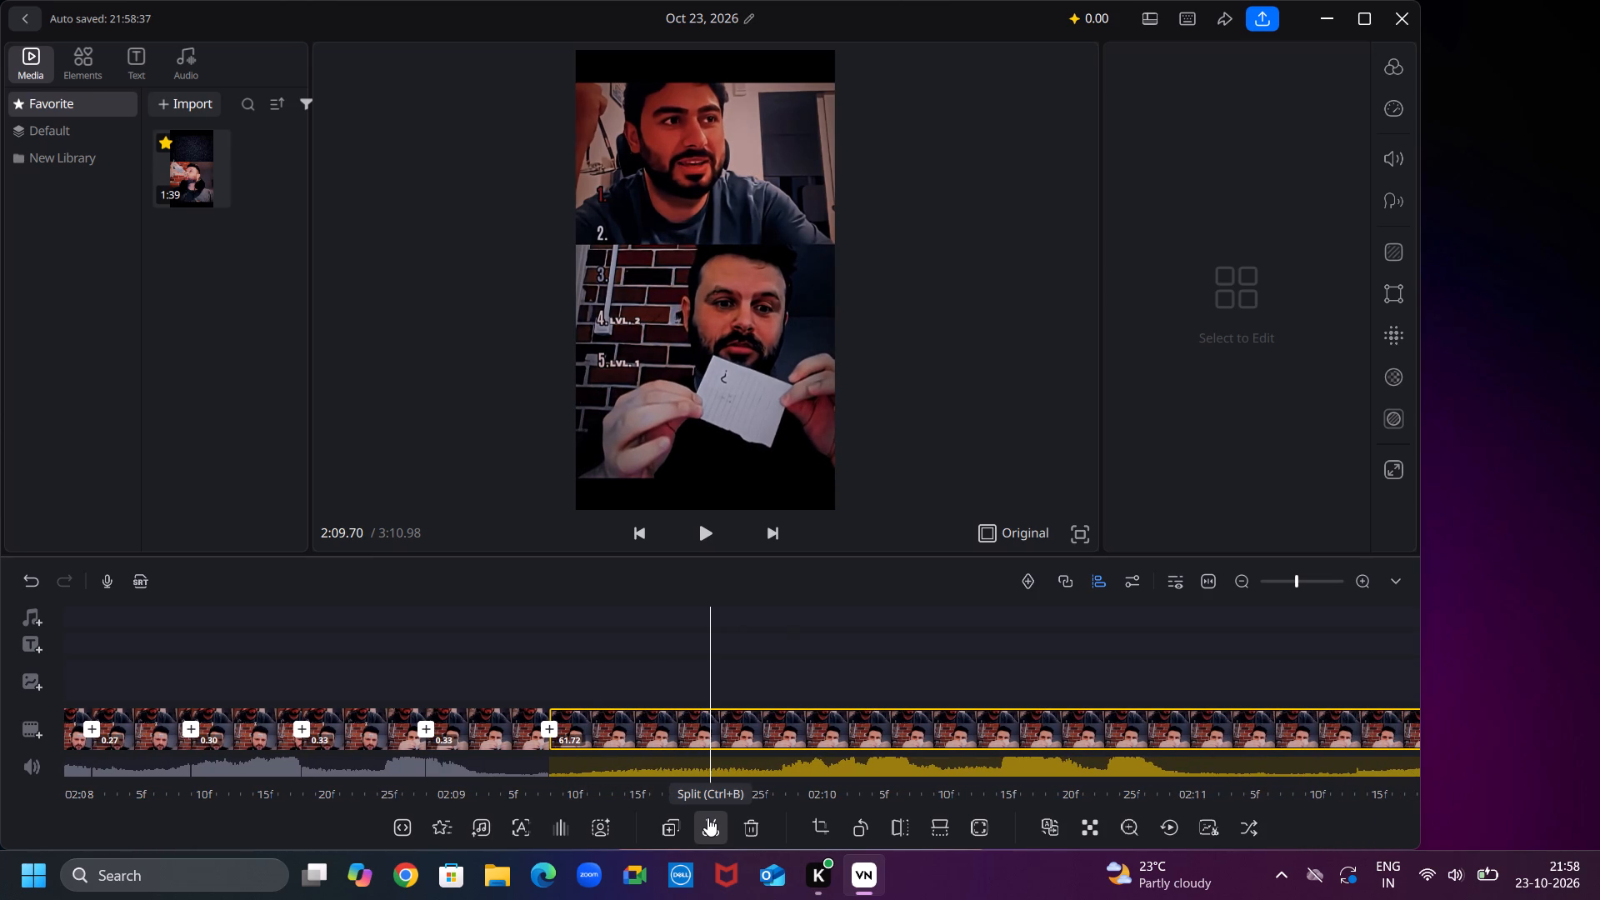
{"action": "key", "text": "Right"}
{"action": "key", "text": "Right"}
{"action": "key", "text": "Right"}
{"action": "key", "text": "Right"}
{"action": "key", "text": "Right"}
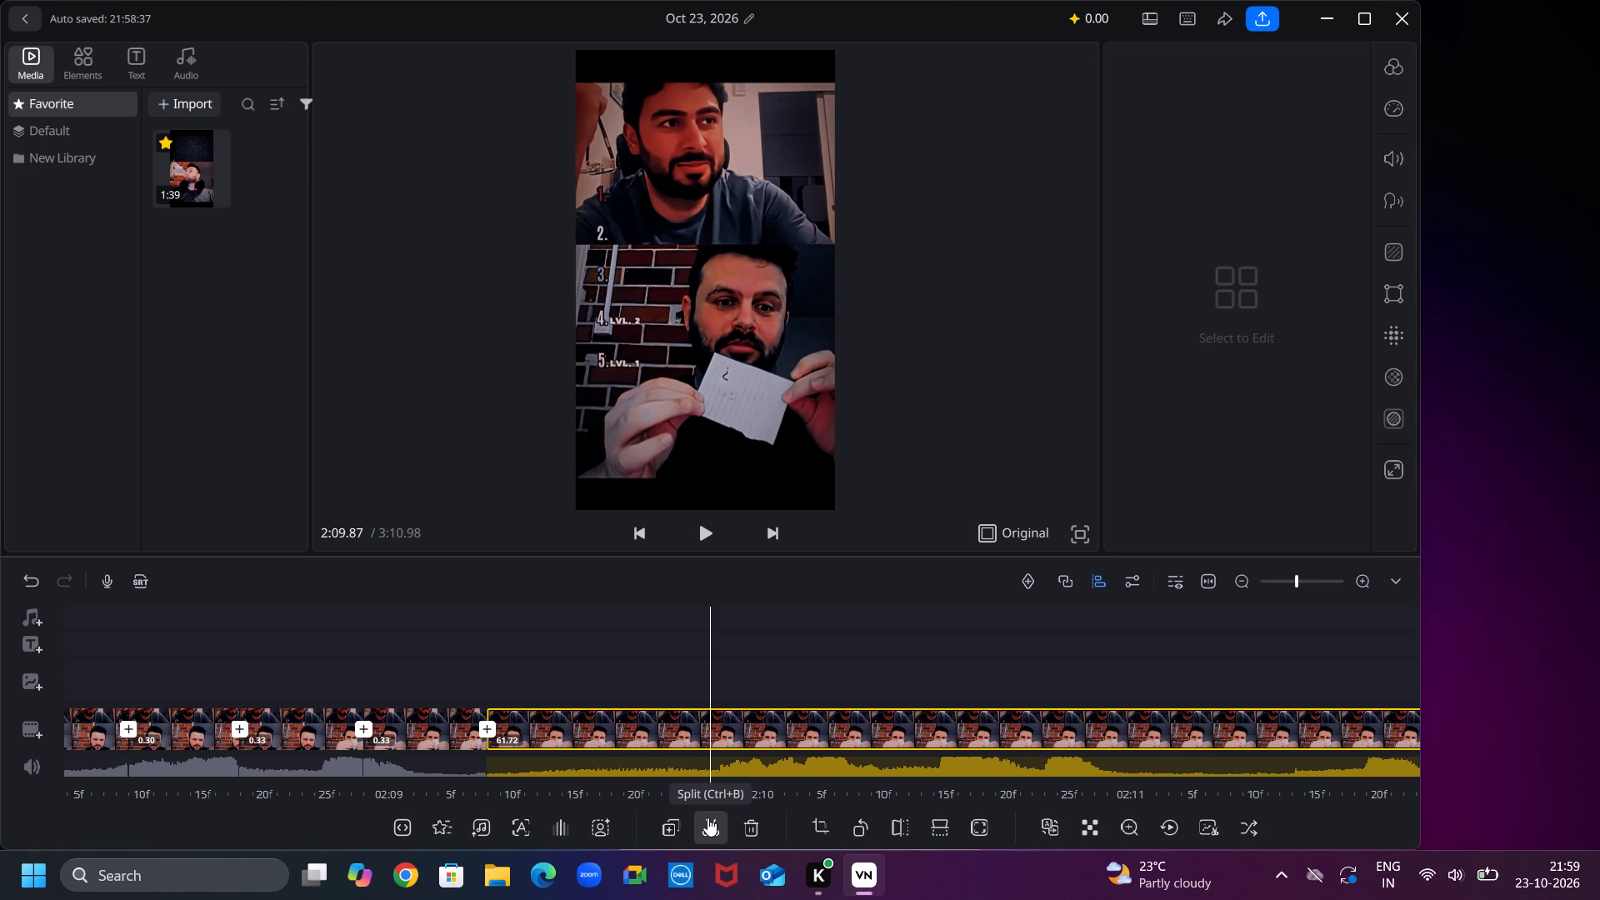
{"action": "left_click", "coordinate": [707, 817]}
Split the remaining duplicated part at 2:10.30, during the second SURE caption, making a 0.43-second segment.
{"action": "key", "text": "Right"}
{"action": "key", "text": "Right"}
{"action": "key", "text": "Right"}
{"action": "key", "text": "Right"}
{"action": "key", "text": "Right"}
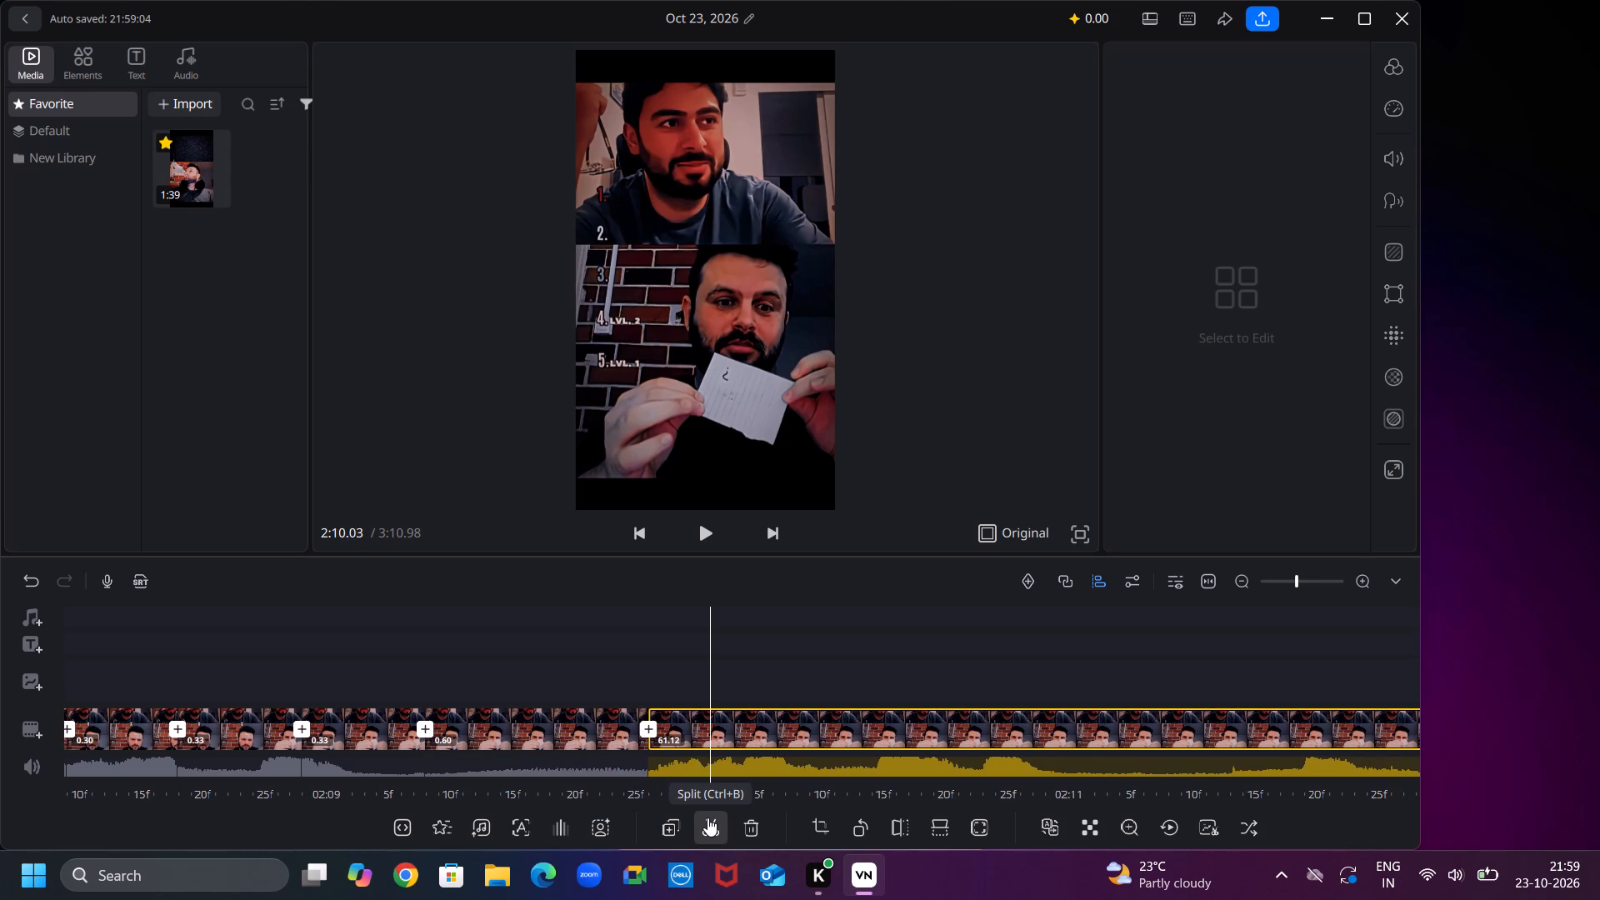
{"action": "key", "text": "Right"}
{"action": "key", "text": "Right"}
{"action": "key", "text": "Right"}
{"action": "key", "text": "Right"}
{"action": "key", "text": "Right"}
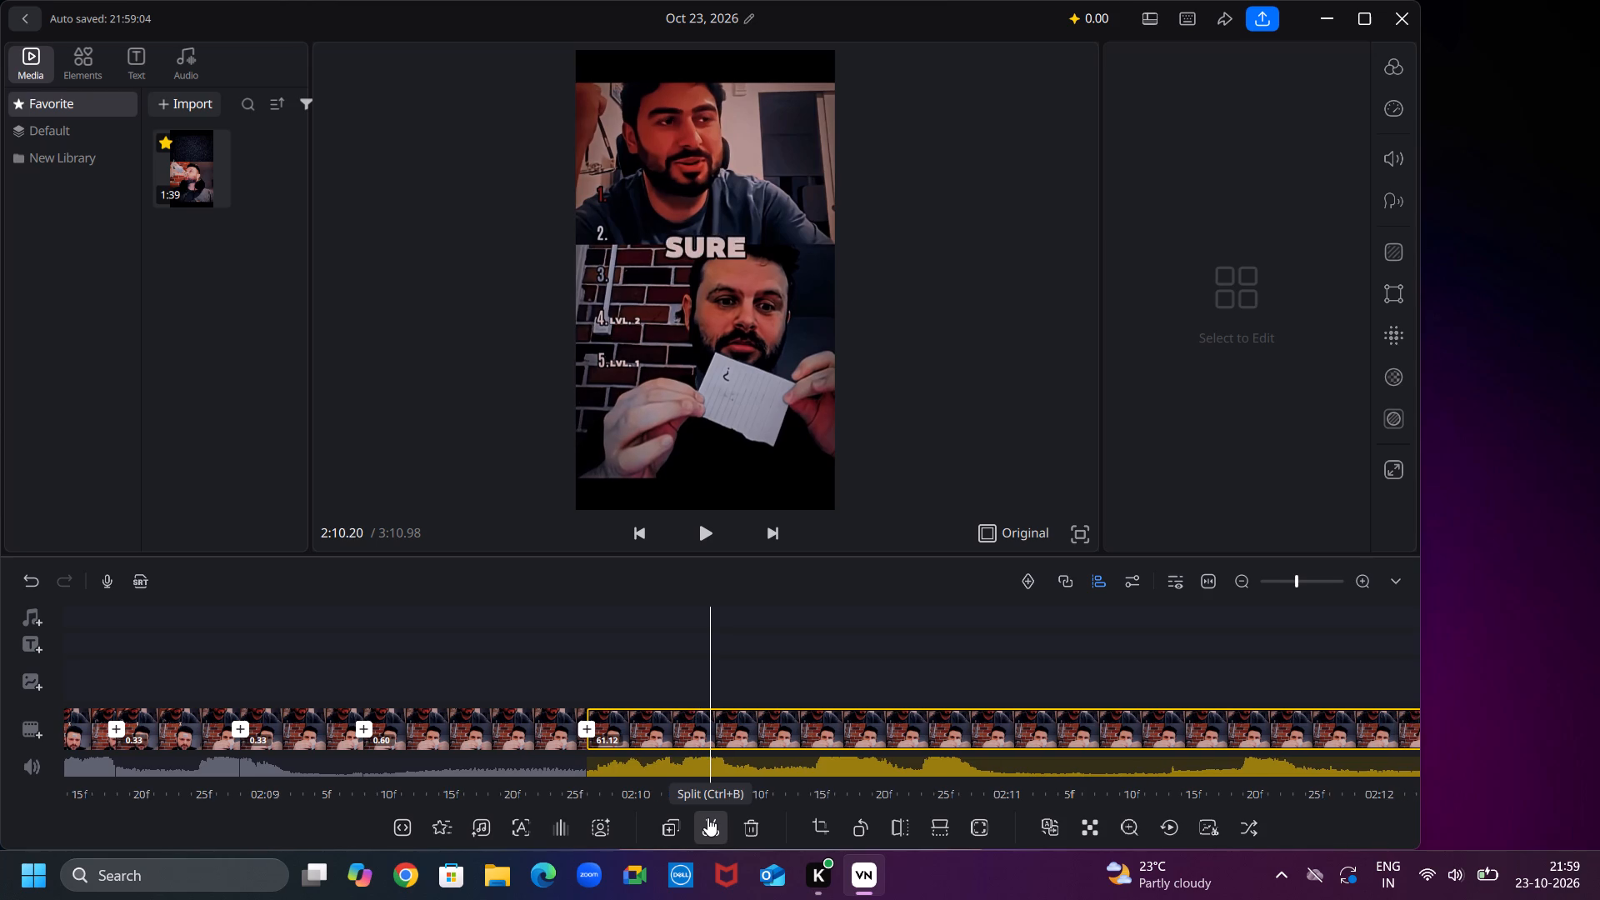
{"action": "key", "text": "Right"}
{"action": "key", "text": "Right"}
{"action": "key", "text": "Right"}
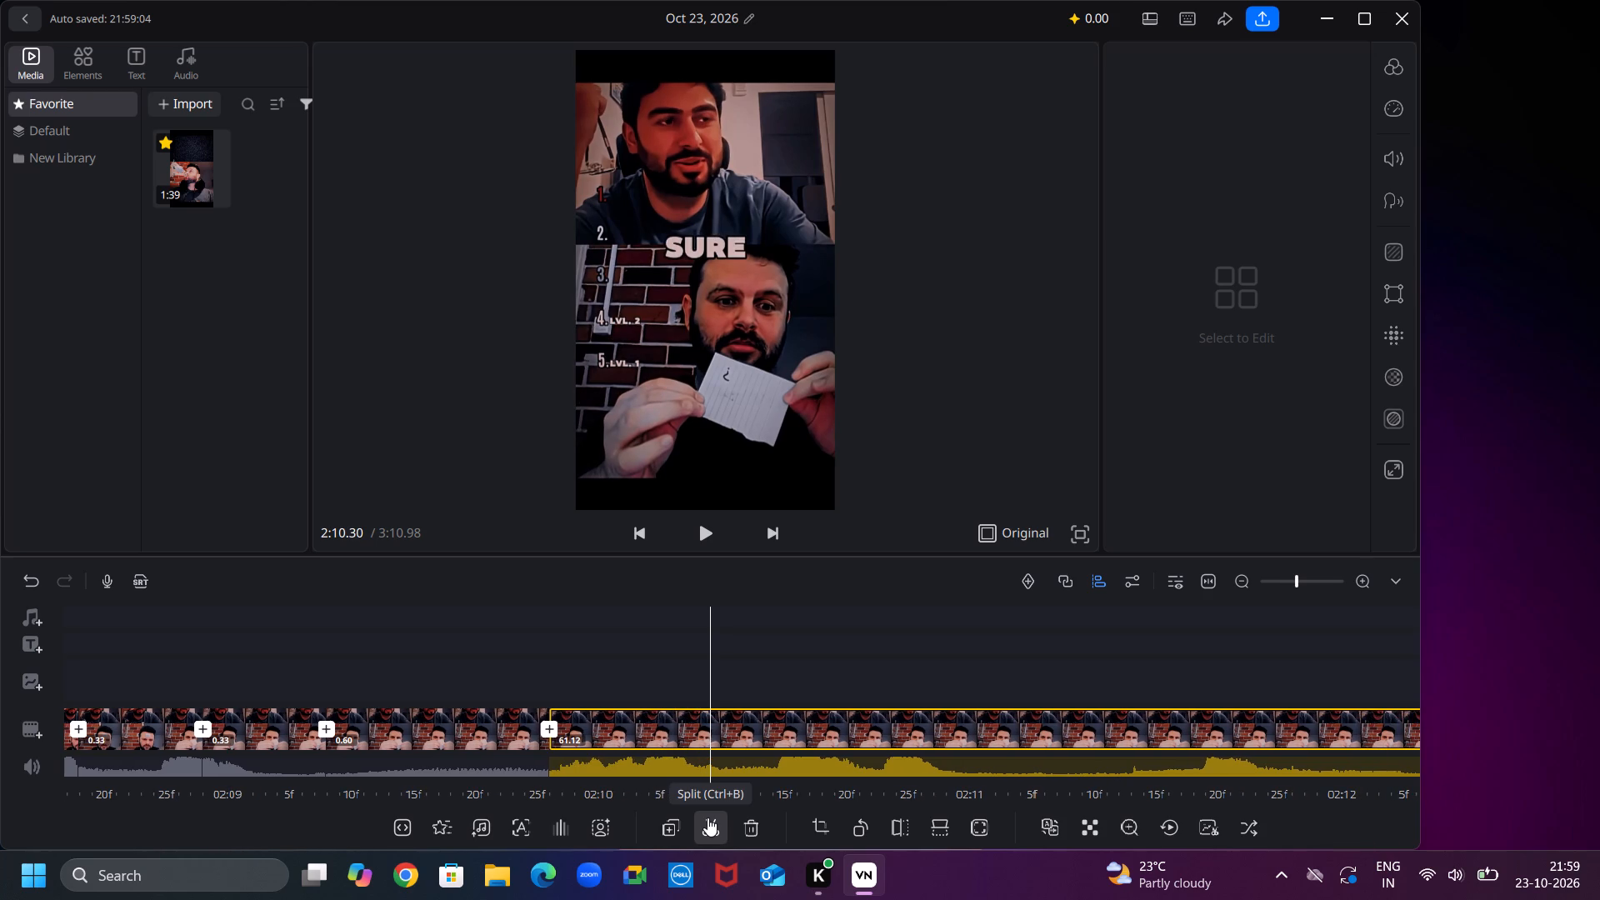
{"action": "left_click", "coordinate": [707, 817]}
Split the remaining duplicated part at 2:10.77, early in the BUT caption, making a 0.47-second segment.
{"action": "key", "text": "Right"}
{"action": "key", "text": "Right"}
{"action": "key", "text": "Right"}
{"action": "key", "text": "Right"}
{"action": "key", "text": "Right"}
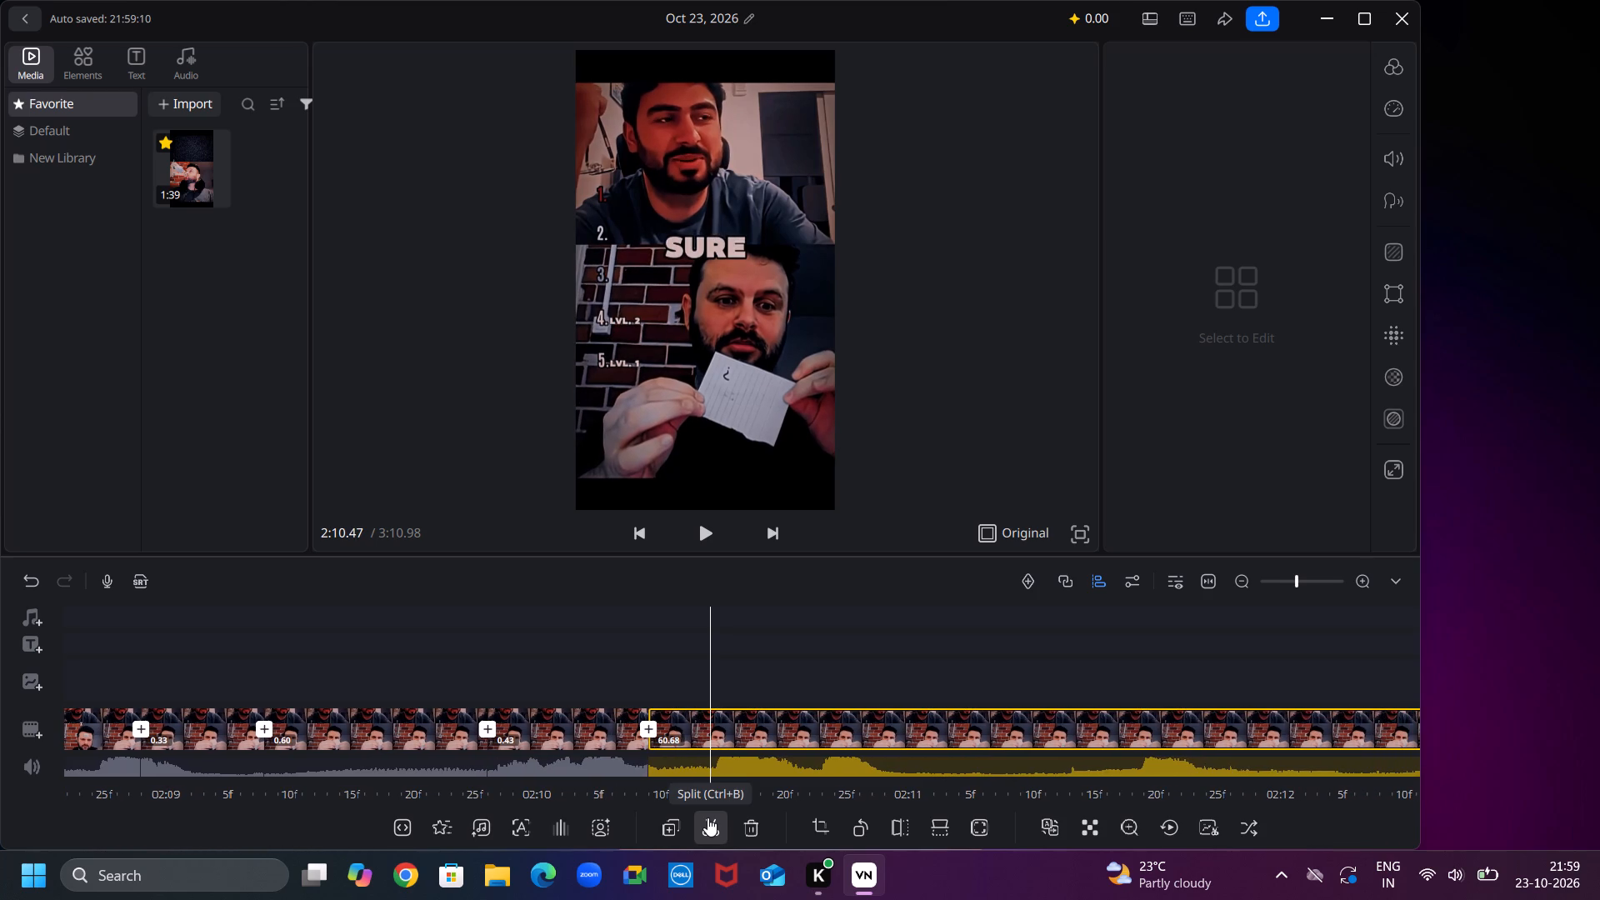
{"action": "key", "text": "Right"}
{"action": "key", "text": "Right"}
{"action": "key", "text": "Right"}
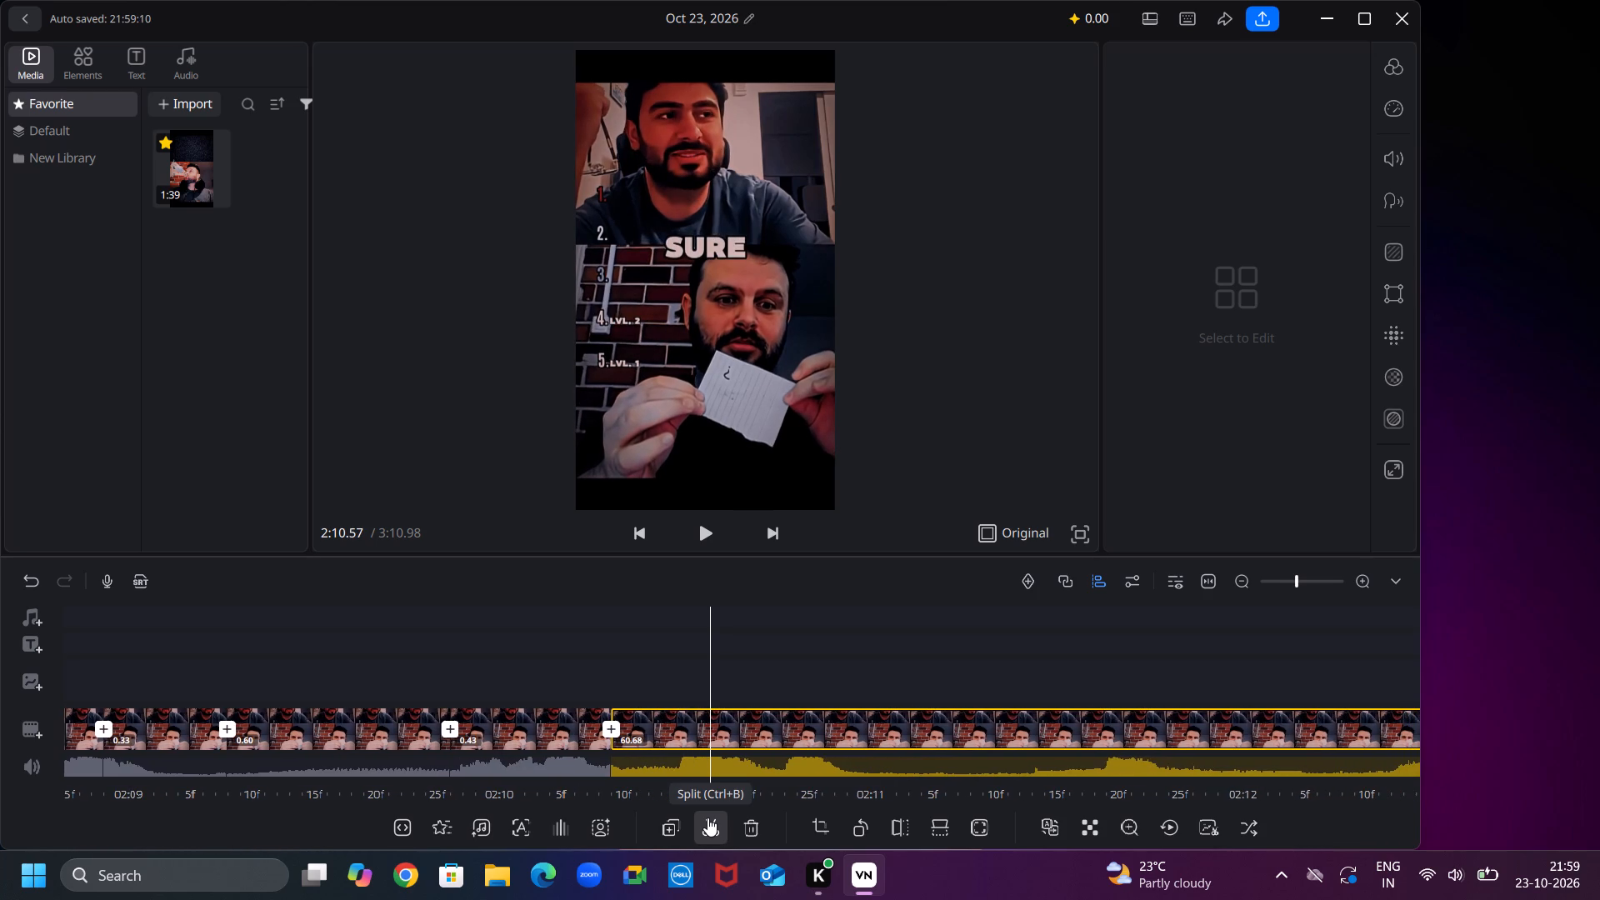
{"action": "key", "text": "Right"}
{"action": "key", "text": "Right"}
{"action": "key", "text": "Right"}
{"action": "key", "text": "Right"}
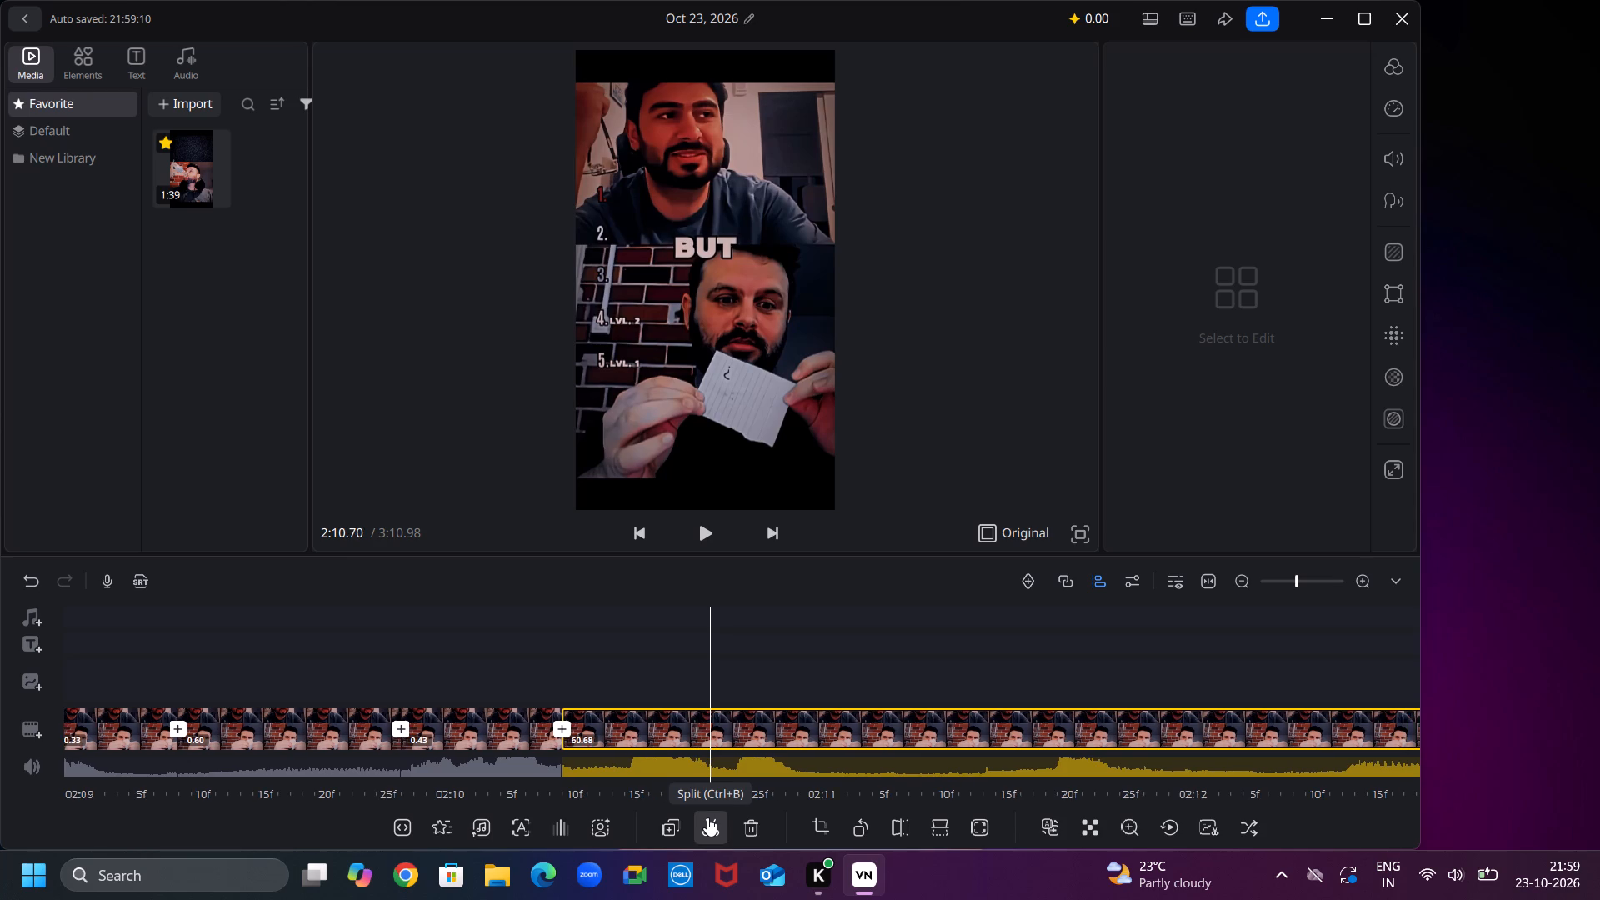
{"action": "key", "text": "Right"}
{"action": "key", "text": "Right"}
{"action": "double_click", "coordinate": [707, 817]}
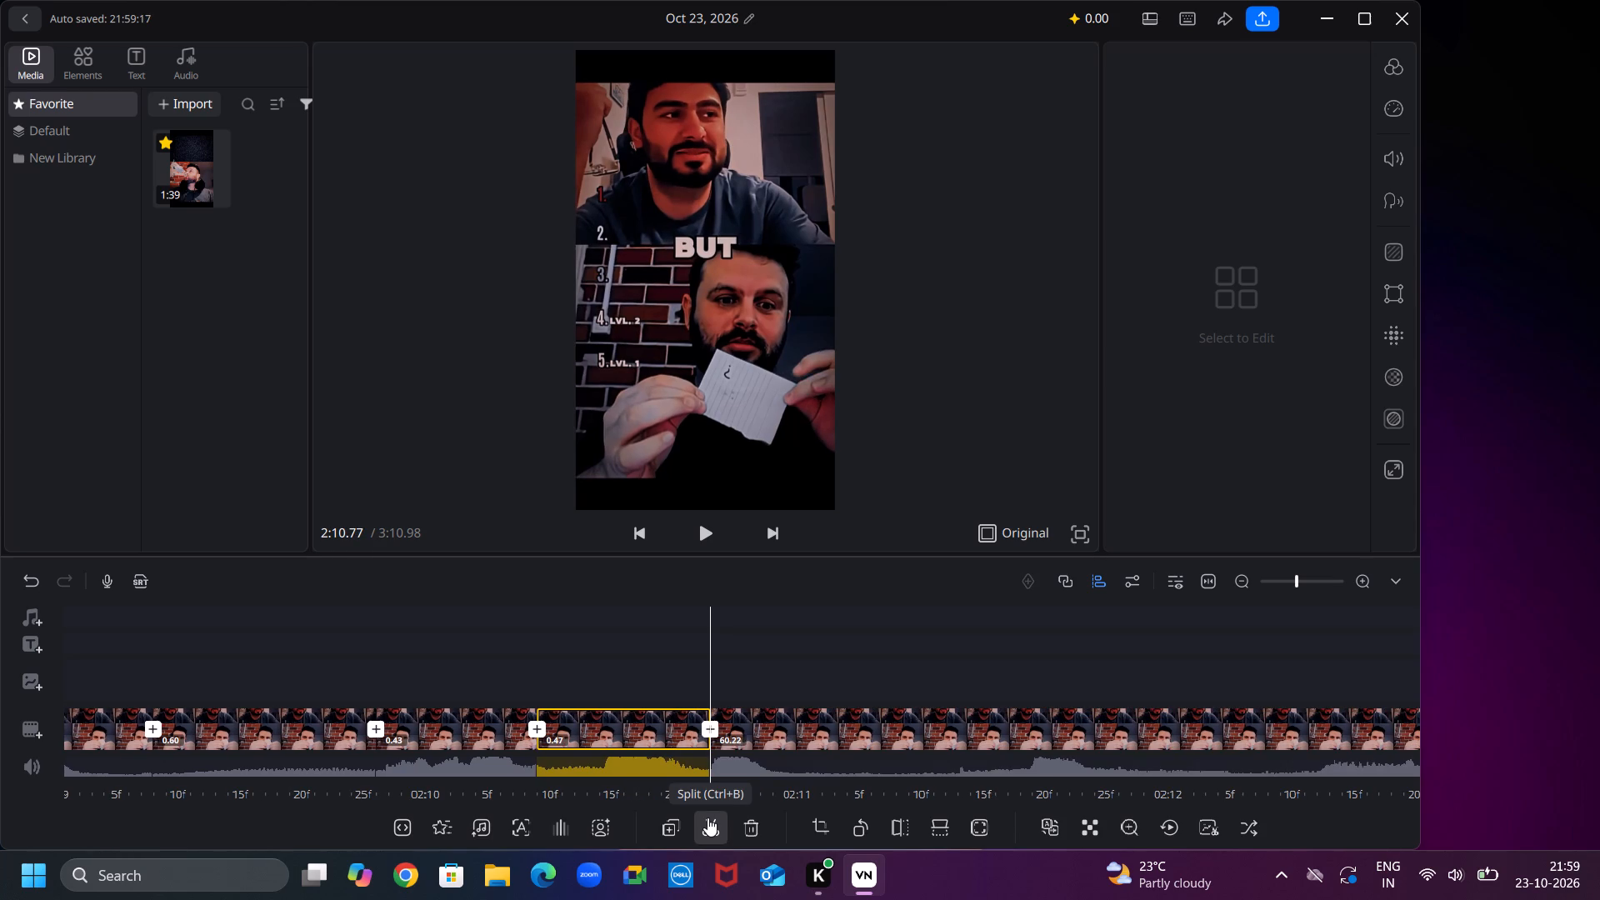
Split the remaining duplicated part at 2:11.17, during the BUT caption as the upper man raises his fist, making a 0.40-second segment.
{"action": "key", "text": "Right"}
{"action": "key", "text": "Right"}
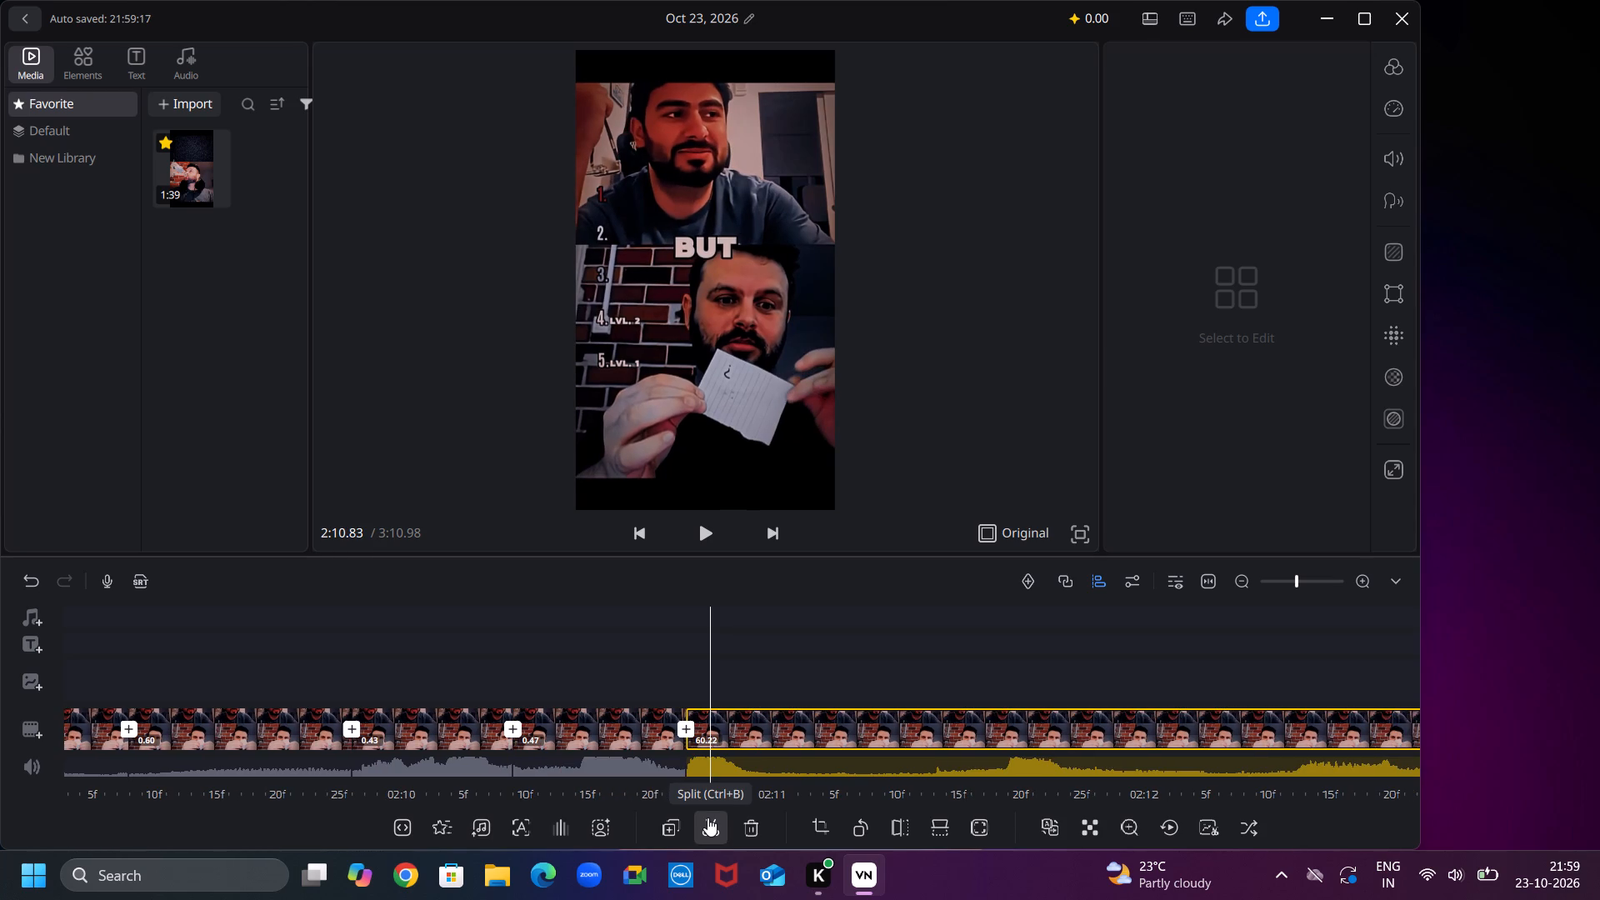
{"action": "key", "text": "Right"}
{"action": "key", "text": "Right"}
{"action": "key", "text": "Right"}
{"action": "key", "text": "Right"}
{"action": "key", "text": "Right"}
{"action": "key", "text": "Right"}
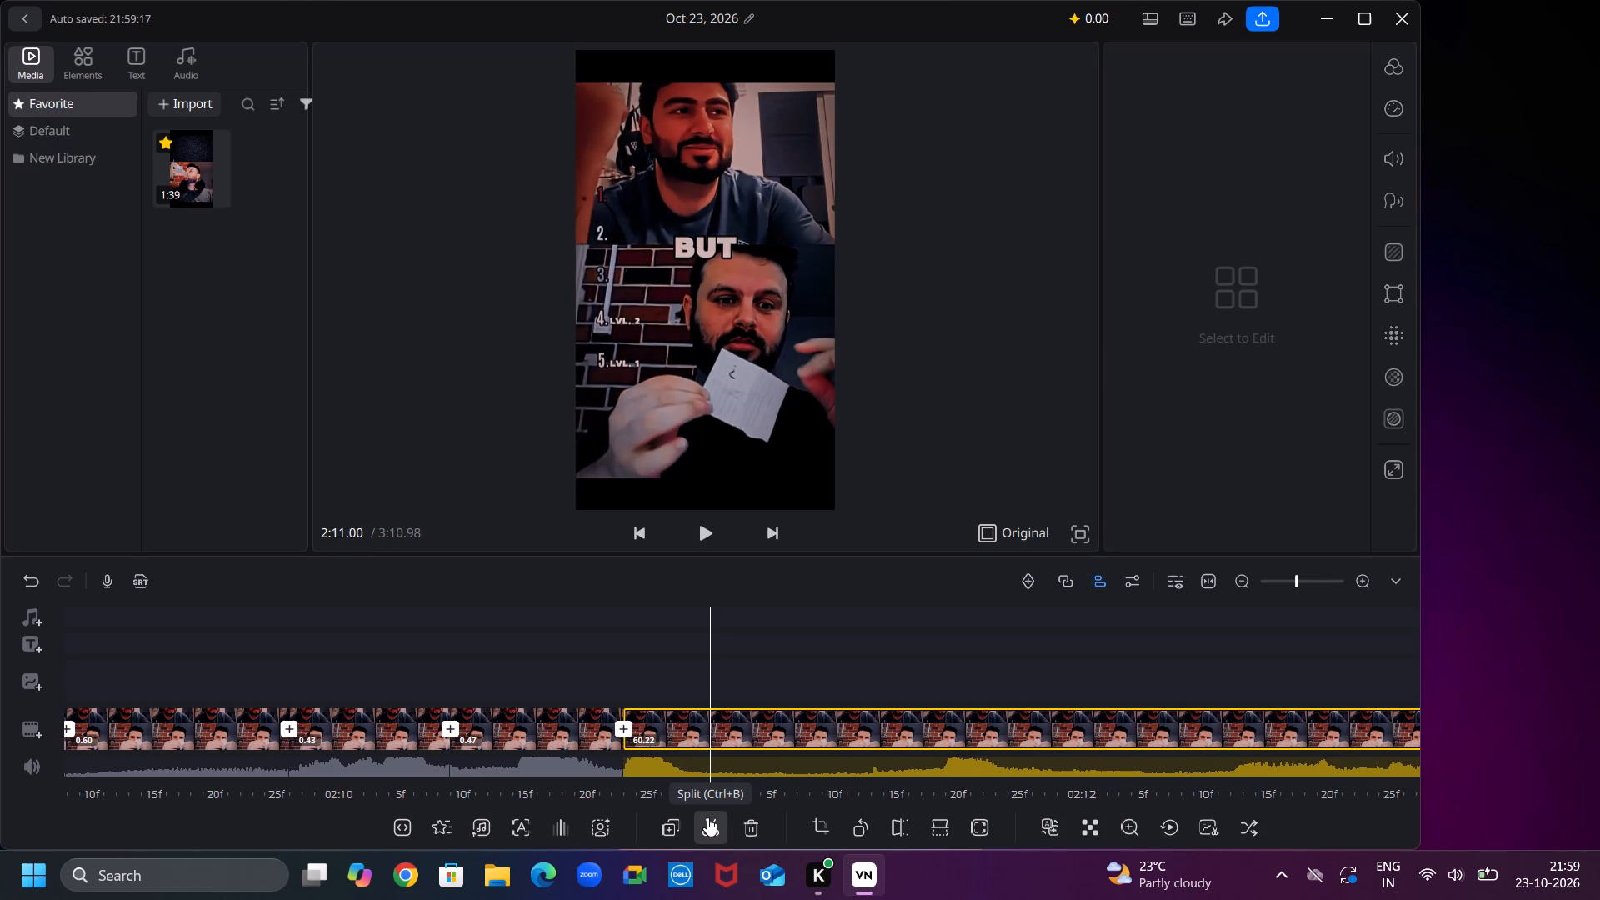
{"action": "key", "text": "Right"}
{"action": "key", "text": "Right"}
{"action": "key", "text": "Right"}
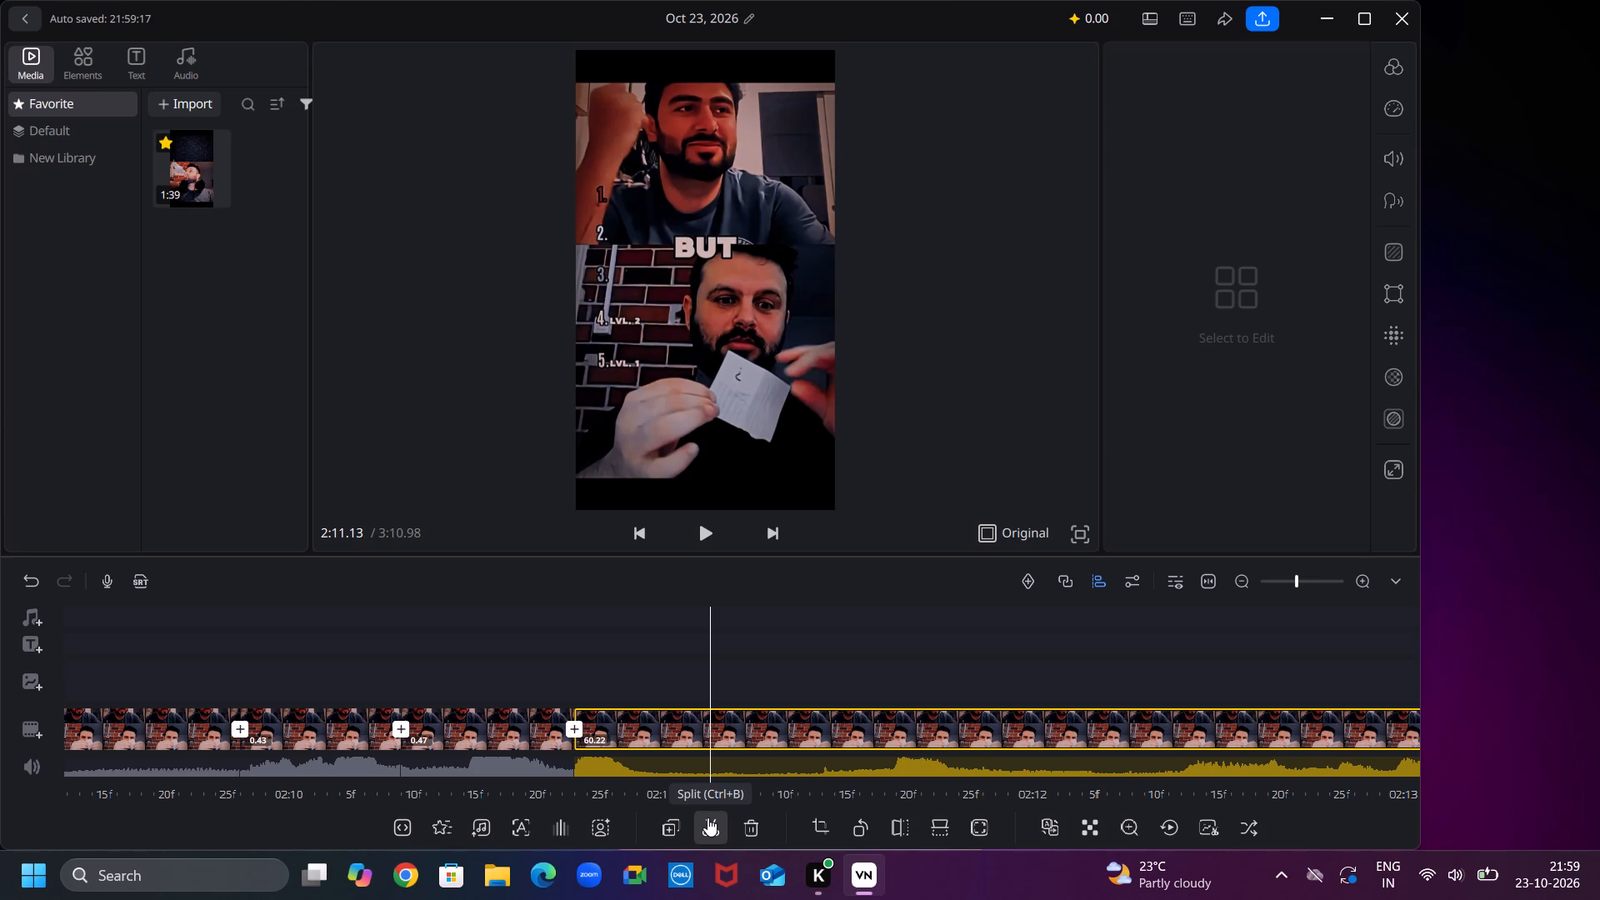
{"action": "key", "text": "Right"}
{"action": "left_click", "coordinate": [707, 817]}
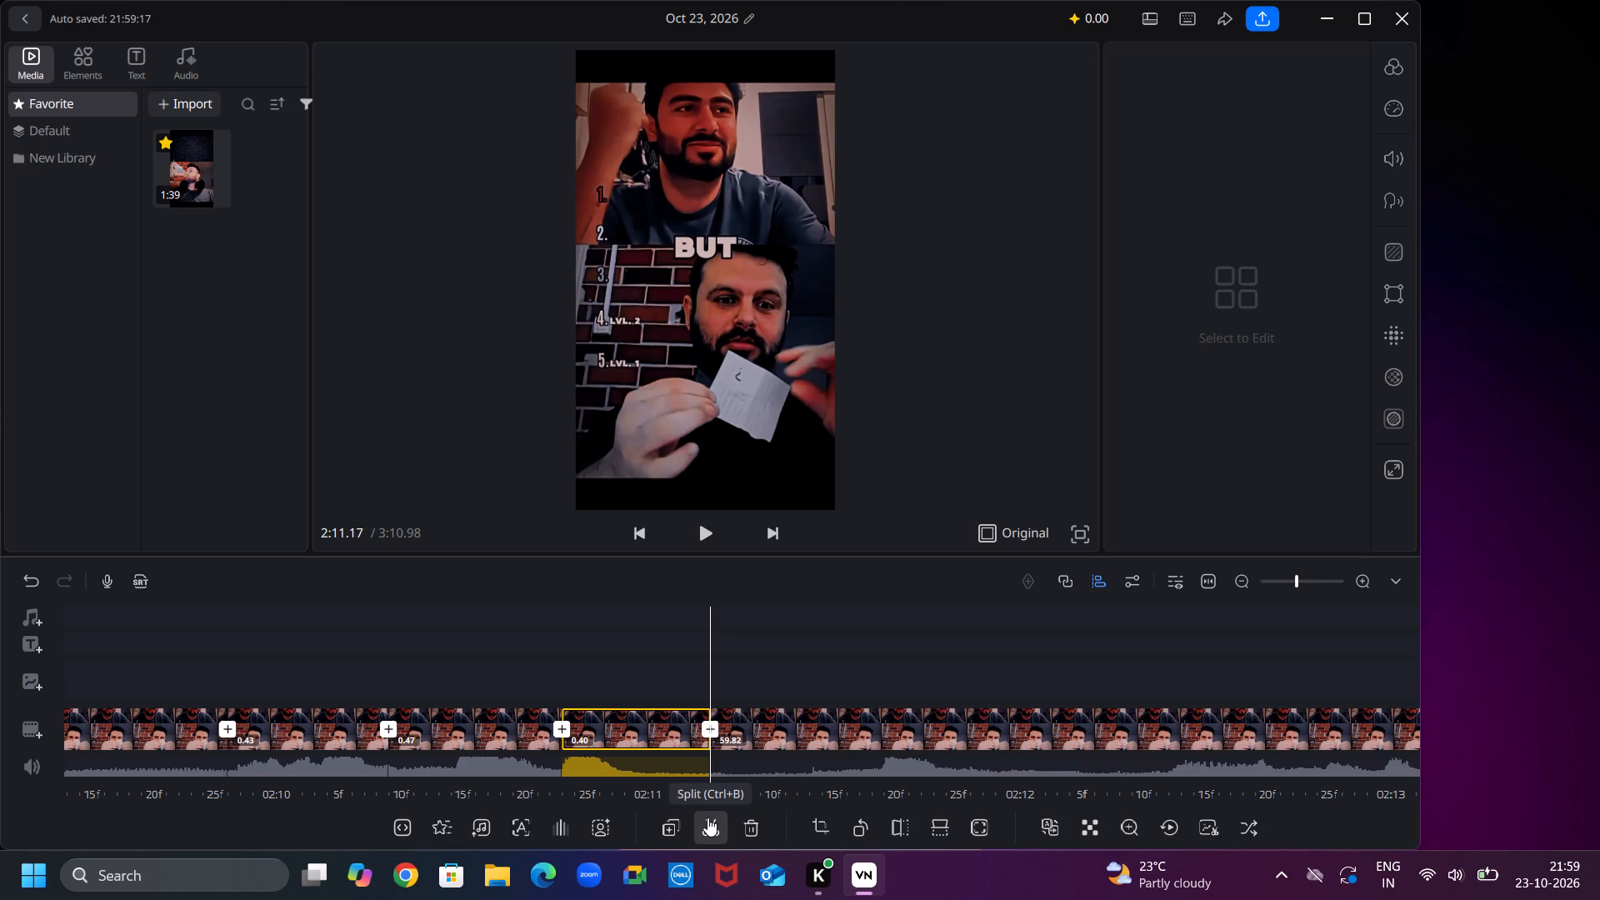
Split the remaining duplicated part at 2:11.60, in the DON'T caption as the upper man lowers his hand, making a 0.43-second segment.
{"action": "key", "text": "Right"}
{"action": "key", "text": "Right"}
{"action": "key", "text": "Right"}
{"action": "key", "text": "Right"}
{"action": "key", "text": "Right"}
{"action": "key", "text": "Right"}
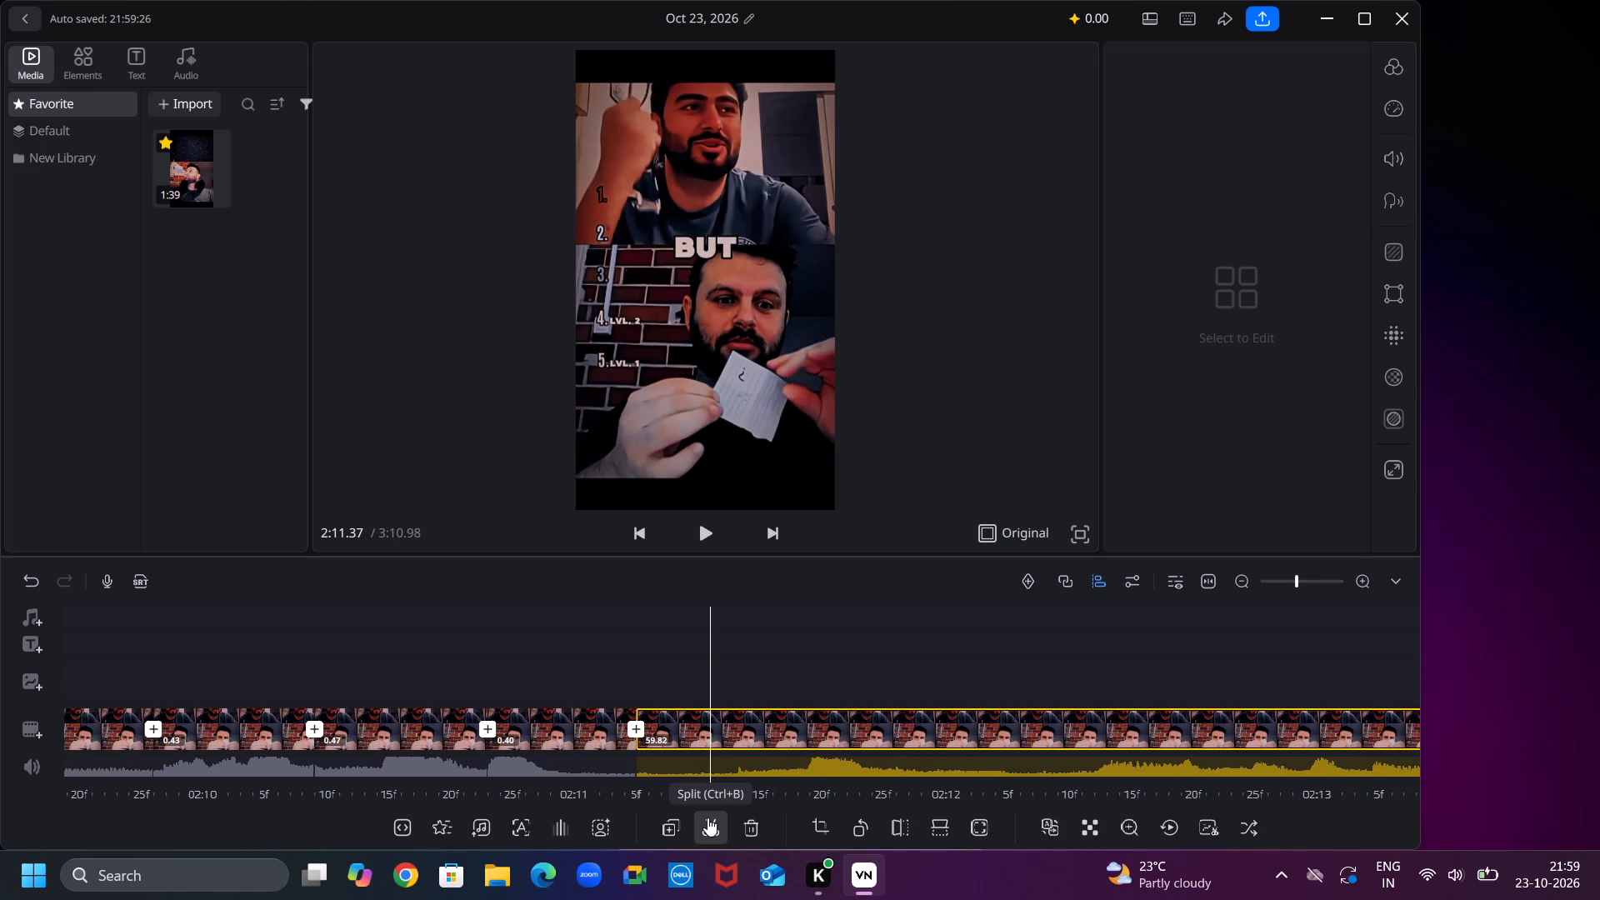
{"action": "key", "text": "Right"}
{"action": "key", "text": "Right"}
{"action": "key", "text": "Right"}
{"action": "key", "text": "Right"}
{"action": "key", "text": "Right"}
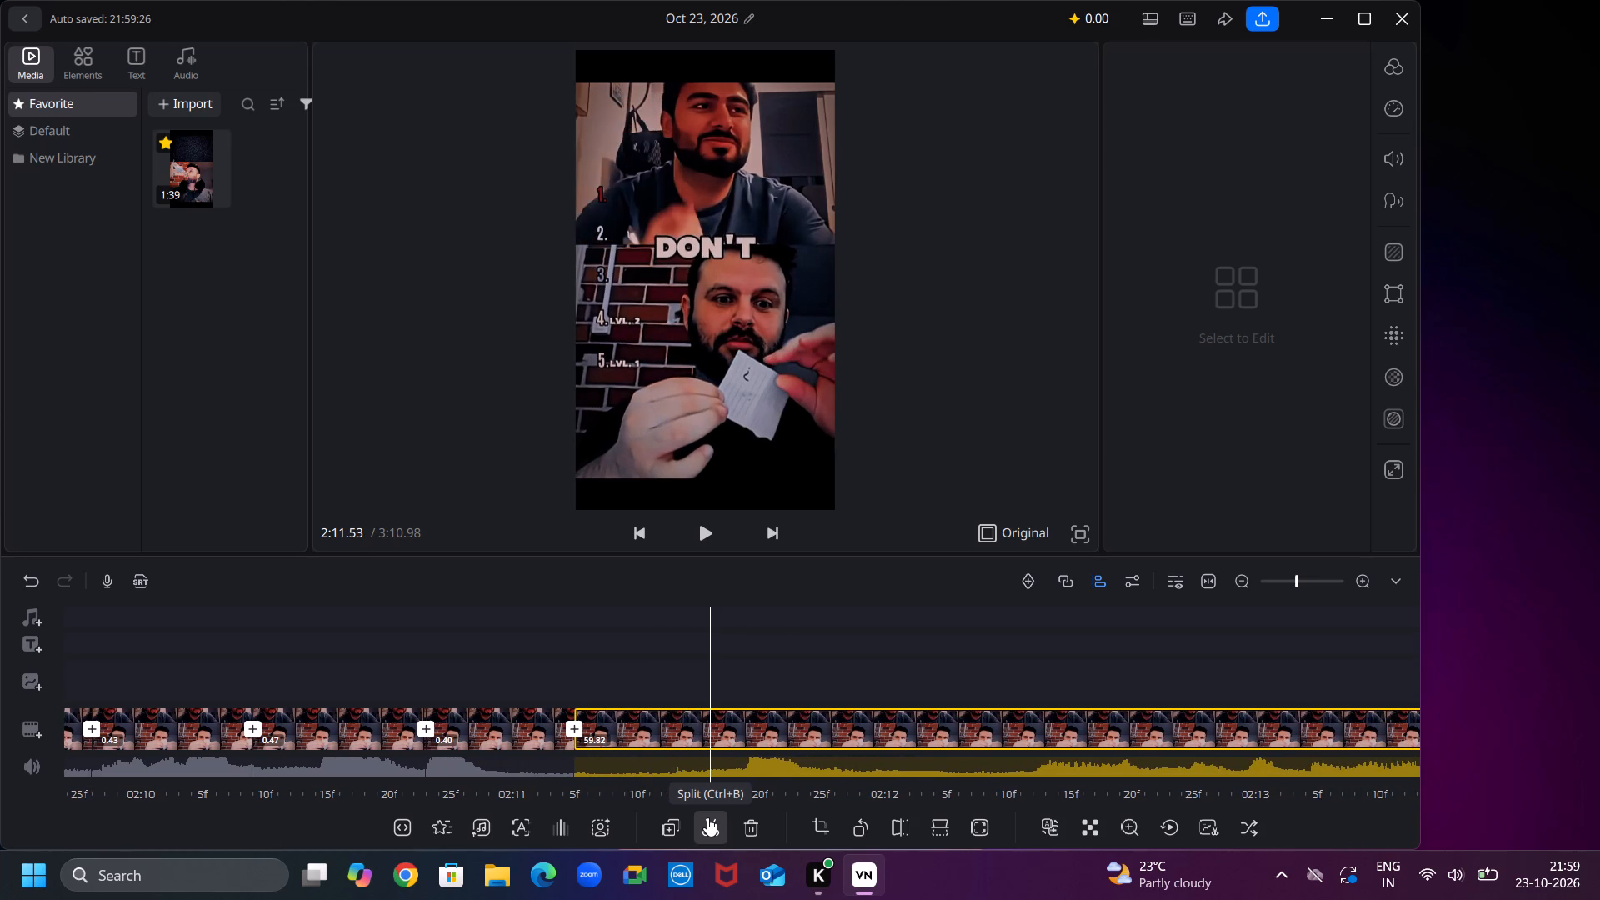
{"action": "key", "text": "Right"}
{"action": "key", "text": "Right"}
{"action": "left_click", "coordinate": [707, 817]}
Split the remaining duplicated part at 2:11.93, during the DON'T caption after the upper man's hand is down.
{"action": "key", "text": "Right"}
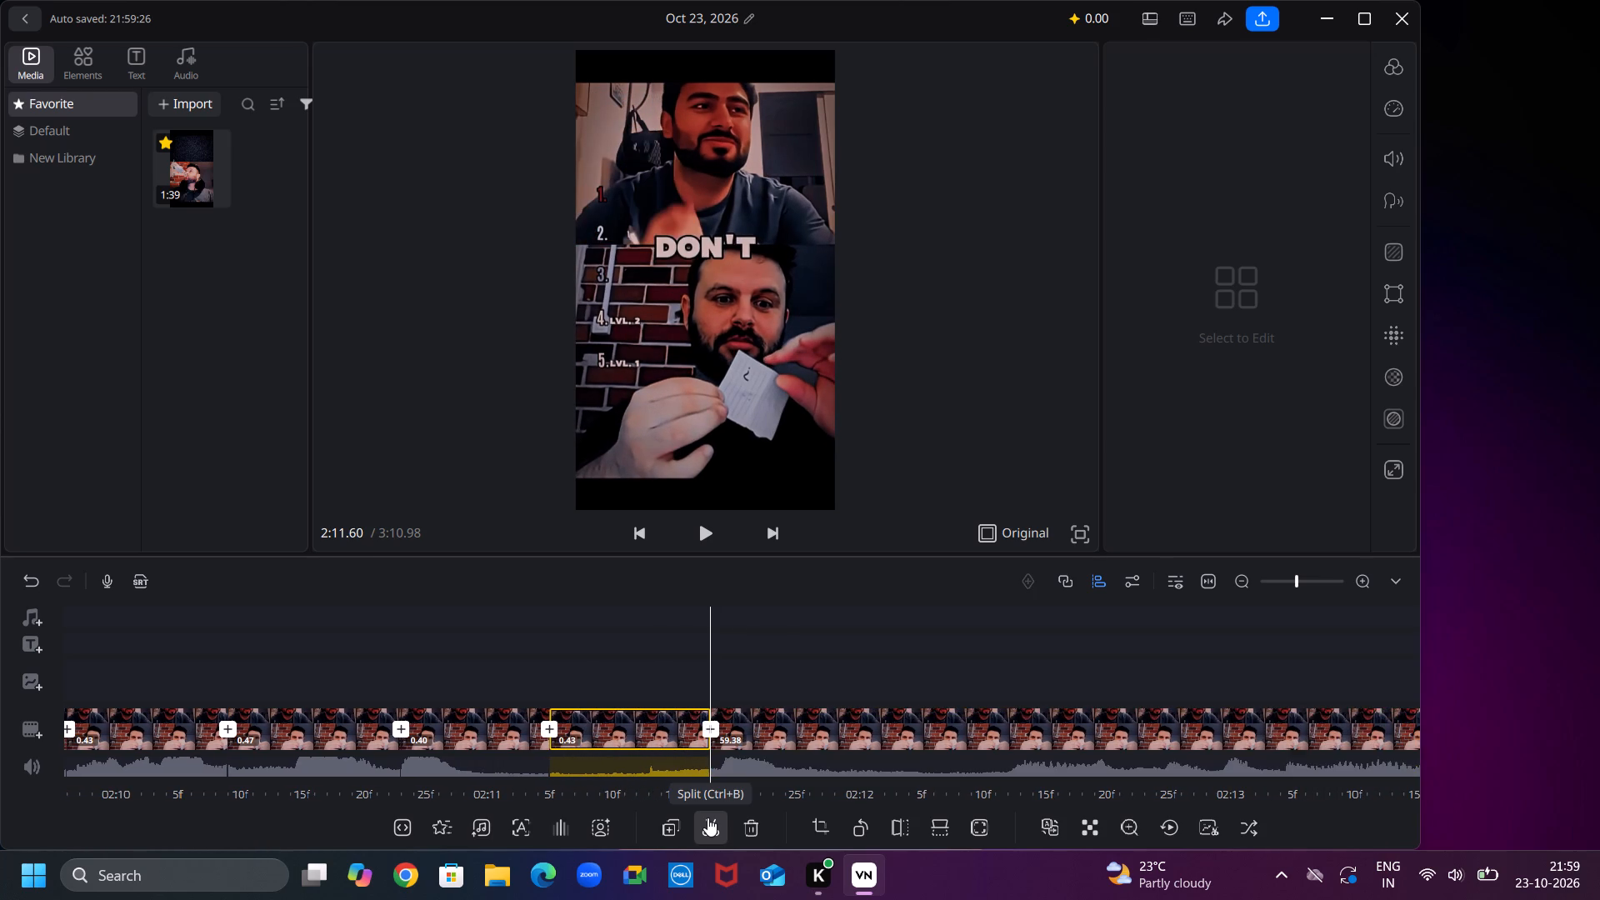
{"action": "key", "text": "Right"}
{"action": "key", "text": "Right"}
{"action": "key", "text": "Right"}
{"action": "key", "text": "Right"}
{"action": "key", "text": "Right"}
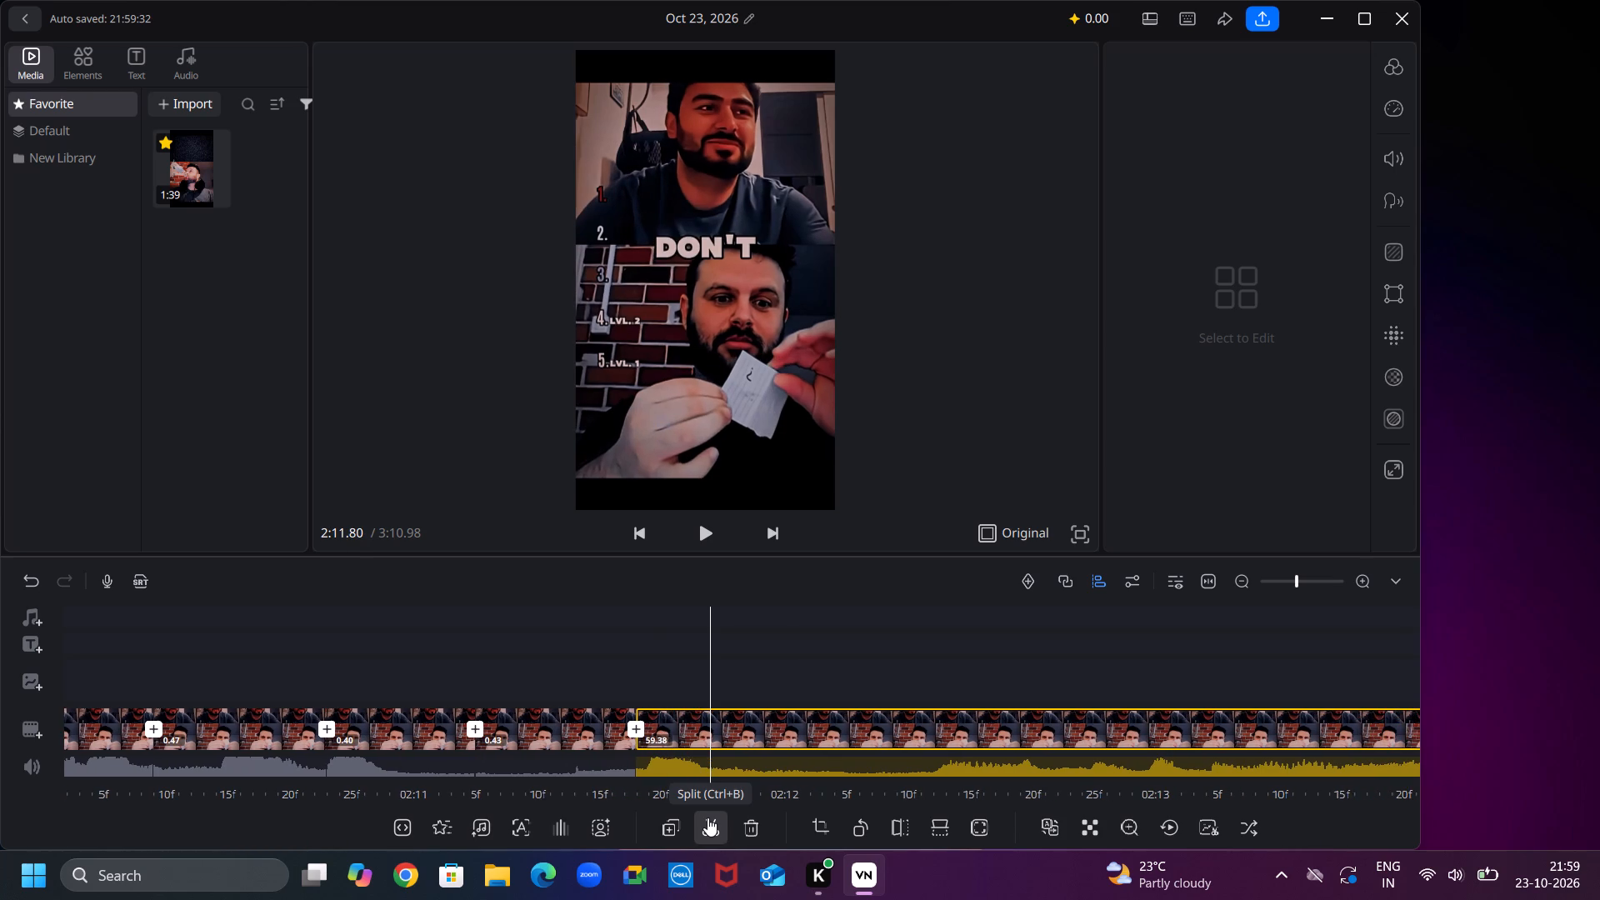
{"action": "key", "text": "Right"}
{"action": "key", "text": "Right"}
{"action": "key", "text": "Right"}
{"action": "key", "text": "Right"}
{"action": "left_click", "coordinate": [707, 817]}
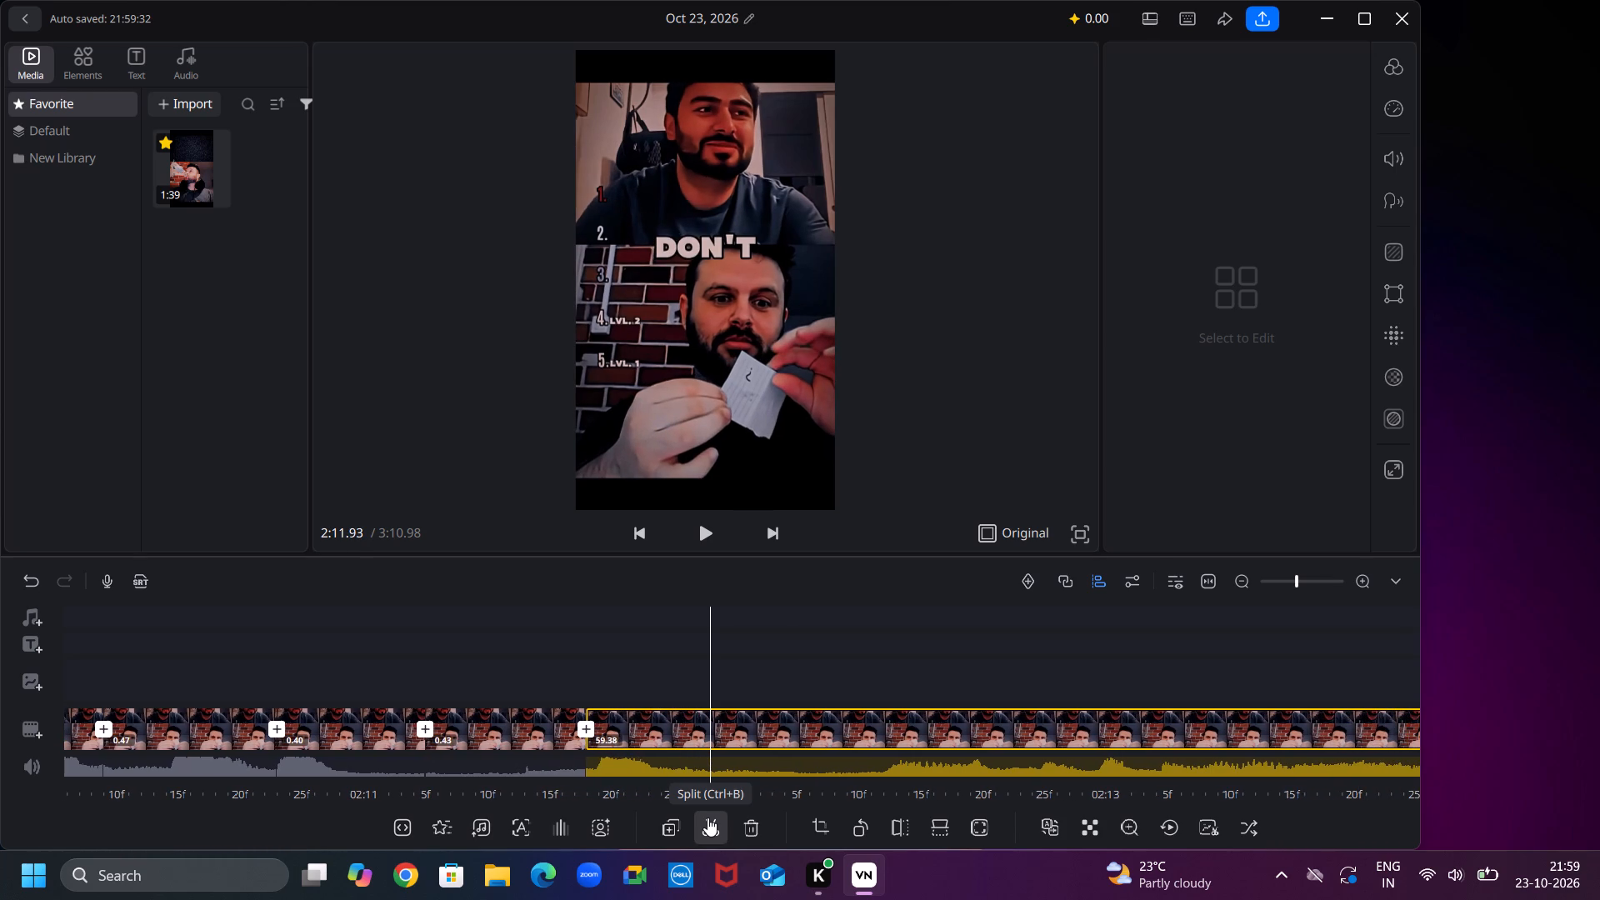
Split the remaining duplicated part at 2:12.17, in the gap after the DON'T caption, making a 0.23-second segment.
{"action": "key", "text": "Right"}
{"action": "key", "text": "Right"}
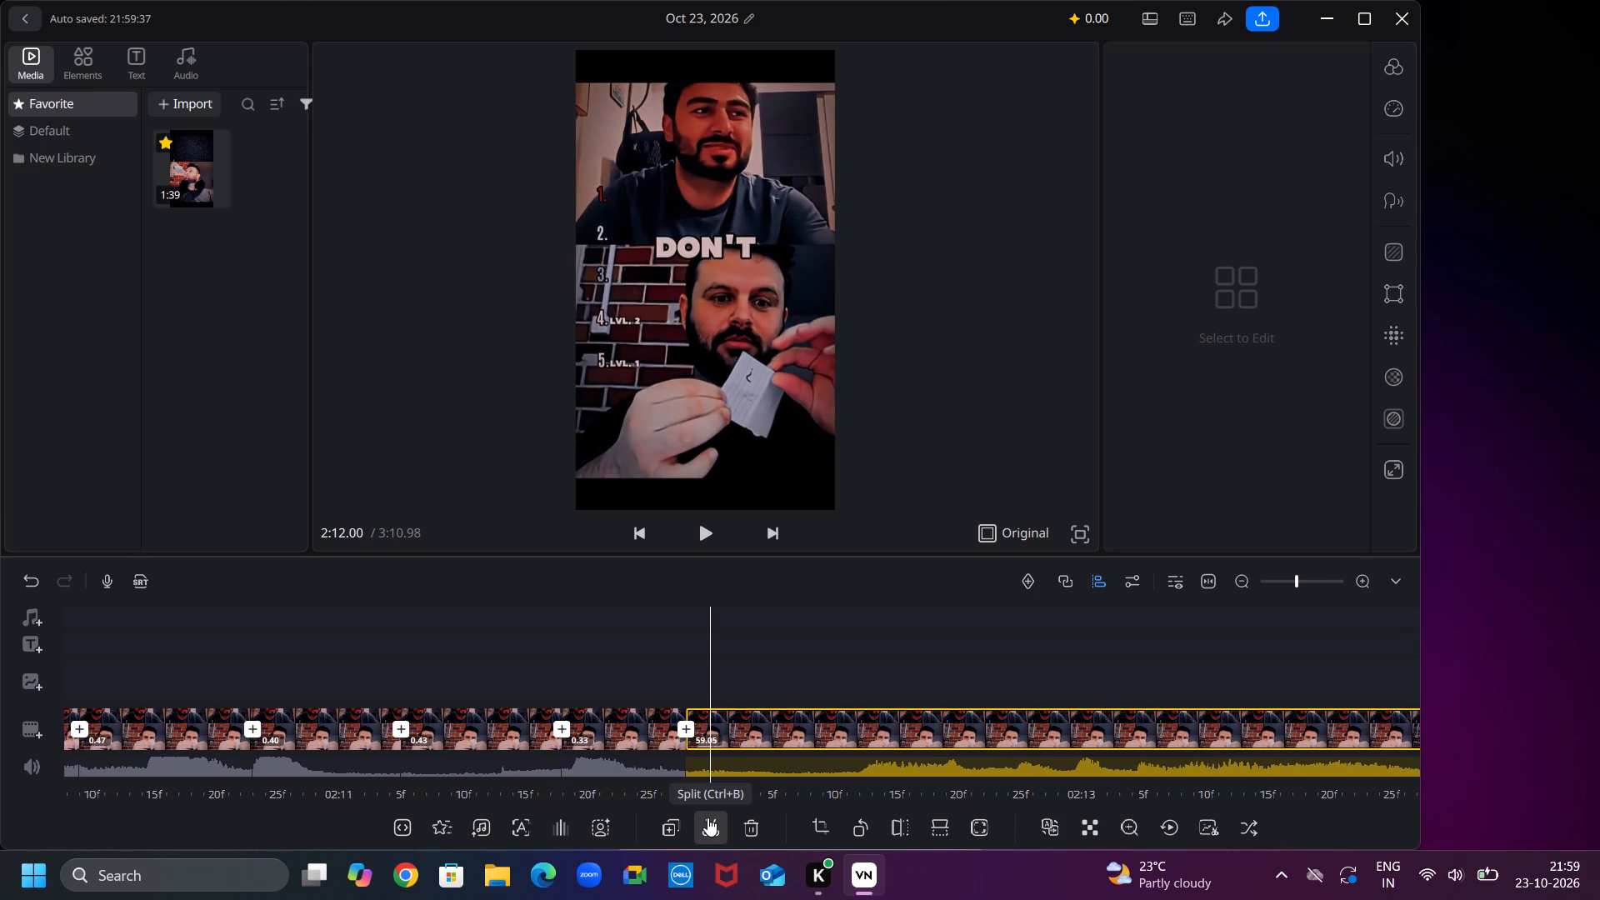
{"action": "key", "text": "Right"}
{"action": "key", "text": "Right"}
{"action": "key", "text": "Right"}
{"action": "key", "text": "Right"}
{"action": "key", "text": "Right"}
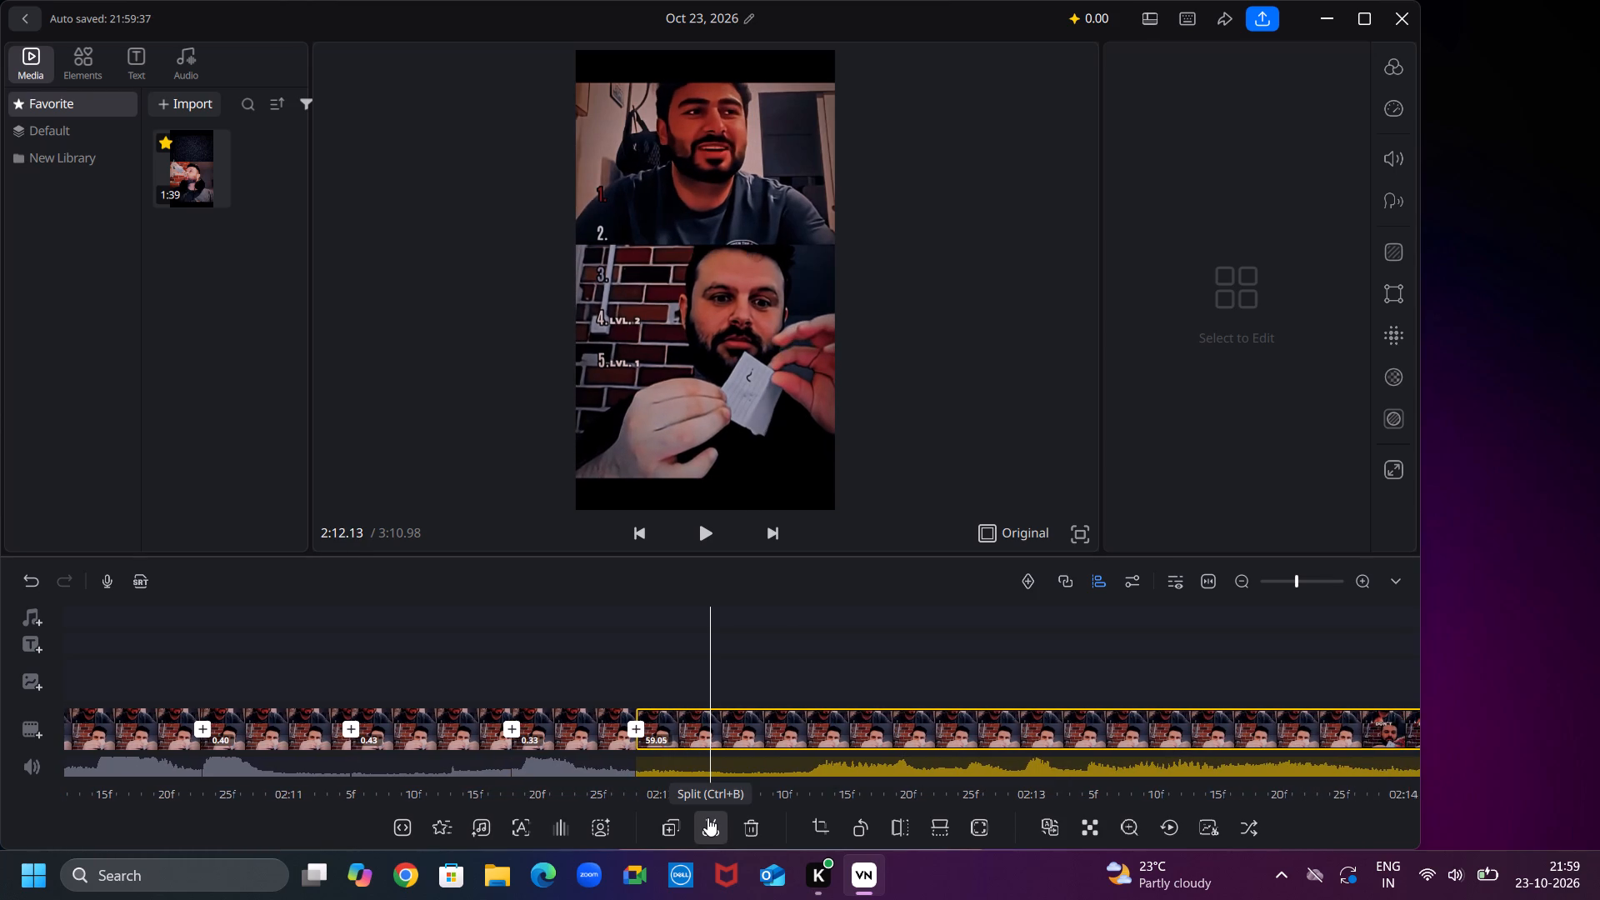
{"action": "left_click", "coordinate": [707, 817]}
Split the remaining duplicated part at 2:12.83, as the IMPOSSIBLE caption starts, making a 0.67-second segment.
{"action": "key", "text": "Right"}
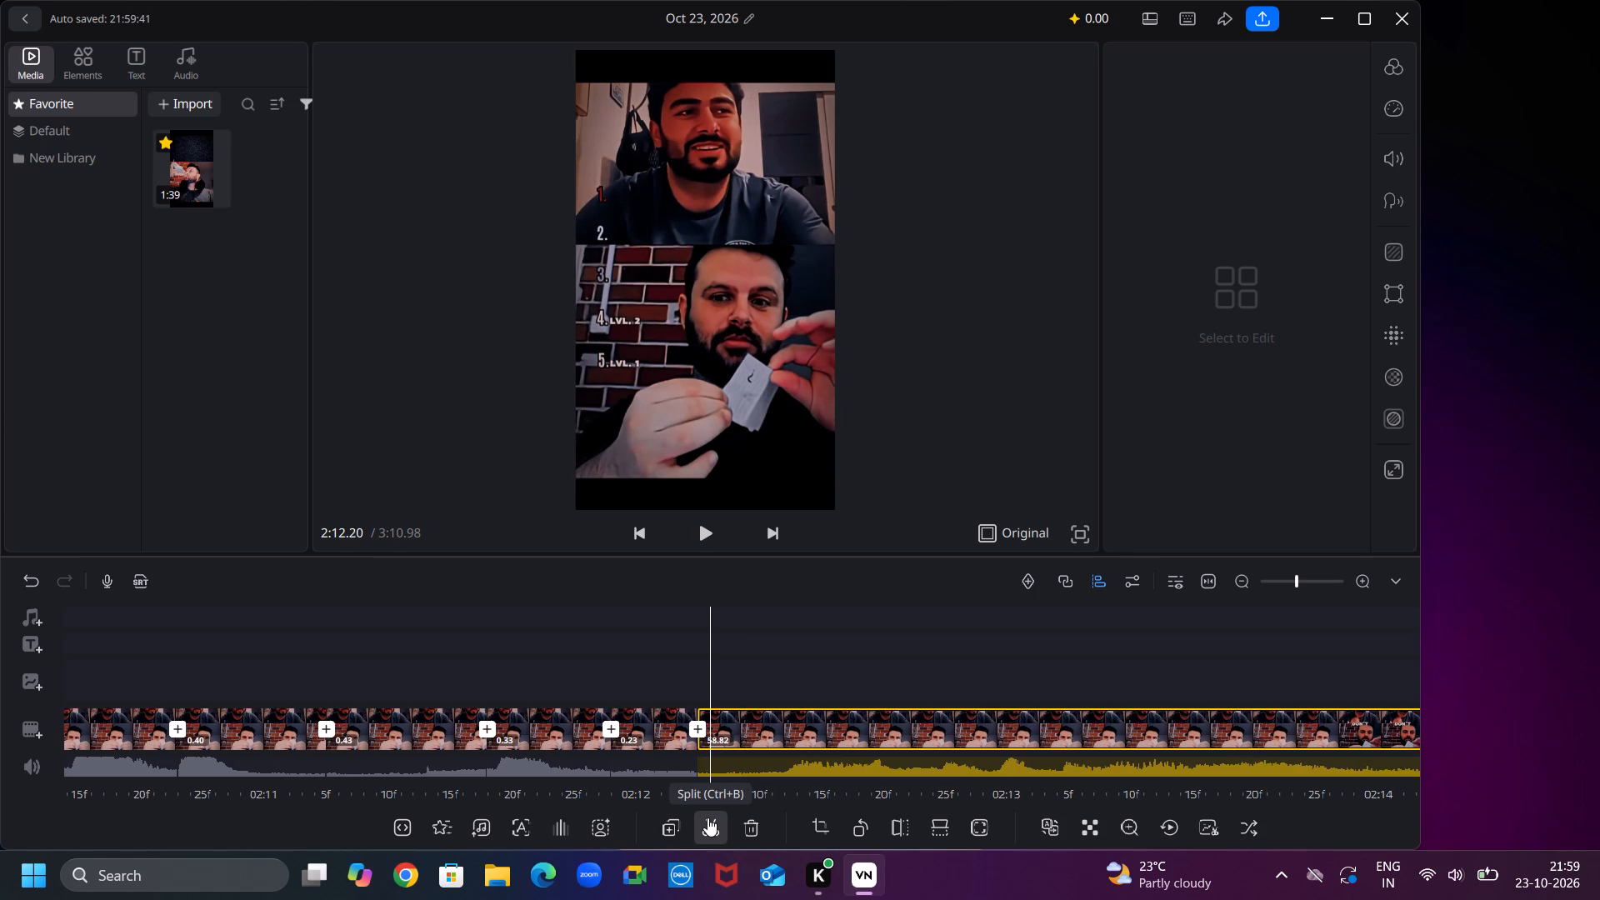
{"action": "key", "text": "Right"}
{"action": "key", "text": "Right"}
{"action": "key", "text": "Right"}
{"action": "key", "text": "Right"}
{"action": "key", "text": "Right"}
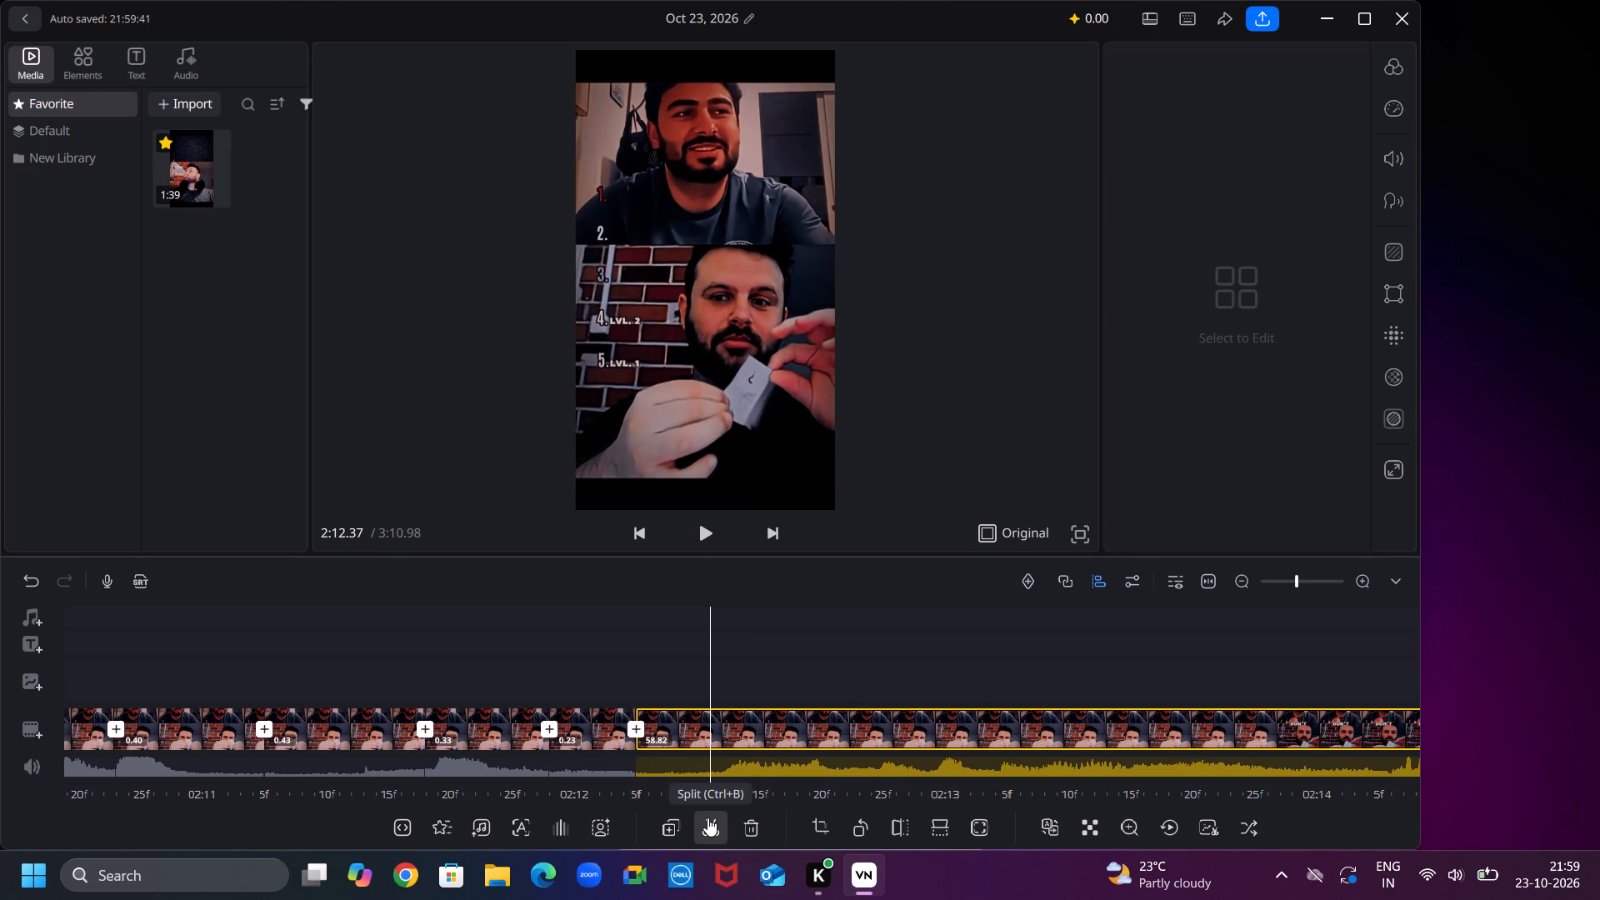
{"action": "key", "text": "Right"}
{"action": "key", "text": "Right"}
{"action": "key", "text": "Right"}
{"action": "key", "text": "Right"}
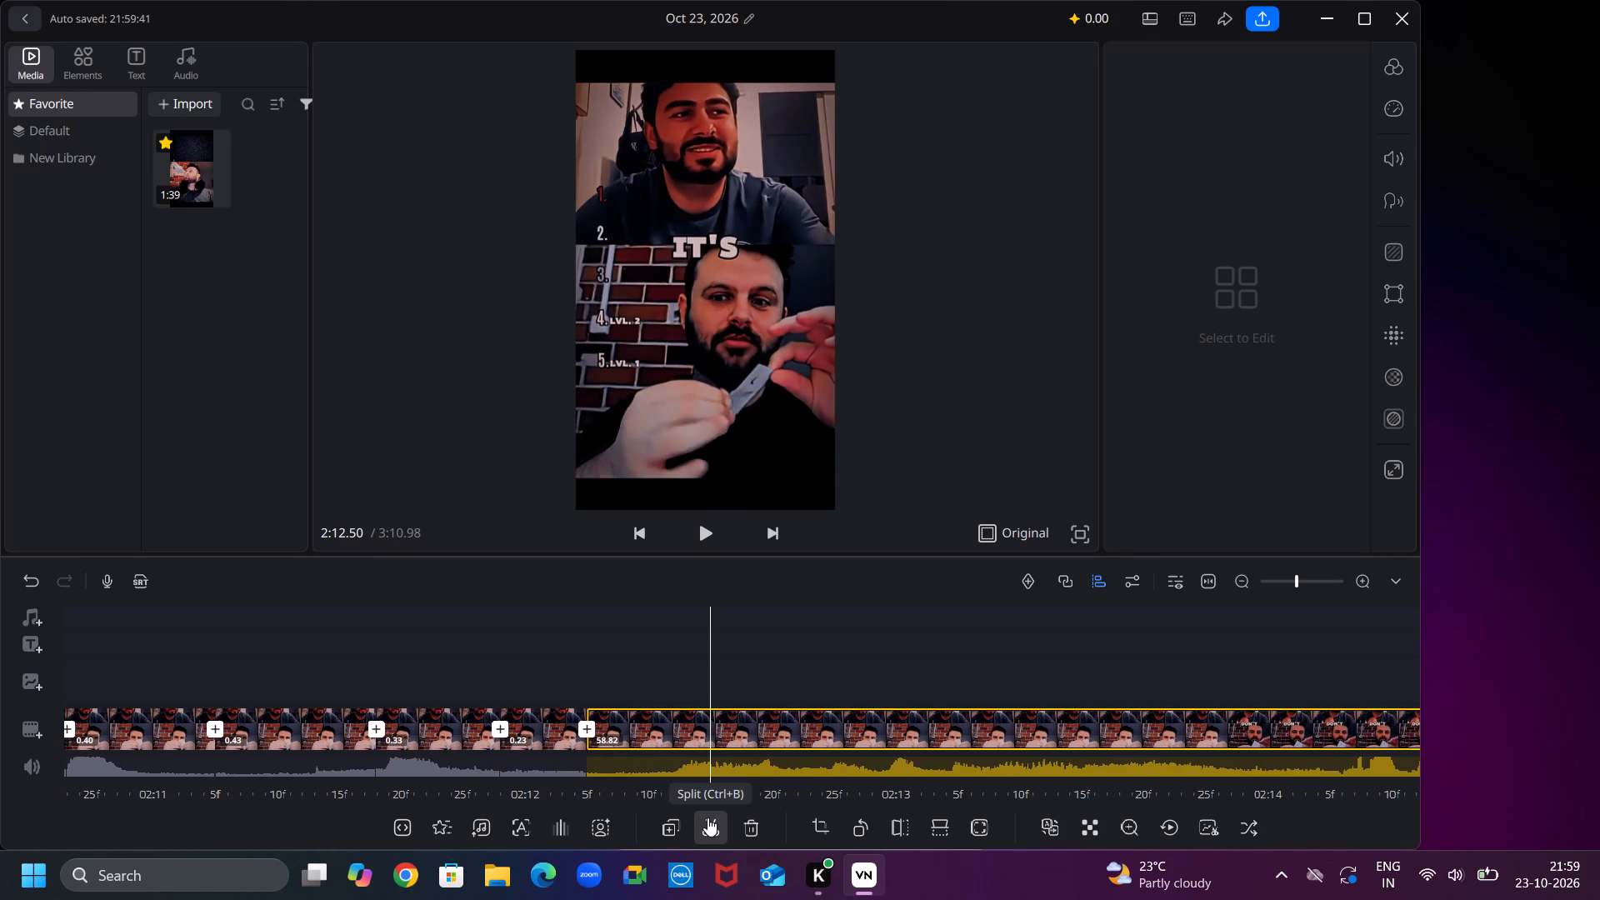
{"action": "key", "text": "Right"}
{"action": "key", "text": "Right"}
{"action": "key", "text": "Right"}
{"action": "key", "text": "Right"}
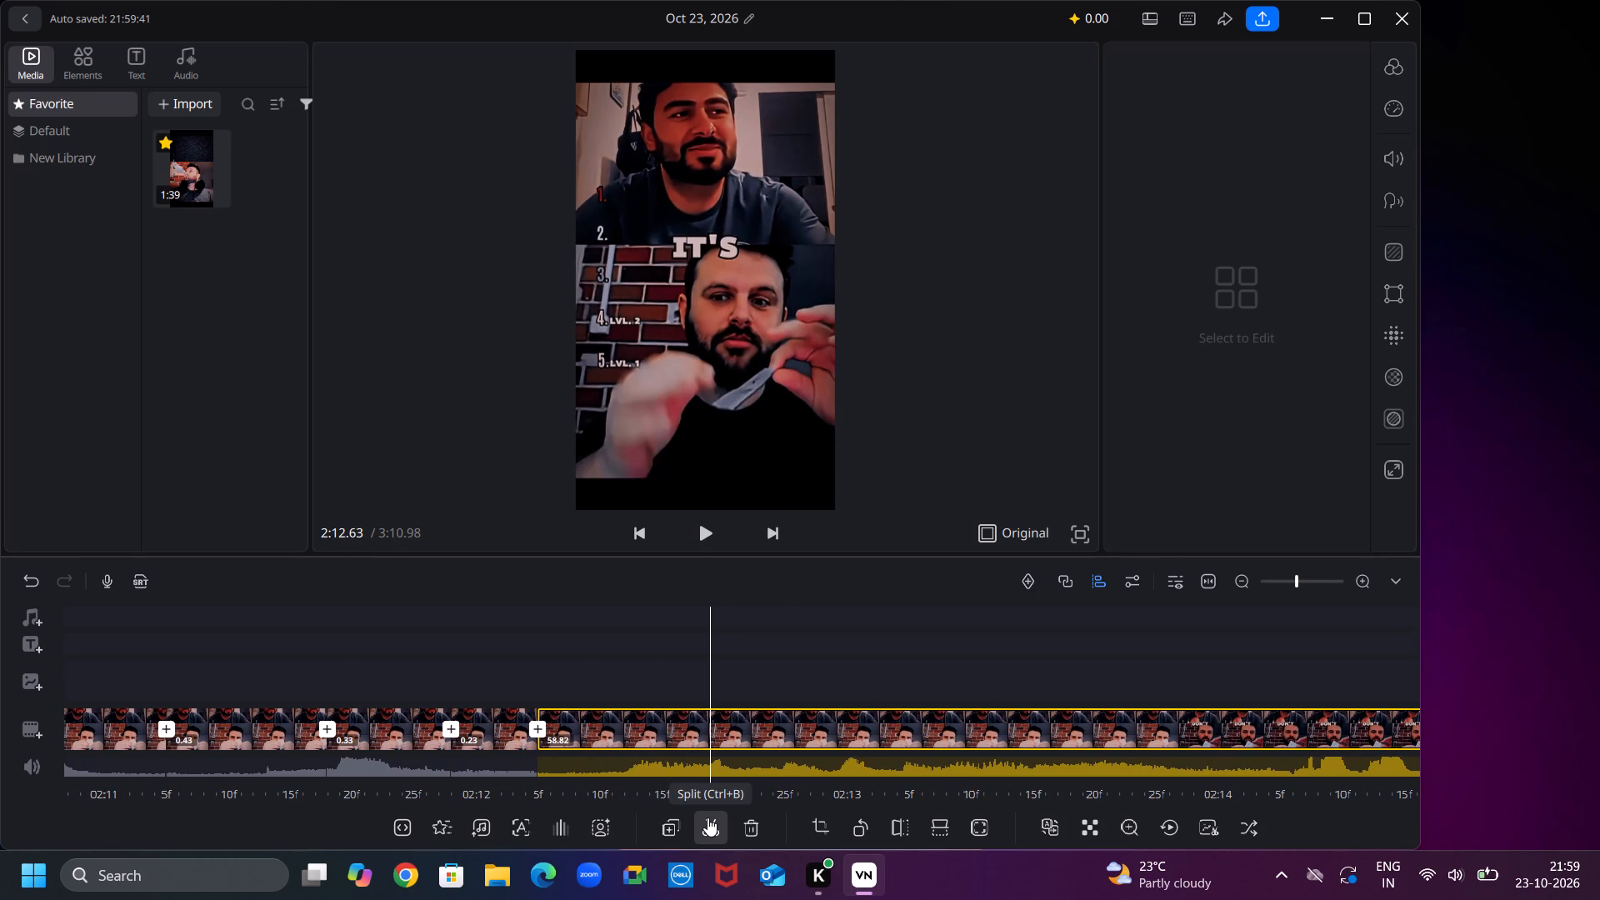
{"action": "left_click", "coordinate": [692, 826]}
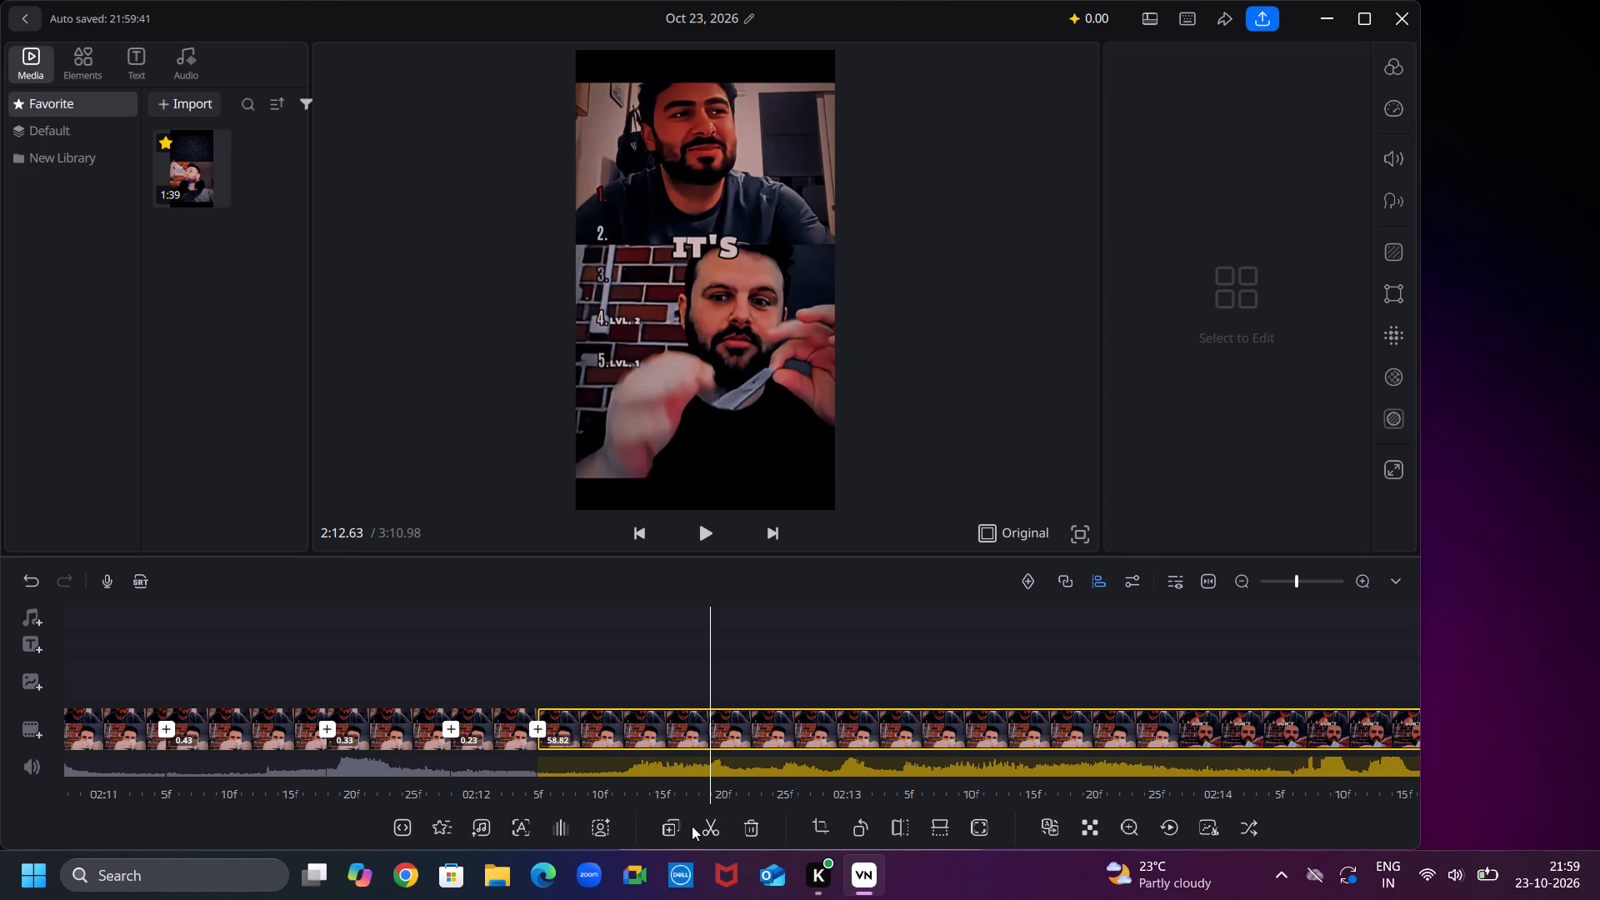
{"action": "key", "text": "Right"}
{"action": "key", "text": "Right"}
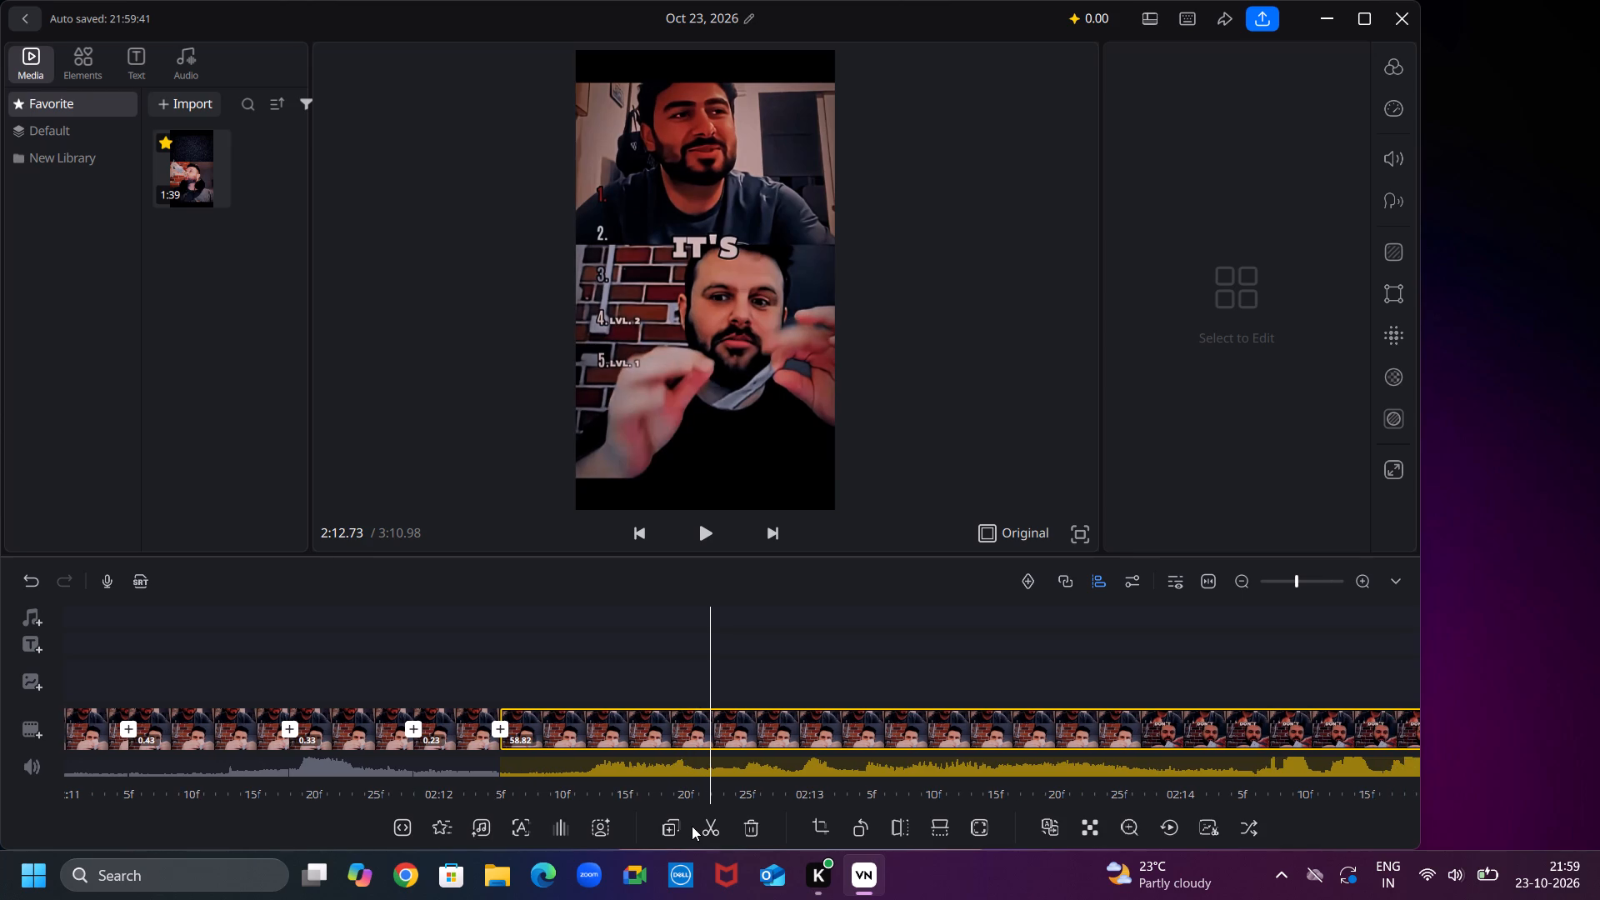
{"action": "key", "text": "Right"}
{"action": "key", "text": "Right"}
{"action": "key", "text": "Right"}
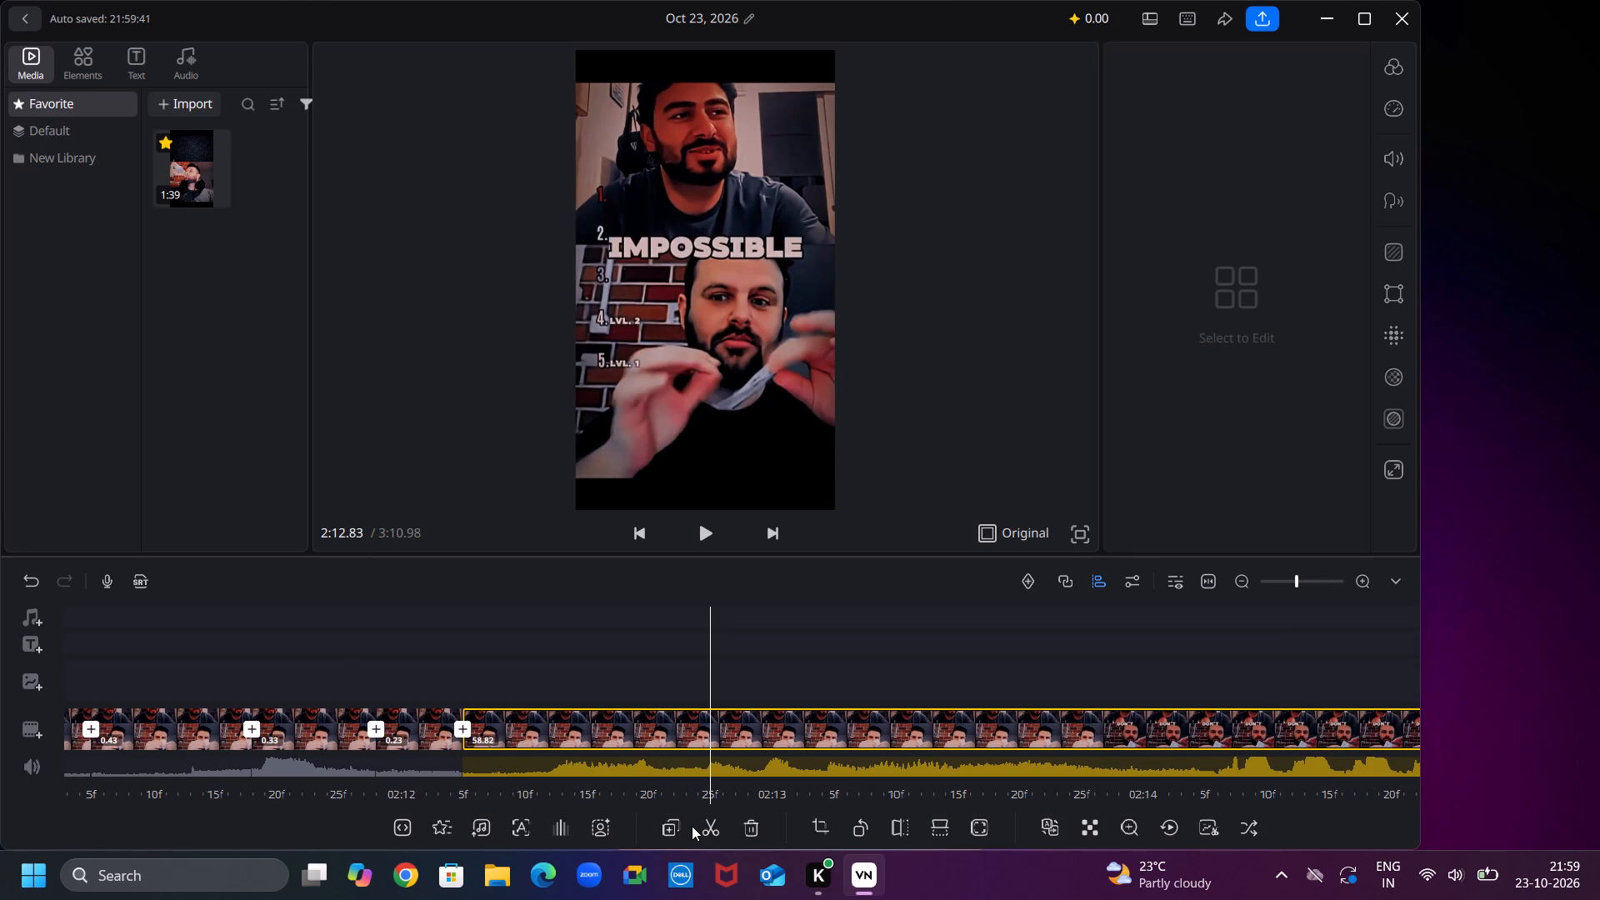
{"action": "left_click", "coordinate": [692, 826]}
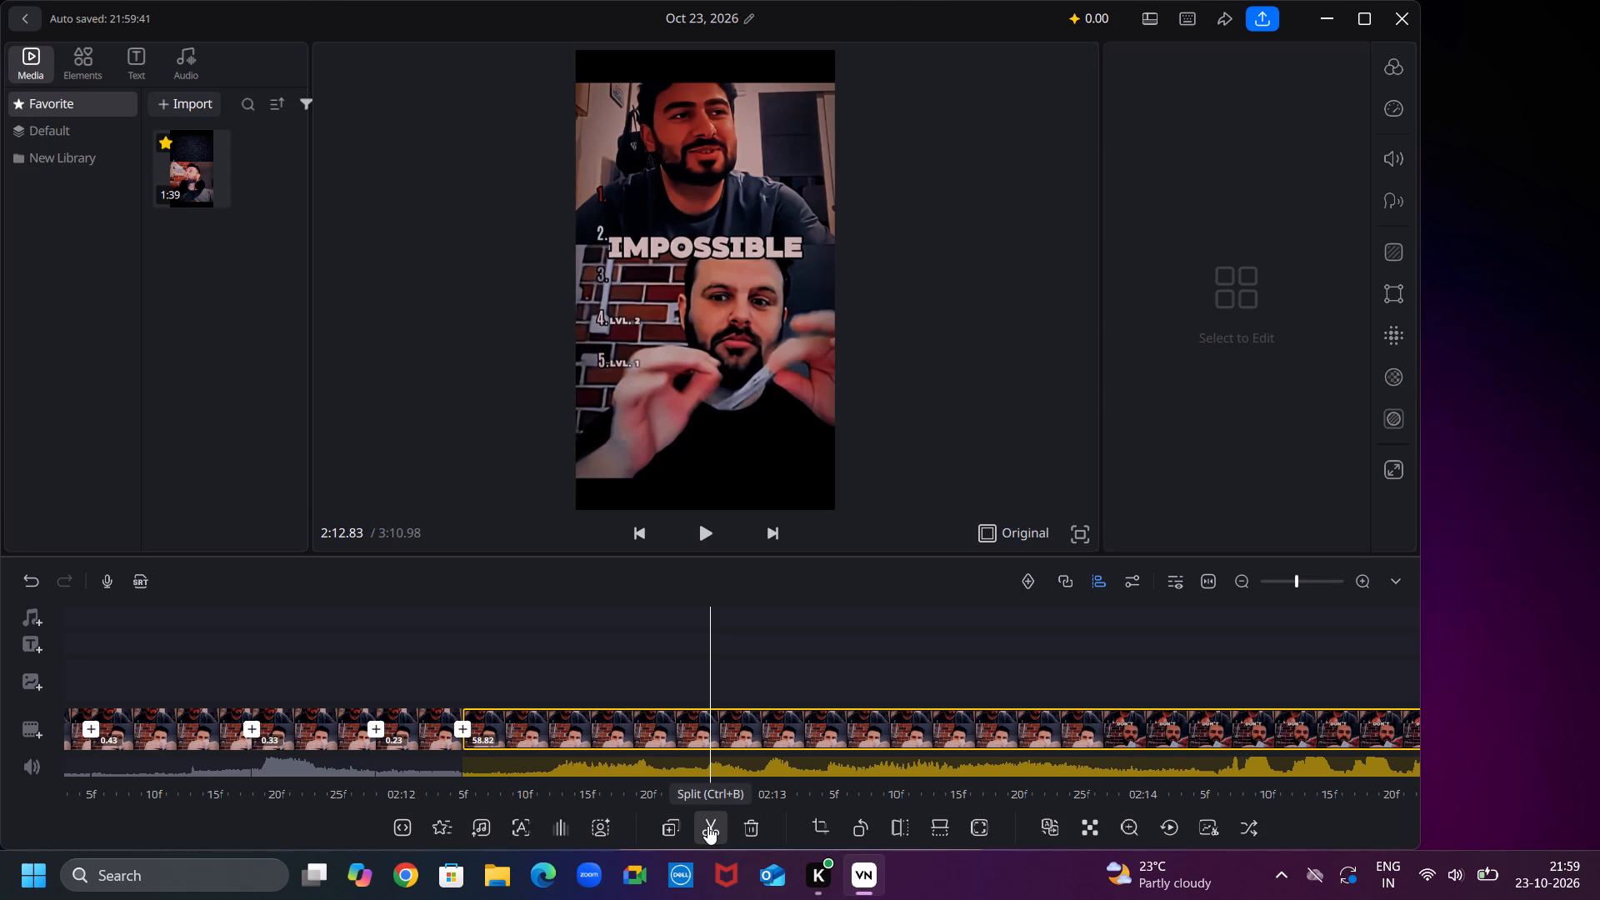
{"action": "left_click", "coordinate": [707, 826]}
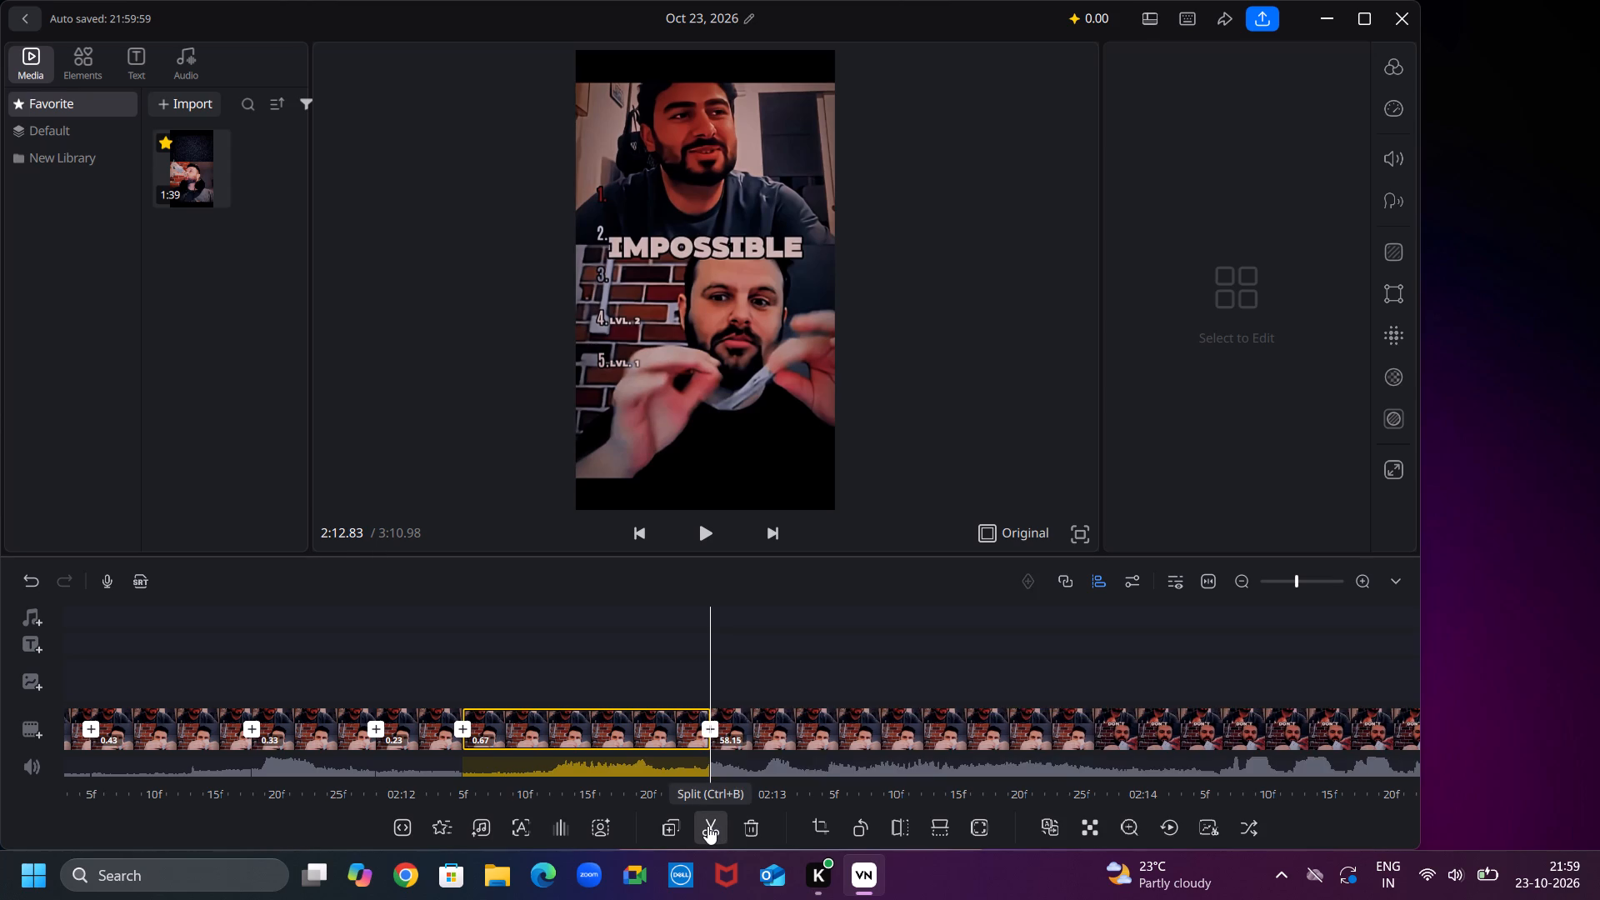
Split the remaining duplicated part at 2:13.23, where the MAN caption replaces IMPOSSIBLE, making a 0.40-second segment.
{"action": "key", "text": "Right"}
{"action": "key", "text": "Right"}
{"action": "key", "text": "Right"}
{"action": "key", "text": "Right"}
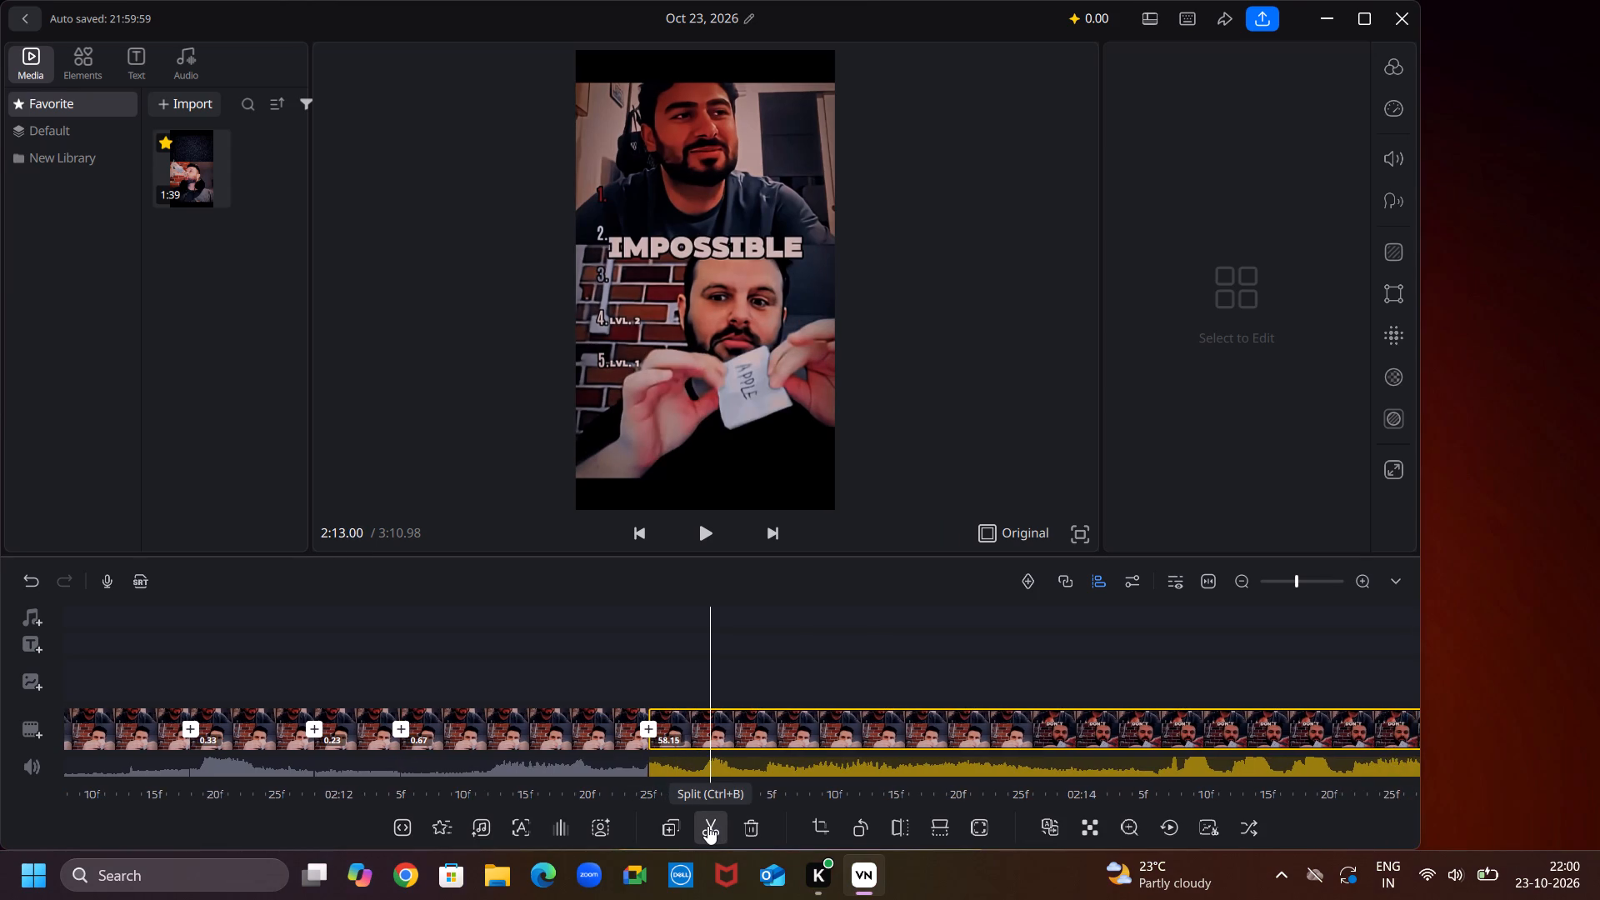
{"action": "key", "text": "Right"}
{"action": "key", "text": "Right"}
{"action": "key", "text": "Right"}
{"action": "key", "text": "Right"}
{"action": "key", "text": "Right"}
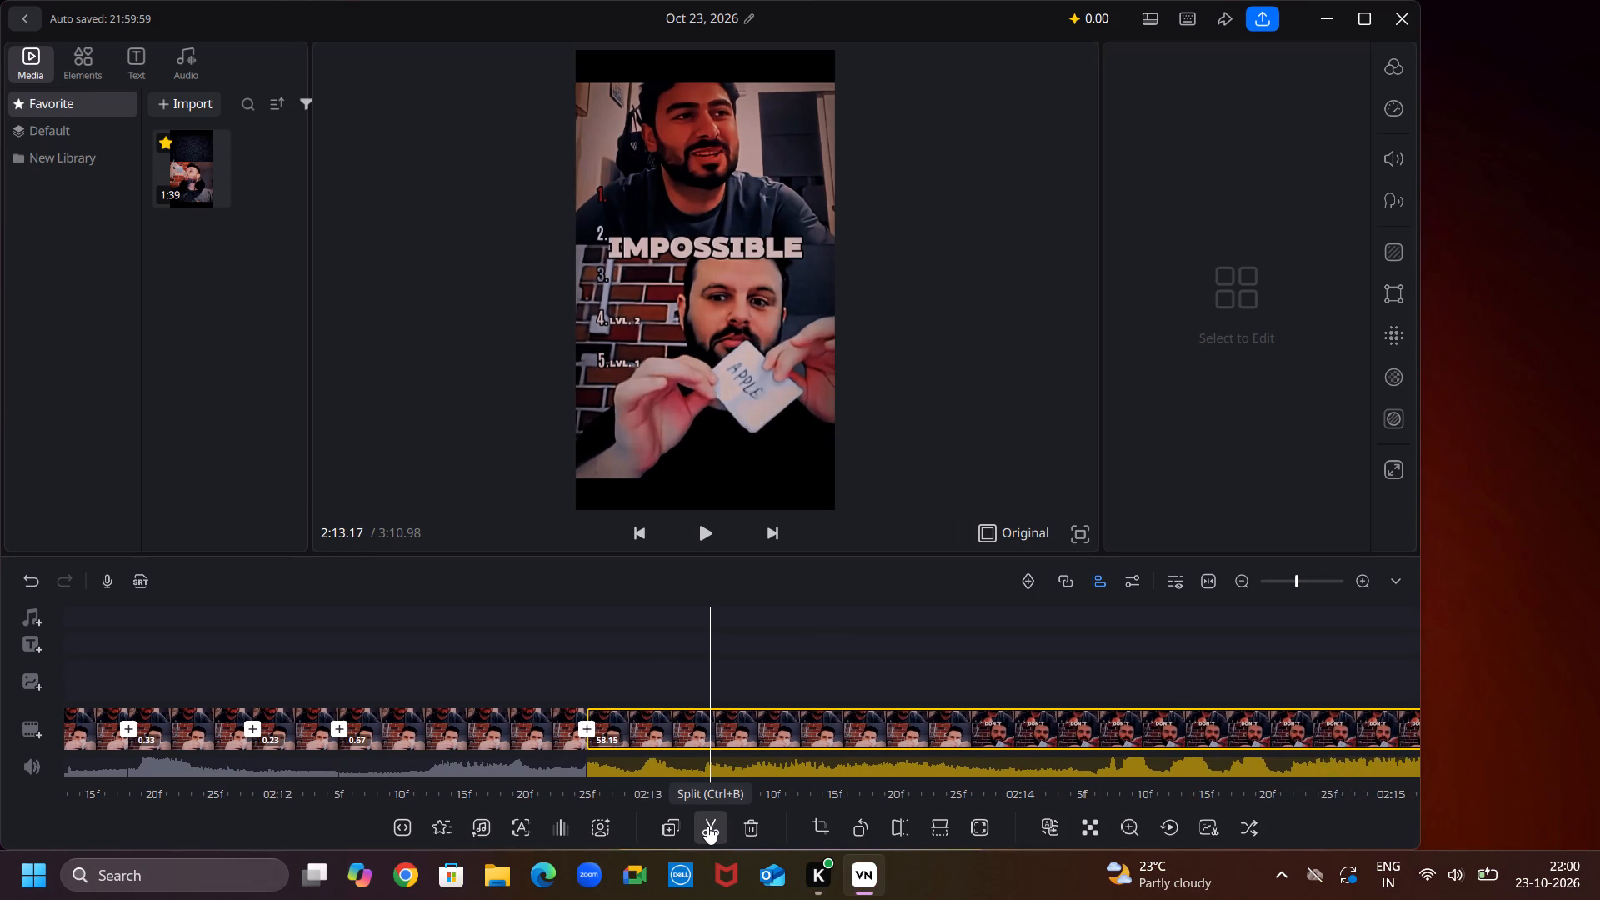
{"action": "key", "text": "Right"}
{"action": "key", "text": "Right"}
{"action": "left_click", "coordinate": [713, 826]}
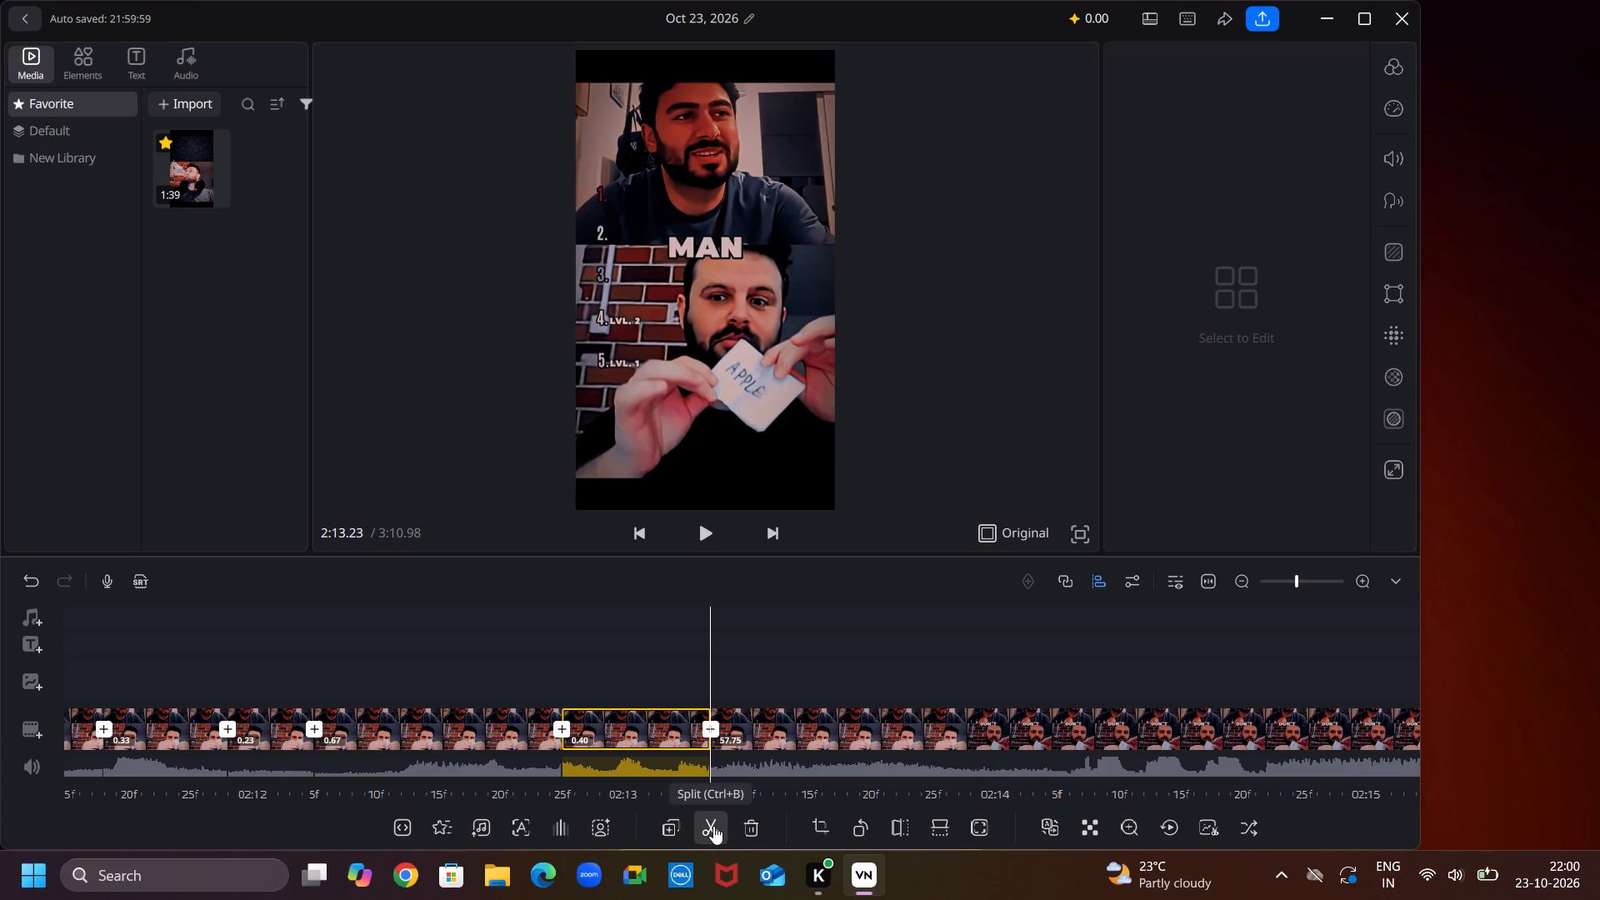
Split the remaining duplicated part at 2:13.67, during the MAN caption with the APPLE note shown, making a 0.43-second segment.
{"action": "key", "text": "Right"}
{"action": "key", "text": "Right"}
{"action": "key", "text": "Right"}
{"action": "key", "text": "Right"}
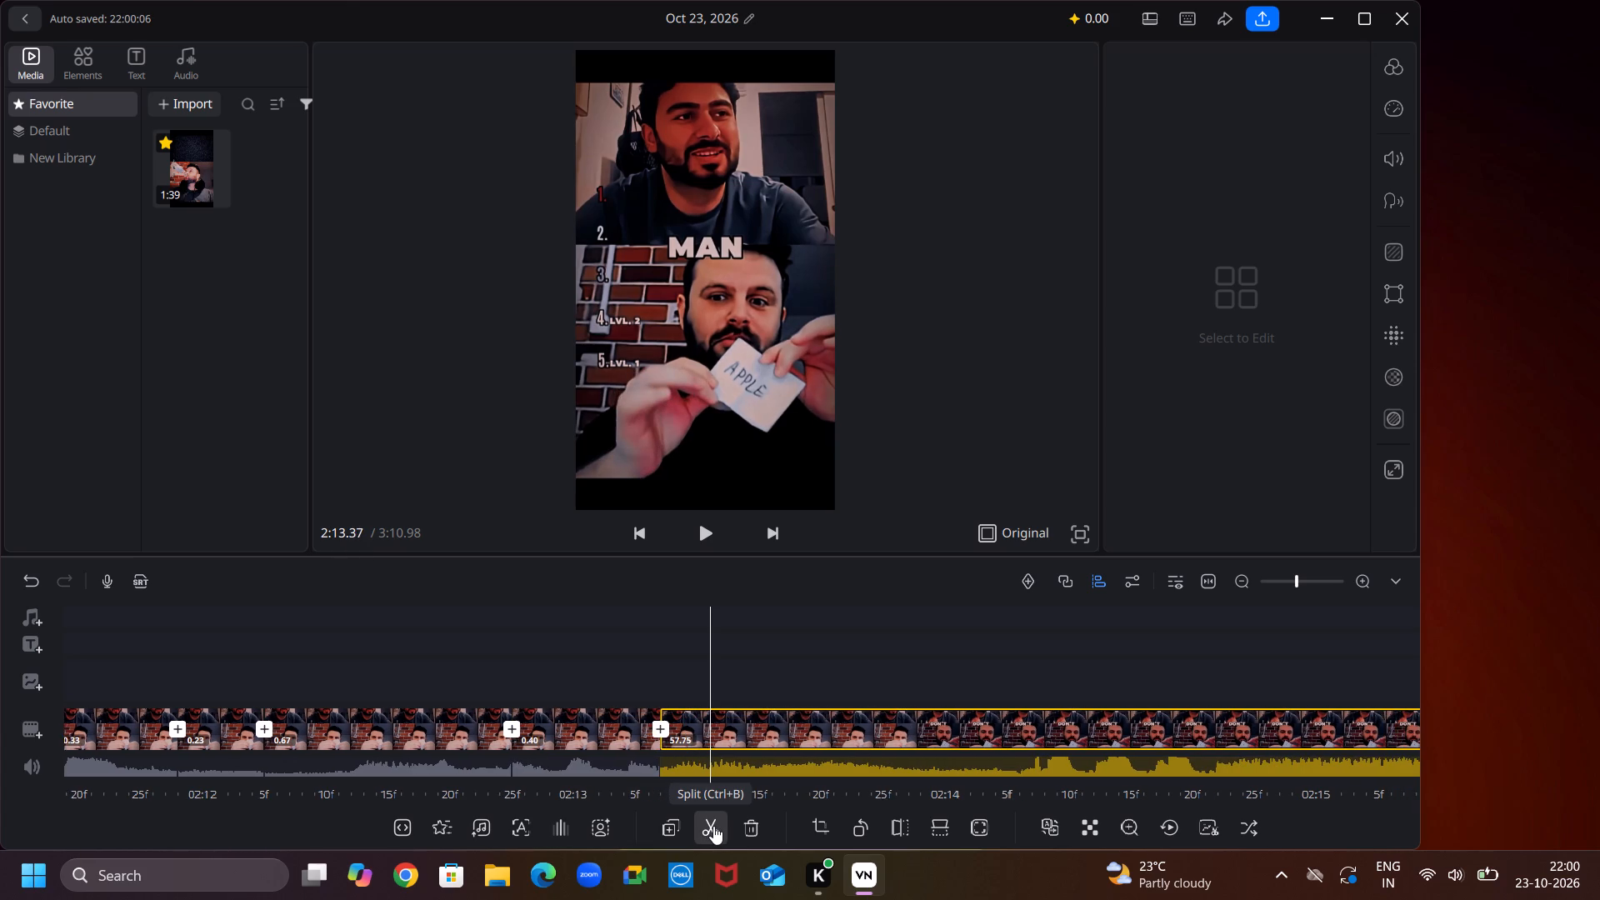
{"action": "key", "text": "Right"}
{"action": "key", "text": "Right"}
{"action": "key", "text": "Right"}
{"action": "key", "text": "Right"}
{"action": "key", "text": "Right"}
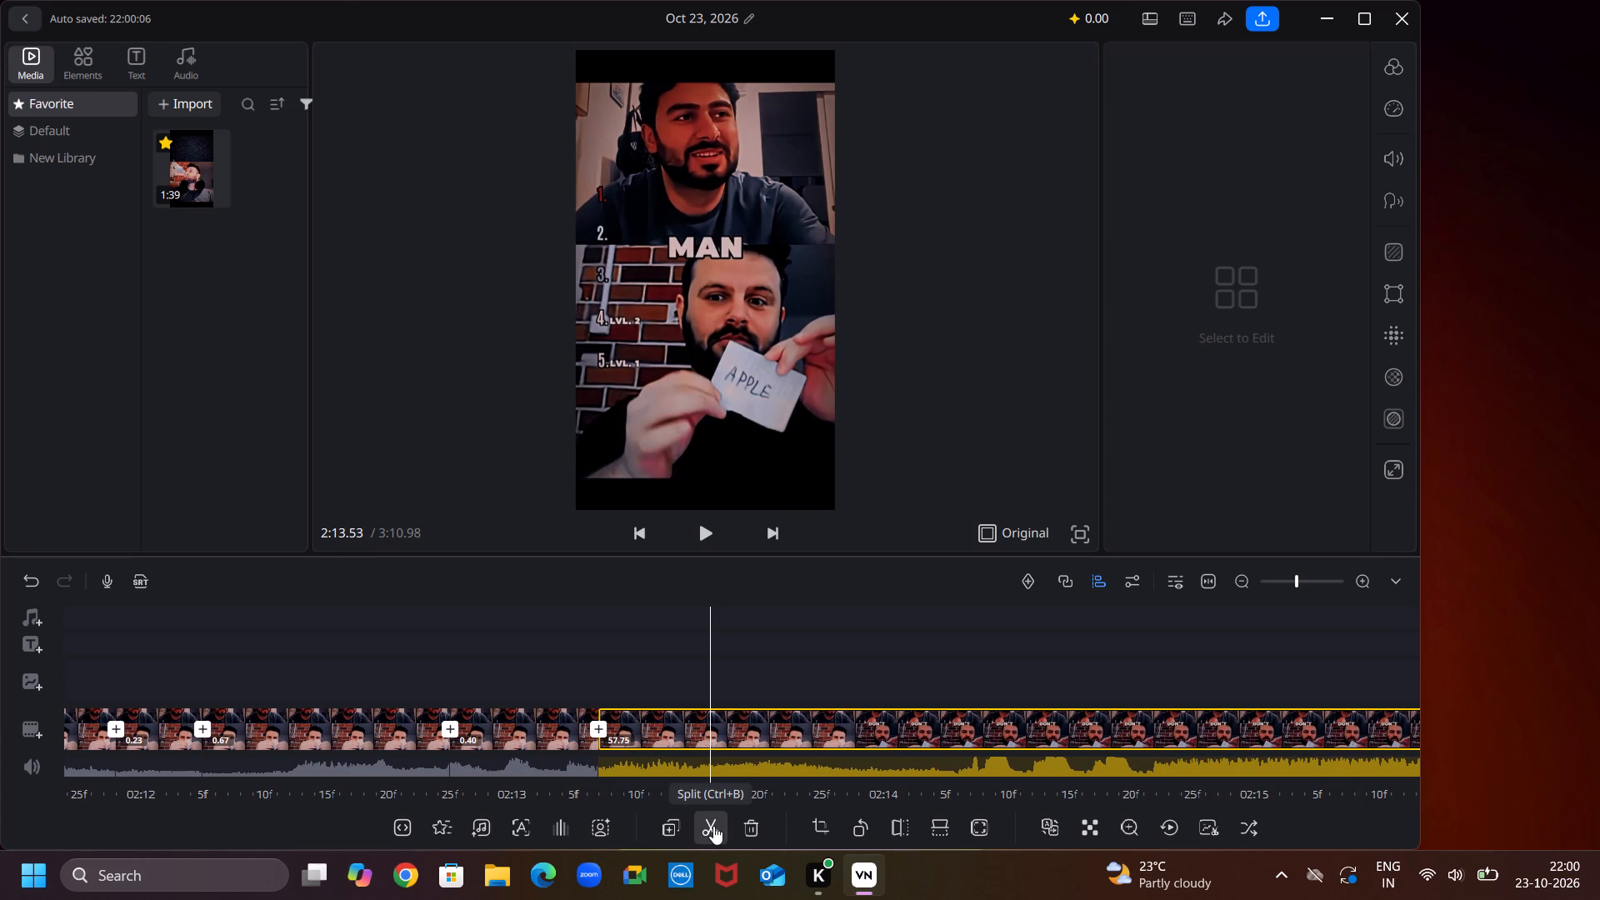
{"action": "key", "text": "Right"}
{"action": "key", "text": "Right"}
{"action": "key", "text": "Right"}
{"action": "key", "text": "Right"}
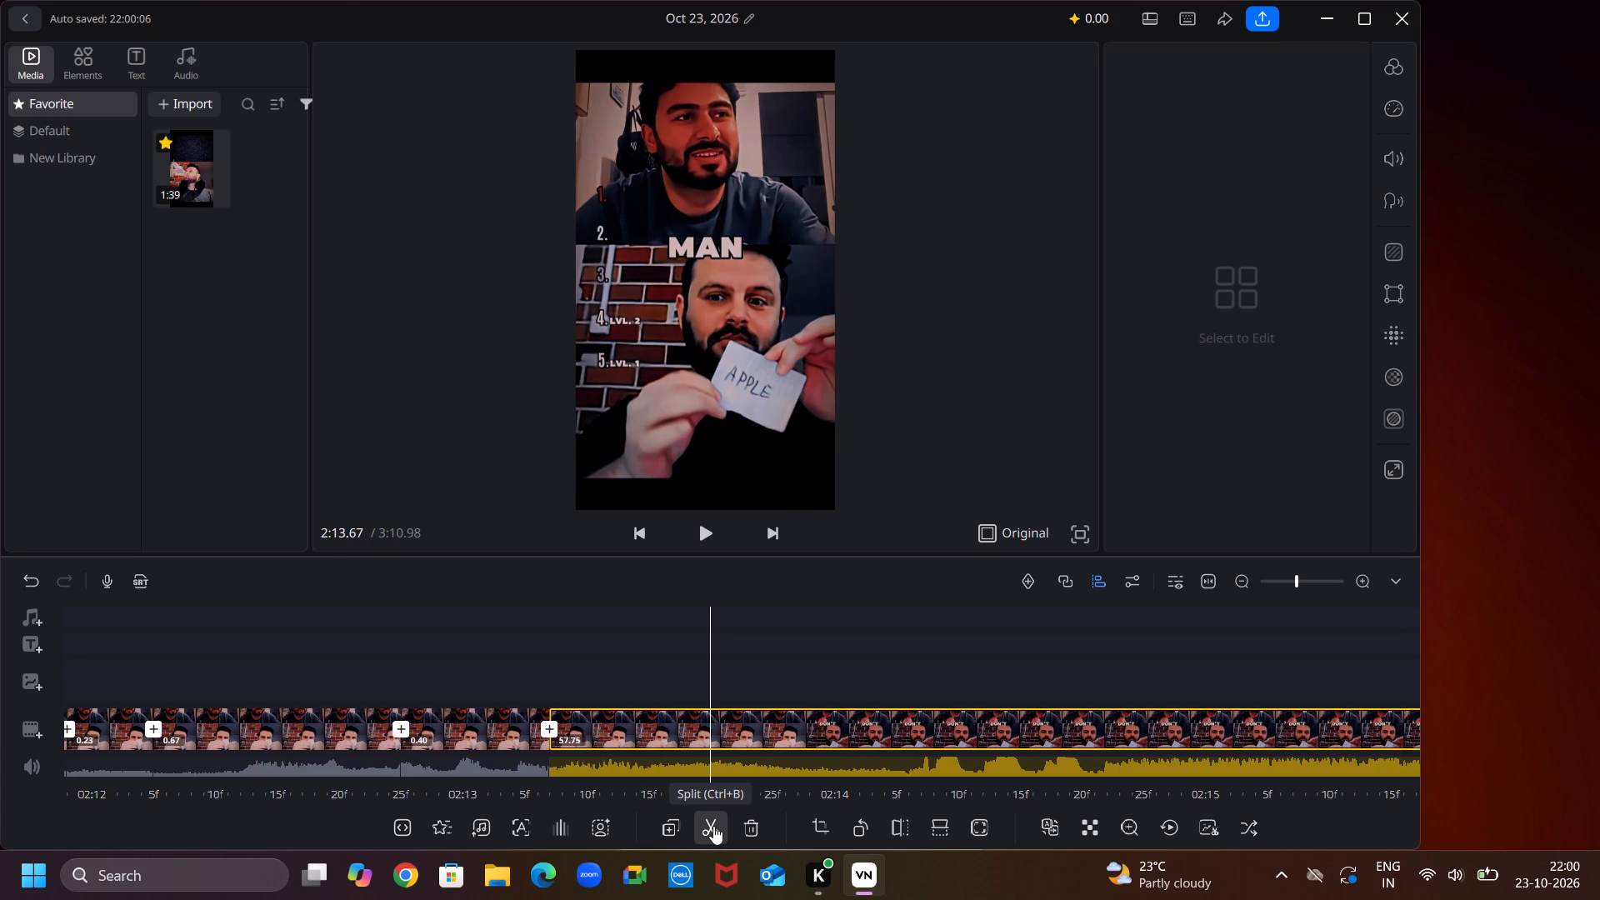
{"action": "left_click", "coordinate": [713, 826]}
Split the remaining duplicated part at 2:14.07, after the MAN caption and before the document overlay, making a 0.40-second segment.
{"action": "key", "text": "Right"}
{"action": "key", "text": "Right"}
{"action": "key", "text": "Right"}
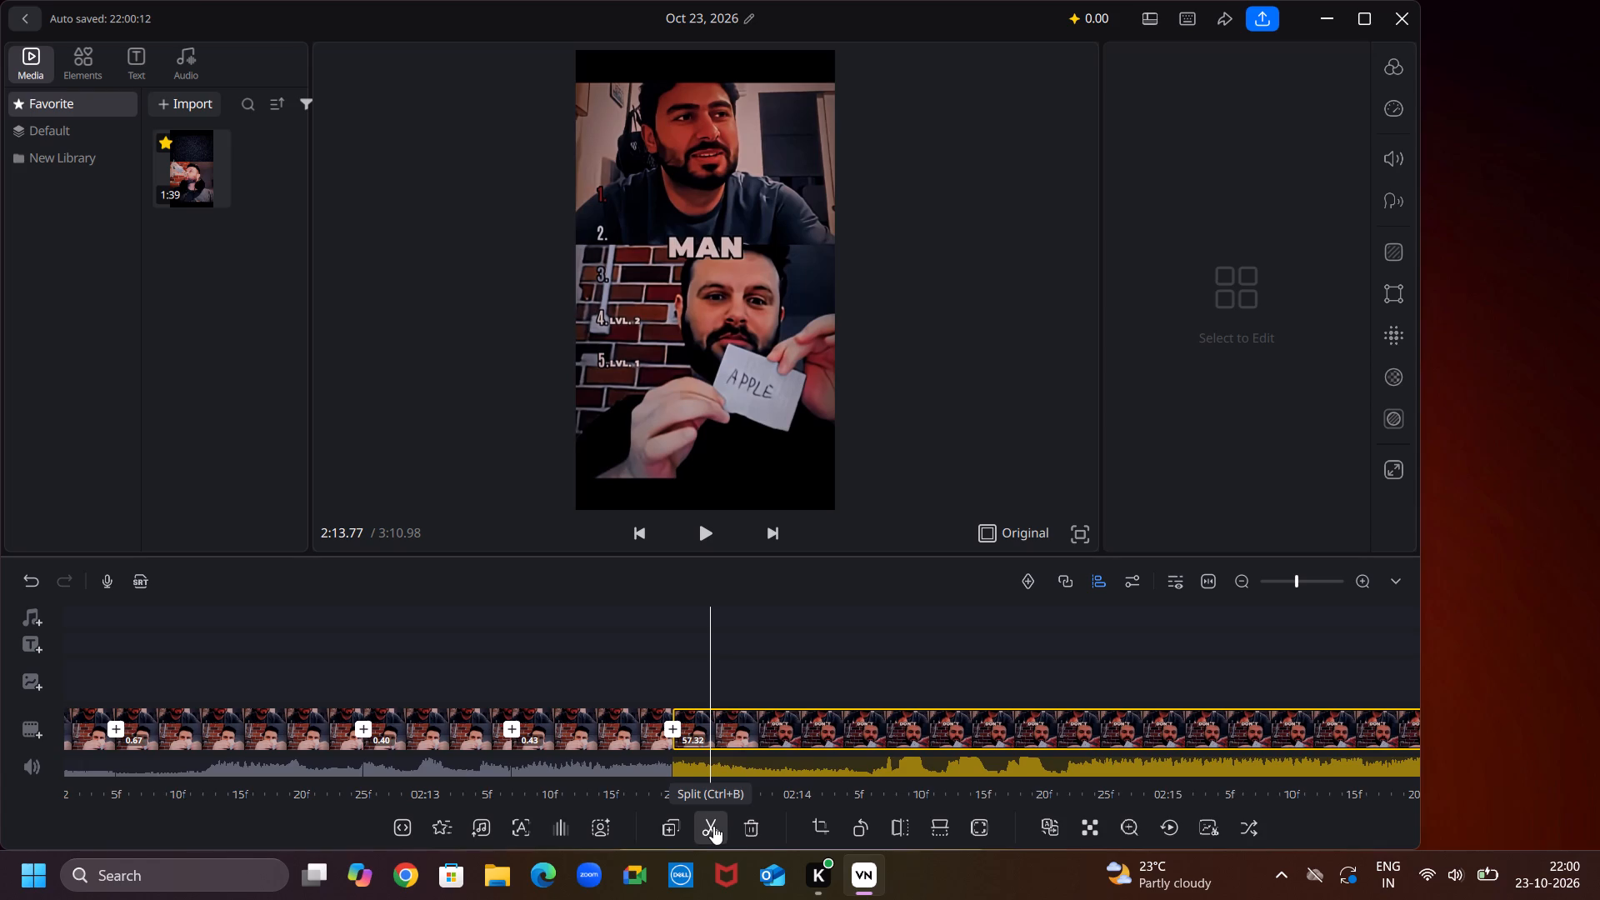
{"action": "key", "text": "Right"}
{"action": "key", "text": "Right"}
{"action": "key", "text": "Right"}
{"action": "key", "text": "Right"}
{"action": "key", "text": "Right"}
{"action": "key", "text": "Right"}
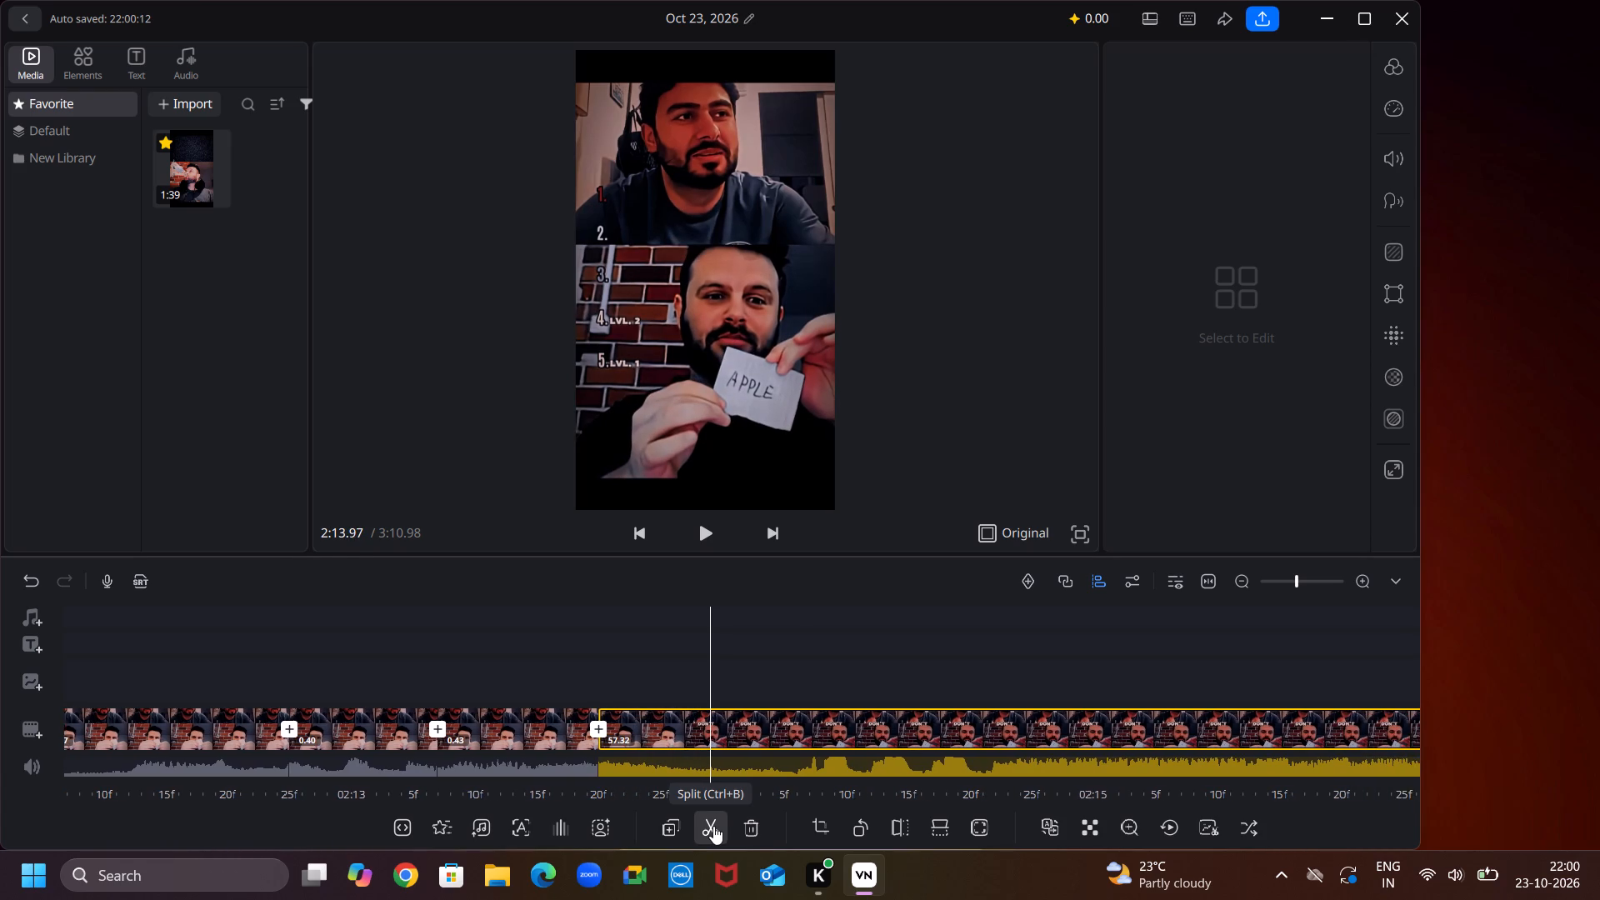
{"action": "key", "text": "Right"}
{"action": "key", "text": "Right"}
{"action": "key", "text": "Right"}
{"action": "left_click", "coordinate": [713, 826]}
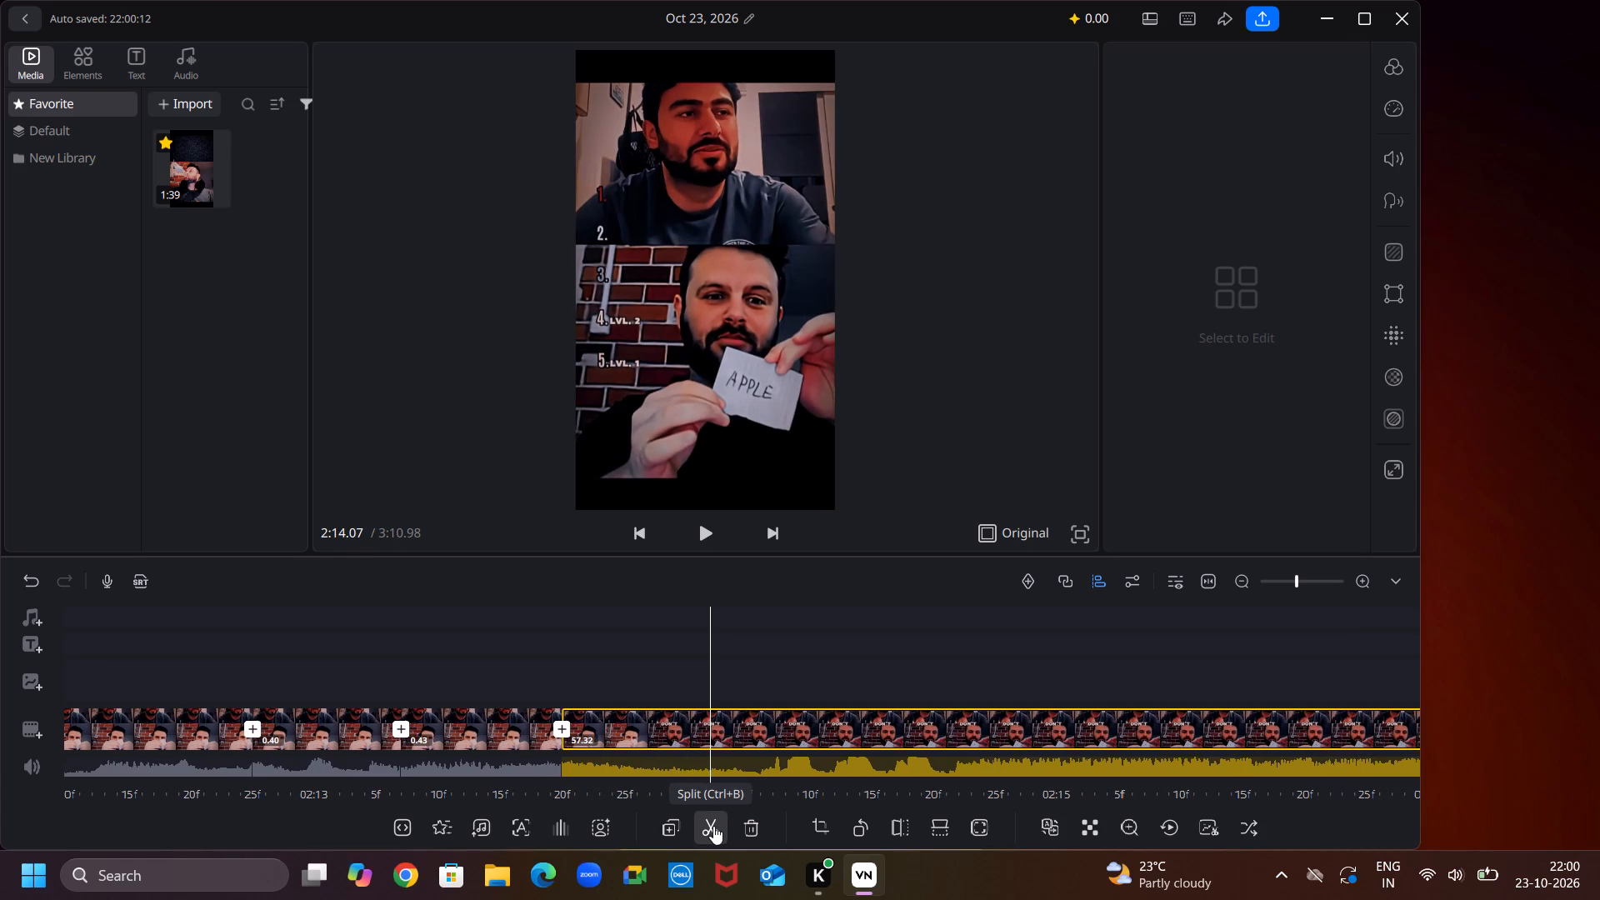
Split the remaining duplicated part at 2:14.47, during the formula-page overlay, making a 0.40-second segment.
{"action": "key", "text": "Right"}
{"action": "key", "text": "Right"}
{"action": "key", "text": "Right"}
{"action": "key", "text": "Right"}
{"action": "key", "text": "Right"}
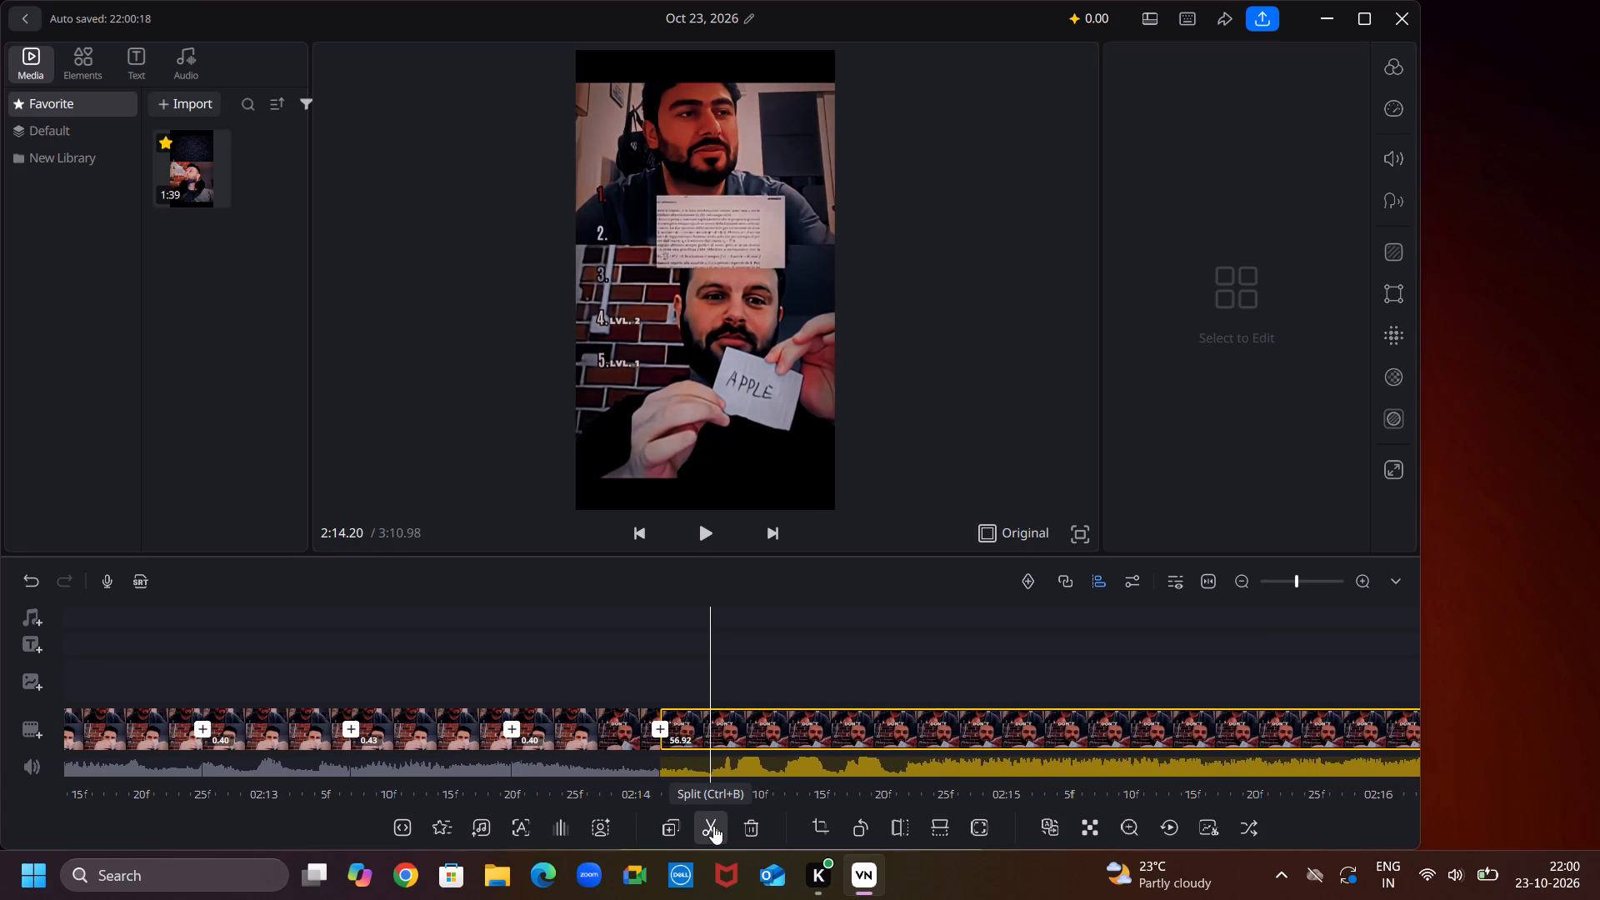
{"action": "key", "text": "Right"}
{"action": "key", "text": "Right"}
{"action": "key", "text": "Right"}
{"action": "key", "text": "Right"}
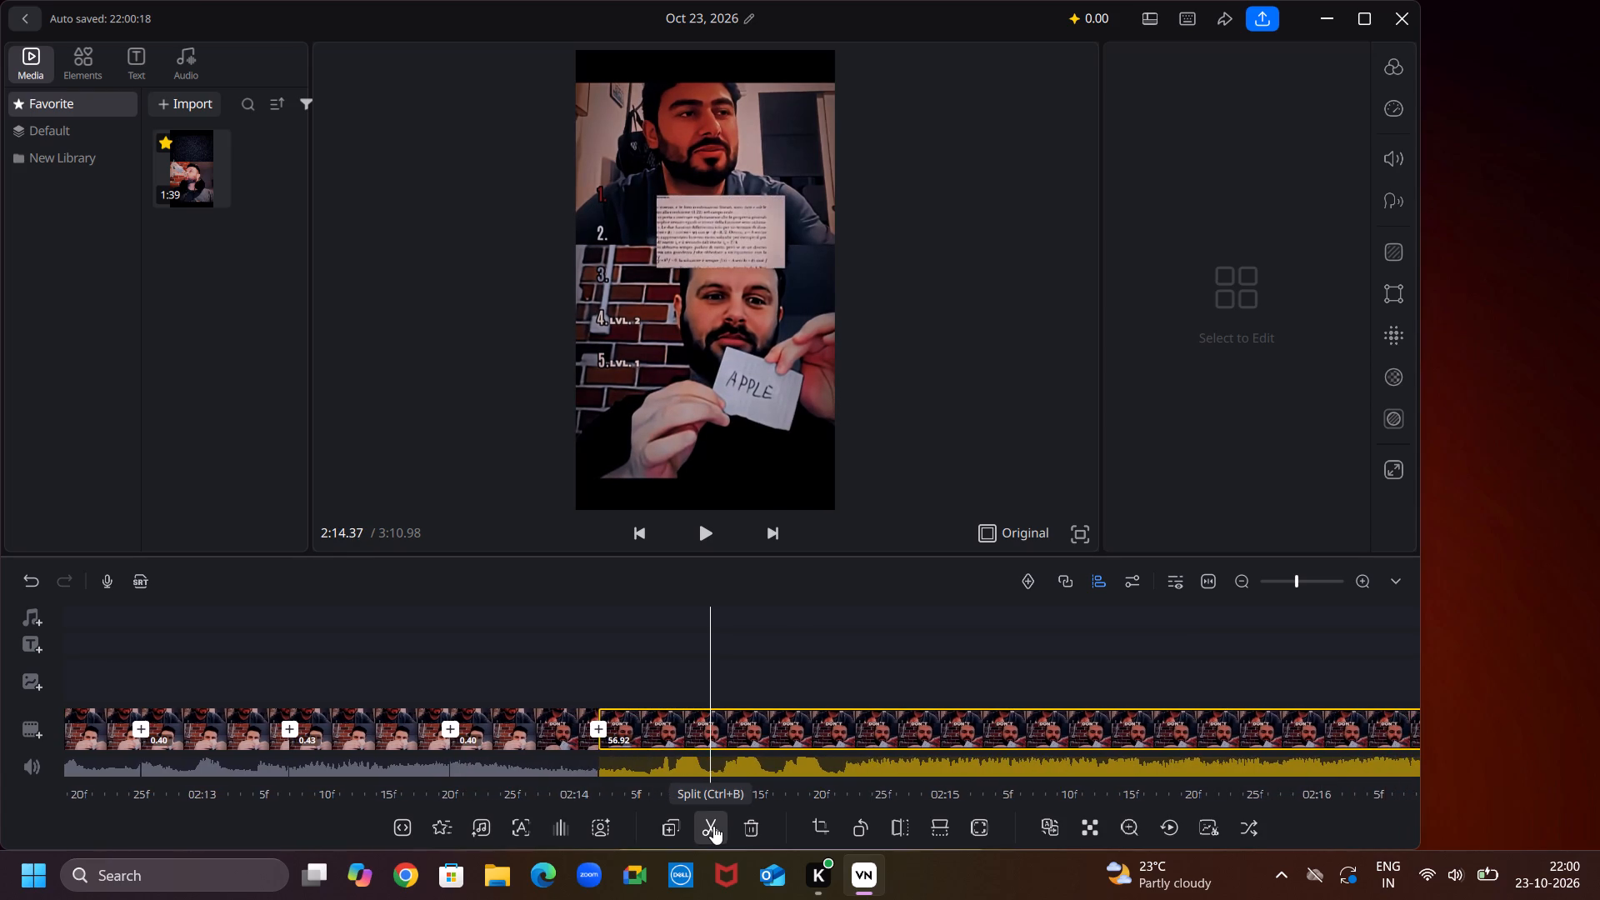
{"action": "key", "text": "Right"}
{"action": "key", "text": "Right"}
{"action": "key", "text": "Right"}
{"action": "left_click", "coordinate": [713, 826]}
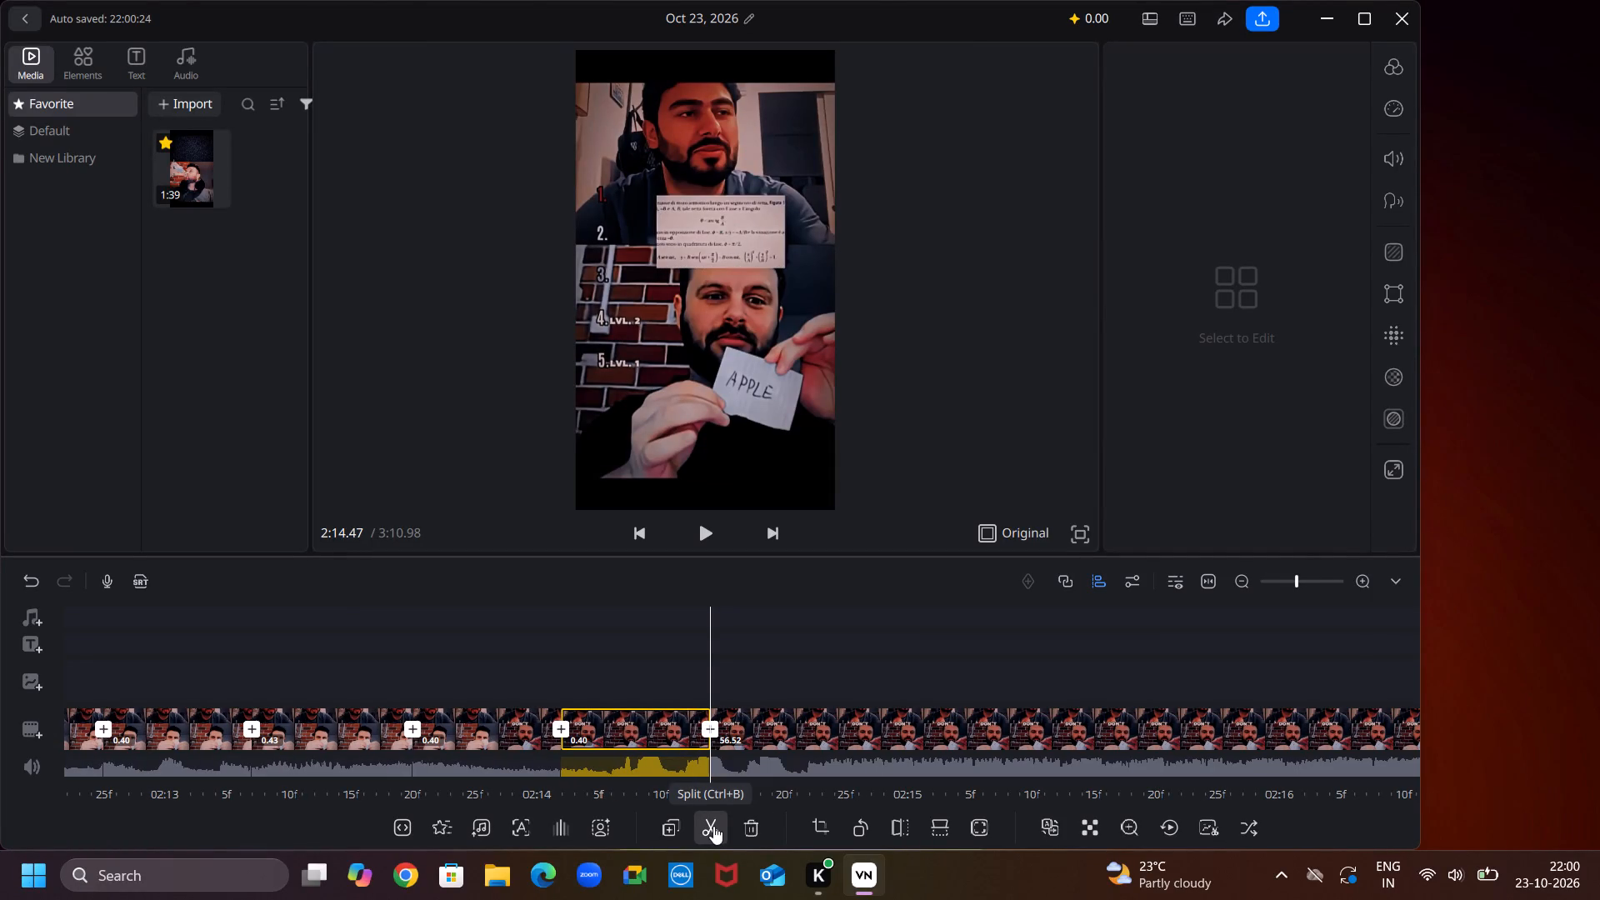
Split the remaining duplicated part at 2:14.93, during the pi-symbol overlay, making a 0.47-second segment.
{"action": "key", "text": "Right"}
{"action": "key", "text": "Right"}
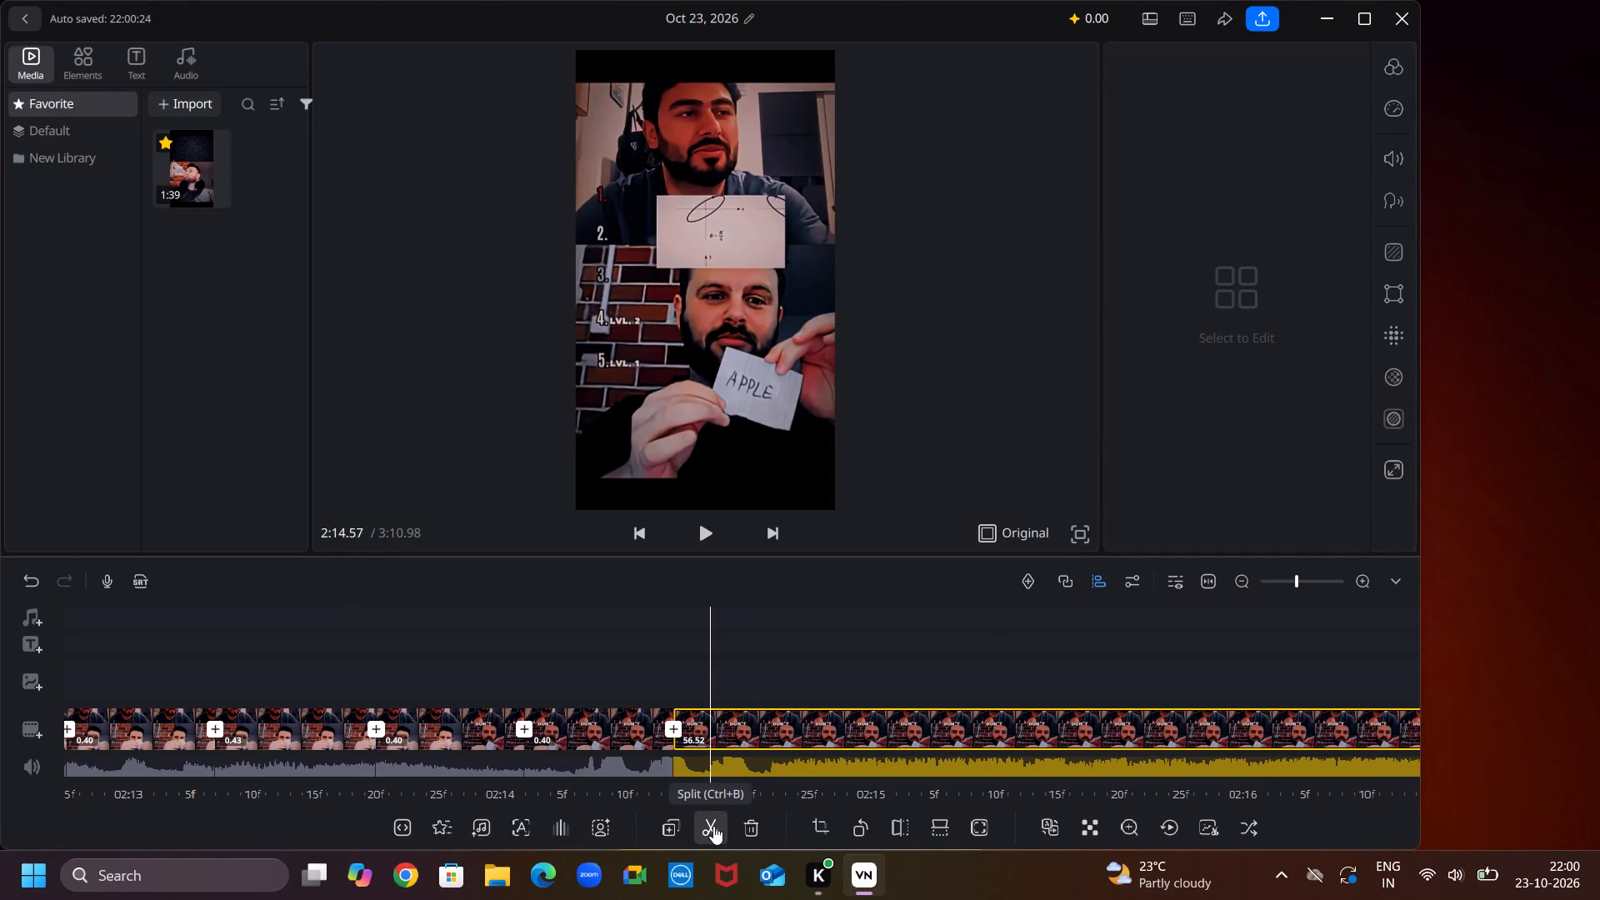
{"action": "key", "text": "Right"}
{"action": "key", "text": "Right"}
{"action": "key", "text": "Right"}
{"action": "key", "text": "Right"}
{"action": "key", "text": "Right"}
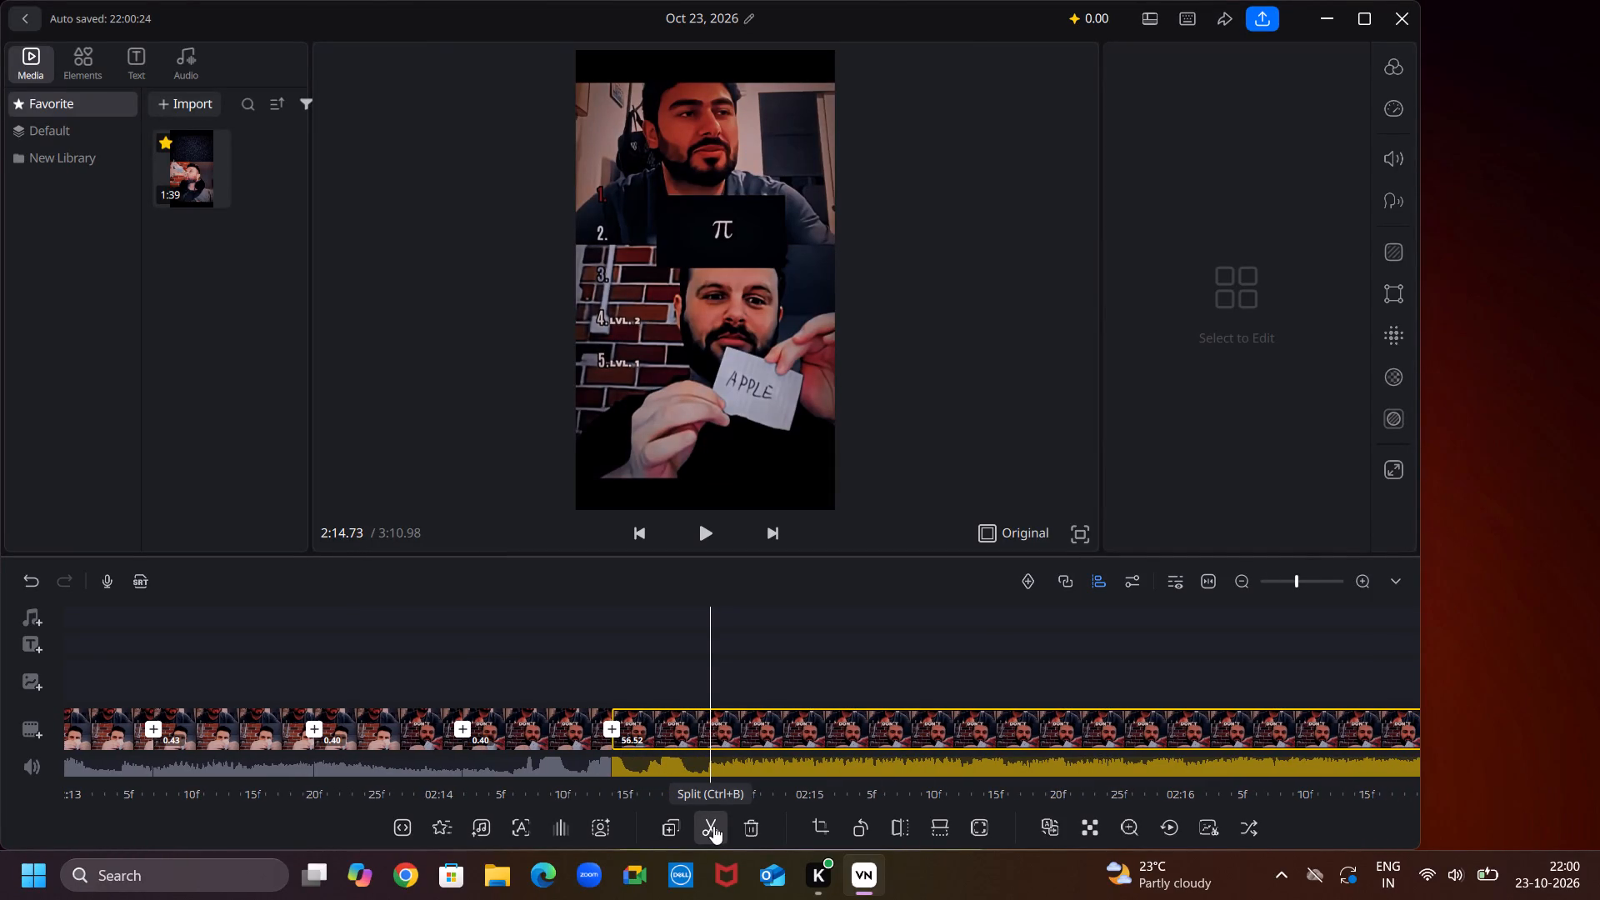
{"action": "key", "text": "Right"}
{"action": "key", "text": "Right"}
{"action": "key", "text": "Right"}
{"action": "key", "text": "Right"}
{"action": "key", "text": "Right"}
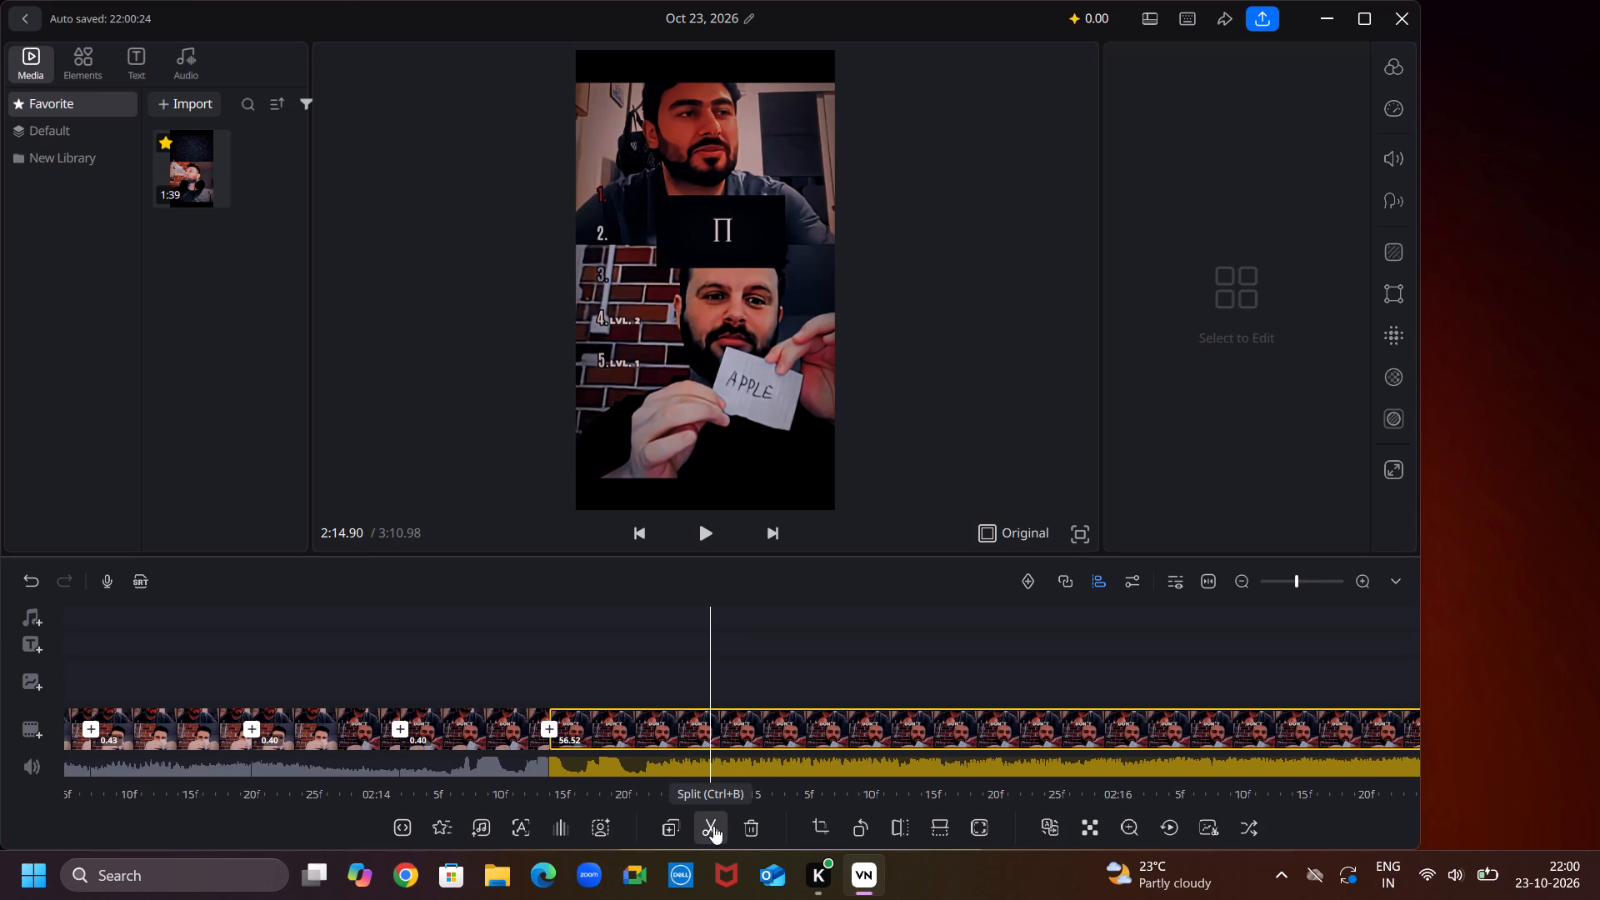
{"action": "key", "text": "Right"}
{"action": "left_click", "coordinate": [713, 826]}
Split the remaining duplicated part at 2:15.27, still in the pi-symbol overlay, making a 0.33-second segment.
{"action": "key", "text": "Right"}
{"action": "key", "text": "Right"}
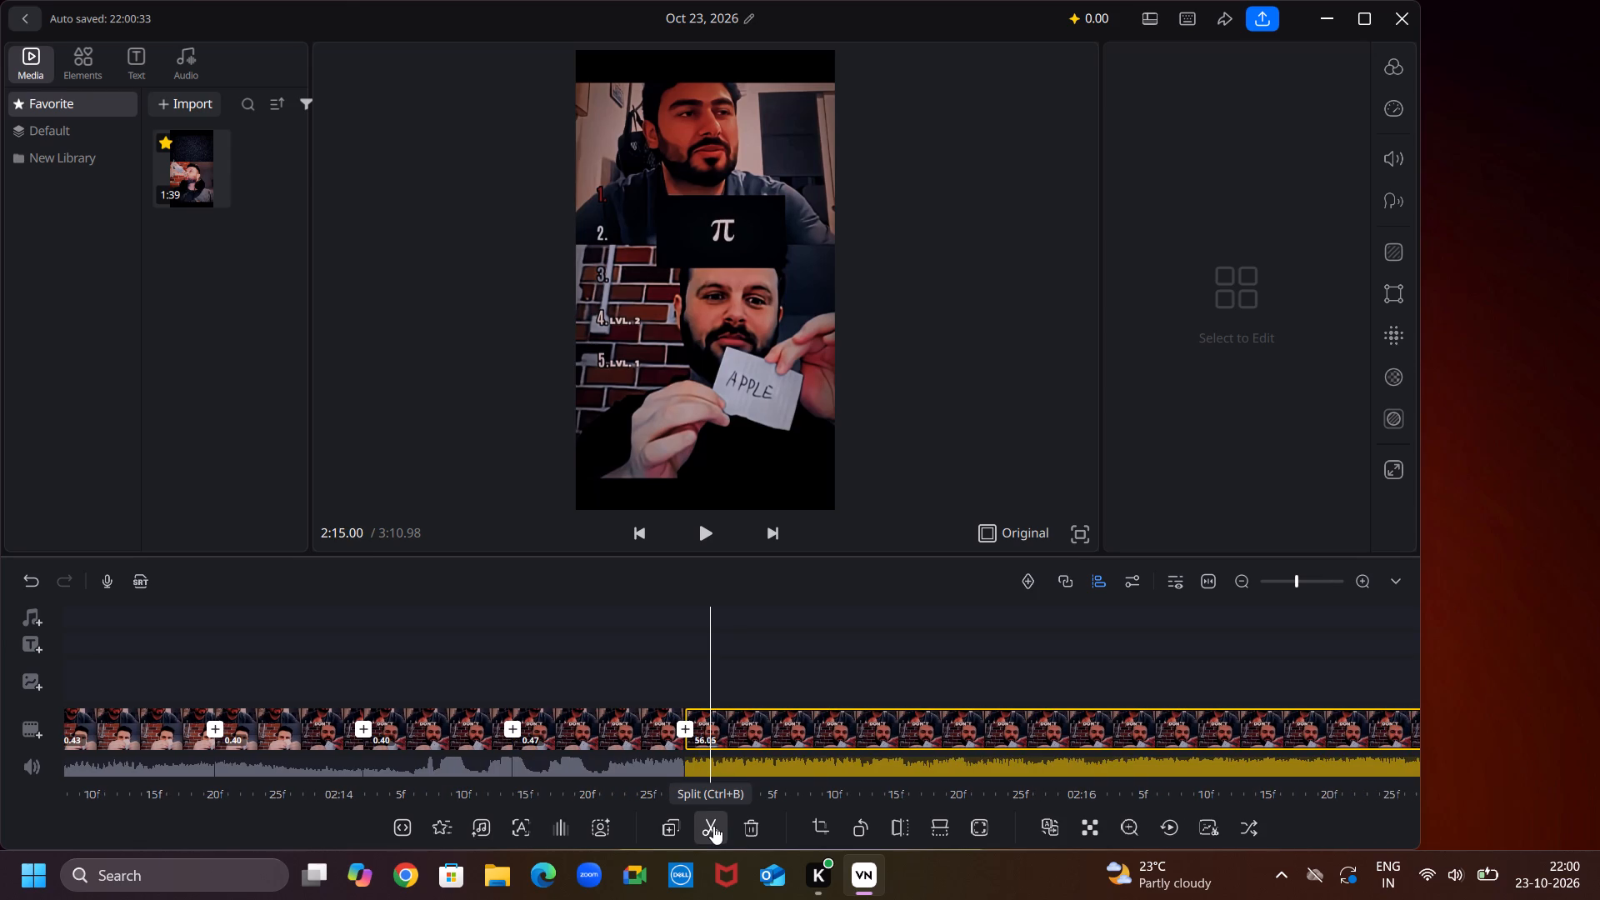
{"action": "key", "text": "Right"}
{"action": "key", "text": "Right"}
{"action": "key", "text": "Right"}
{"action": "key", "text": "Right"}
{"action": "key", "text": "Right"}
{"action": "key", "text": "Right"}
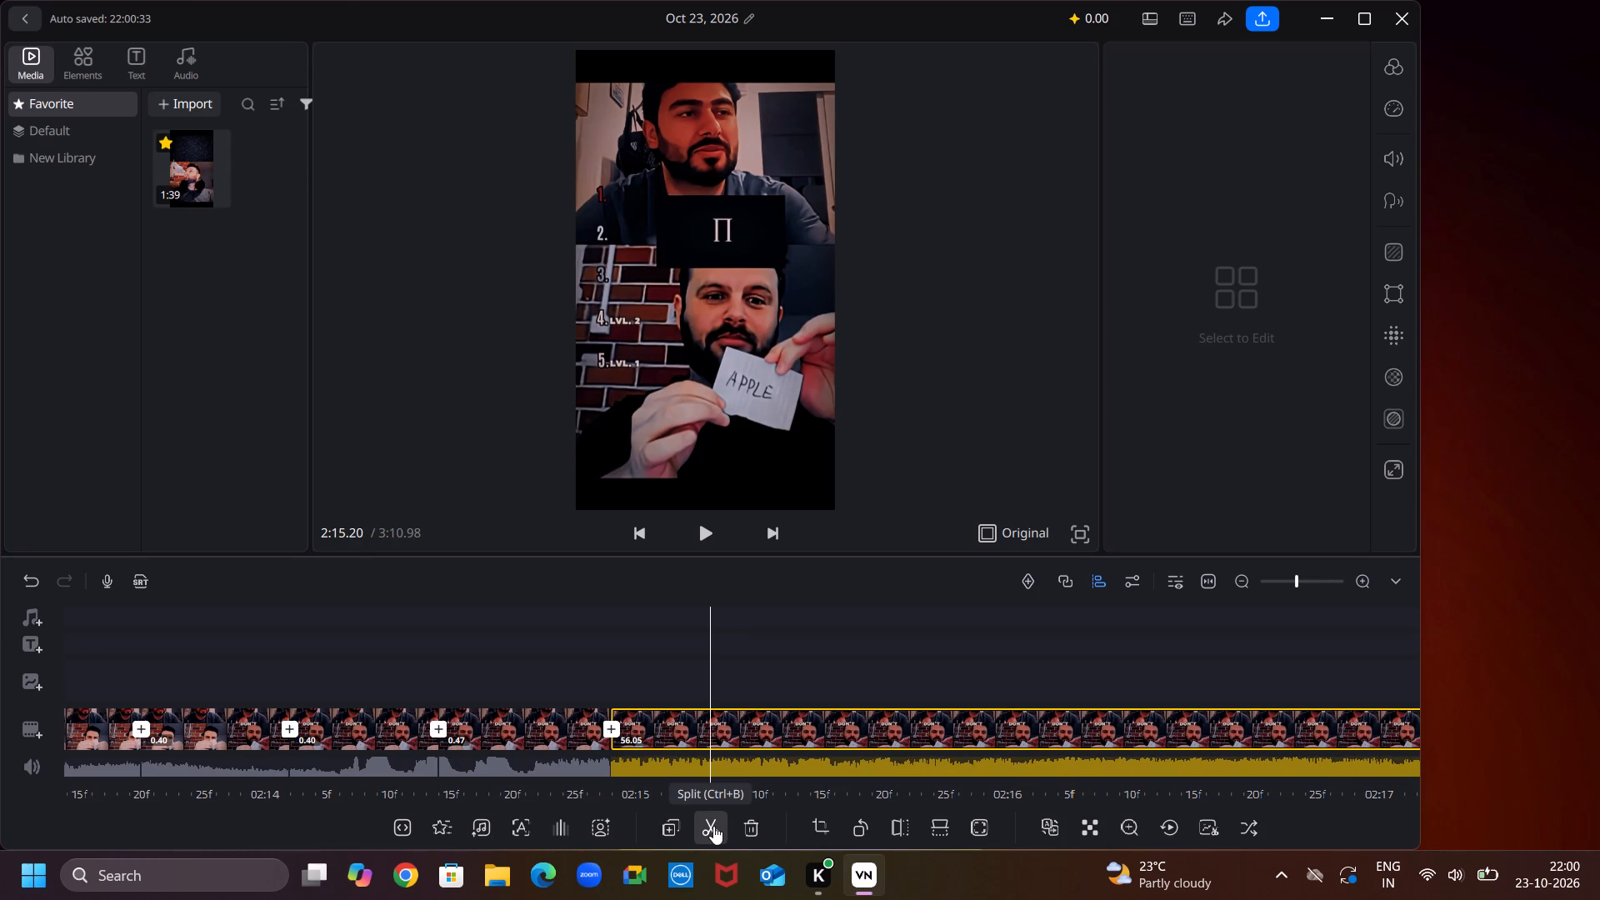
{"action": "key", "text": "Right"}
{"action": "key", "text": "Right"}
{"action": "left_click", "coordinate": [713, 826]}
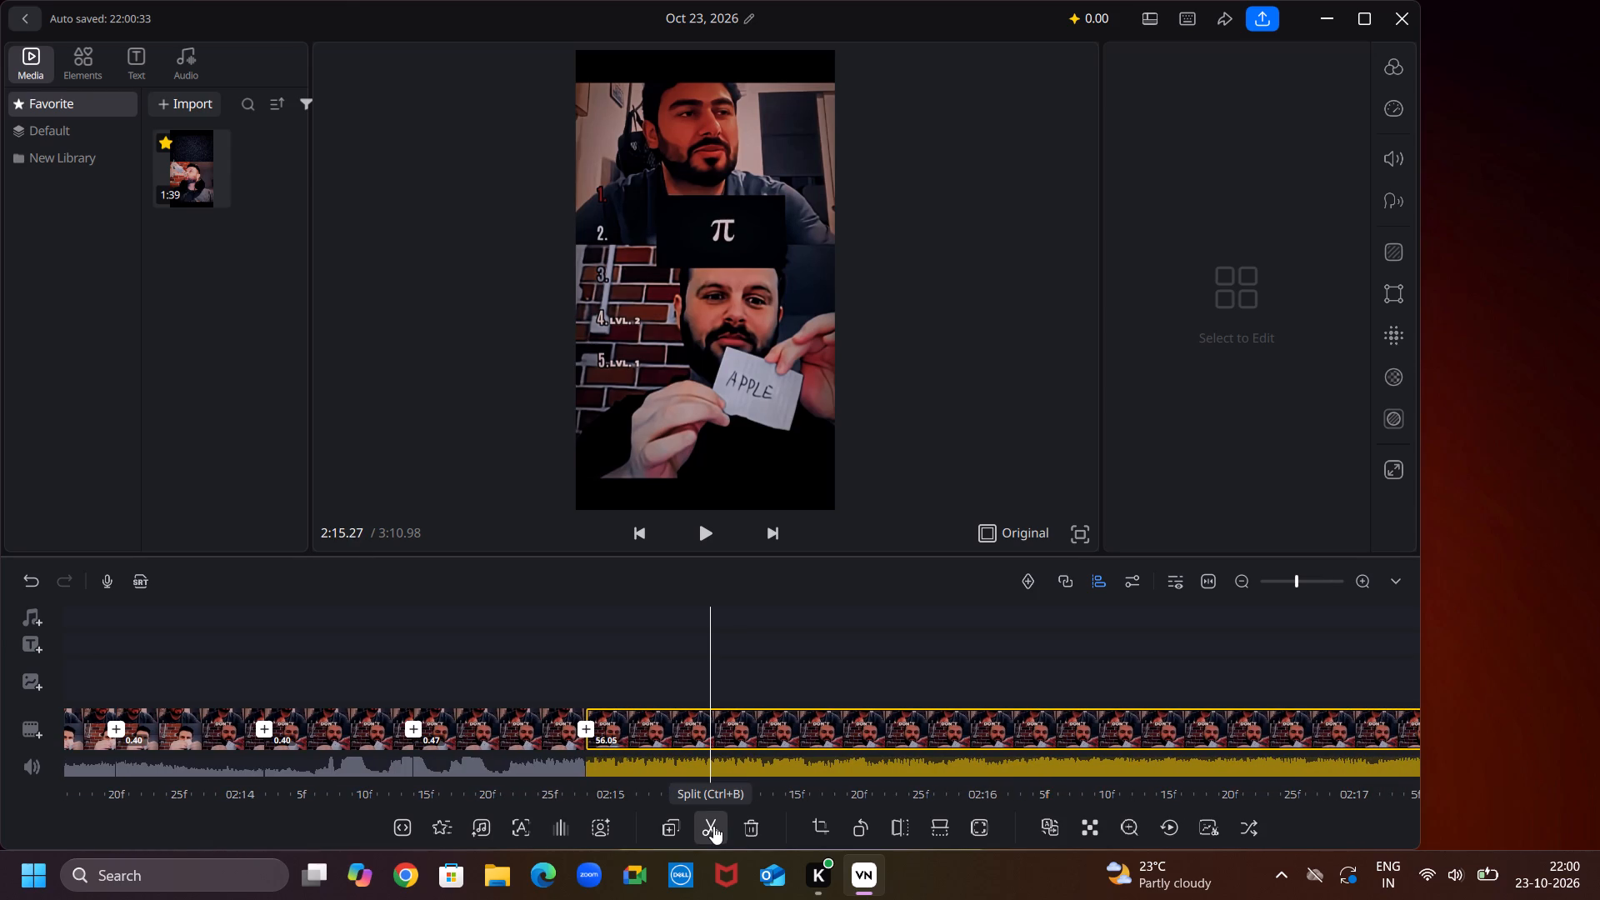
Split the remaining duplicated part at 2:15.67, during the second formula-page overlay, making a 0.40-second segment.
{"action": "key", "text": "Right"}
{"action": "key", "text": "Right"}
{"action": "key", "text": "Right"}
{"action": "key", "text": "Right"}
{"action": "key", "text": "Right"}
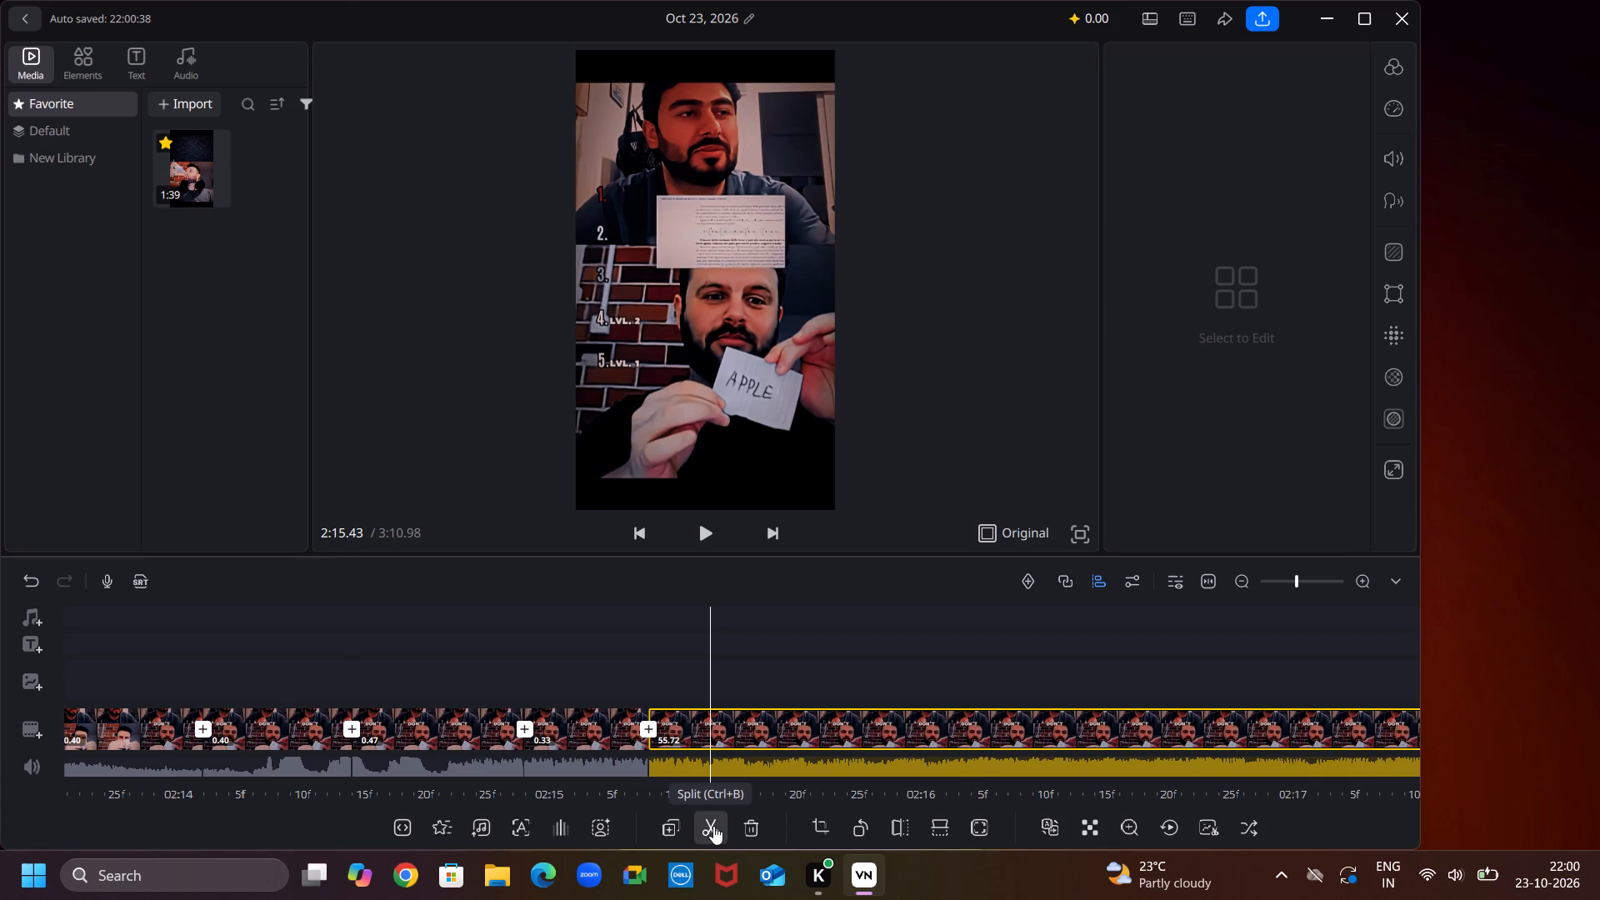
{"action": "key", "text": "Right"}
{"action": "key", "text": "Right"}
{"action": "key", "text": "Right"}
{"action": "key", "text": "Right"}
{"action": "key", "text": "Right"}
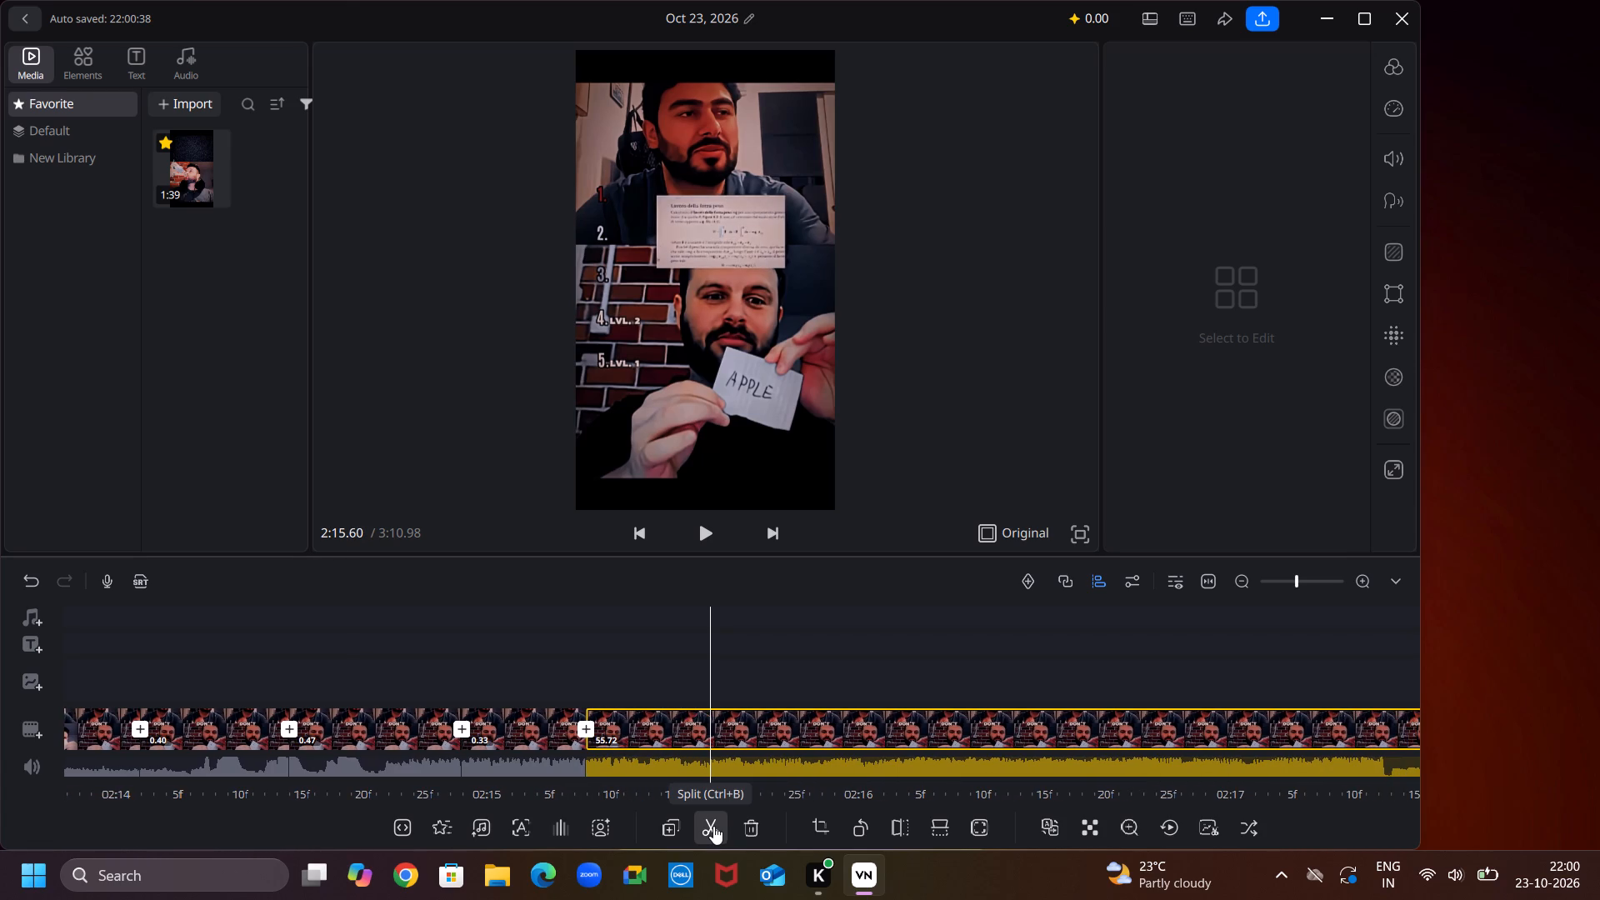
{"action": "key", "text": "Right"}
{"action": "key", "text": "Right"}
{"action": "left_click", "coordinate": [713, 826]}
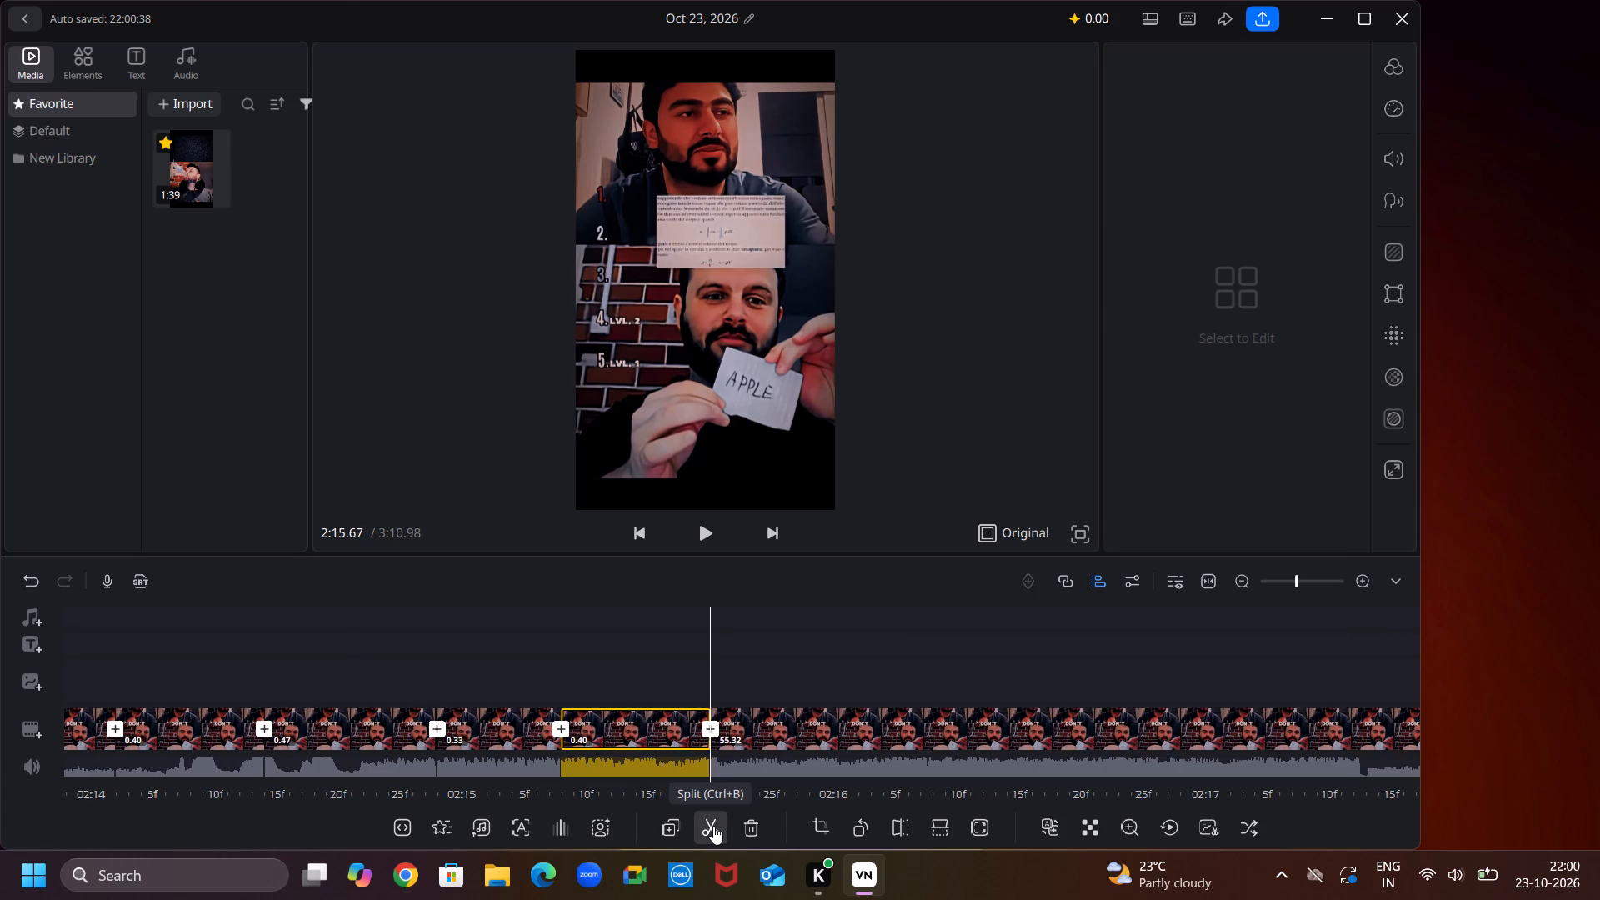
Split the remaining duplicated part at 2:16.00, on the integral-symbol overlay, making a 0.33-second segment.
{"action": "key", "text": "Right"}
{"action": "key", "text": "Right"}
{"action": "key", "text": "Right"}
{"action": "key", "text": "Right"}
{"action": "key", "text": "Right"}
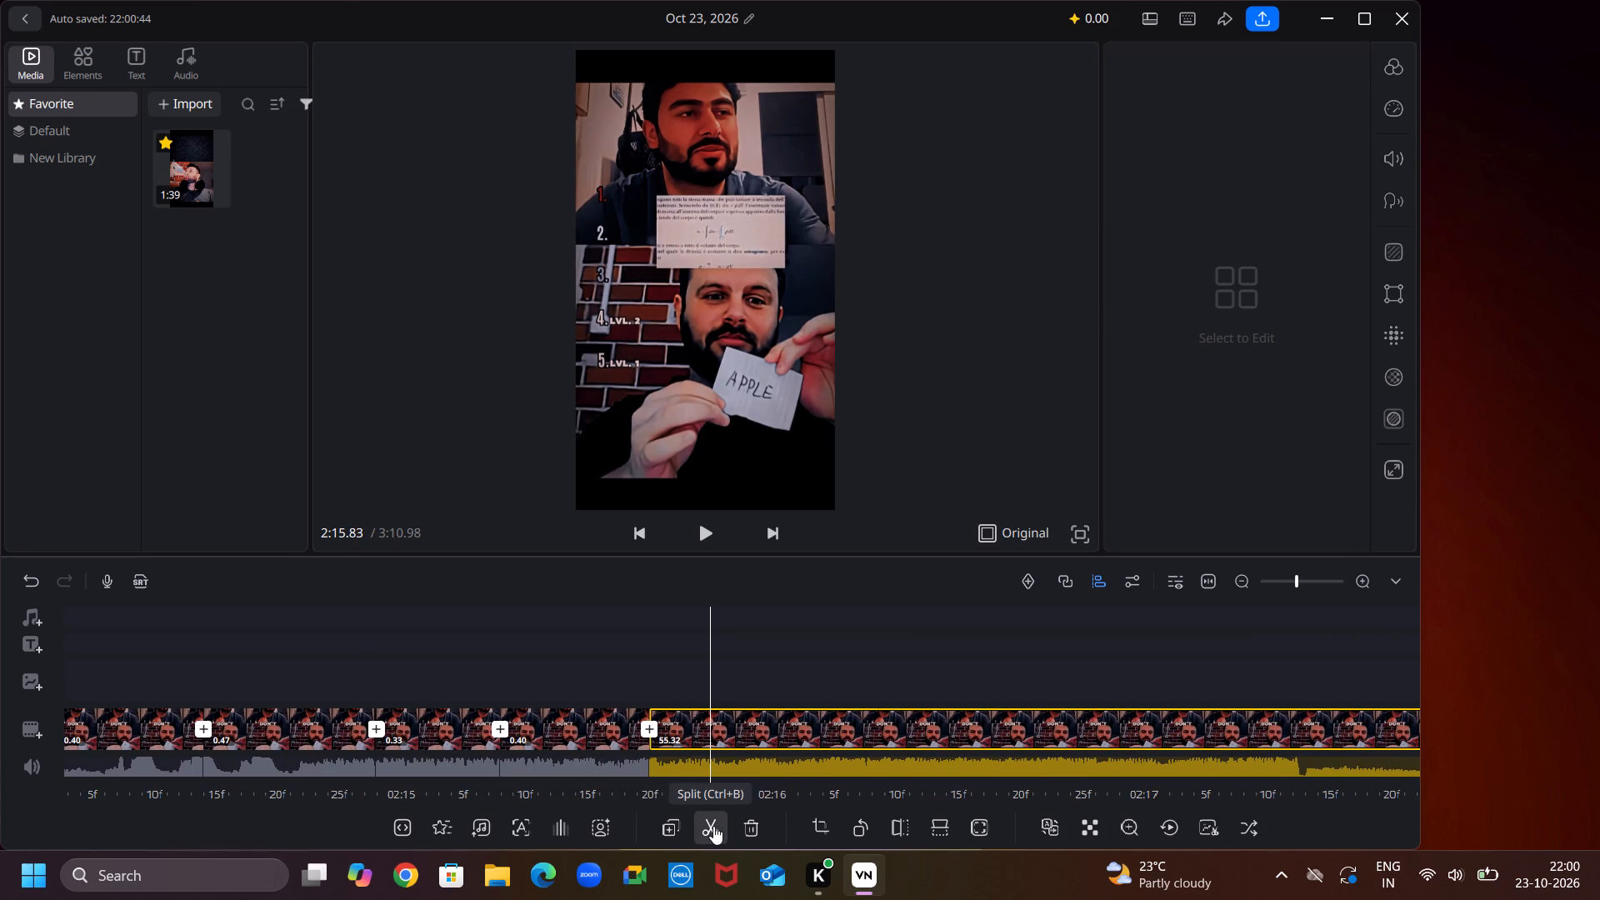
{"action": "key", "text": "Right"}
{"action": "key", "text": "Right"}
{"action": "key", "text": "Right"}
{"action": "key", "text": "Right"}
{"action": "key", "text": "Right"}
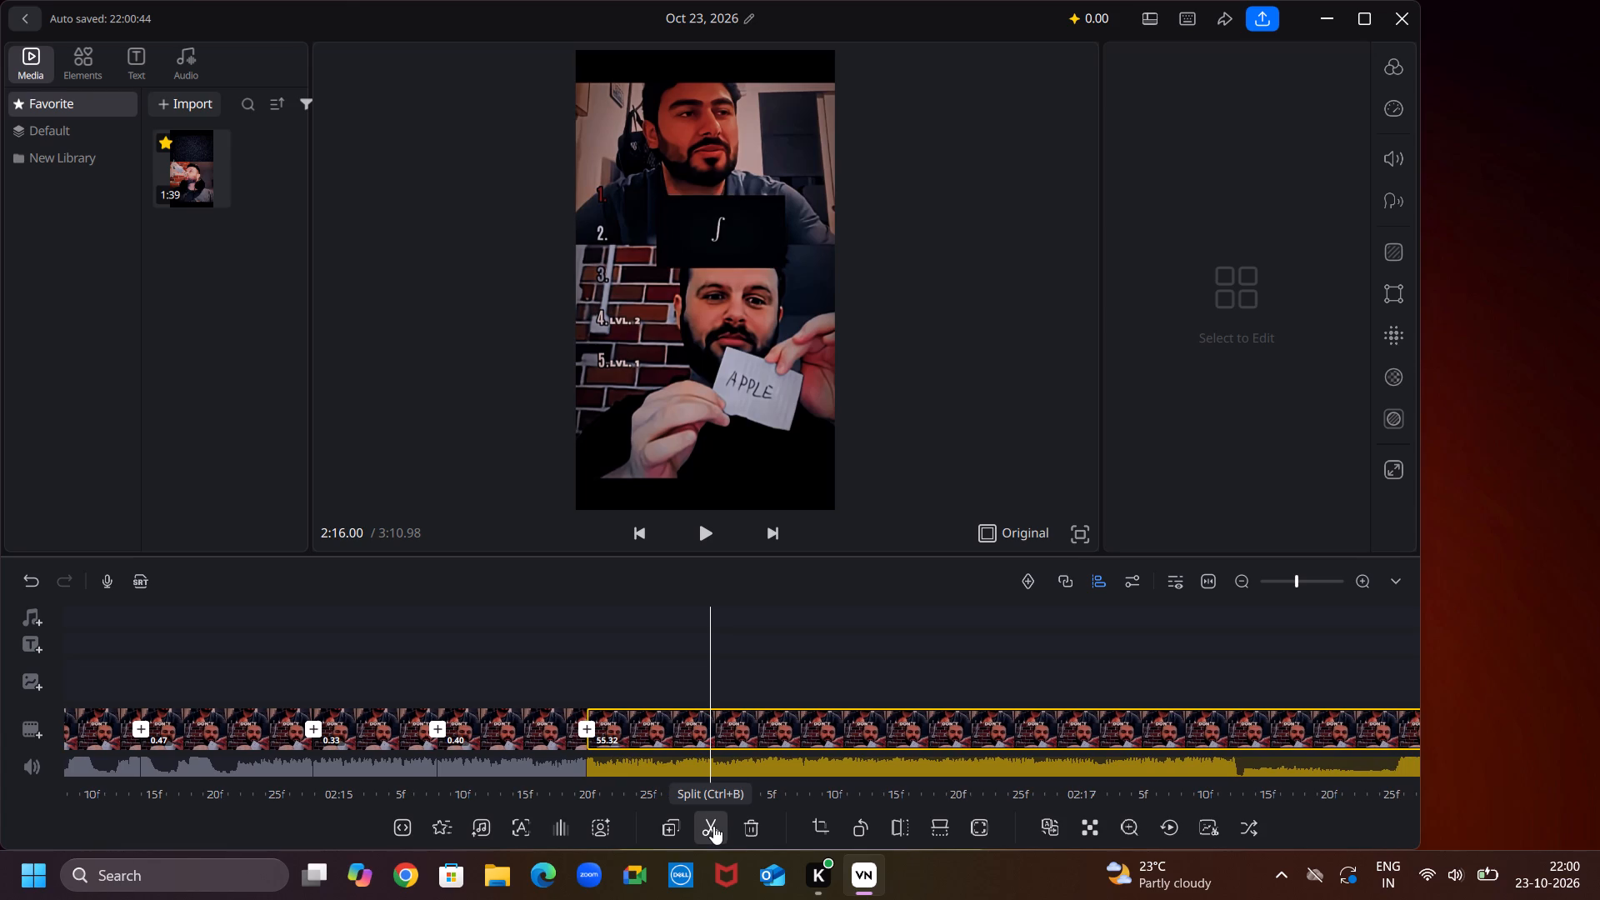
{"action": "left_click", "coordinate": [713, 826]}
Split the remaining duplicated part at 2:16.33, still on the integral-symbol overlay, making a 0.33-second segment.
{"action": "key", "text": "Right"}
{"action": "key", "text": "Right"}
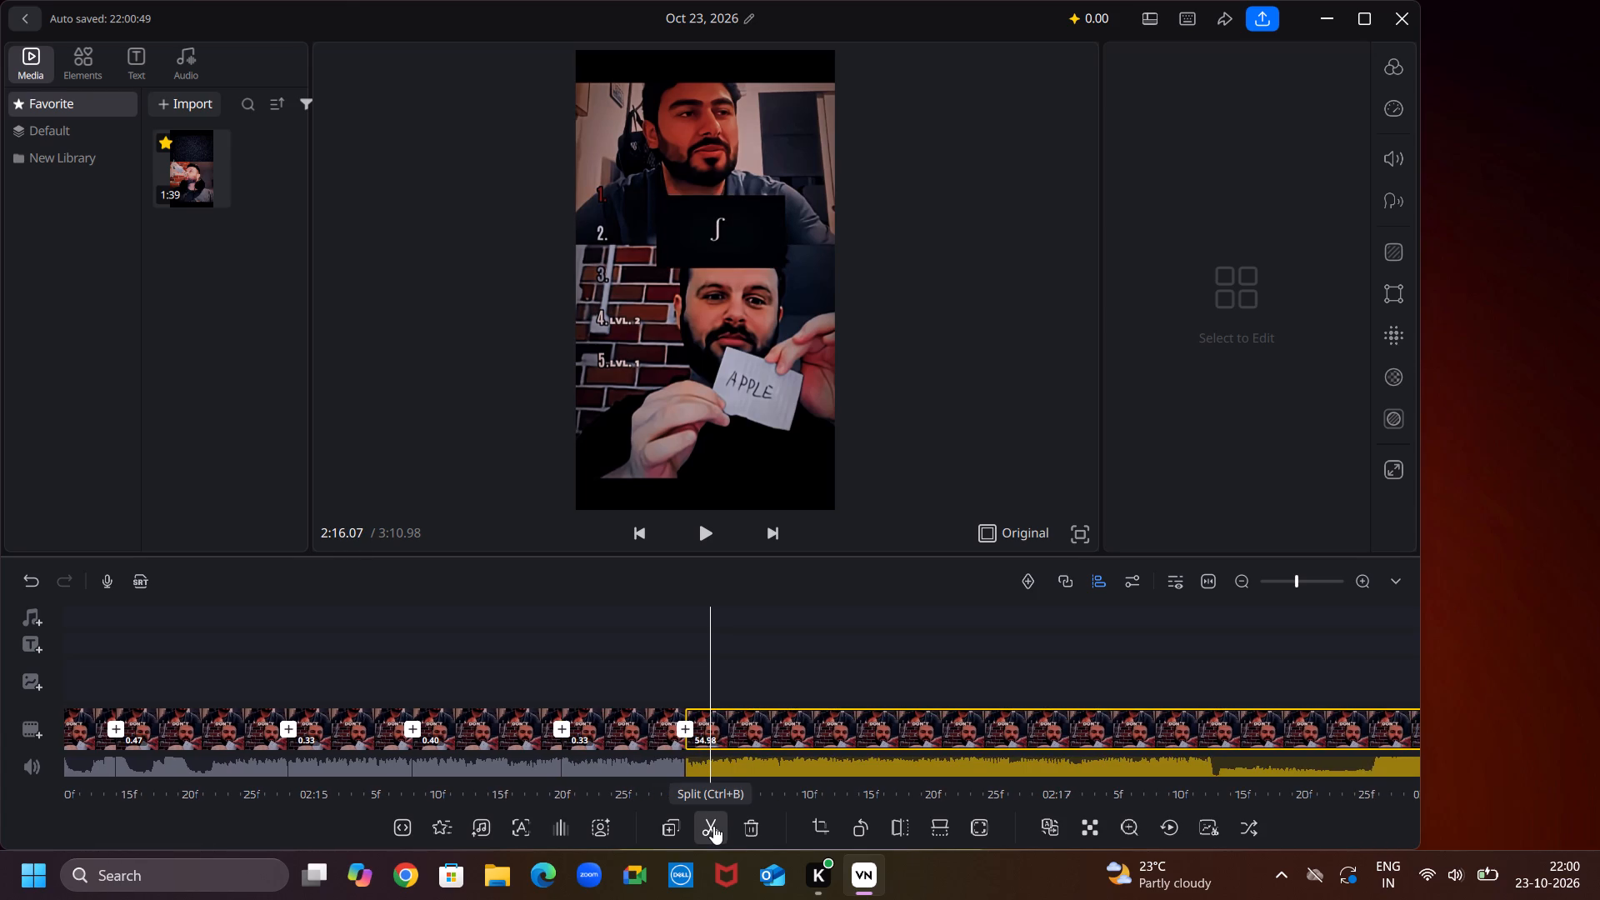
{"action": "key", "text": "Right"}
{"action": "key", "text": "Right"}
{"action": "key", "text": "Right"}
{"action": "key", "text": "Right"}
{"action": "key", "text": "Right"}
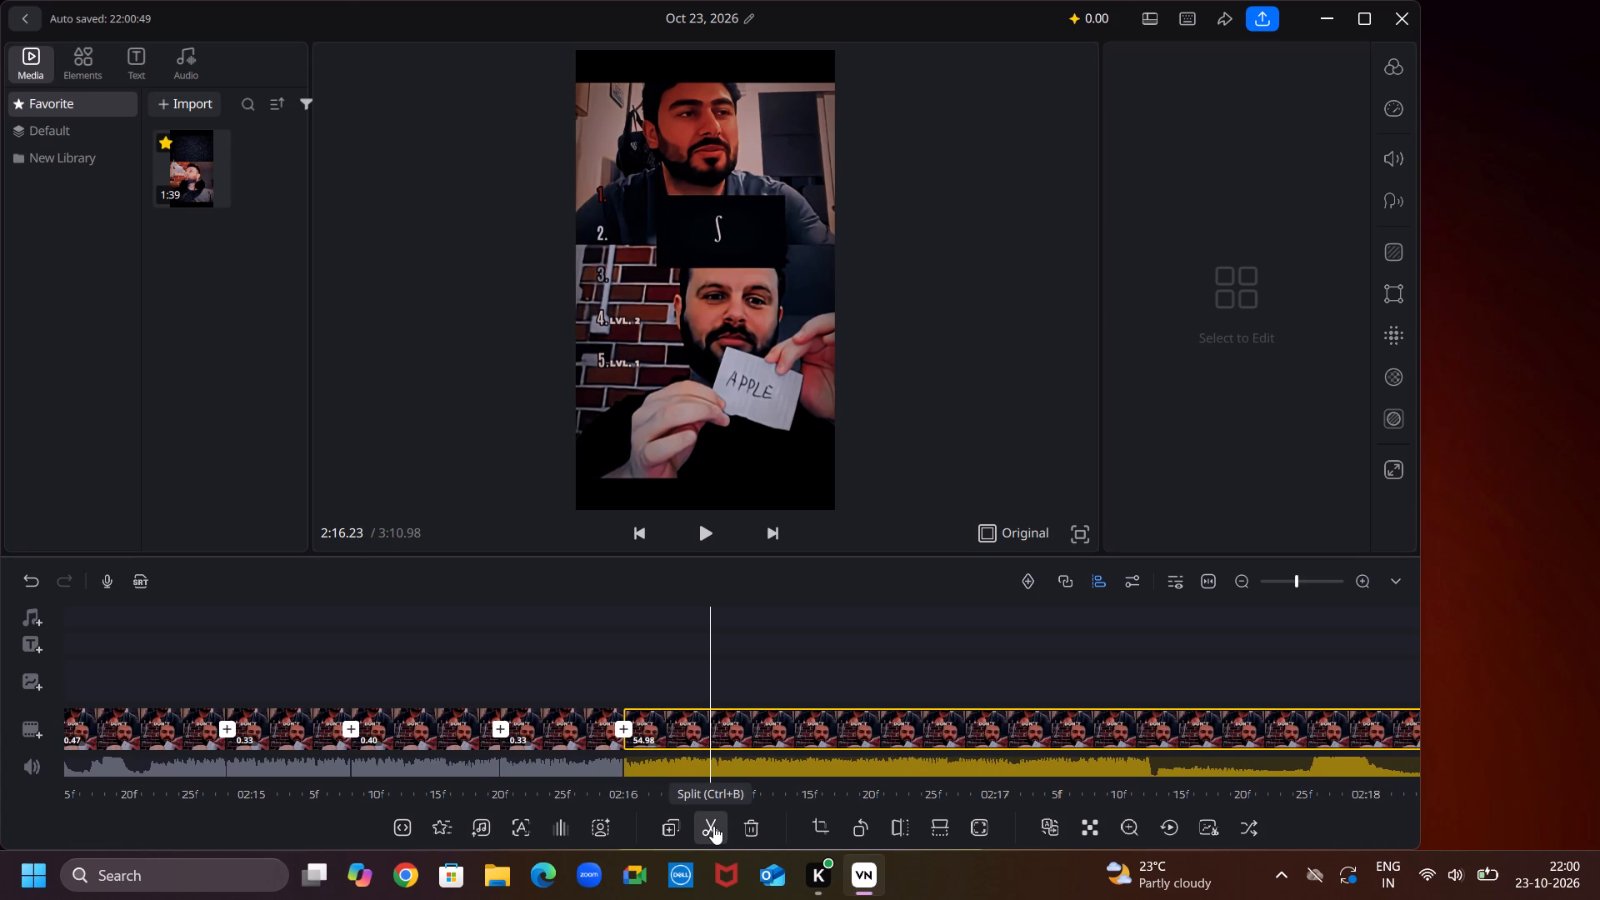
{"action": "key", "text": "Right"}
{"action": "key", "text": "Right"}
{"action": "key", "text": "Right"}
{"action": "left_click", "coordinate": [713, 826]}
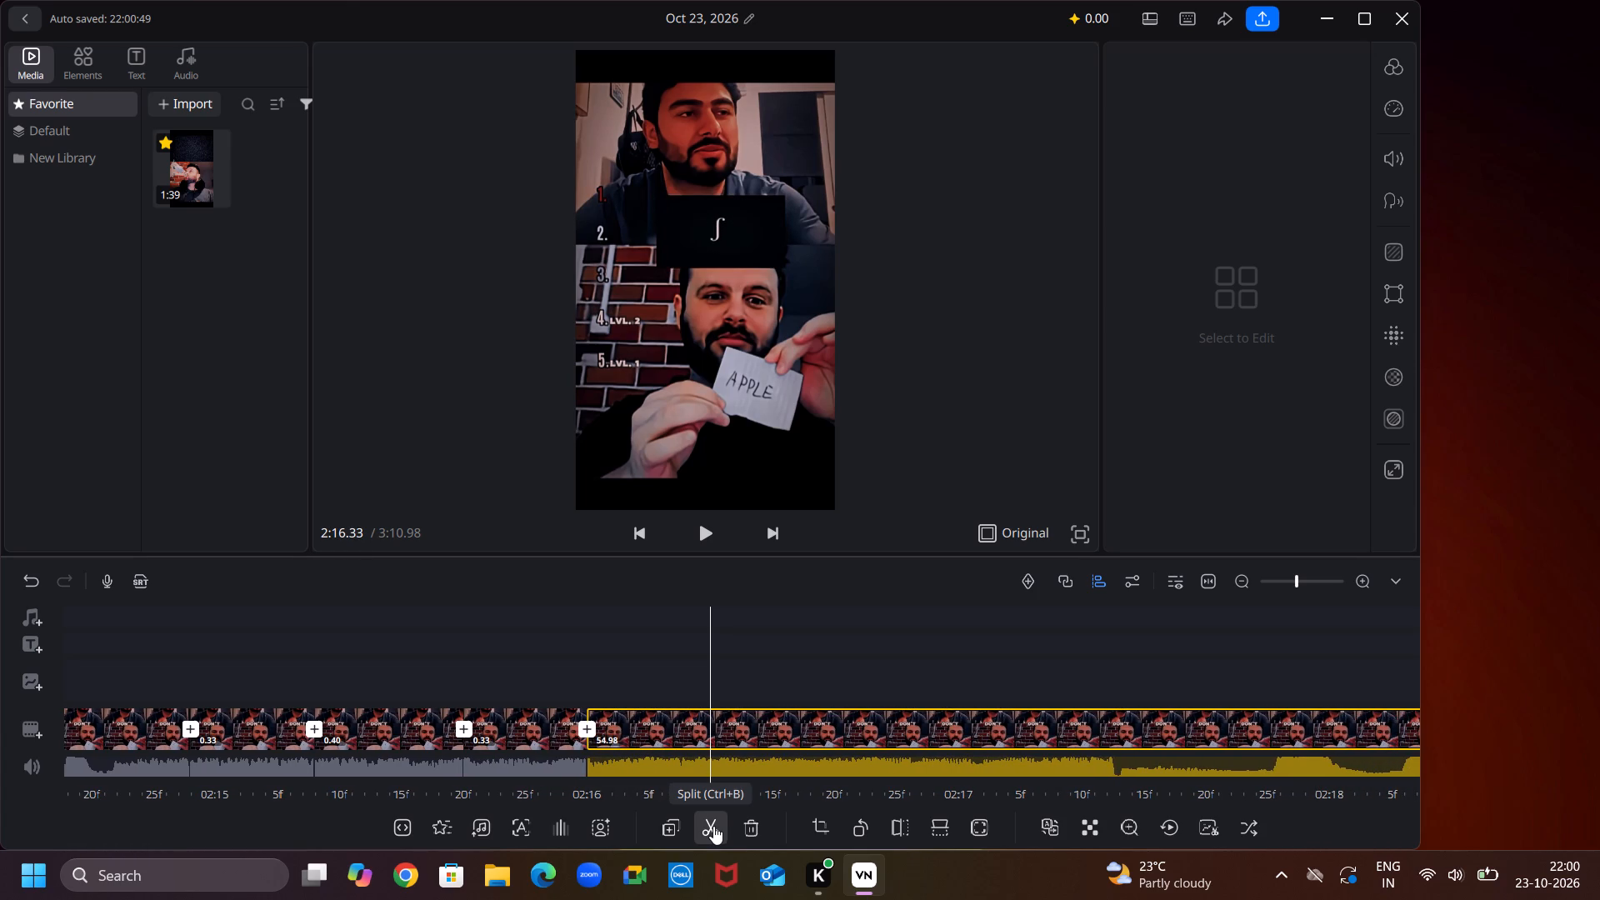
Split the remaining duplicated part at 2:16.67, where the formula-page overlay replaces the integral symbol, making a 0.33-second segment.
{"action": "key", "text": "Right"}
{"action": "key", "text": "Right"}
{"action": "key", "text": "Right"}
{"action": "key", "text": "Right"}
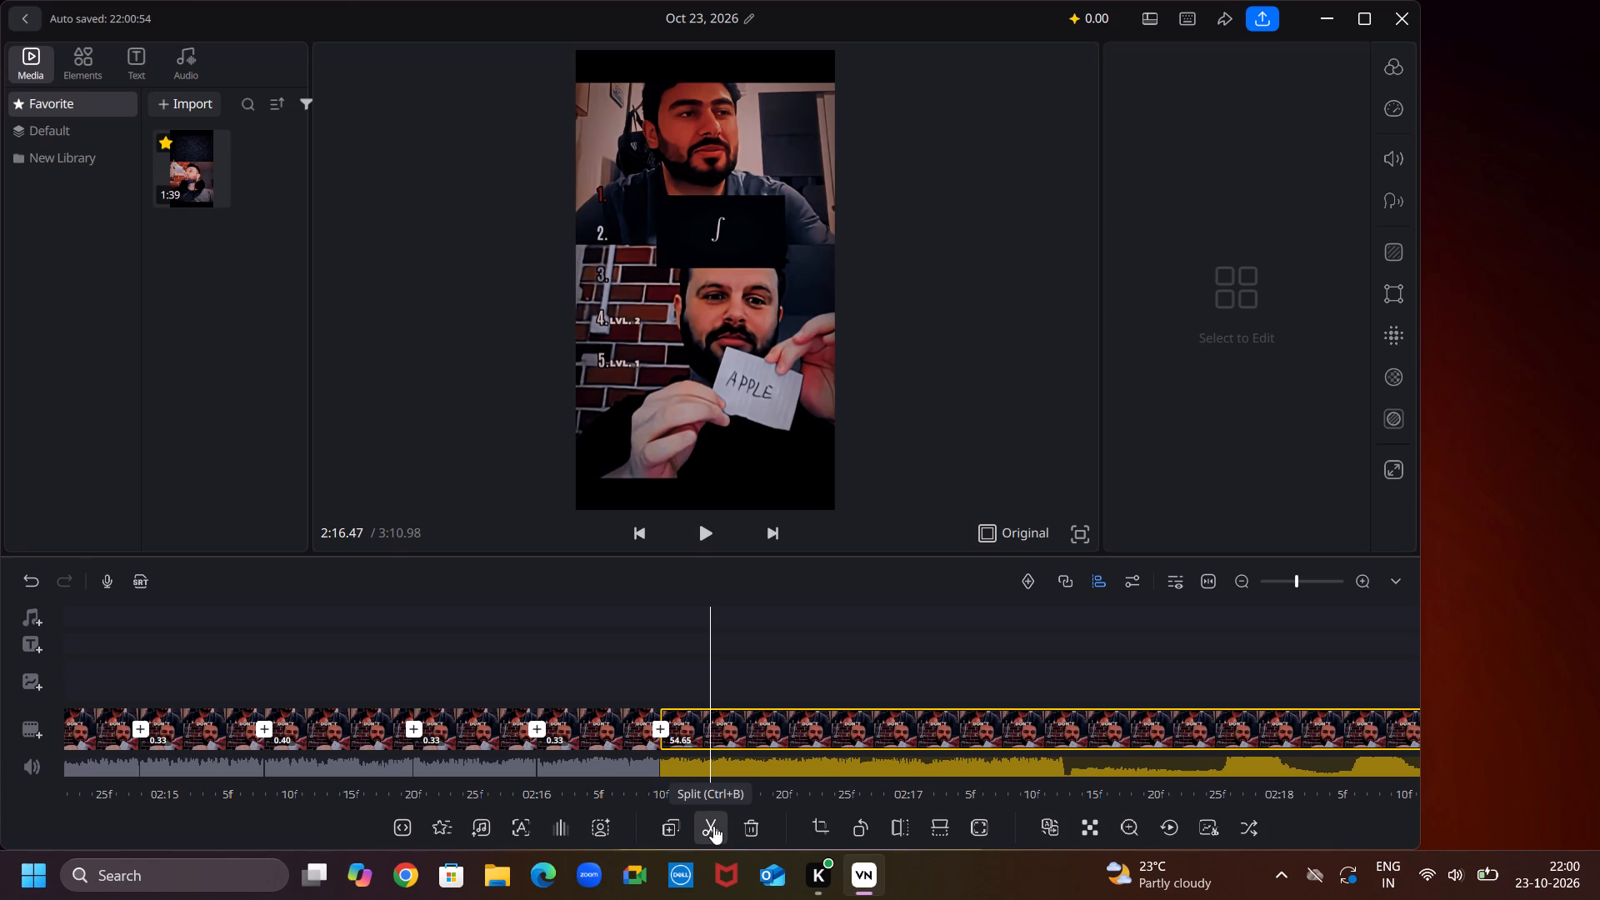
{"action": "key", "text": "Right"}
{"action": "key", "text": "Right"}
{"action": "key", "text": "Right"}
{"action": "key", "text": "Right"}
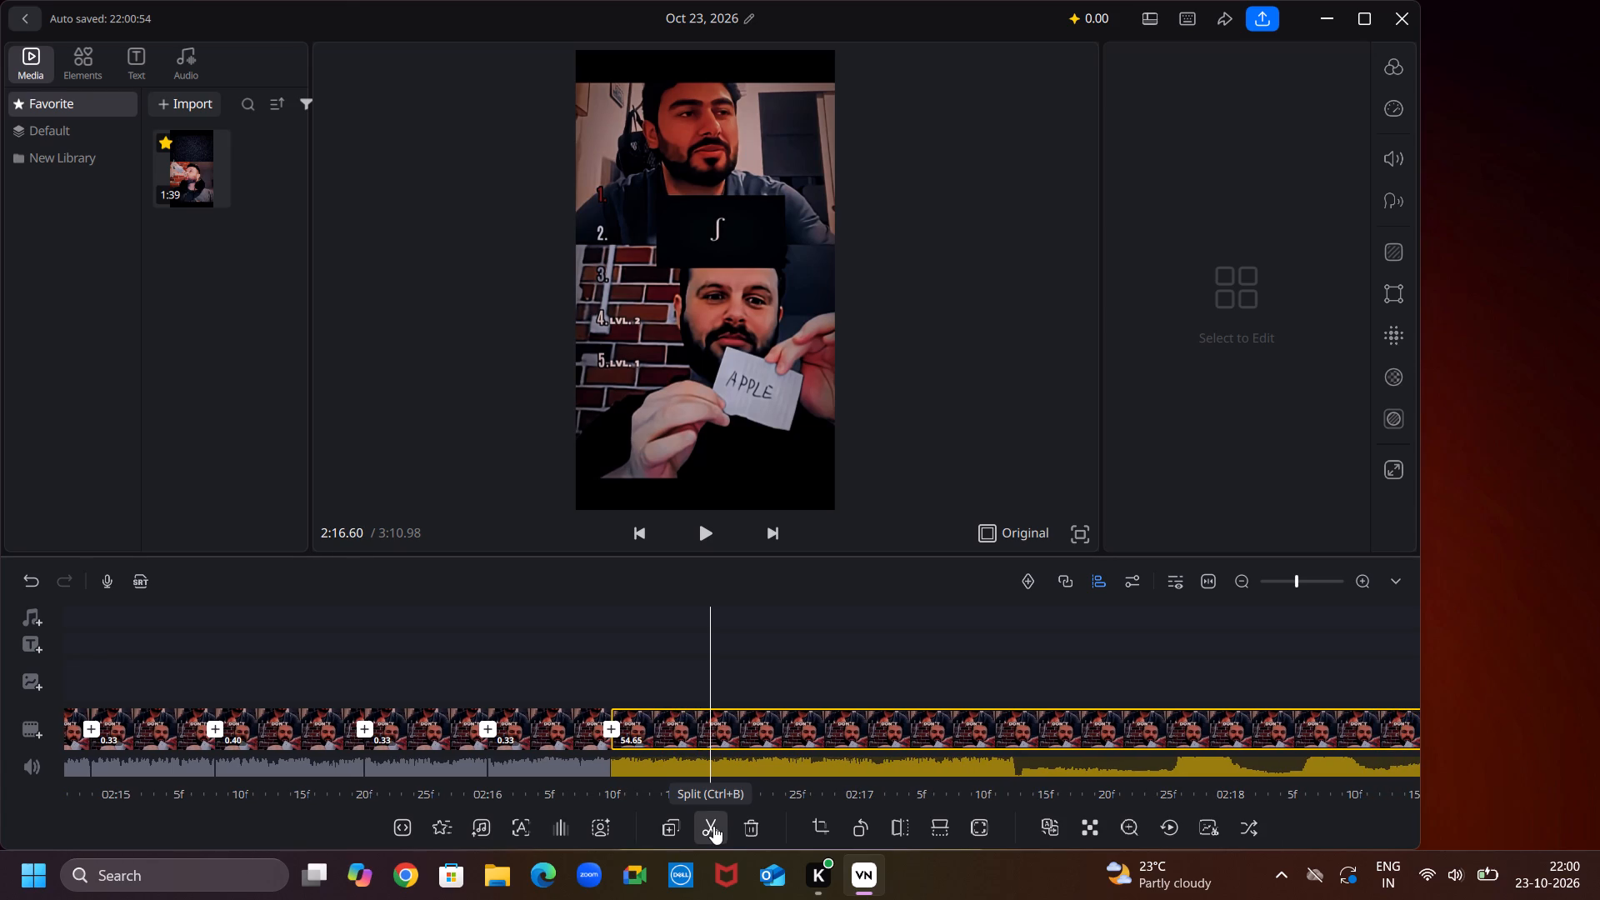
{"action": "key", "text": "Right"}
{"action": "key", "text": "Right"}
{"action": "left_click", "coordinate": [713, 826]}
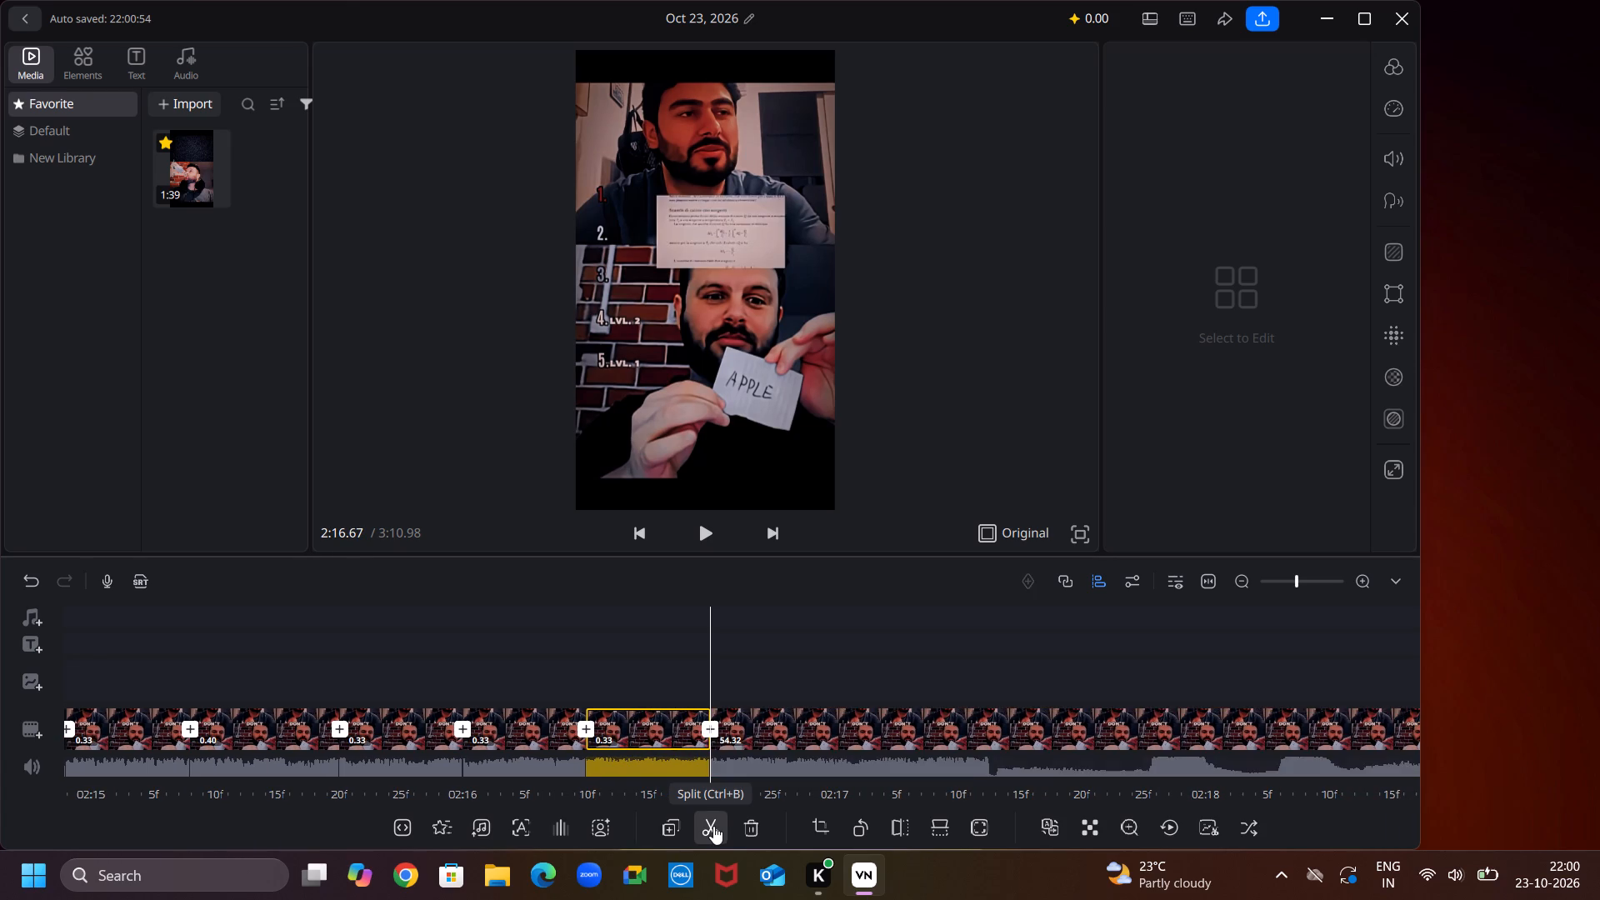
Split the remaining duplicated part at 2:17.00, during the formula-page overlays, making a 0.33-second segment.
{"action": "key", "text": "Right"}
{"action": "key", "text": "Right"}
{"action": "key", "text": "Right"}
{"action": "key", "text": "Right"}
{"action": "key", "text": "Right"}
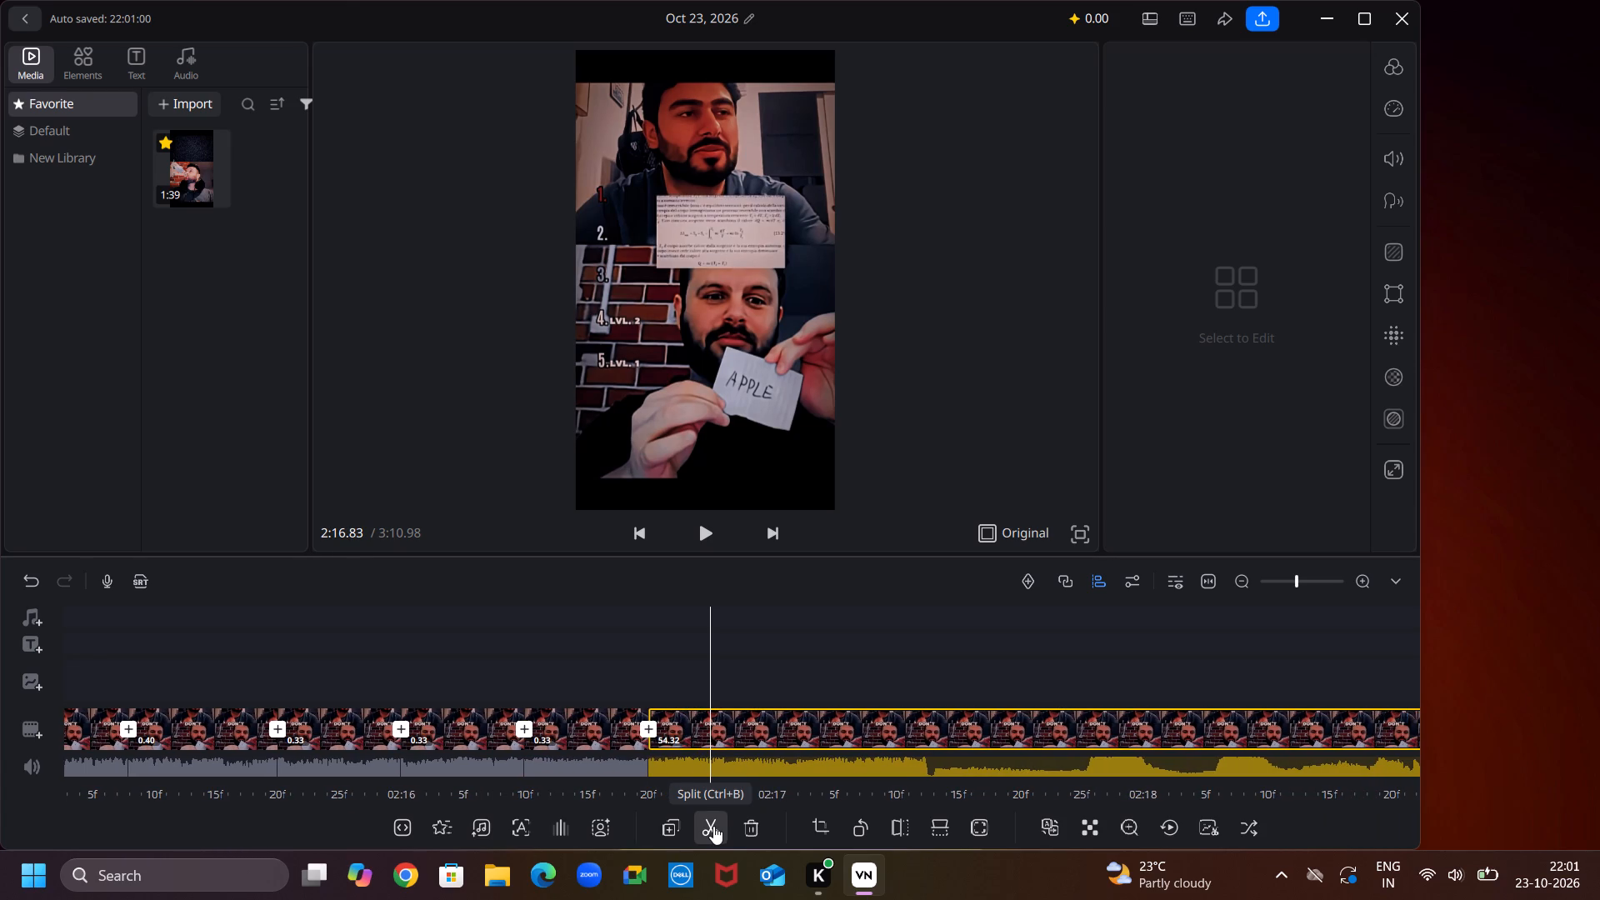
{"action": "key", "text": "Right"}
{"action": "key", "text": "Right"}
{"action": "key", "text": "Right"}
{"action": "key", "text": "Right"}
{"action": "key", "text": "Right"}
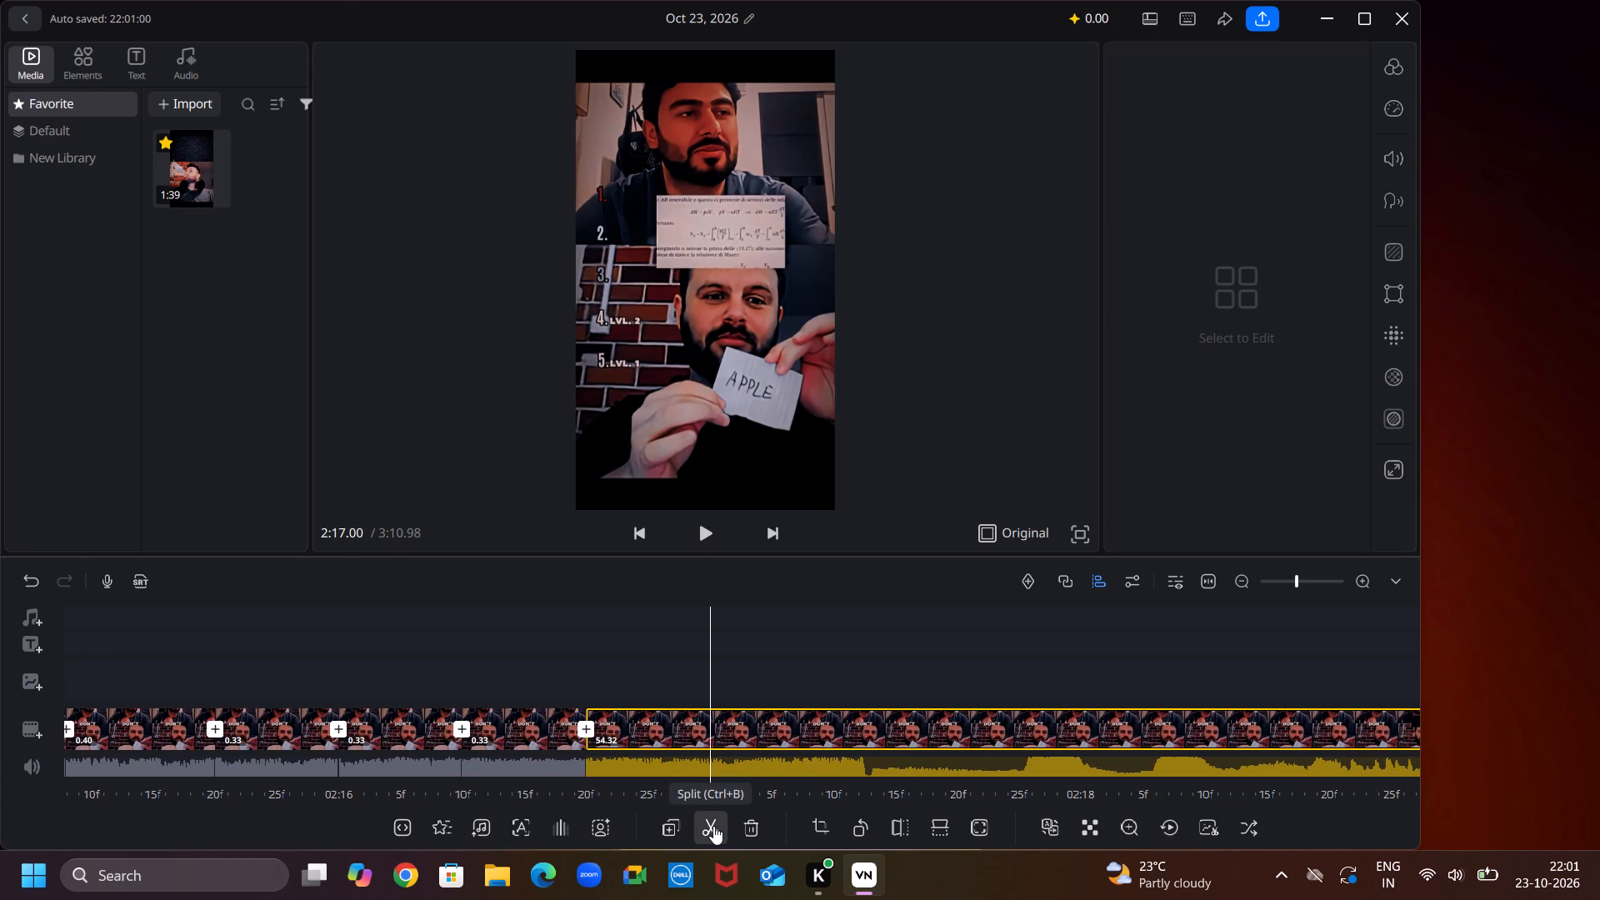
{"action": "left_click", "coordinate": [713, 820]}
Split the remaining duplicated part at 2:17.33, where the formula-page overlays end, making a 0.33-second segment.
{"action": "key", "text": "Right"}
{"action": "key", "text": "Right"}
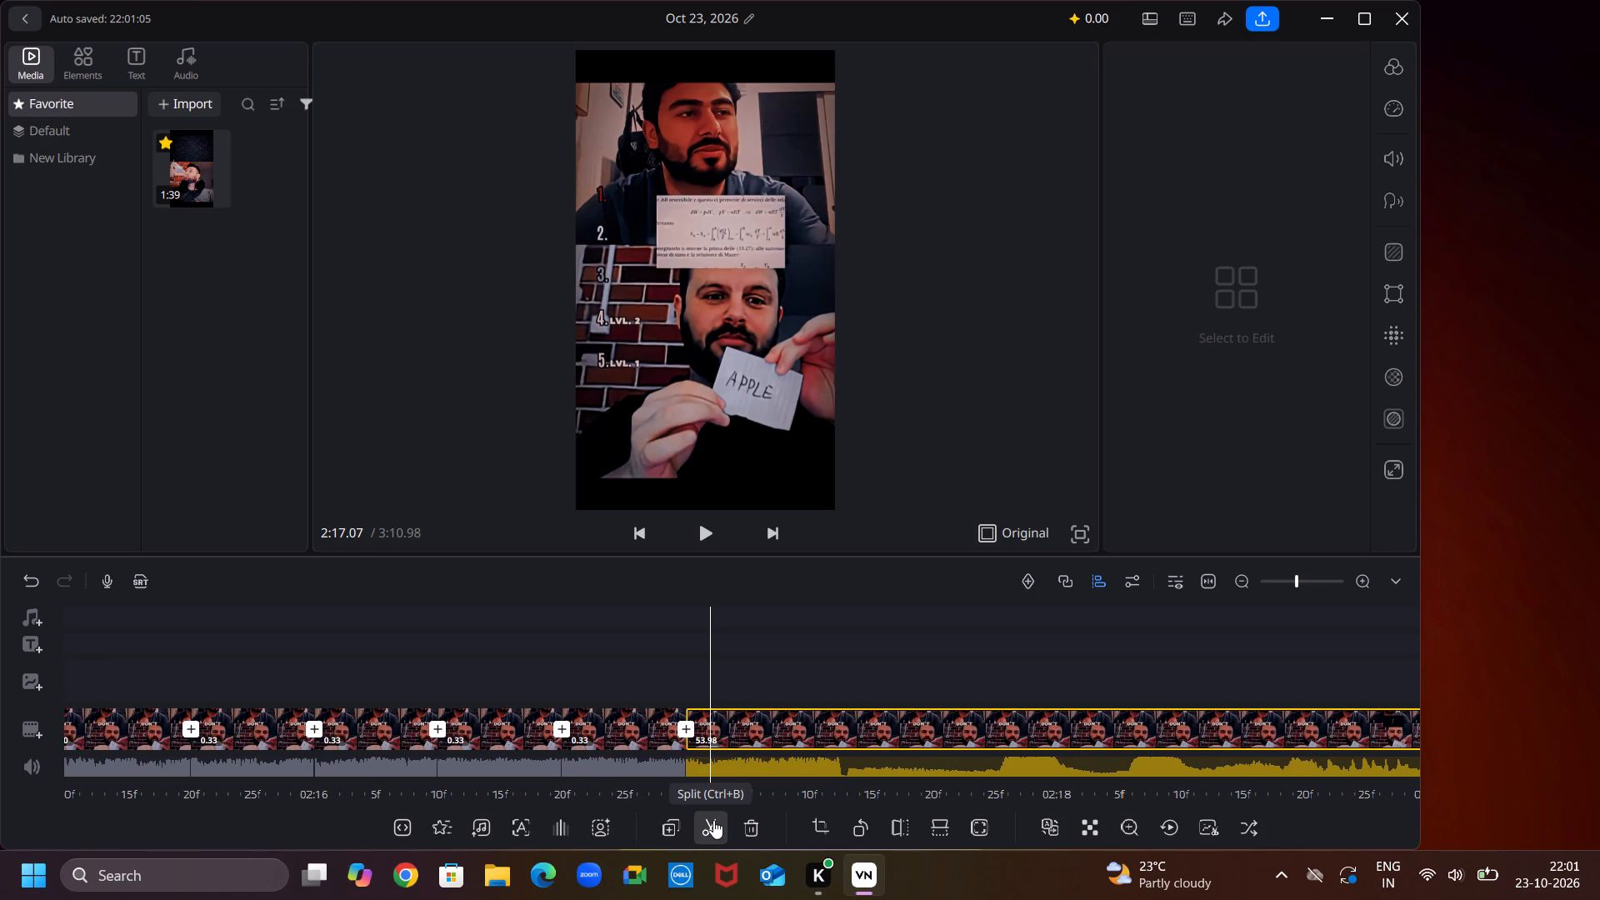
{"action": "key", "text": "Right"}
{"action": "key", "text": "Right"}
{"action": "key", "text": "Right"}
{"action": "key", "text": "Right"}
{"action": "key", "text": "Right"}
{"action": "key", "text": "Right"}
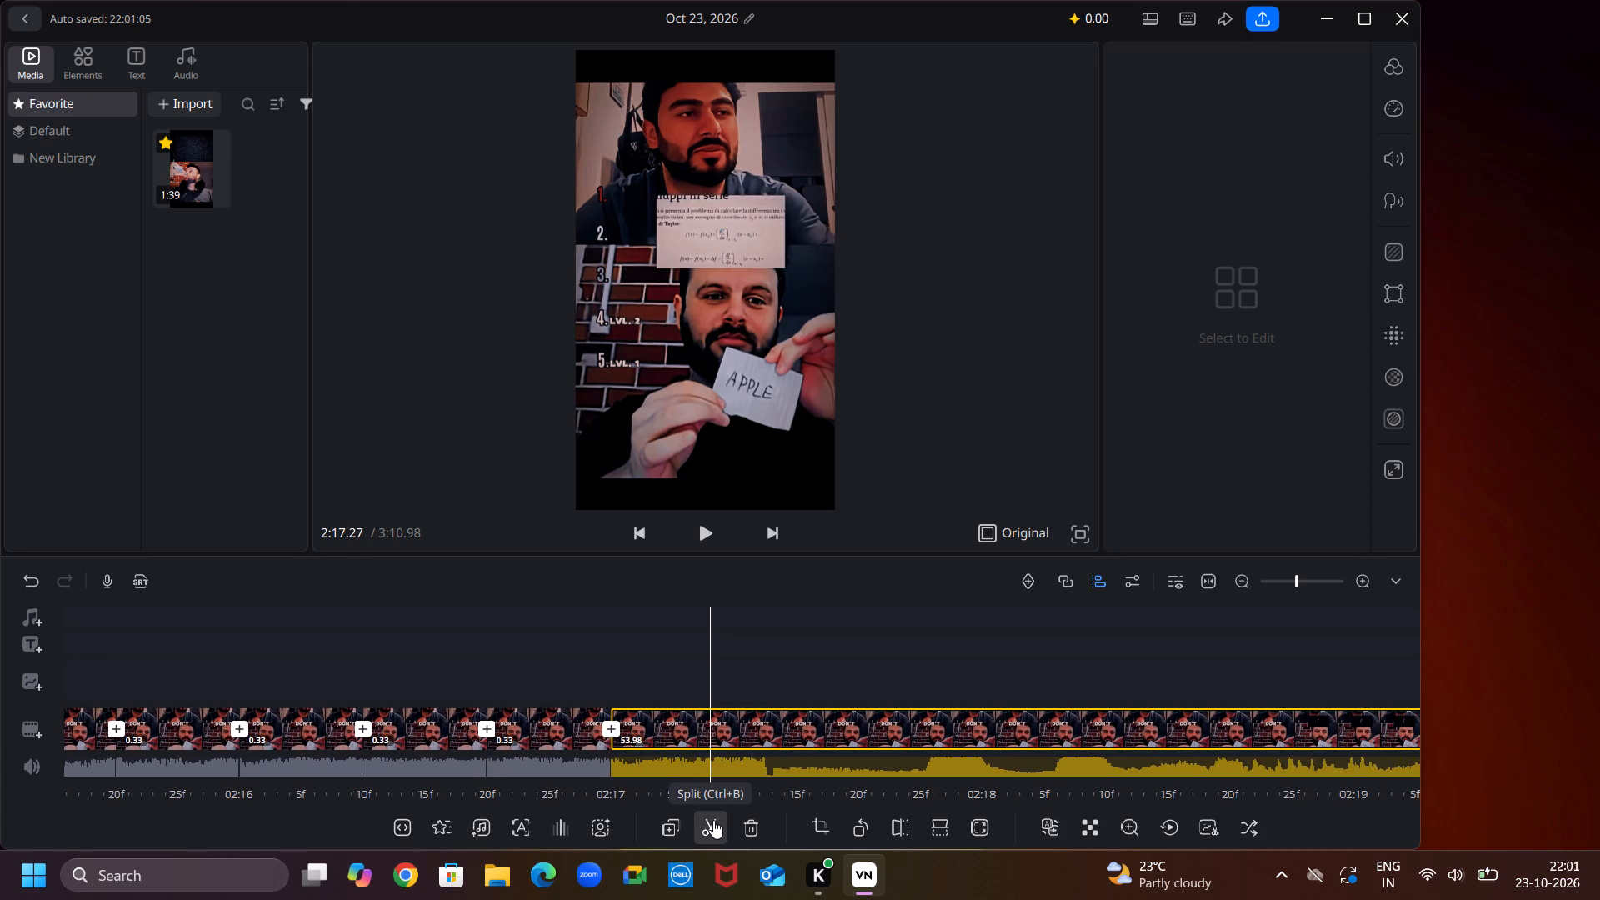
{"action": "key", "text": "Right"}
{"action": "key", "text": "Right"}
{"action": "left_click", "coordinate": [713, 820]}
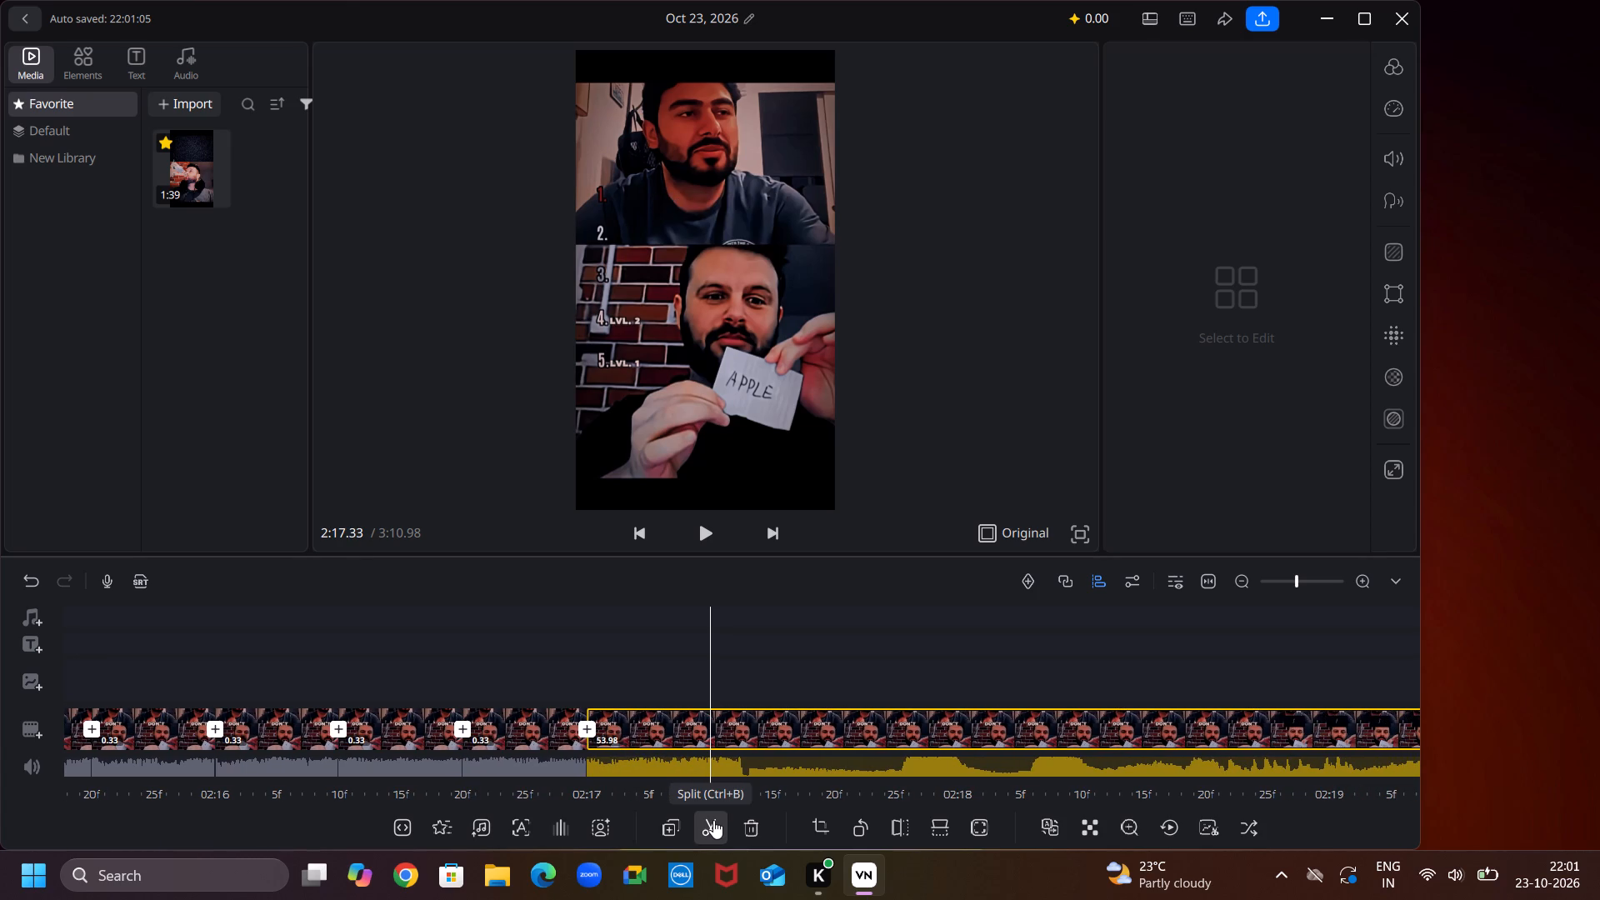
Split the remaining duplicated part at 2:17.77, during the #### caption, making a 0.43-second segment.
{"action": "key", "text": "Right"}
{"action": "key", "text": "Right"}
{"action": "key", "text": "Right"}
{"action": "key", "text": "Right"}
{"action": "key", "text": "Right"}
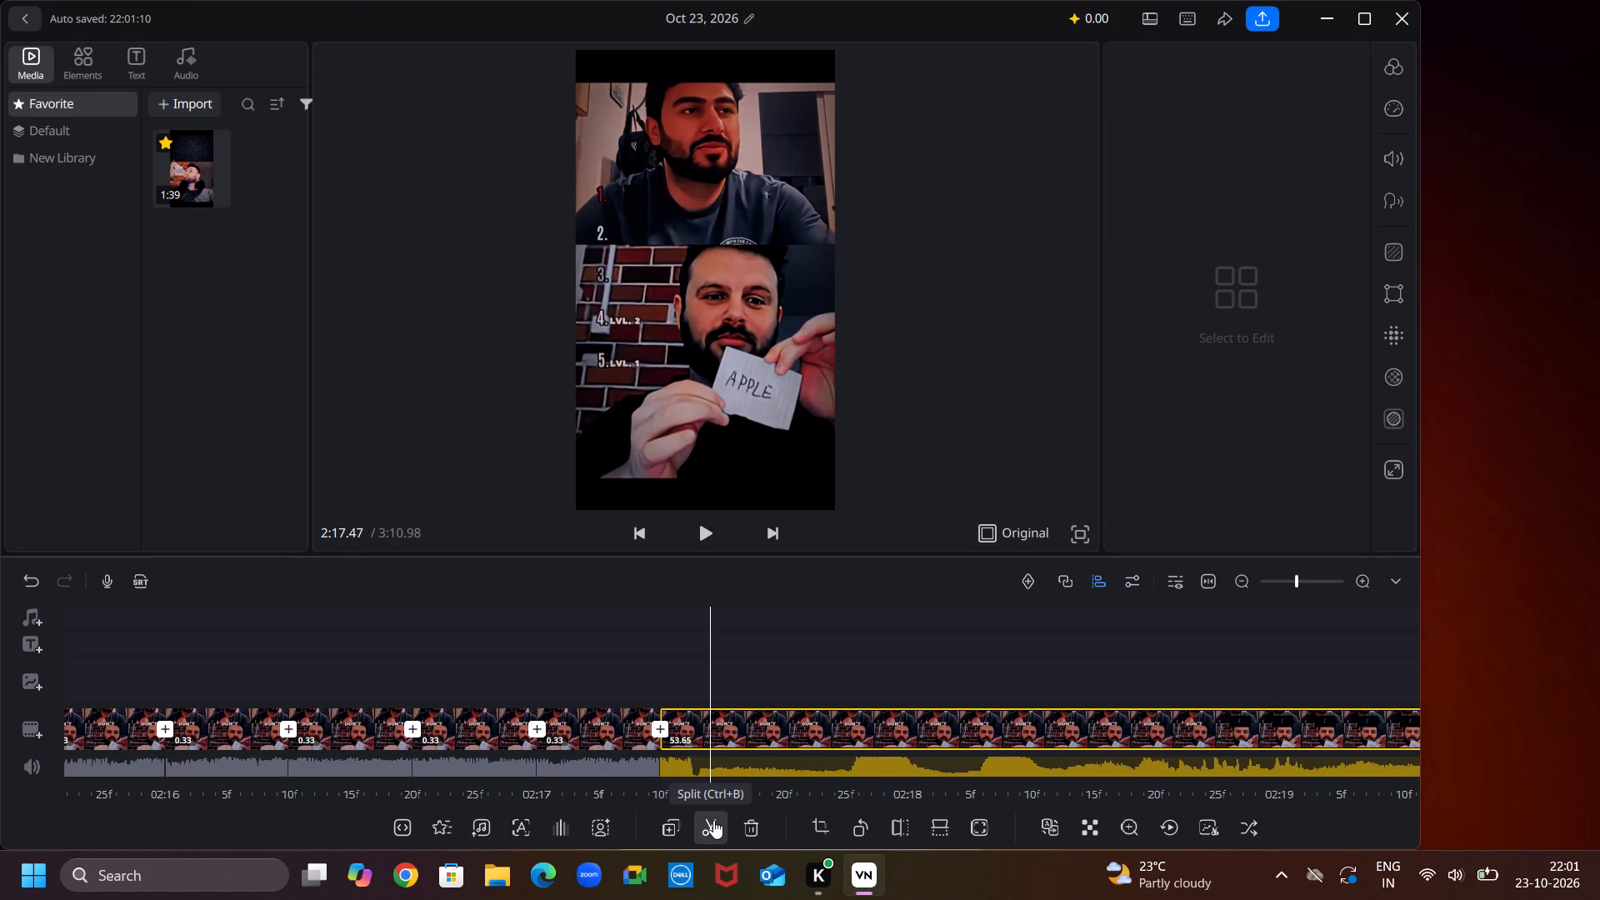
{"action": "key", "text": "Right"}
{"action": "key", "text": "Right"}
{"action": "key", "text": "Right"}
{"action": "key", "text": "Right"}
{"action": "key", "text": "Right"}
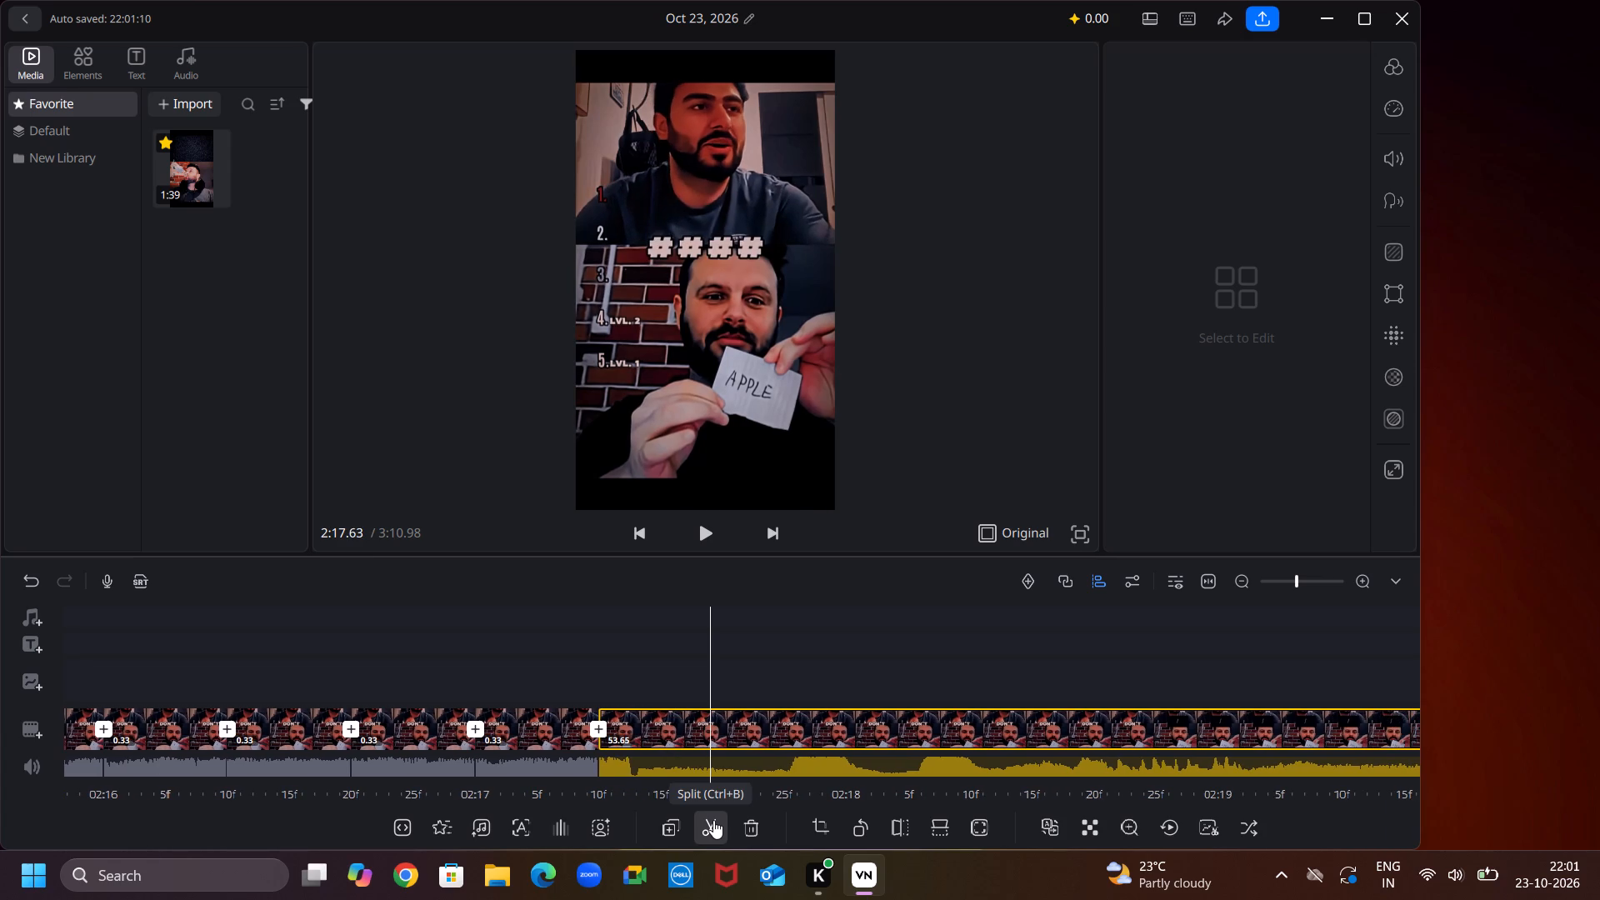
{"action": "key", "text": "Right"}
{"action": "key", "text": "Right"}
{"action": "key", "text": "Right"}
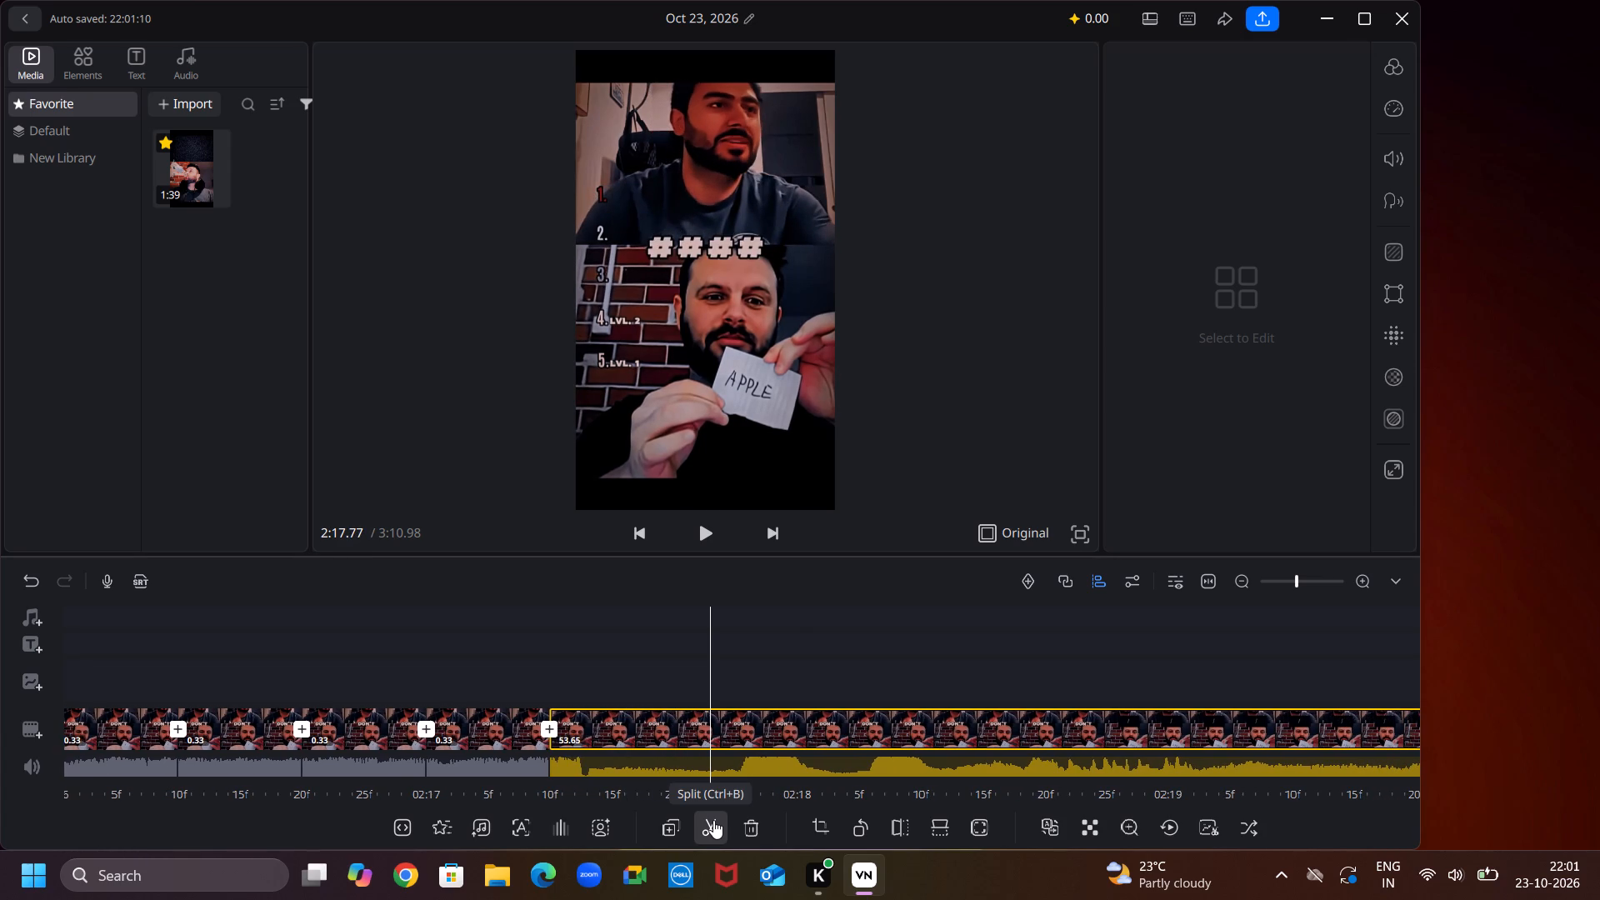
{"action": "left_click", "coordinate": [713, 820]}
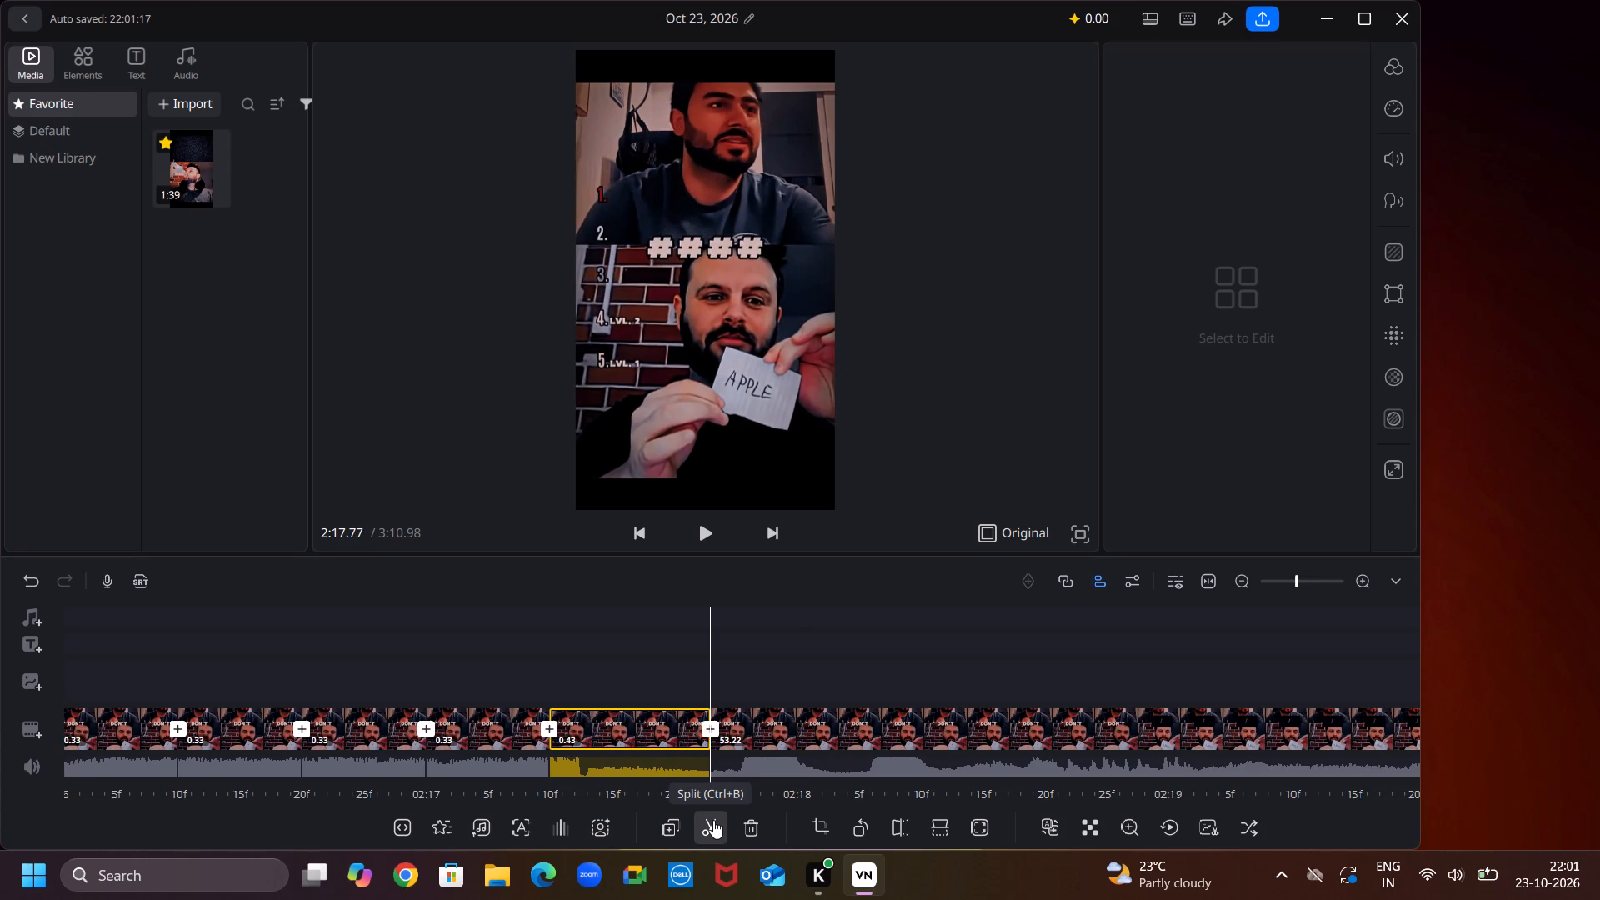
Make another split in the remaining duplicated part shortly after the 2:17.77 cut.
{"action": "key", "text": "Right"}
{"action": "key", "text": "Right"}
{"action": "key", "text": "Right"}
{"action": "key", "text": "Right"}
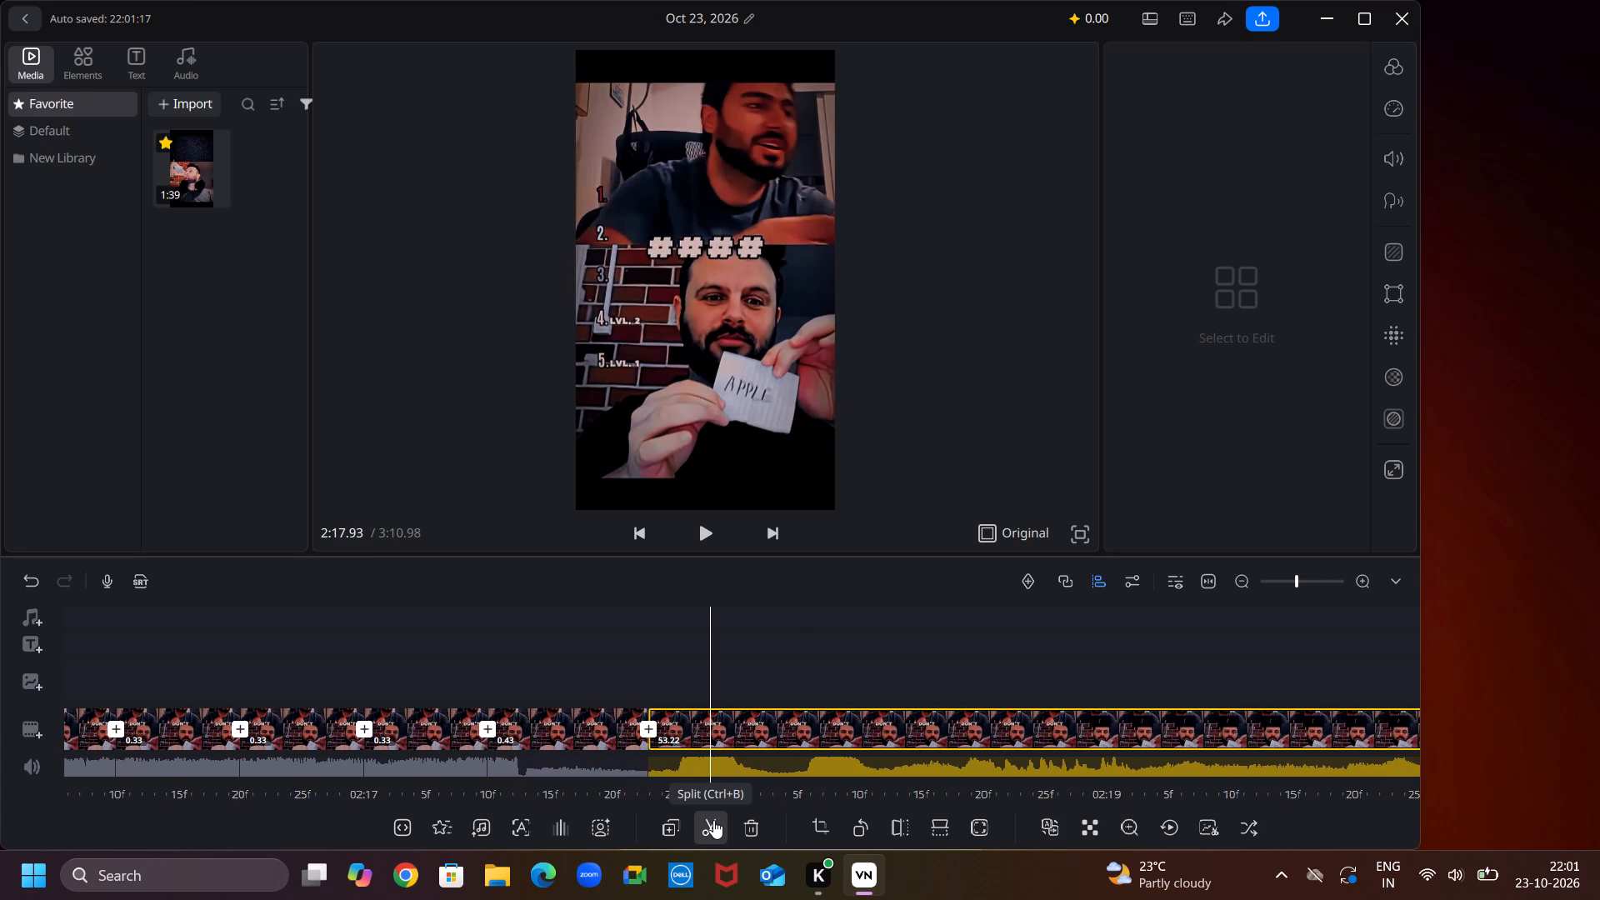